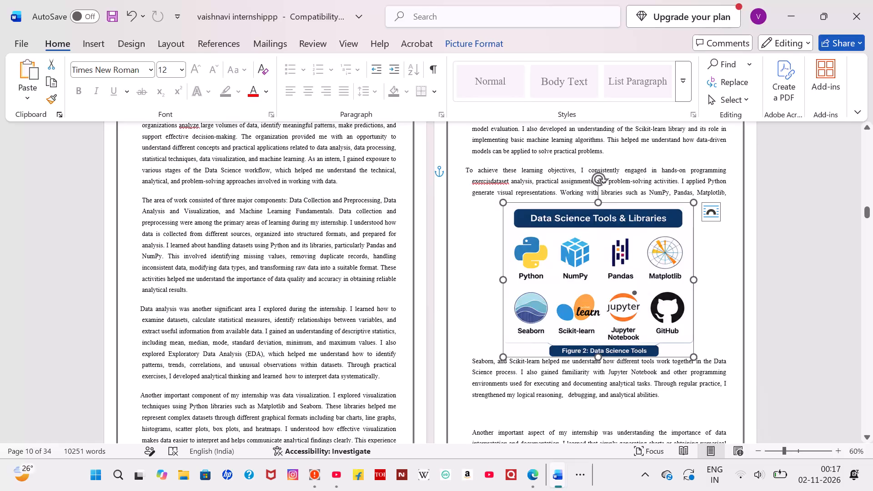
Move the Data Science Tools & Libraries picture up one line, so it sits above the line starting "generate visual representations".
left_click_drag(593, 286, 592, 279)
left_click(712, 302)
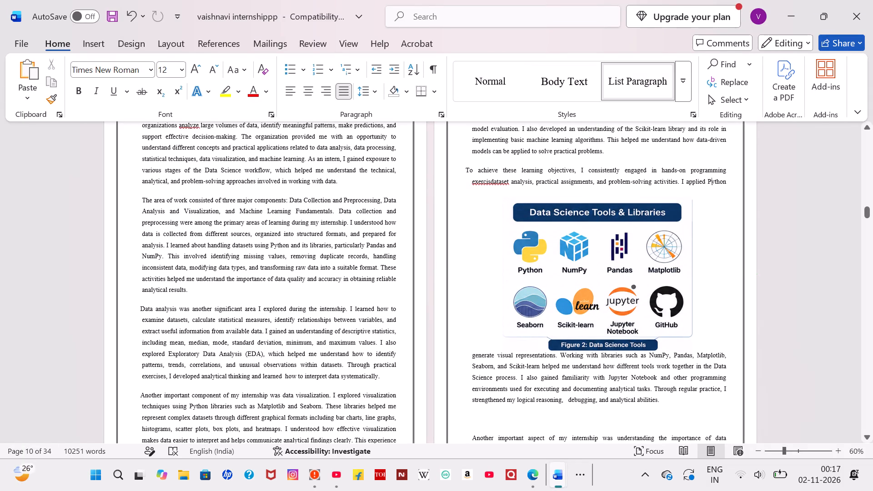
Insert two paragraph breaks before "generate visual representations" to leave an empty line under the picture, and indent that text with four spaces.
left_click(472, 354)
key("Return")
key("Return")
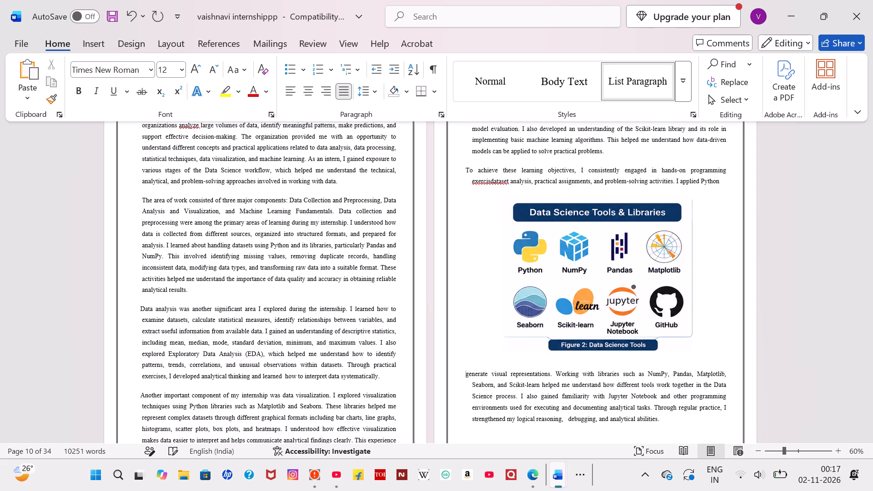
key("Up")
key("Down")
key("space")
key("space")
key("space")
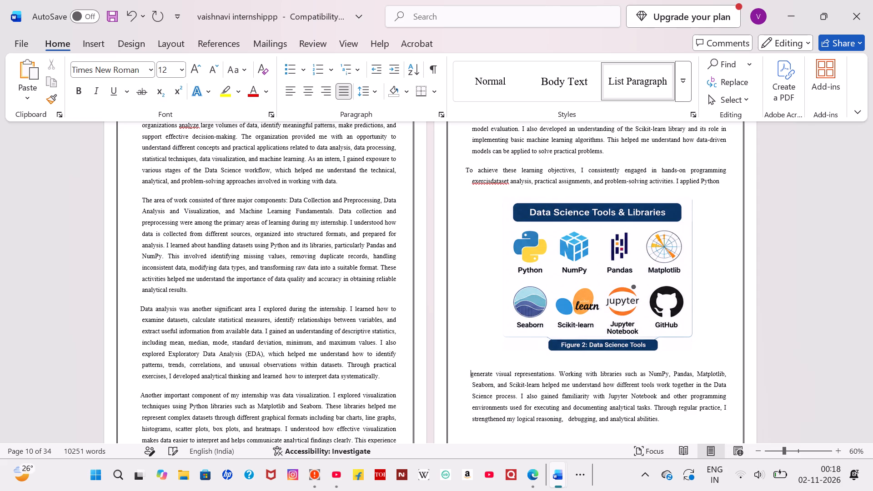
key("space")
key("Up")
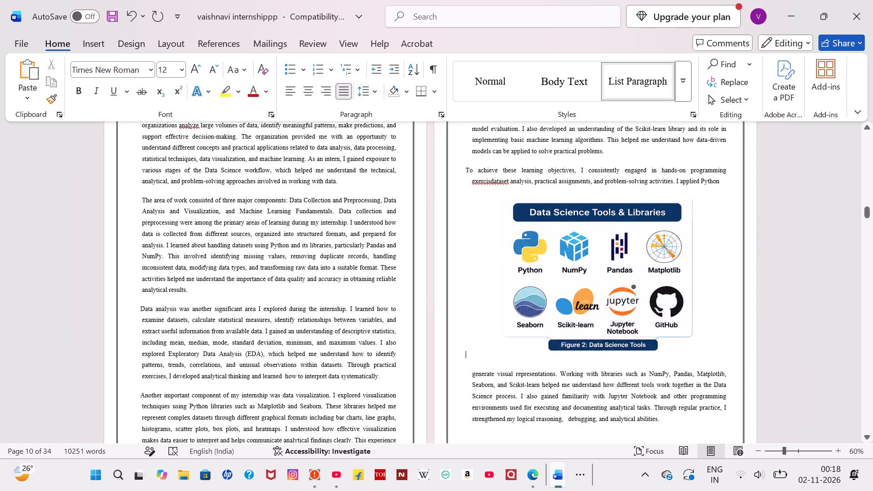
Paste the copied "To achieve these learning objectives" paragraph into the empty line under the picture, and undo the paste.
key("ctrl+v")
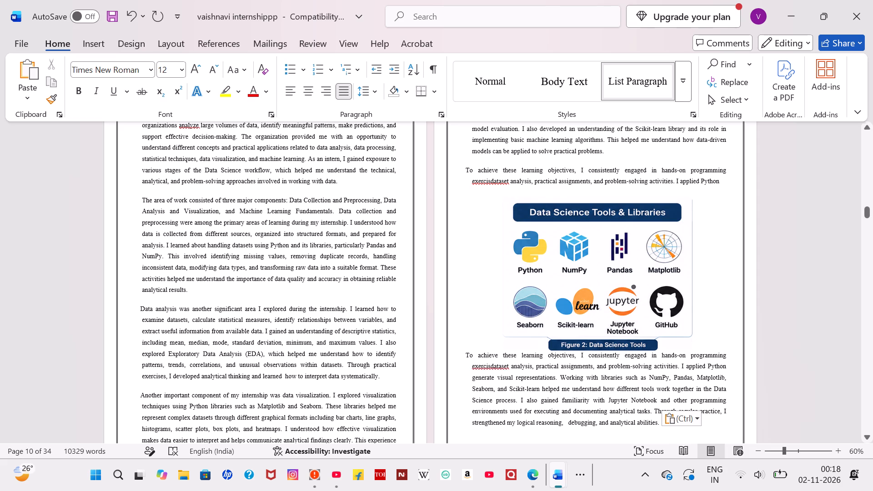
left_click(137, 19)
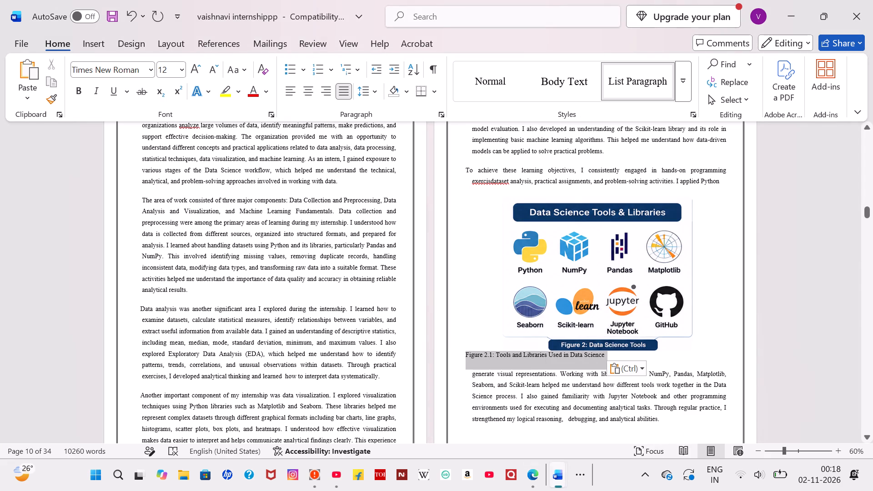
left_click_drag(606, 358, 609, 357)
left_click(619, 337)
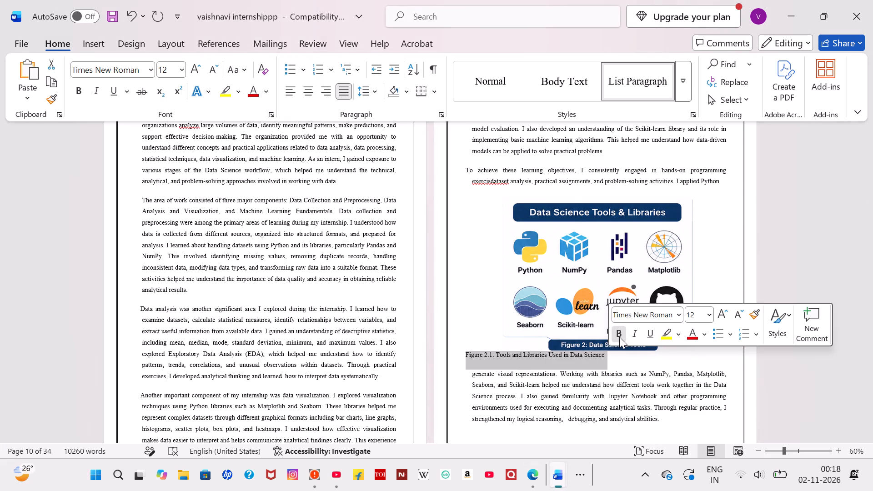
left_click(619, 337)
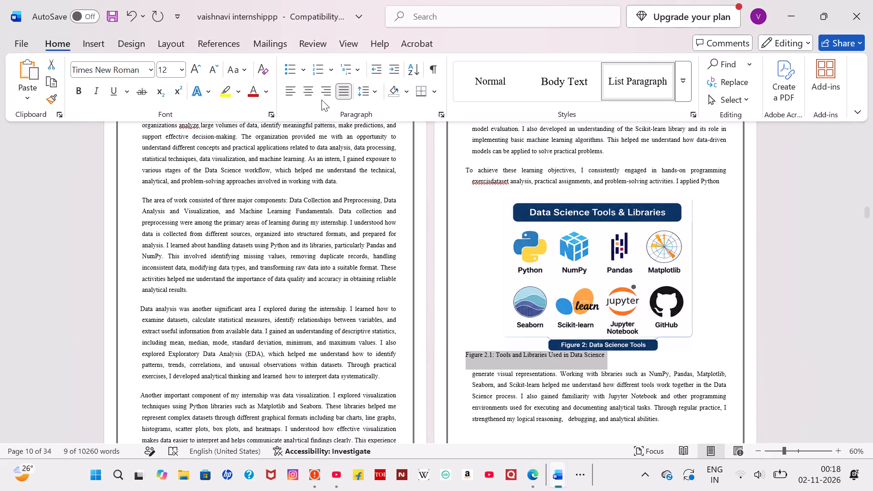
left_click(306, 89)
Remove the empty paragraph between "debugging, and analytical abilities" and "Another important aspect of my internship".
scroll(342, 268, "down", 1)
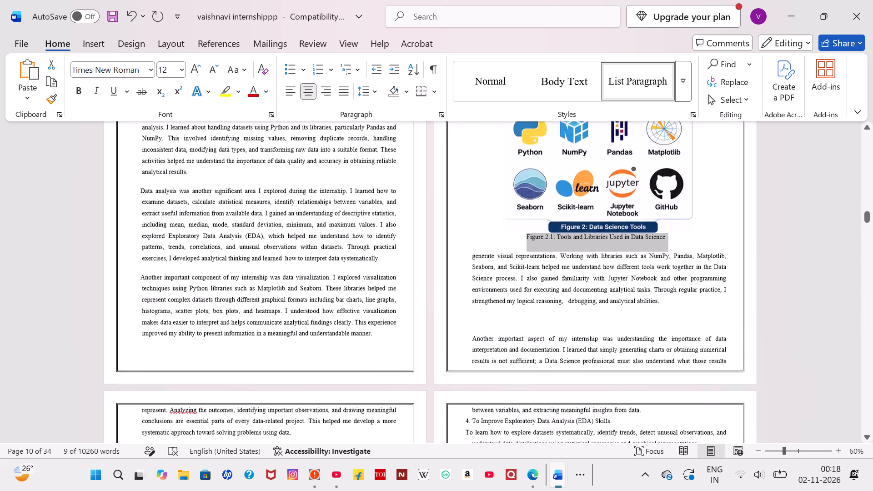
scroll(342, 268, "down", 1)
left_click(476, 259)
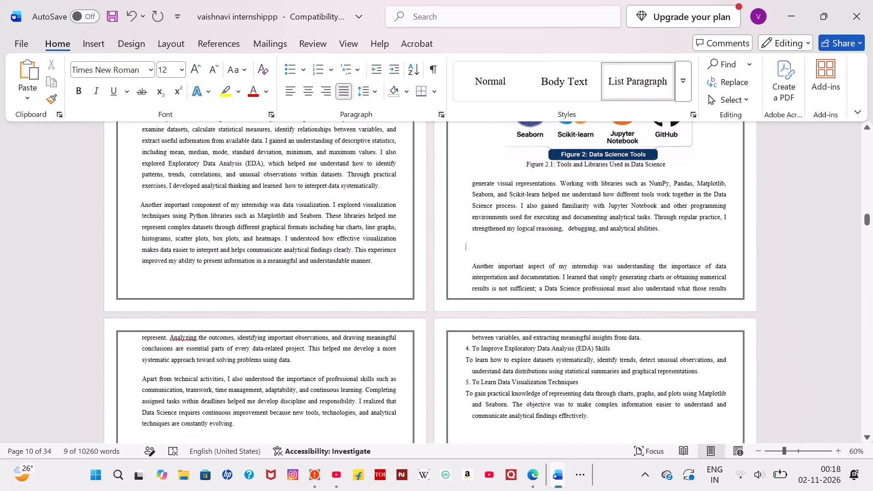
key("BackSpace")
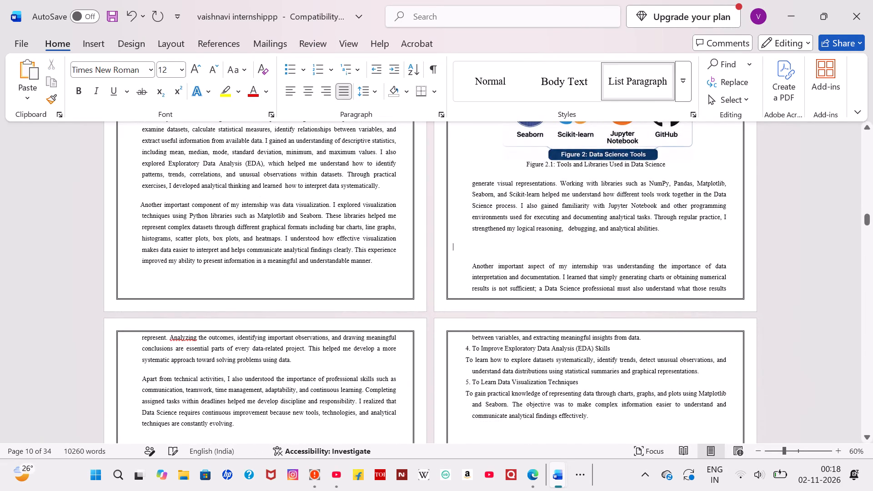
key("BackSpace")
key("BackSpace")
key("Down")
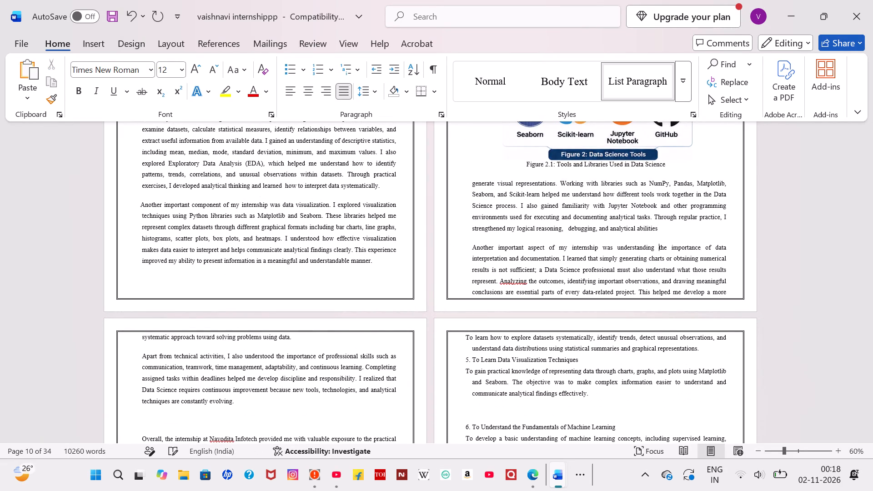
key("BackSpace")
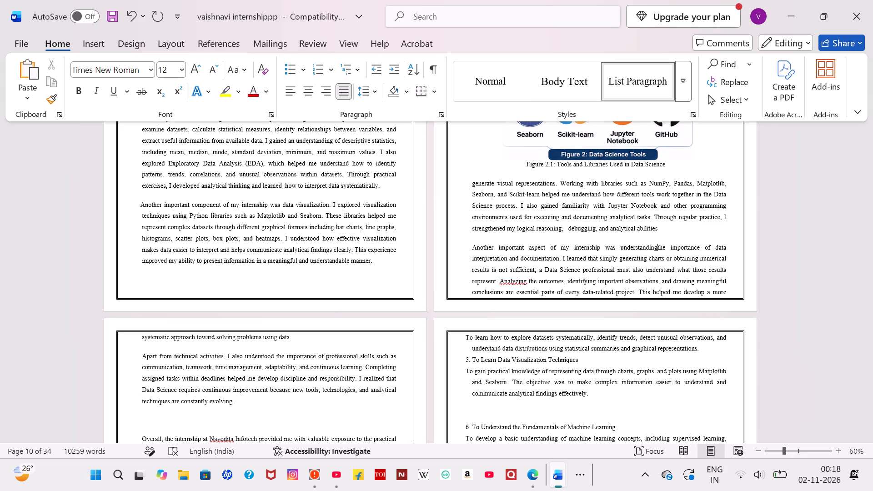
left_click(135, 14)
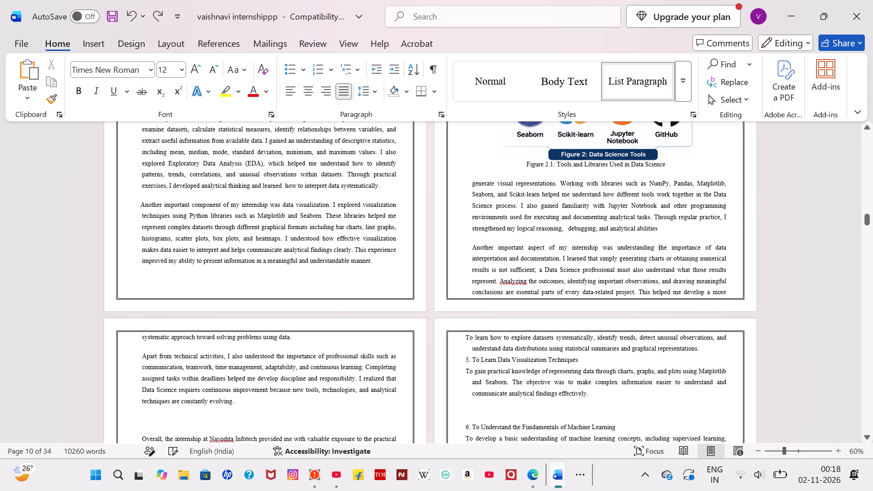
Remake the paragraph break before "Another important aspect of my internship", replacing the paragraph's leading spaces with a tab indent.
left_click(473, 245)
key("BackSpace")
key("BackSpace")
key("BackSpace")
key("BackSpace")
key("BackSpace")
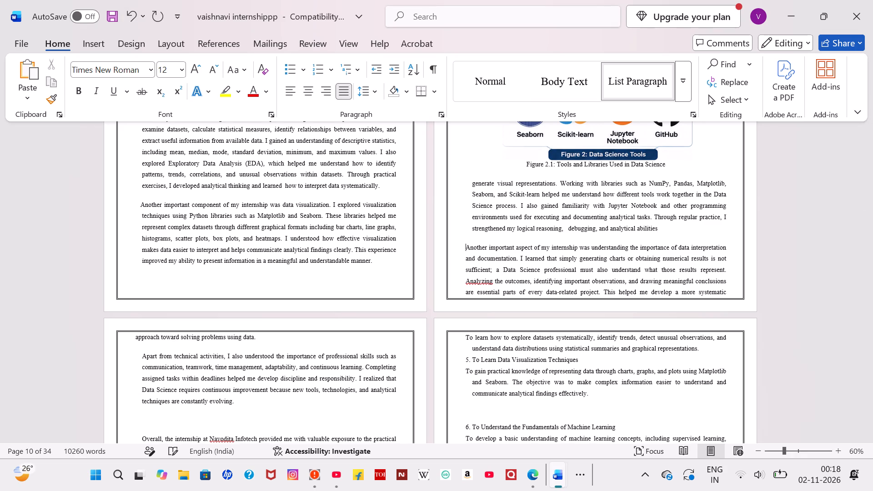
key("BackSpace")
key("BackSpace")
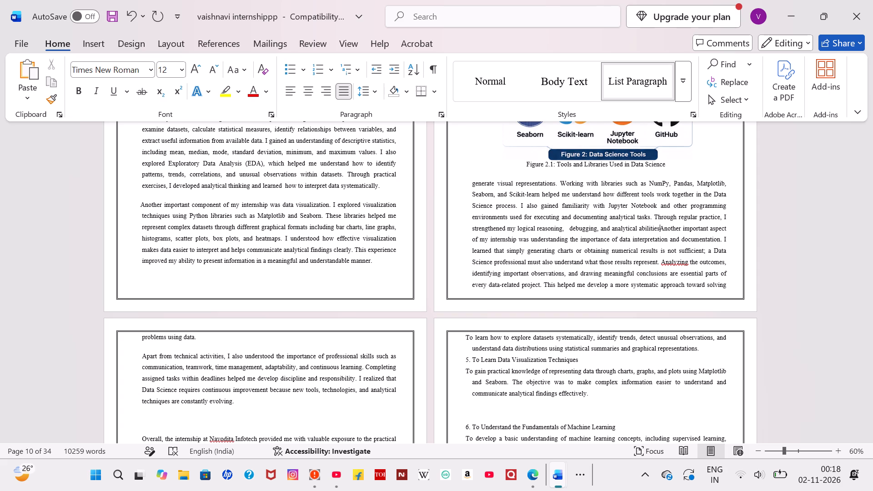
key("Return")
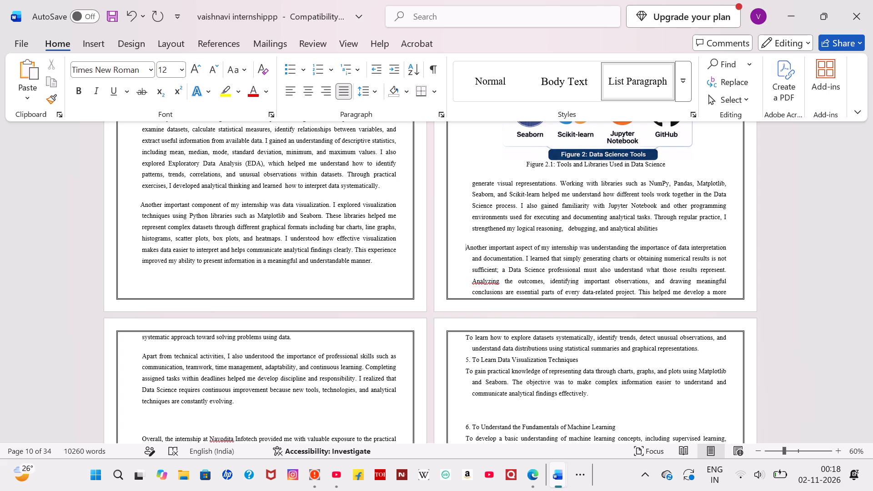
key("Tab")
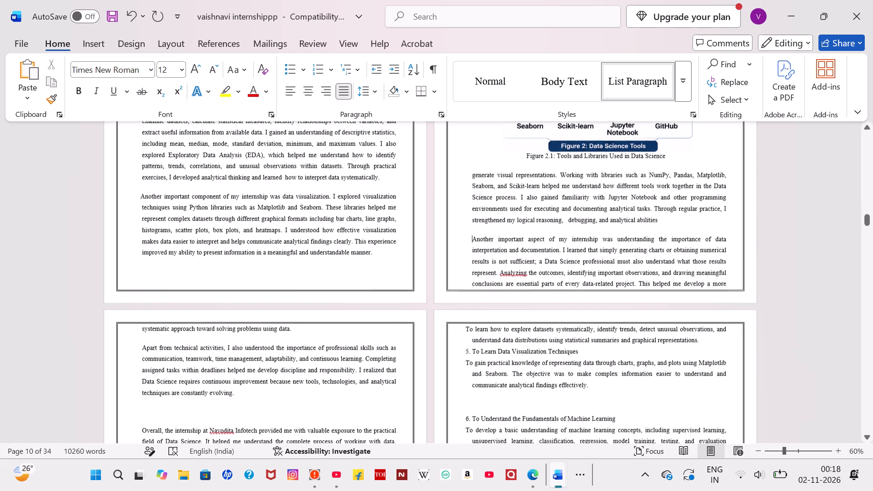
Split the "Another important aspect" paragraph after "drawing meaningful" so that "conclusions are essential parts" starts the following page.
scroll(264, 343, "down", 2)
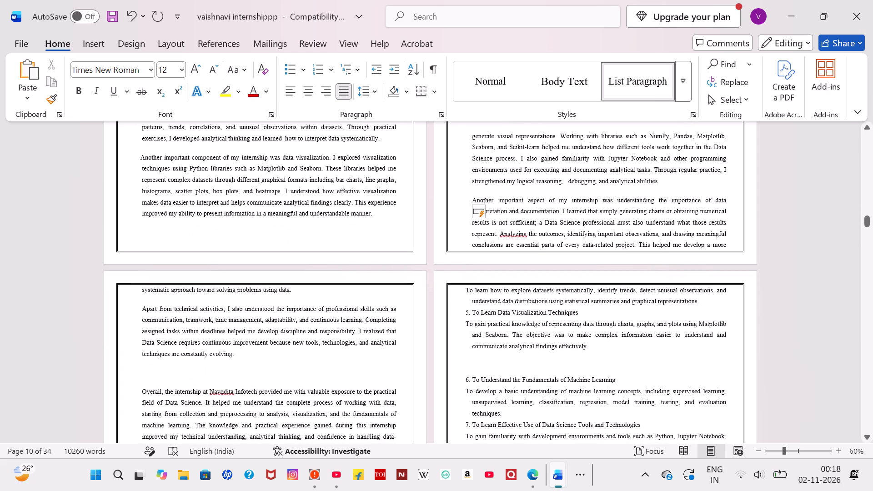
left_click(727, 230)
key("Return")
key("Return")
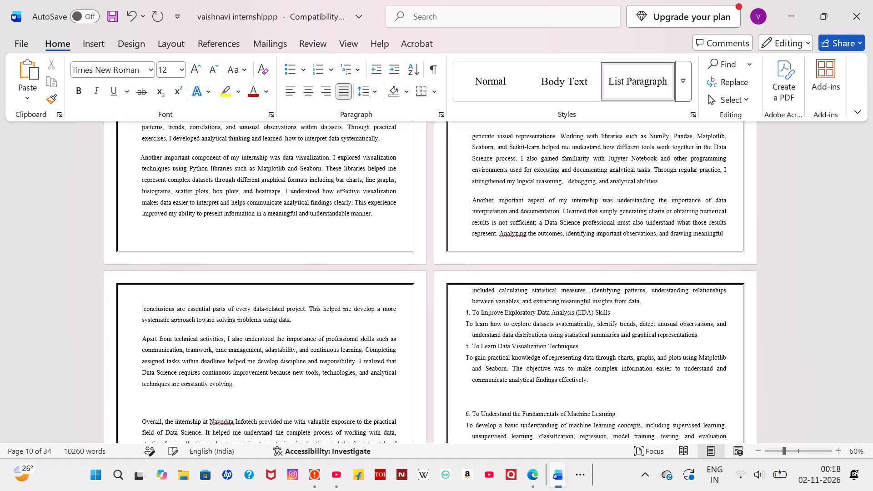
key("BackSpace")
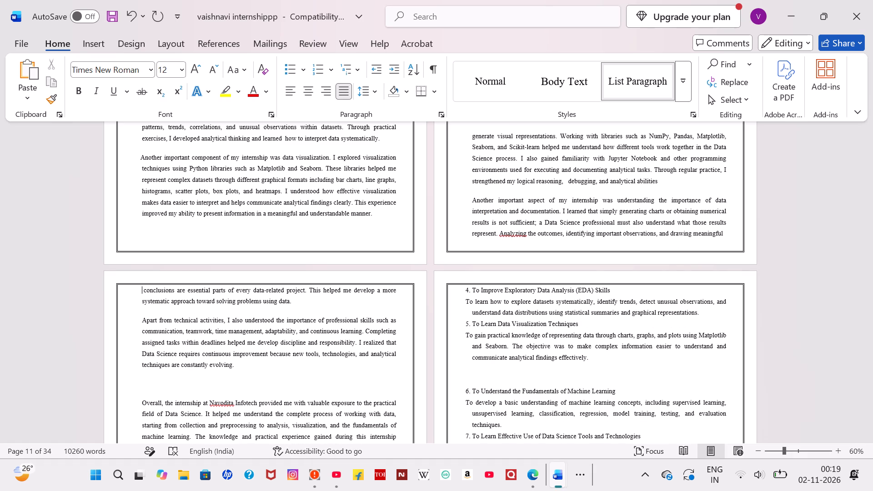
Review the Area of Work pages, examining the layout around the captioned Data Science Tools & Libraries picture and the neighbouring pages.
scroll(727, 230, "right", 2)
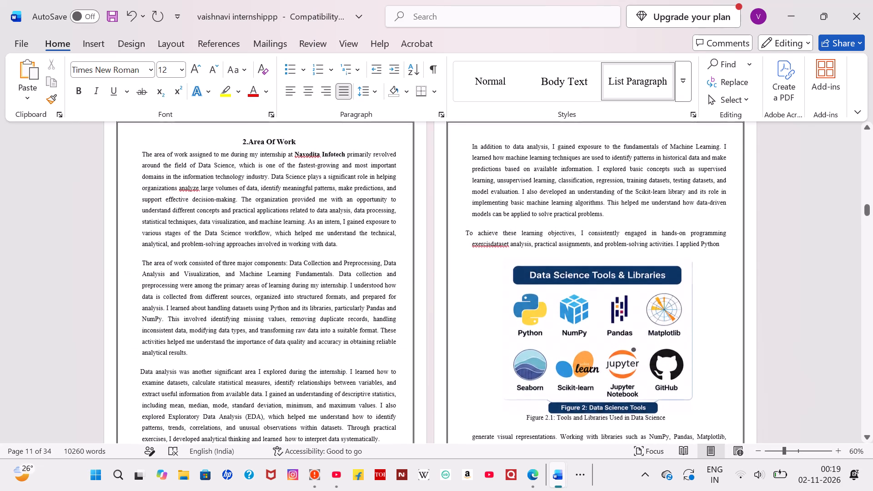
scroll(727, 230, "right", 2)
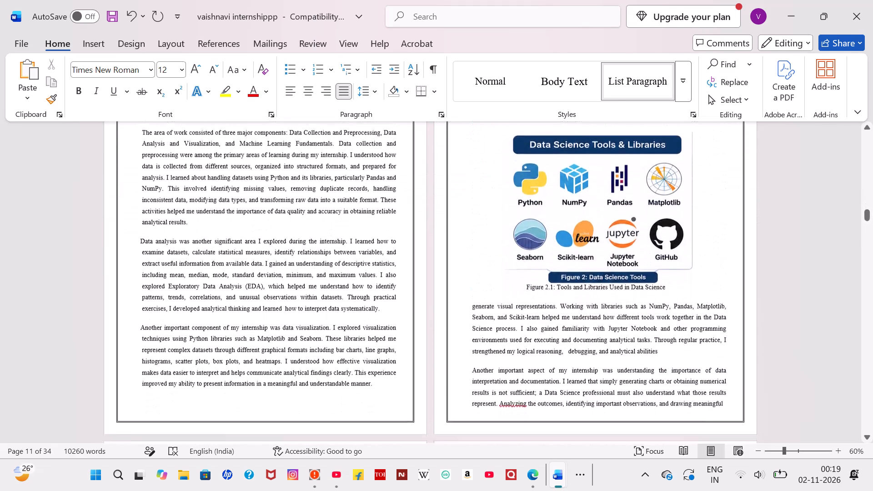
scroll(727, 230, "right", 3)
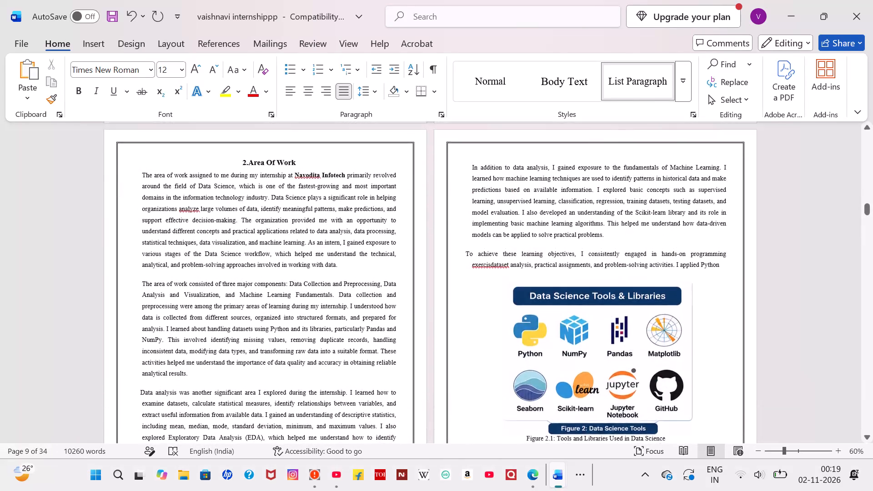
scroll(727, 230, "right", 1)
scroll(727, 230, "down", 1)
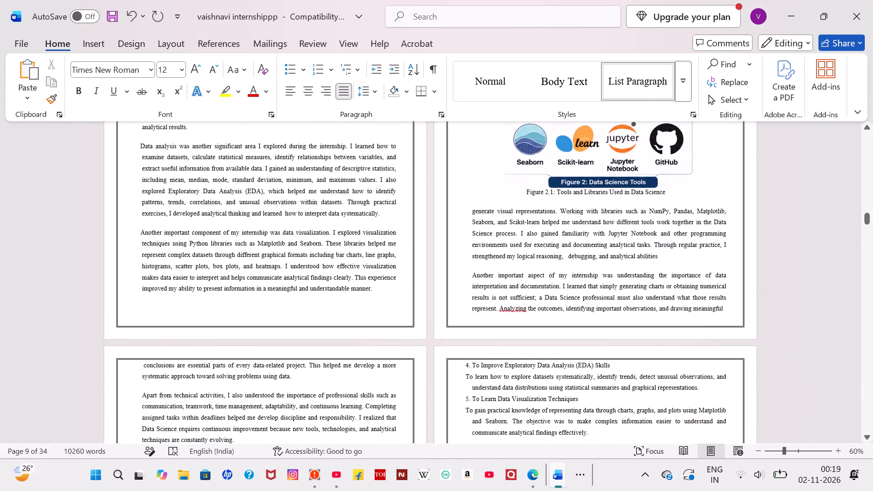
scroll(727, 230, "down", 1, "ctrl")
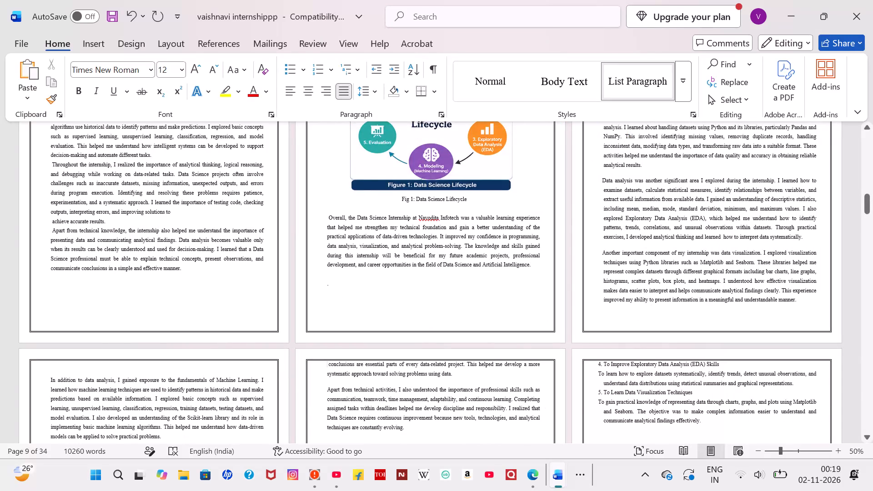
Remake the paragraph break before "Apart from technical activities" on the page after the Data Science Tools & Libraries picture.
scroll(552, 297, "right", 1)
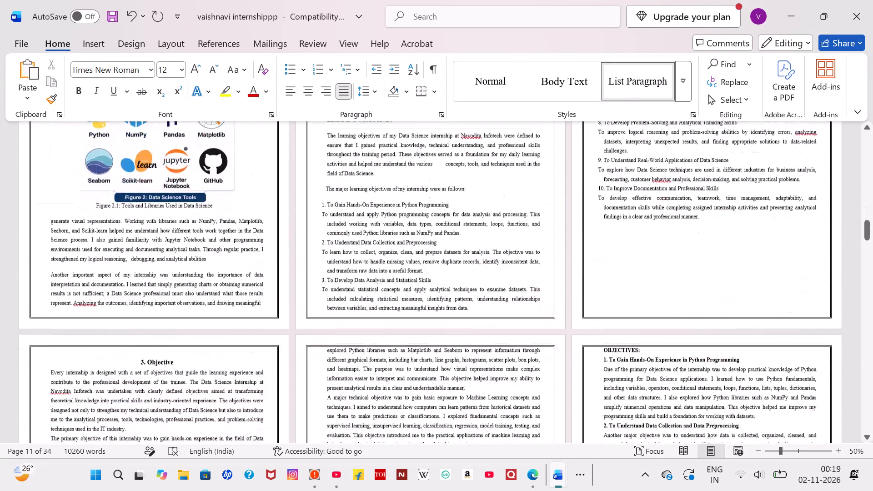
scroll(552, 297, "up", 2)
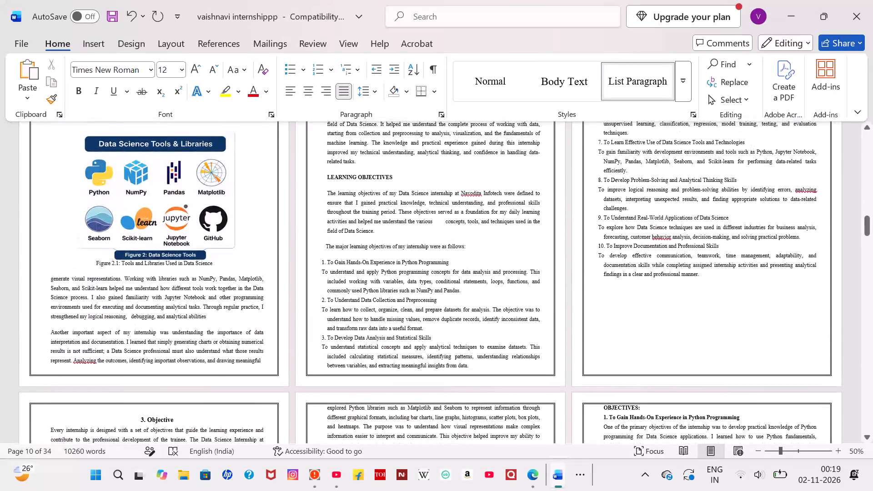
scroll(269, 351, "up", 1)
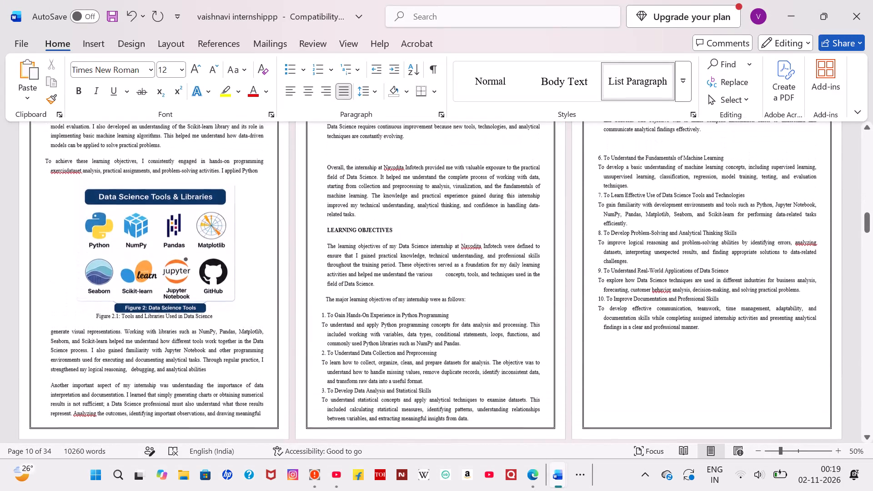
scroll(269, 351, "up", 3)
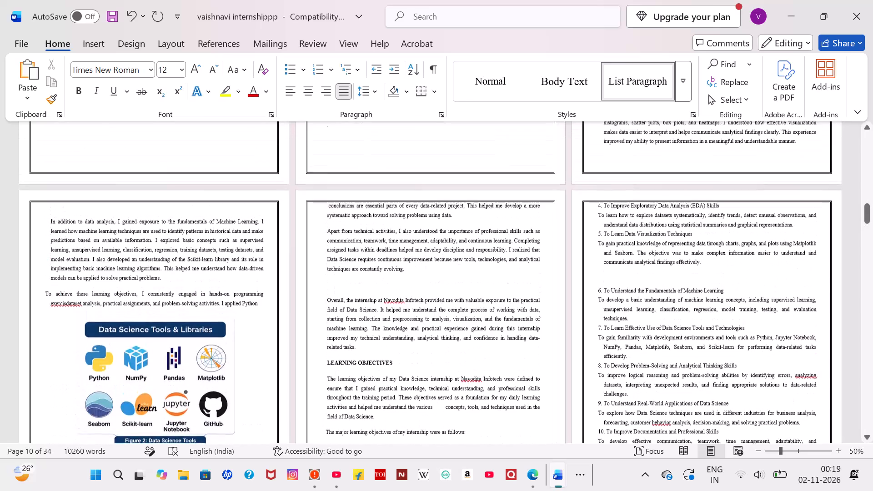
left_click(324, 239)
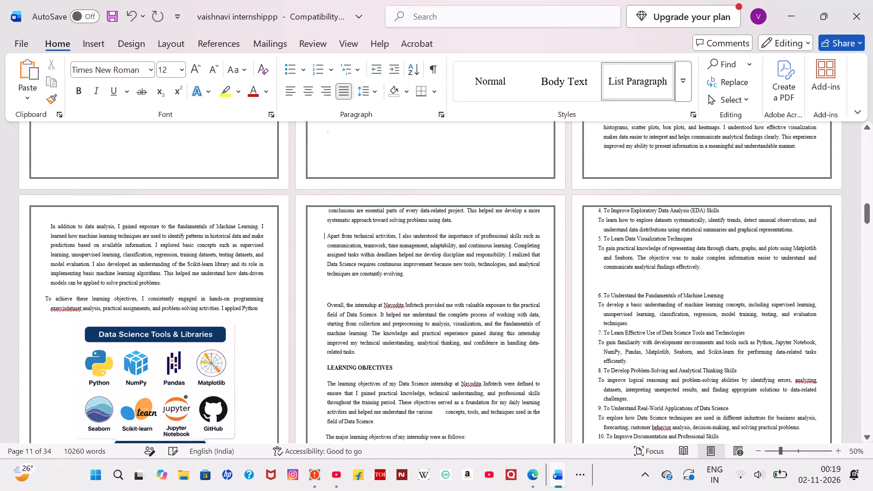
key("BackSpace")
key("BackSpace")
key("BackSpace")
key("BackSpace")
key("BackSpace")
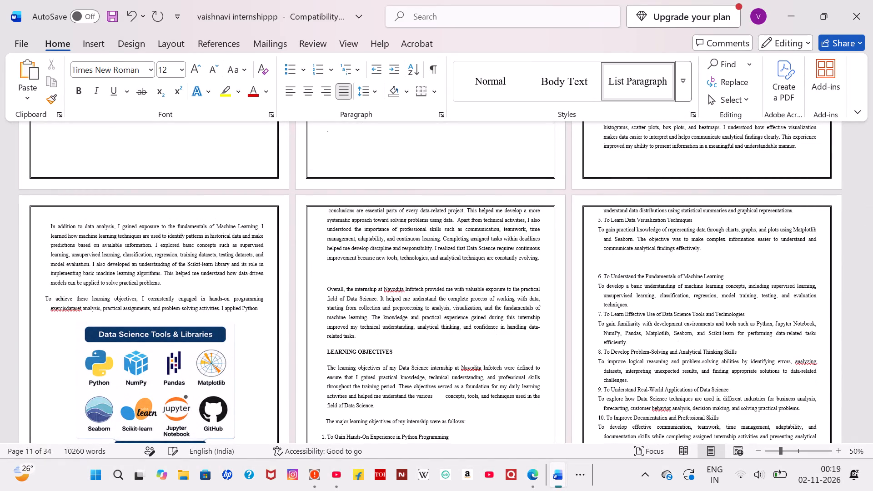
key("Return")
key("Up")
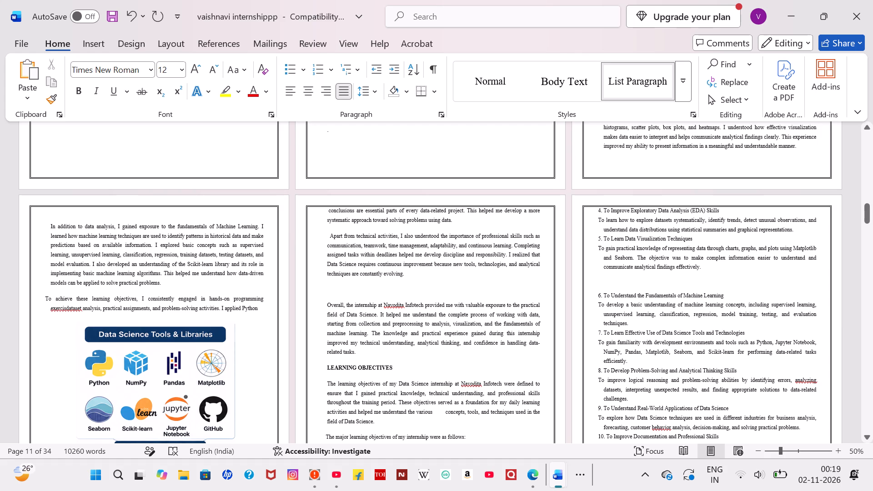
Apply 1.5 line spacing to the text from "systematic approach toward solving problems" through the end of the "Overall, the internship" paragraph.
left_click_drag(327, 218, 418, 352)
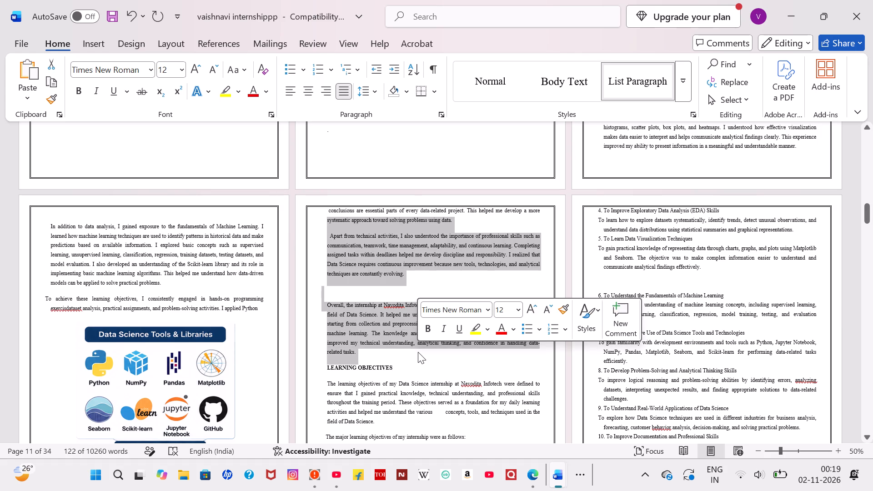
left_click(377, 91)
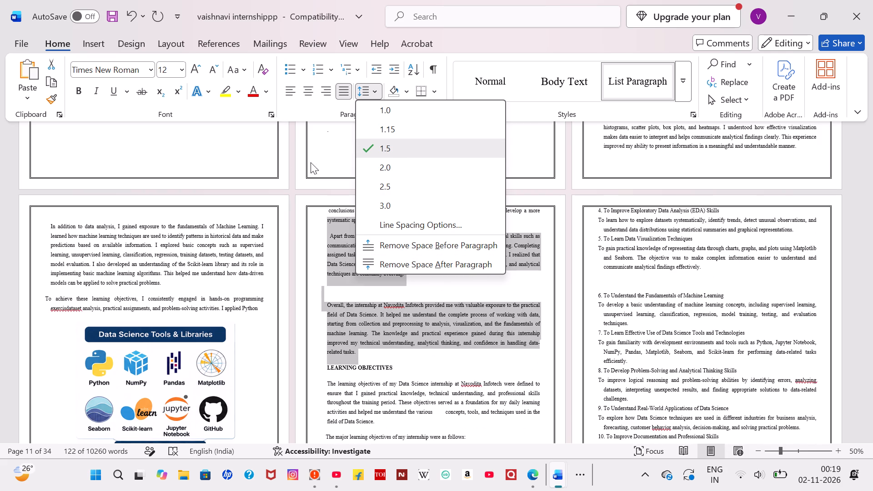
left_click(401, 152)
left_click(358, 285)
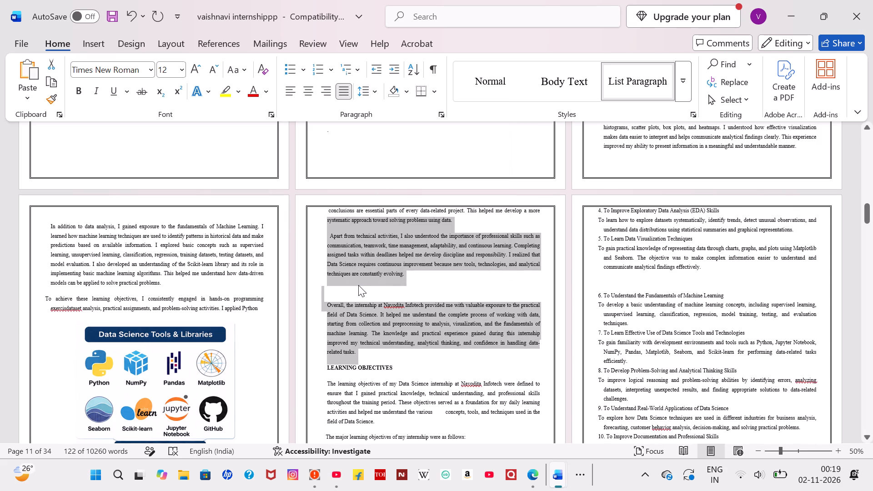
Remove the space after the paragraph ending "techniques are constantly evolving" and after the empty paragraph below it.
left_click_drag(336, 279, 385, 293)
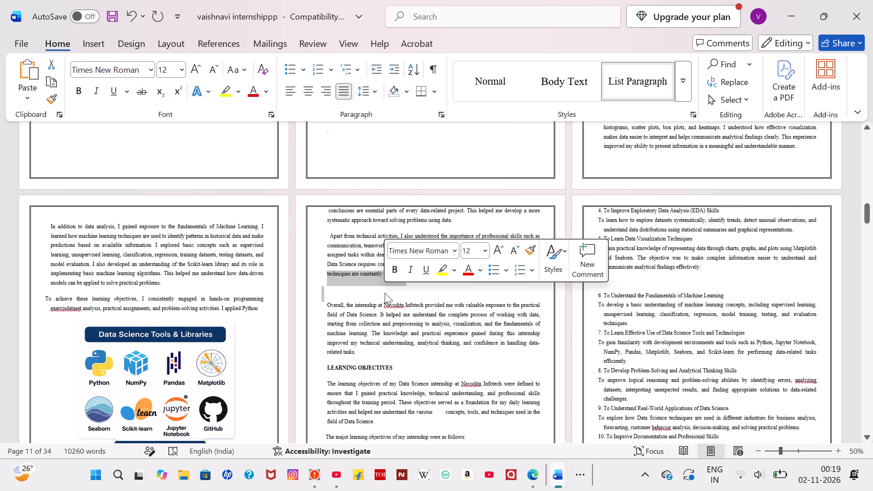
left_click(376, 95)
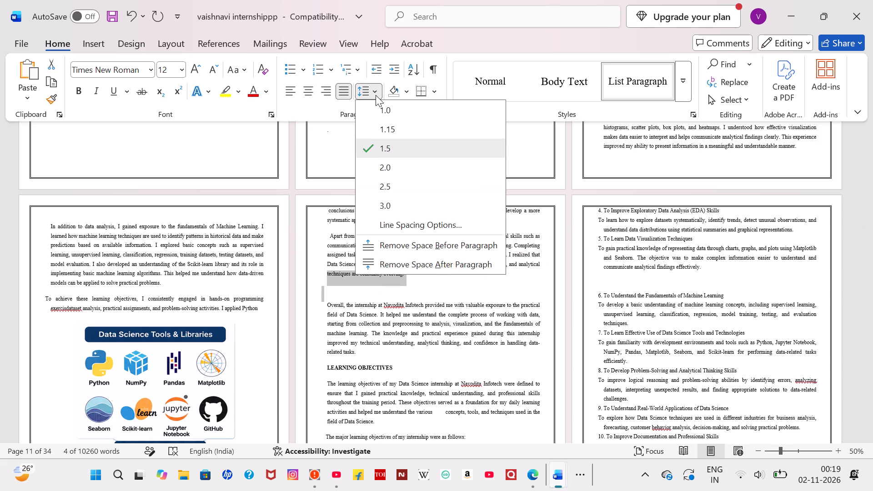
left_click(392, 266)
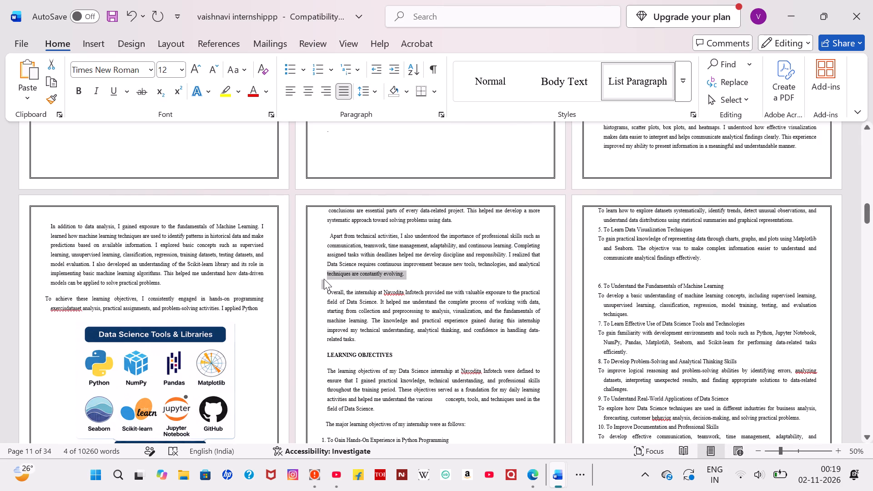
Remove the space before the "Apart from technical activities" and "Overall, the internship" paragraphs and the empty paragraph between them.
left_click_drag(324, 279, 398, 291)
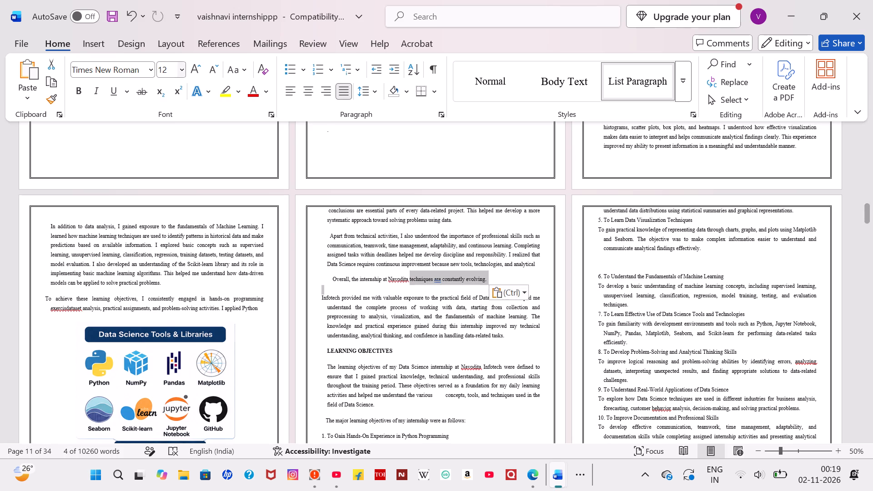
left_click(137, 21)
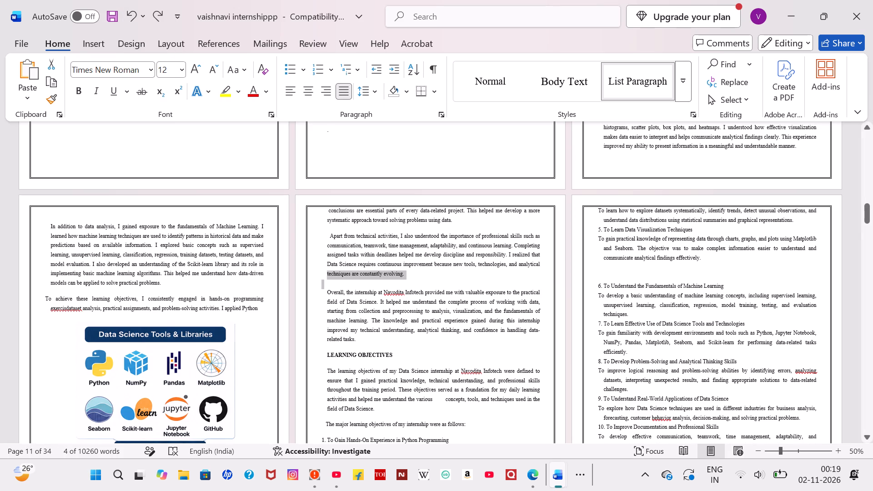
left_click_drag(324, 269, 430, 298)
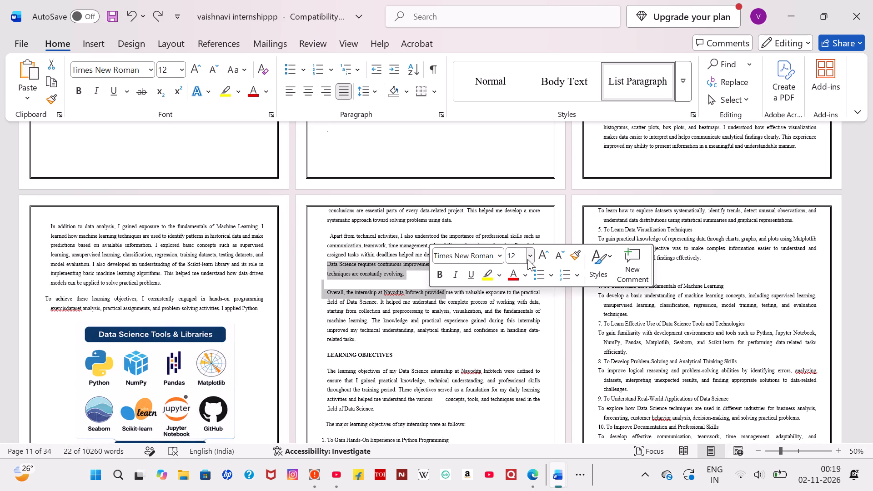
left_click(380, 90)
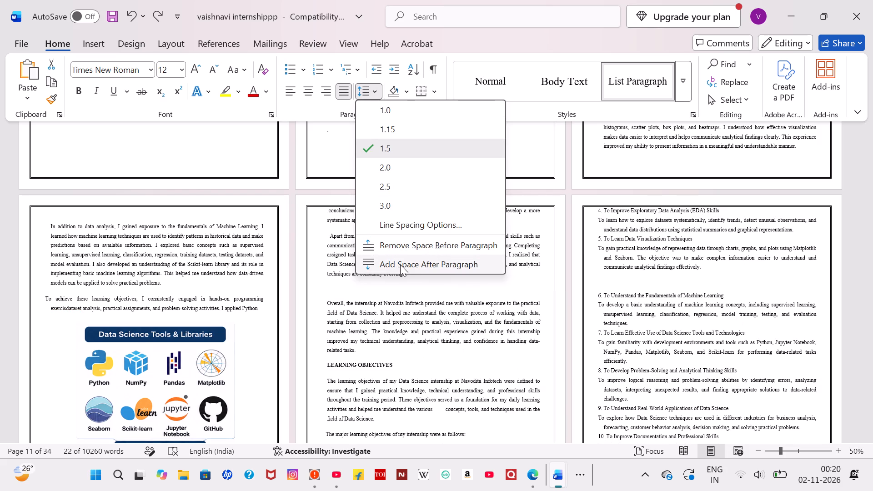
left_click(405, 245)
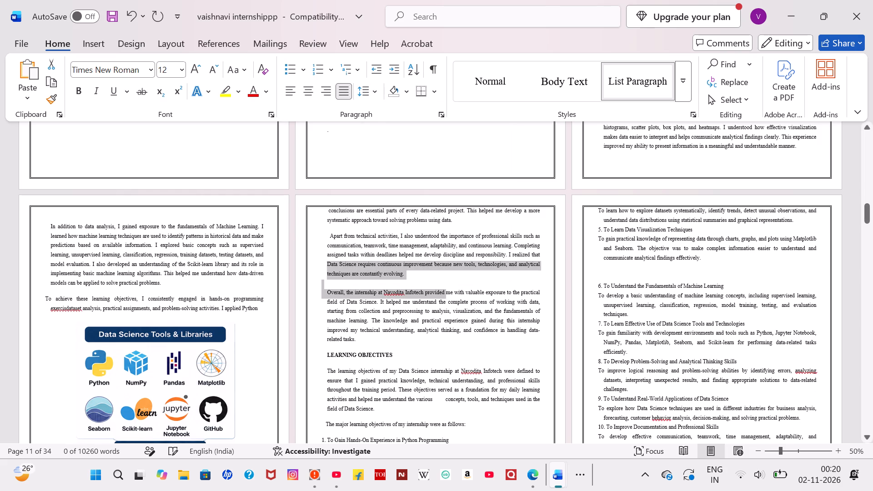
left_click_drag(373, 90, 396, 252)
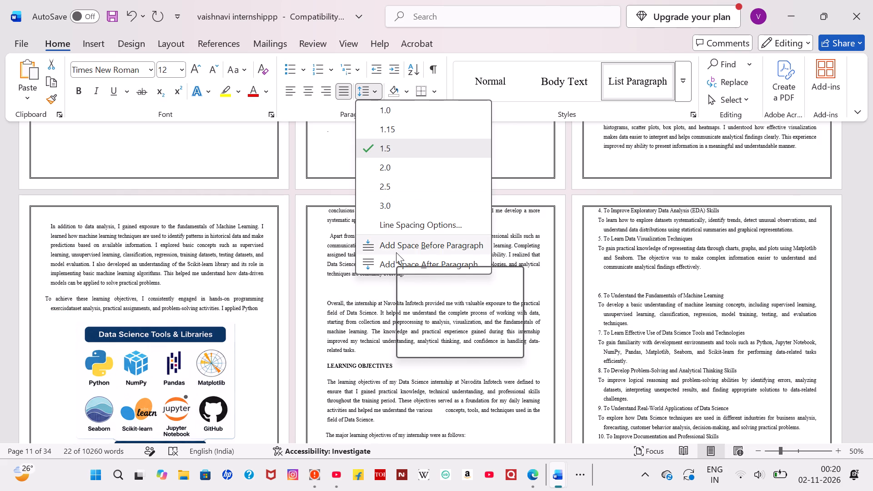
left_click_drag(396, 252, 408, 223)
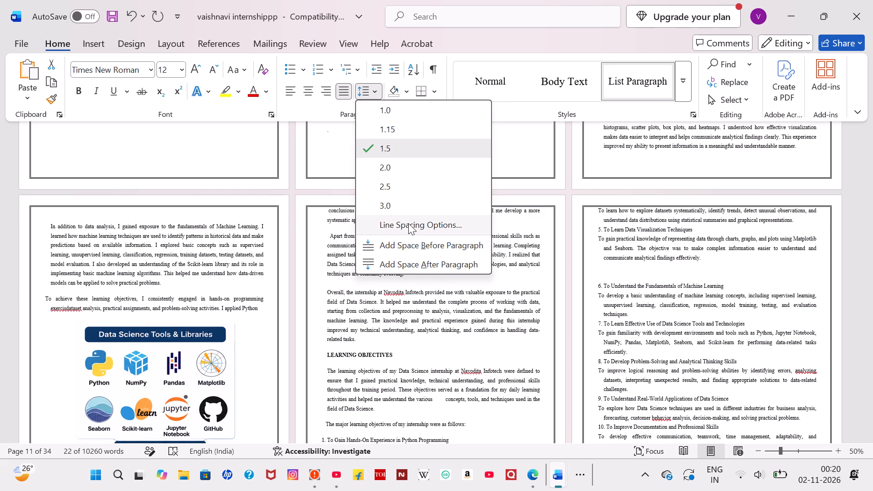
left_click_drag(408, 223, 307, 171)
left_click(307, 171)
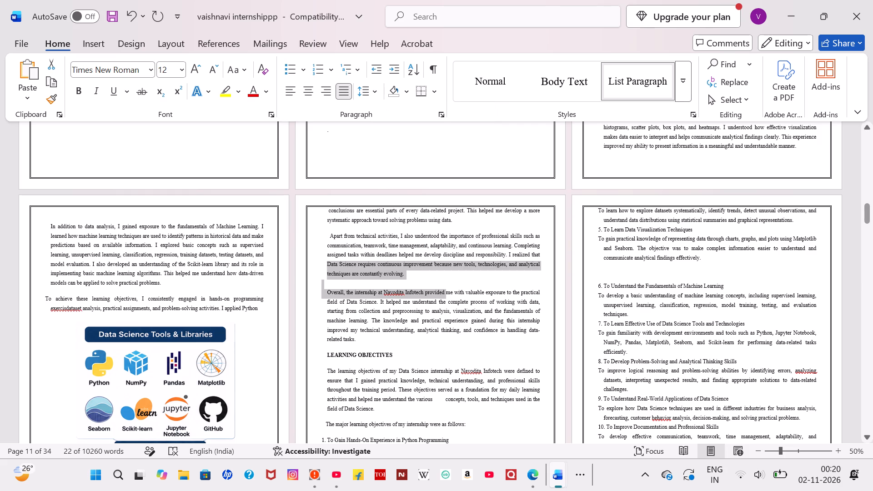
Review the report's layout from the title and certificate pages through the Area of Work and Learning Objectives pages.
left_click(350, 311)
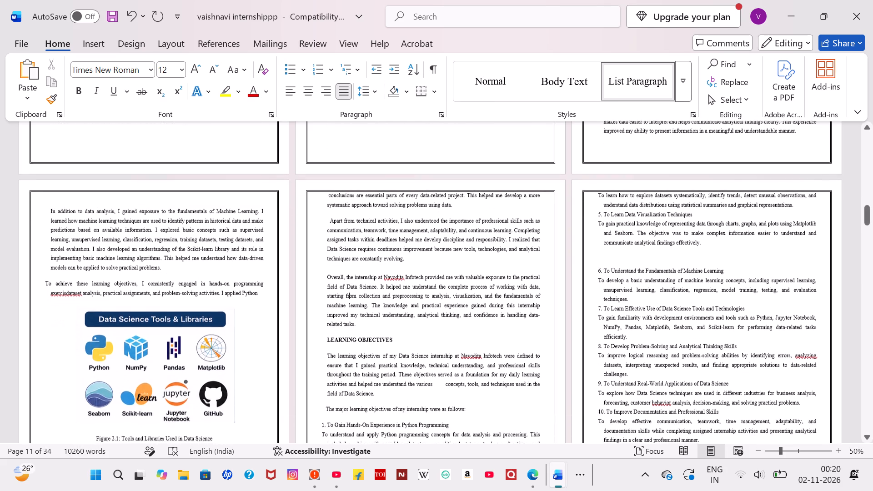
scroll(322, 291, "down", 1)
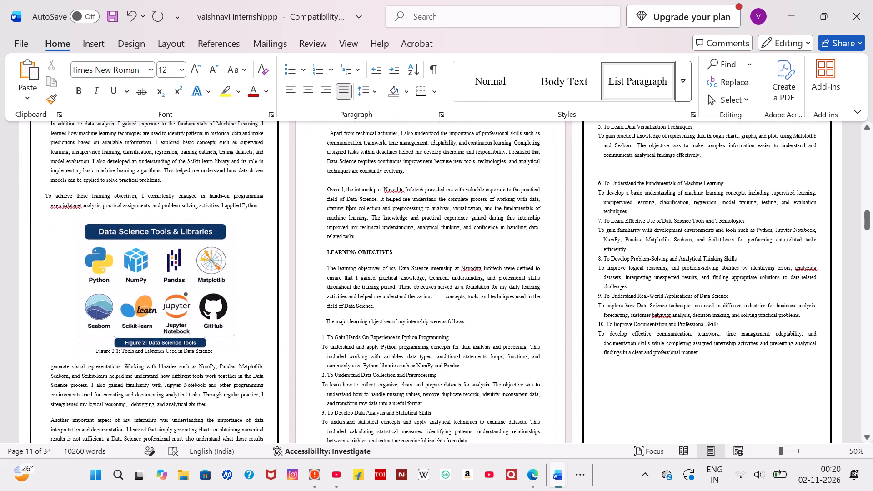
scroll(322, 291, "up", 6)
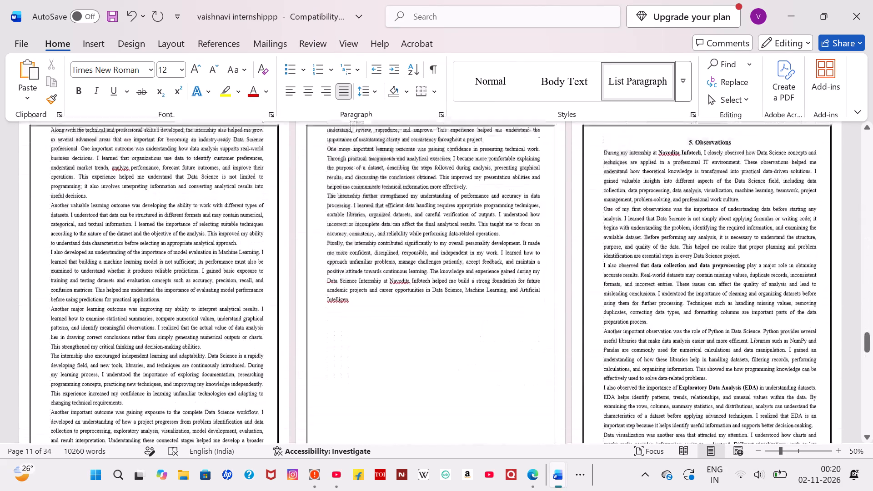
scroll(322, 291, "up", 12)
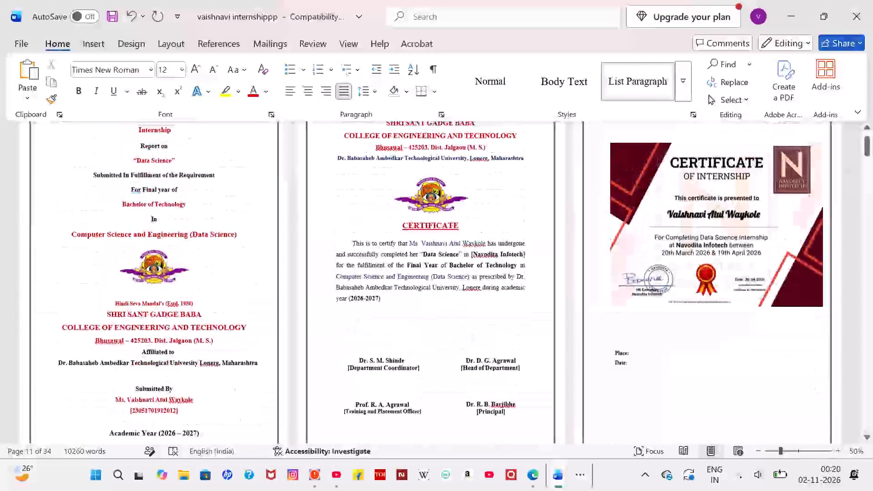
scroll(322, 291, "down", 7)
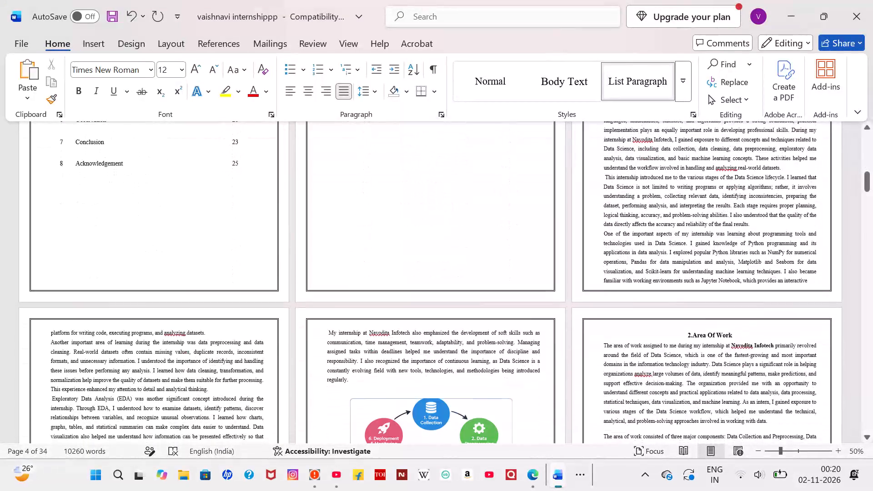
scroll(322, 291, "down", 4)
scroll(322, 291, "up", 2)
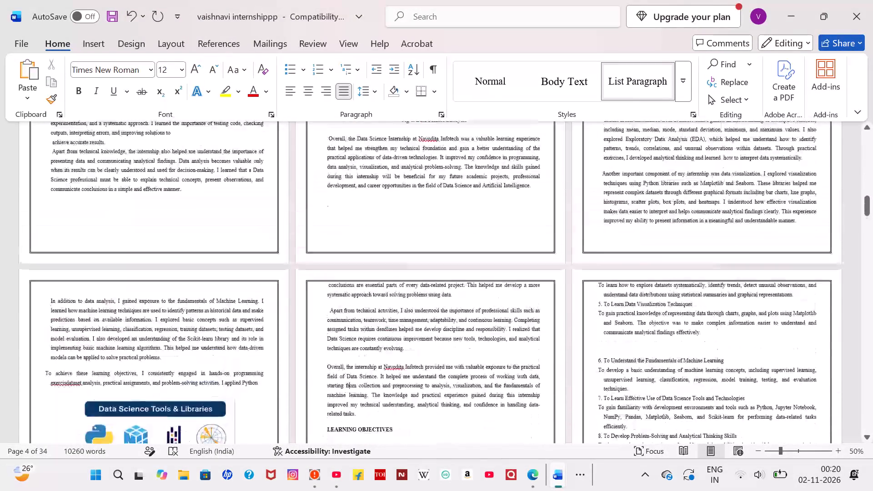
scroll(322, 291, "up", 5)
scroll(322, 291, "down", 1)
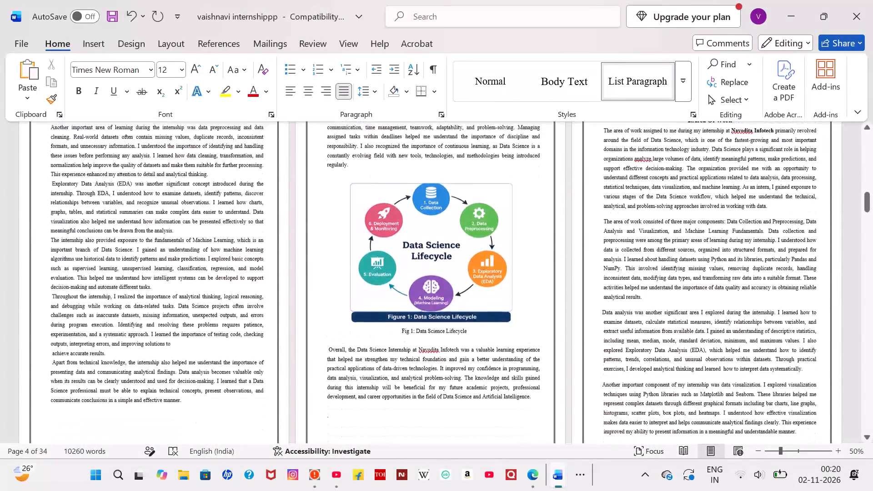
scroll(322, 291, "down", 4)
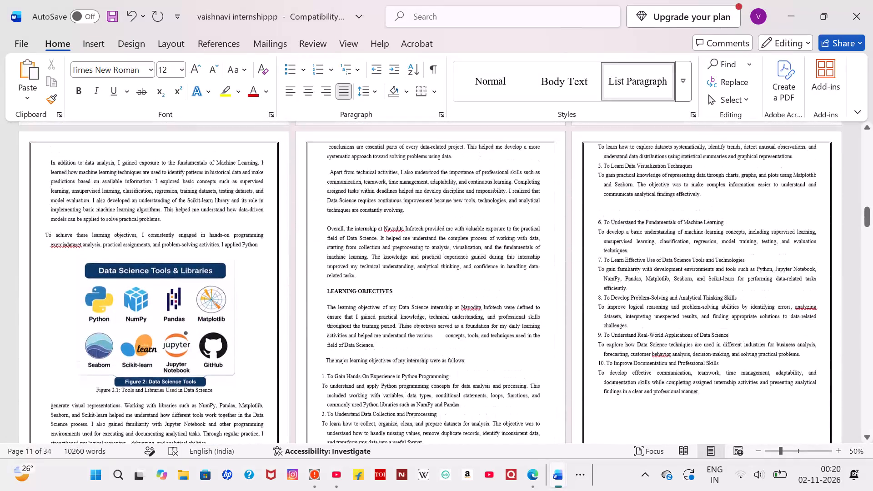
Insert a blank line at the top of the page, above "conclusions are essential parts of every data-related project".
left_click(324, 166)
key("Return")
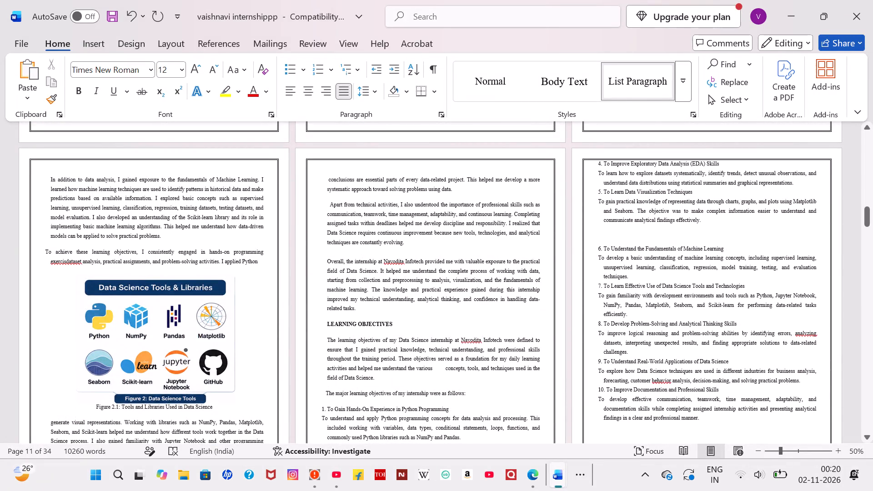
Join the "Apart from technical activities" paragraph onto "solving problems using data.", leaving a single space between the sentences.
left_click(327, 205)
key("BackSpace")
key("BackSpace")
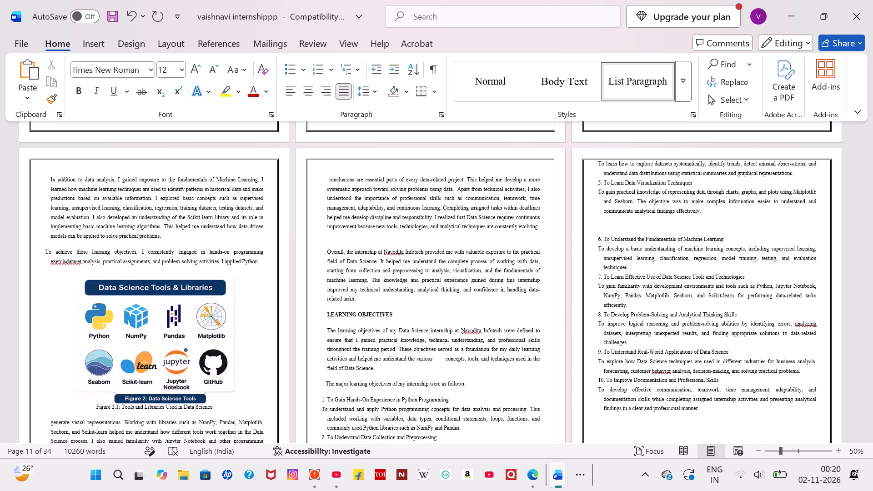
key("Right")
key("BackSpace")
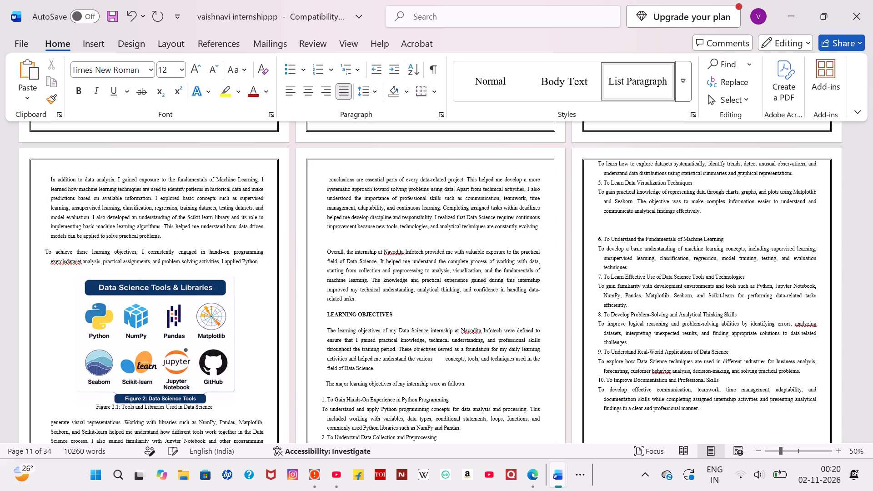
Remove the empty paragraph and indent before "Overall, the internship" so it follows directly after "techniques are constantly evolving".
left_click(323, 257)
key("BackSpace")
key("BackSpace")
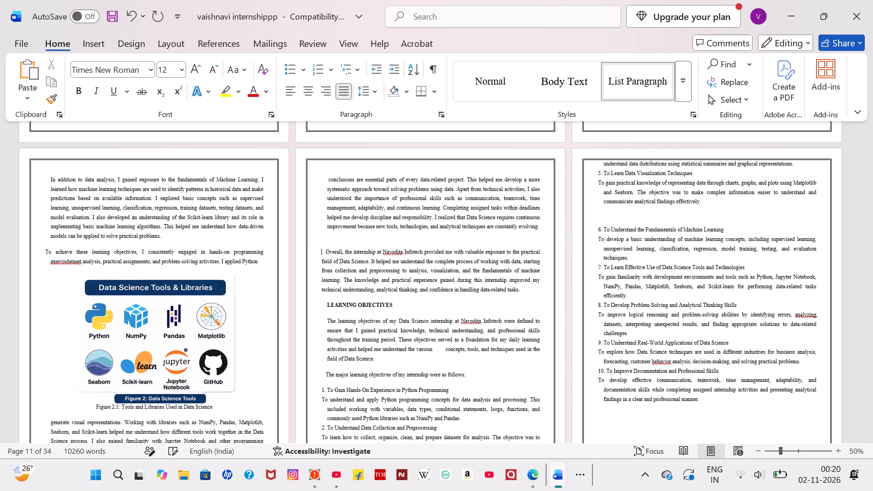
key("BackSpace")
key("BackSpace")
key("BackSpace")
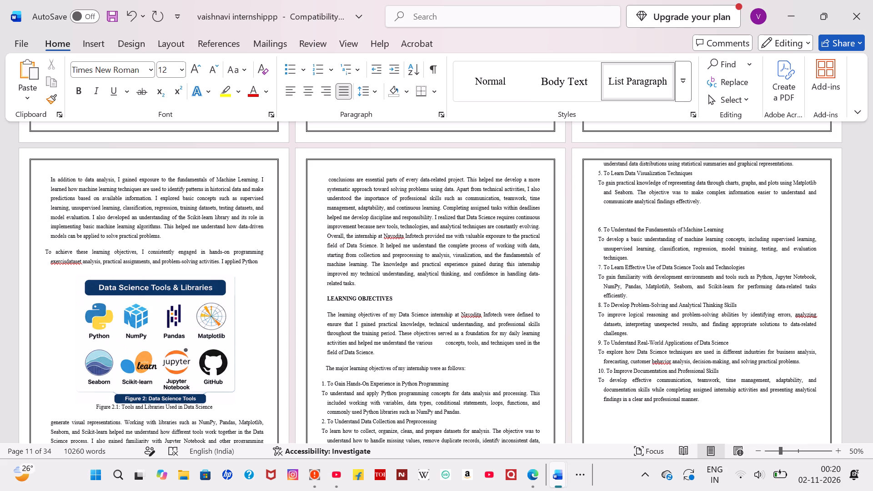
Break the text before "understand data distributions using statistical summaries" and insert a blank line above it at the top of the page.
scroll(356, 277, "down", 1)
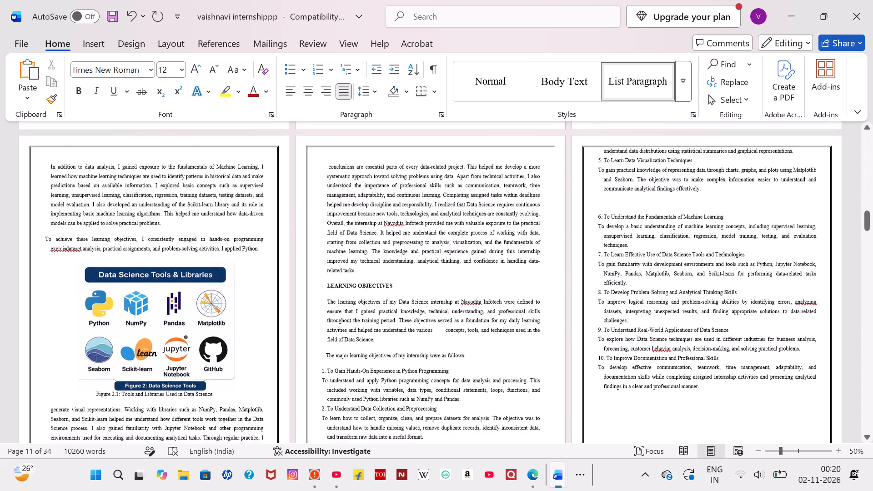
scroll(356, 277, "down", 2)
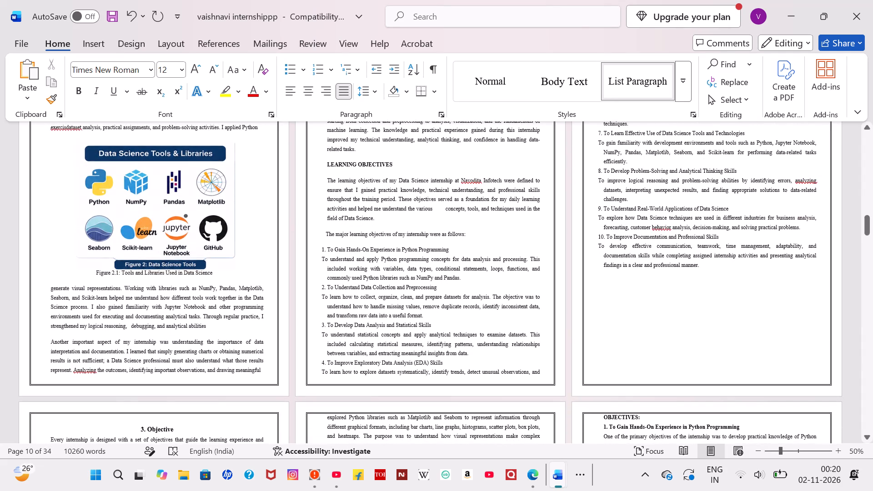
scroll(356, 277, "up", 2)
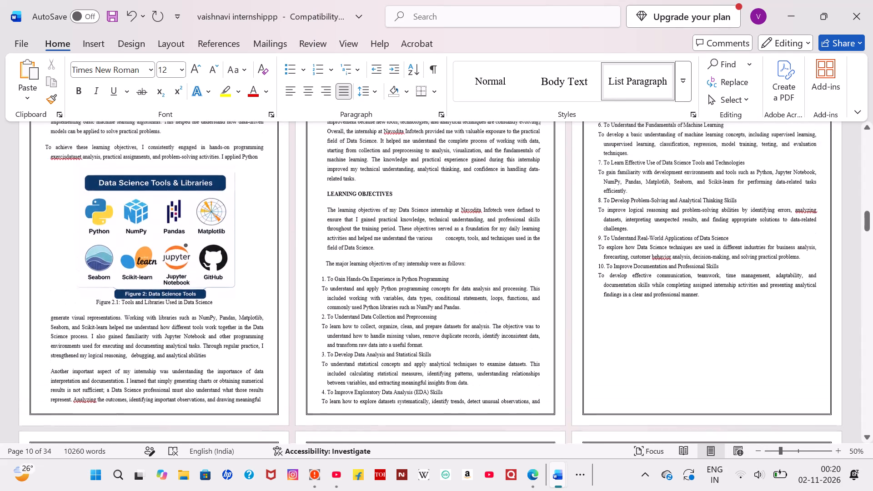
scroll(356, 277, "up", 4)
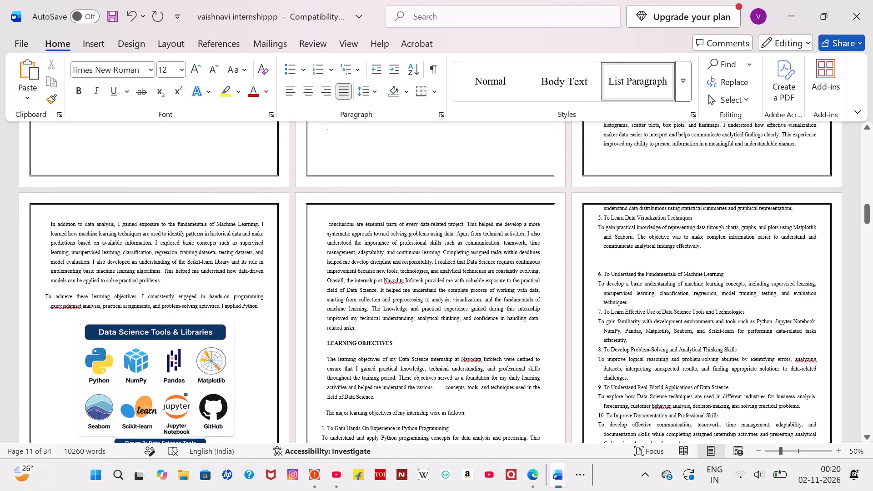
left_click(596, 208)
key("Return")
key("Return")
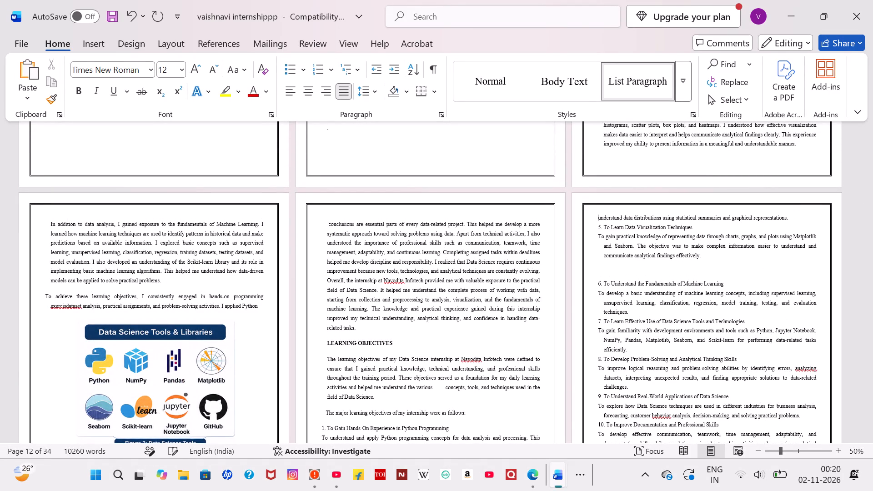
Remove the blank lines between "communicate analytical findings effectively." and "6. To Understand the Fundamentals of Machine Learning".
scroll(596, 208, "down", 3)
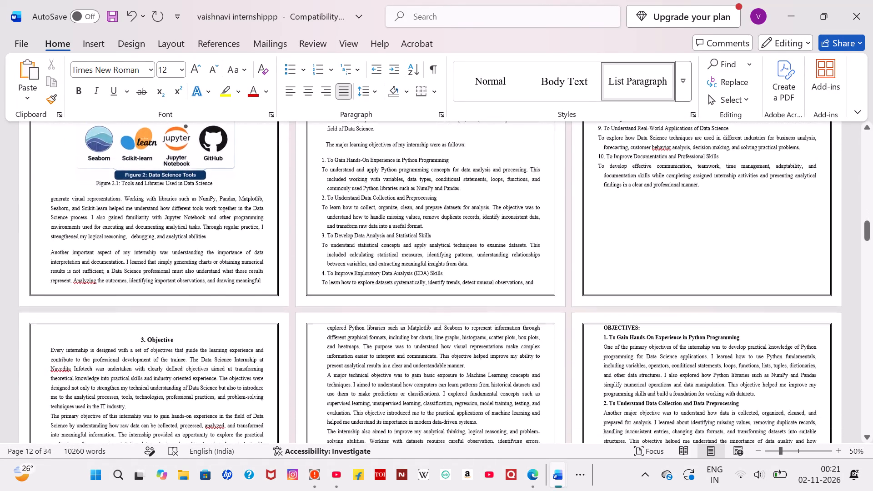
scroll(596, 208, "up", 3)
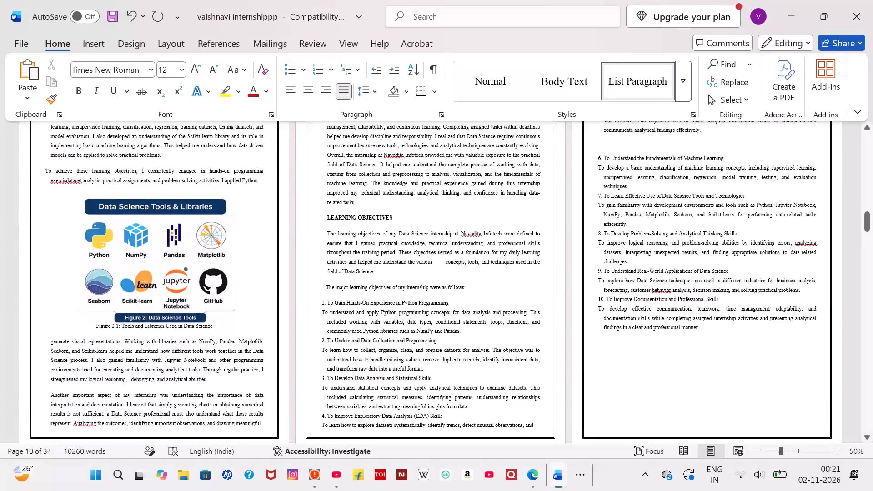
scroll(596, 208, "up", 2)
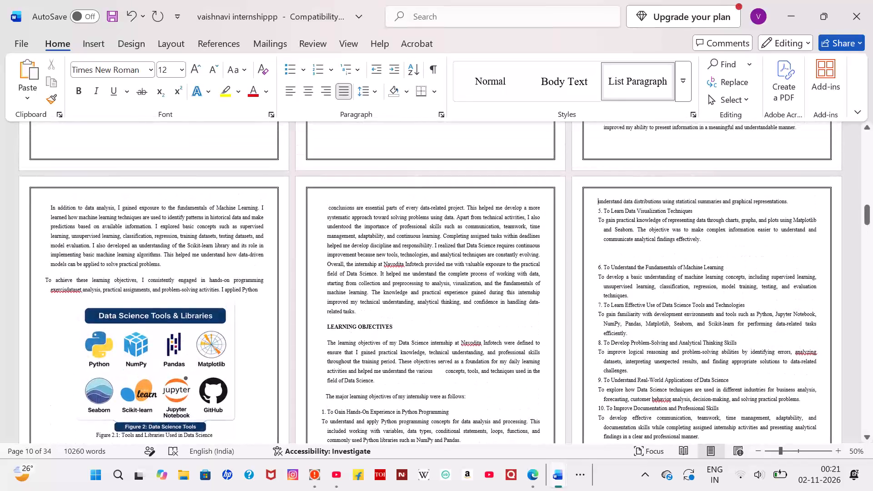
left_click(596, 255)
key("BackSpace")
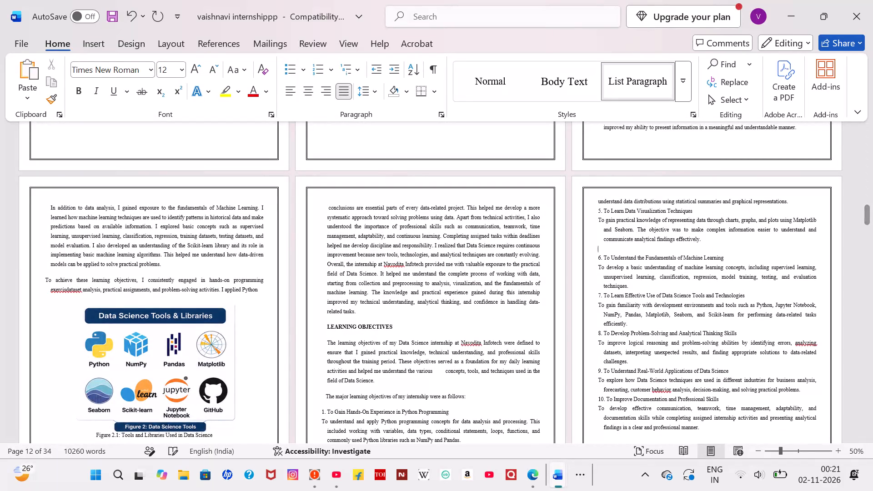
key("BackSpace")
key("BackSpace")
scroll(596, 255, "down", 2)
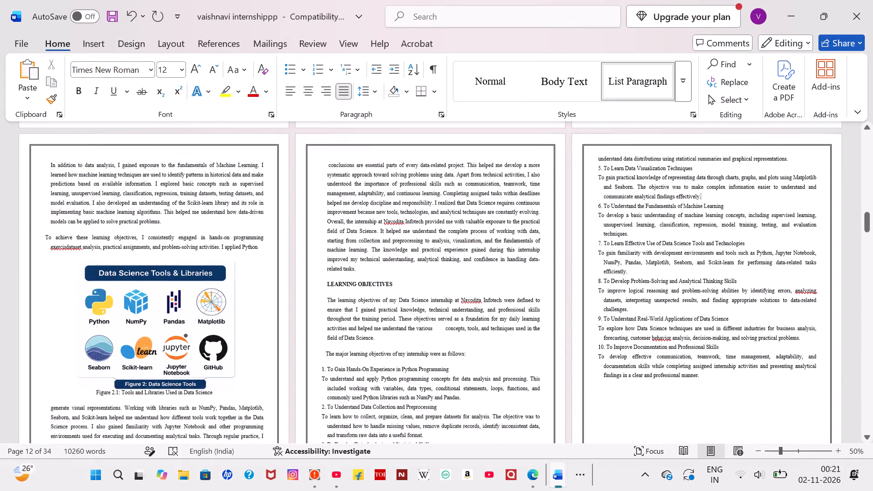
scroll(596, 255, "down", 1)
scroll(136, 341, "down", 1)
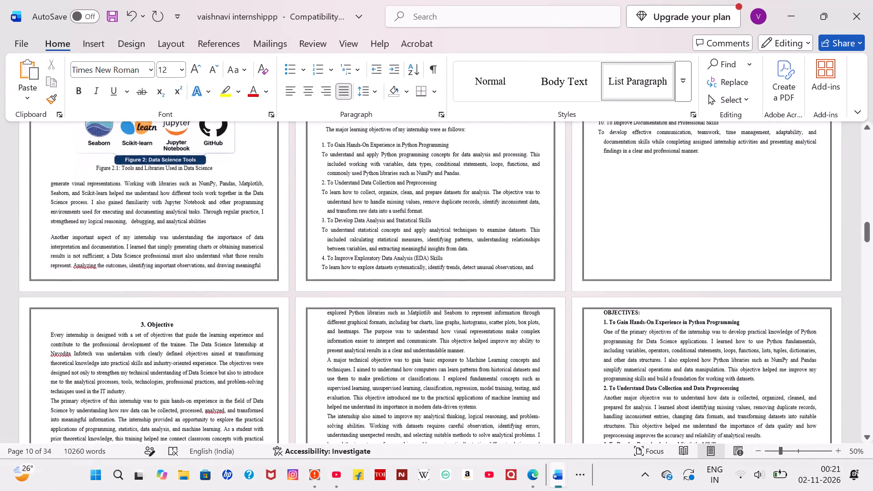
scroll(136, 341, "down", 3)
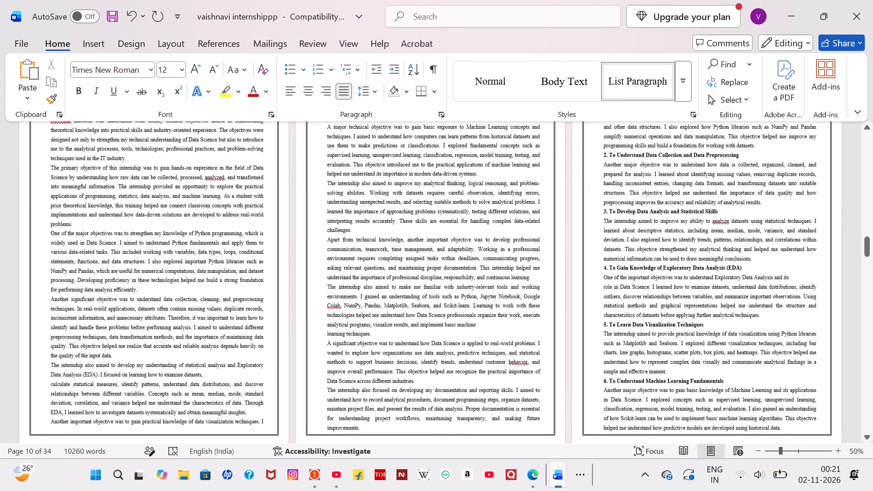
scroll(228, 378, "up", 5)
left_click(228, 378)
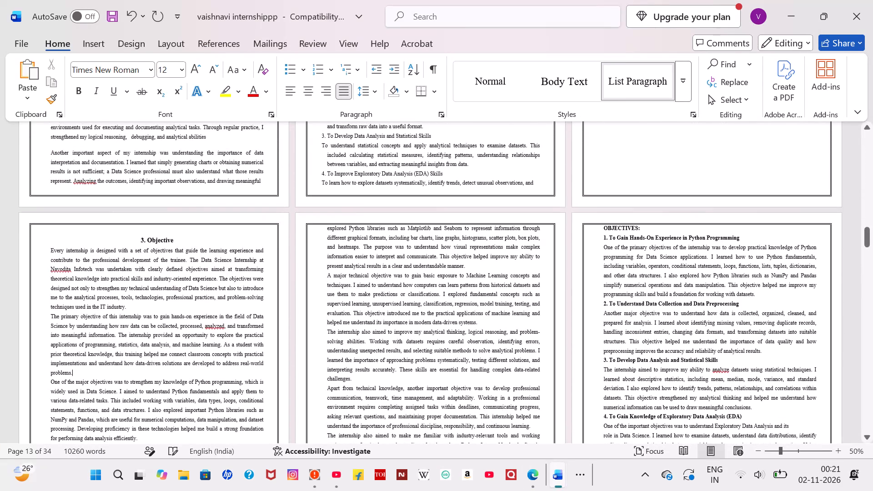
left_click(320, 230)
key("Return")
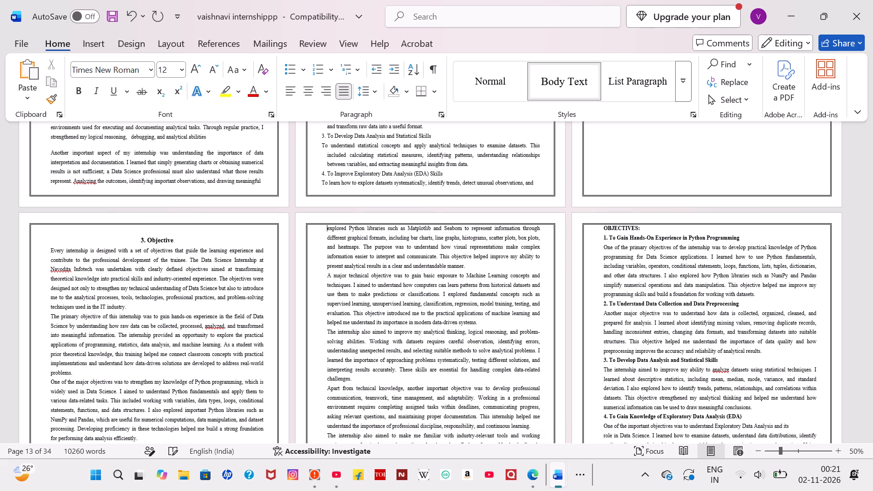
key("Return")
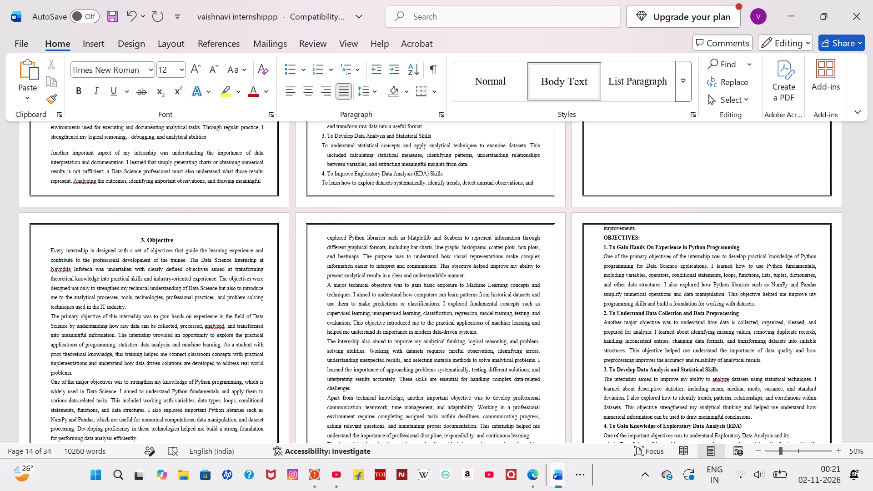
Add a first-line indent to the "Apart from technical knowledge" paragraph in the Objective section.
scroll(355, 373, "down", 1)
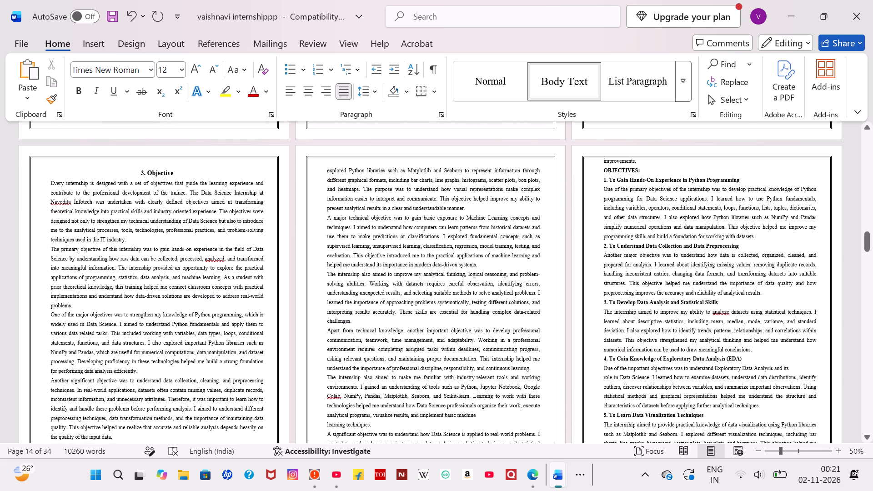
left_click(326, 326)
left_click(326, 329)
key("Tab")
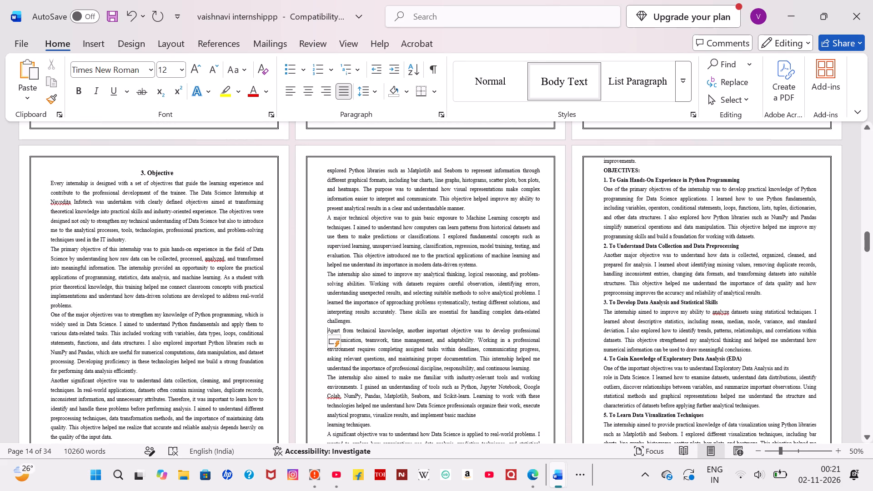
left_click(331, 316)
left_click_drag(331, 316, 341, 358)
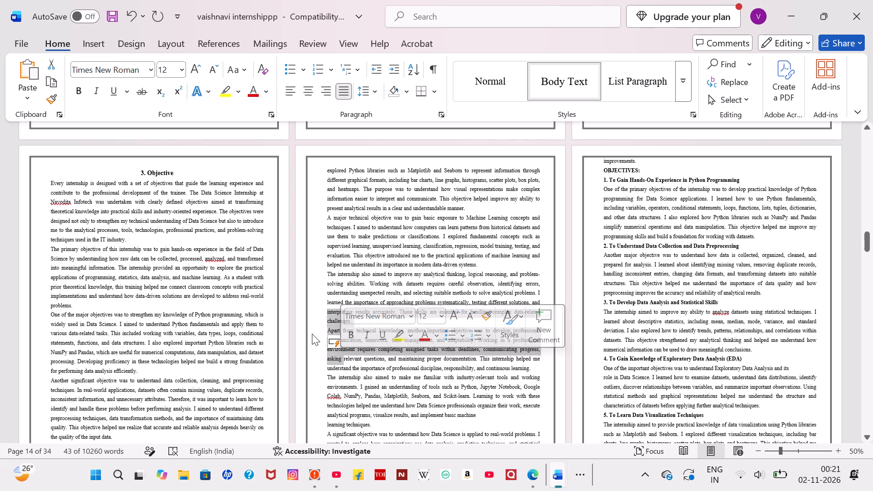
left_click(312, 334)
key("Tab")
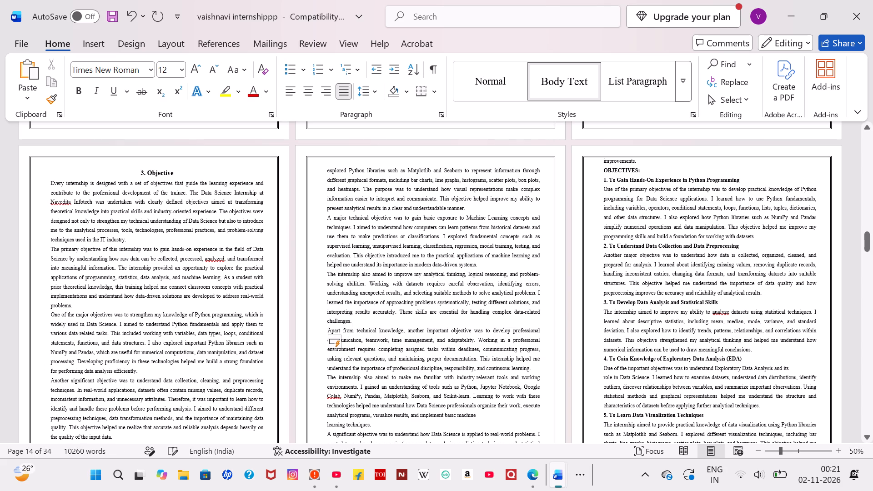
key("Tab")
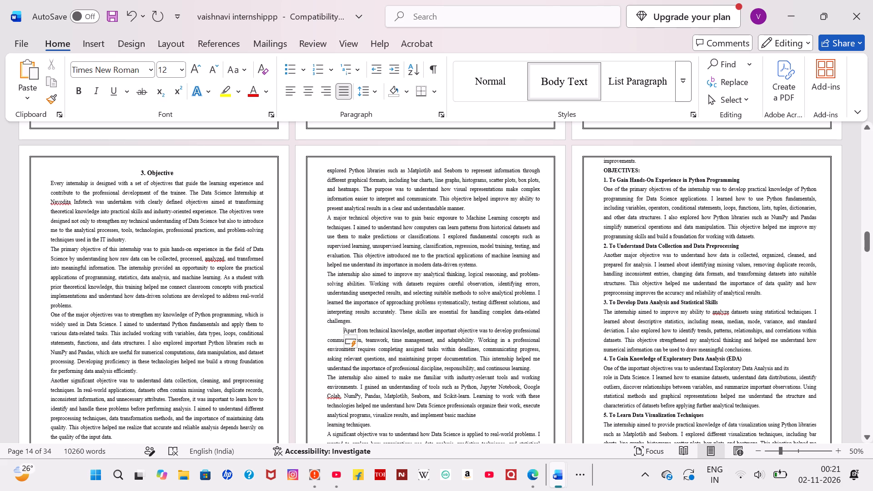
Add a first-line indent to the "One of the major objectives" paragraph in the Objective section.
scroll(275, 356, "down", 1)
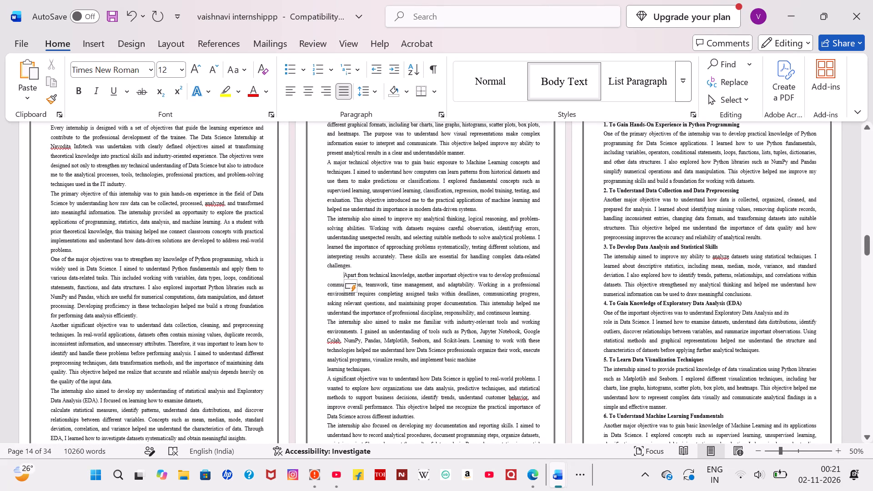
left_click(50, 255)
key("Tab")
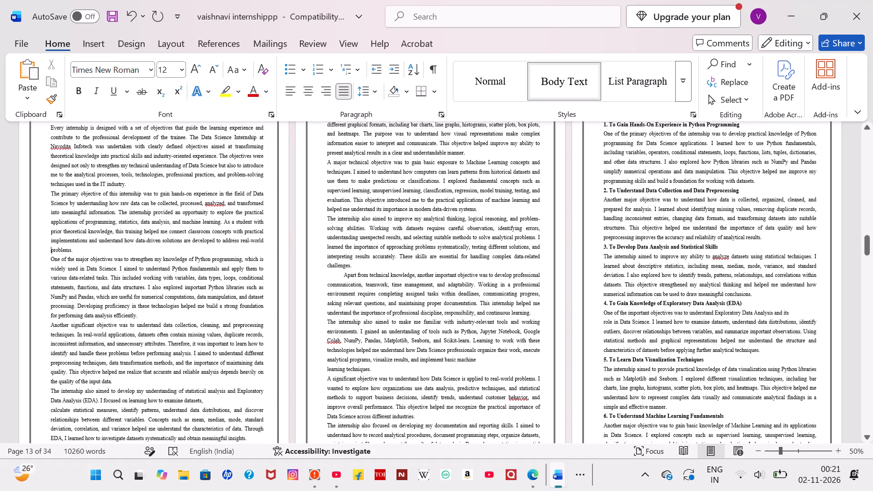
left_click(50, 264)
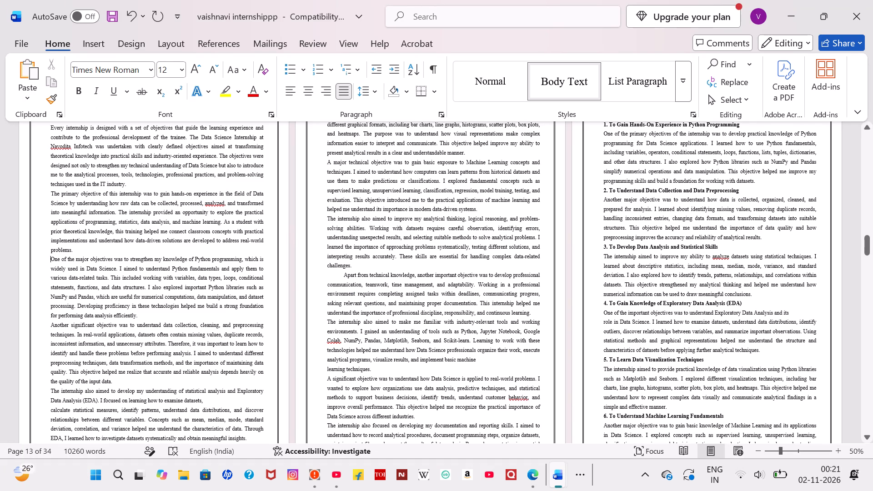
key("Tab")
key("Tab")
key("Tab")
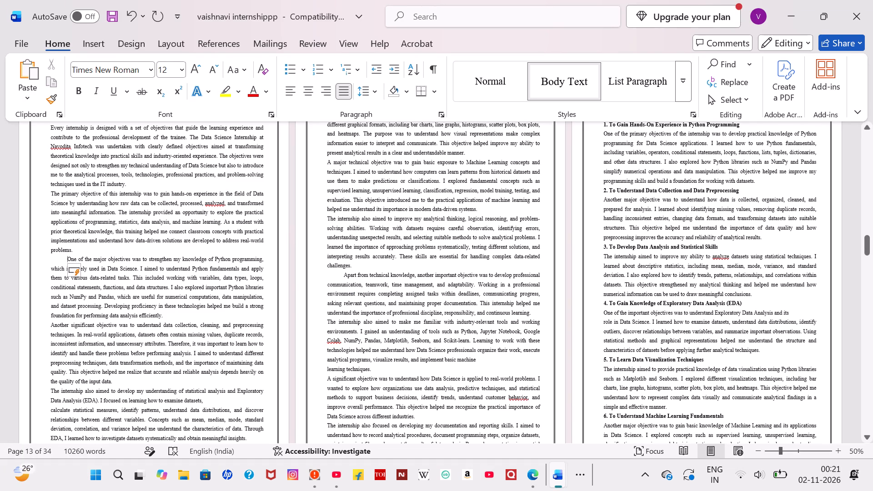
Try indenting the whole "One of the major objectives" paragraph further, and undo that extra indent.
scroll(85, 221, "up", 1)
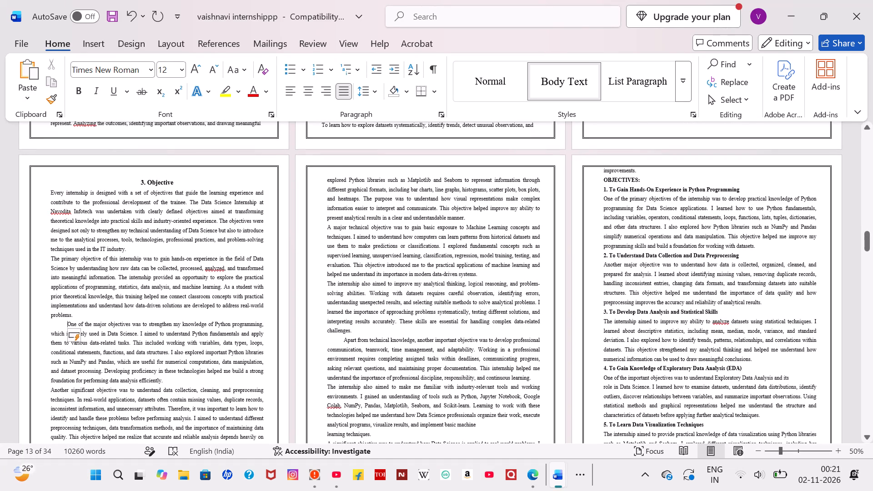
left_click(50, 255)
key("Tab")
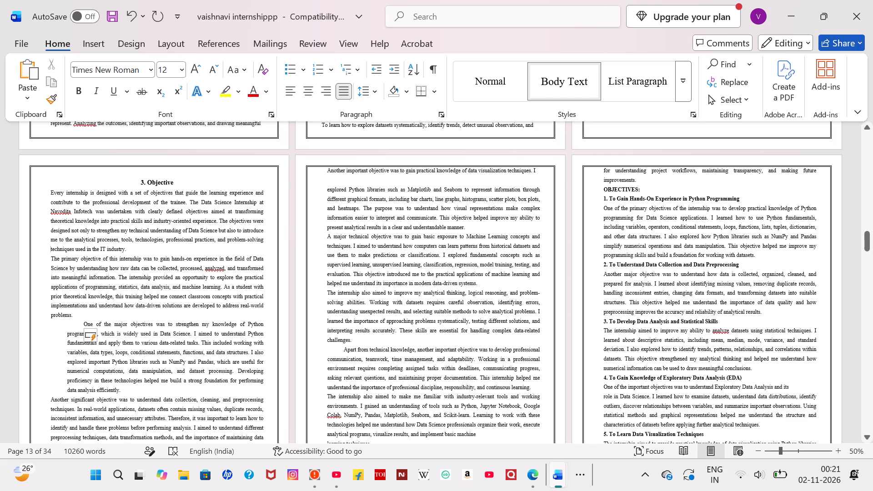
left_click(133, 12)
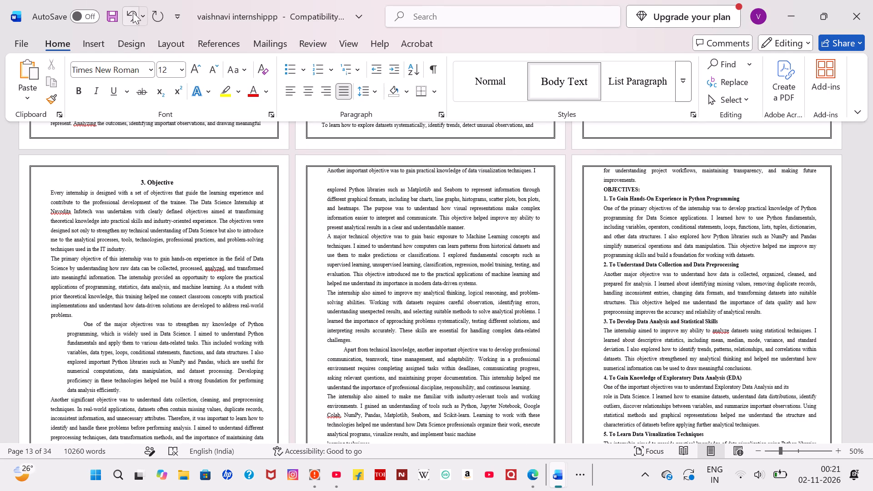
Add a first-line indent to the "Every internship is designed" paragraph below the 3. Objective heading.
left_click(53, 191)
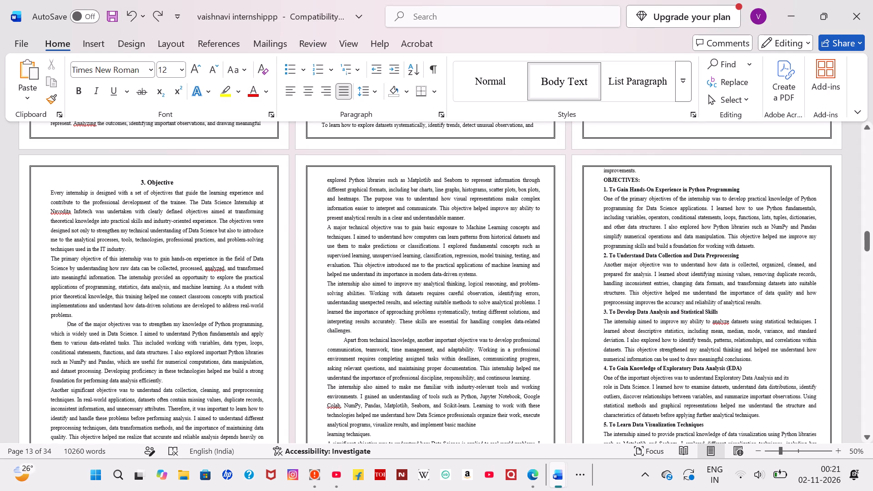
key("Left")
key("Tab")
key("Tab")
key("Tab")
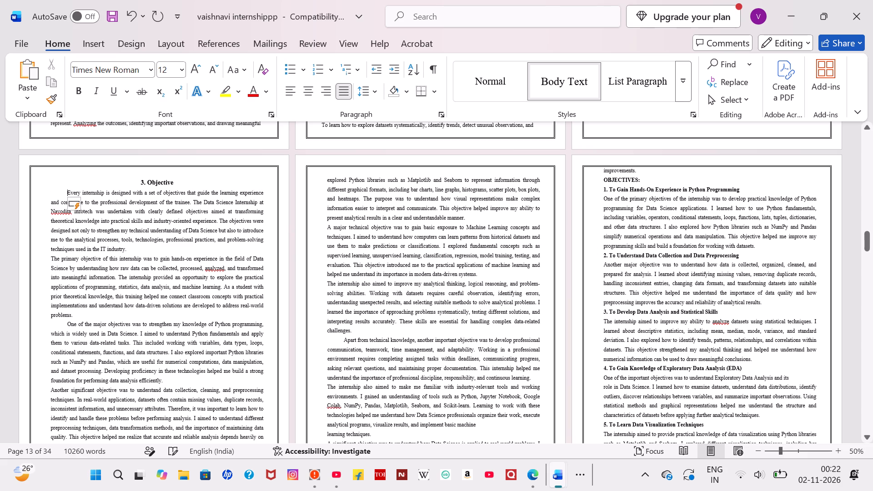
scroll(53, 191, "down", 1)
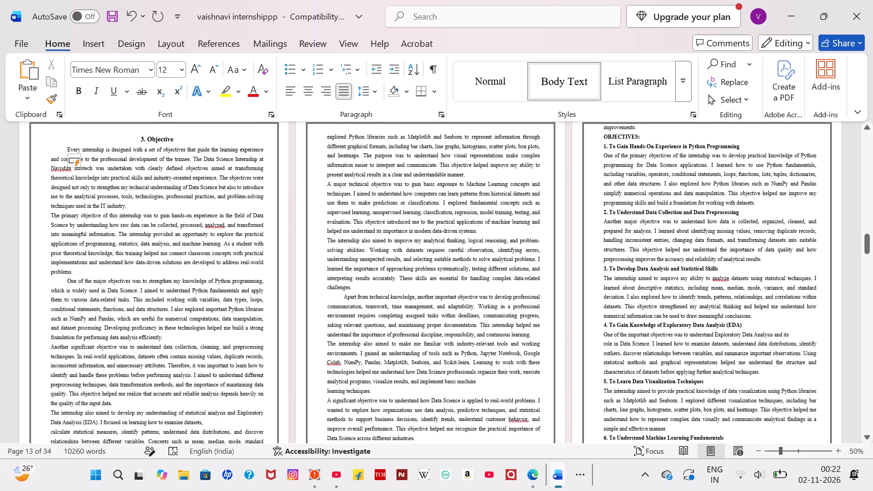
Add a first-line indent to the "The primary objective of this internship" paragraph in the Objective section.
left_click(48, 216)
key("Tab")
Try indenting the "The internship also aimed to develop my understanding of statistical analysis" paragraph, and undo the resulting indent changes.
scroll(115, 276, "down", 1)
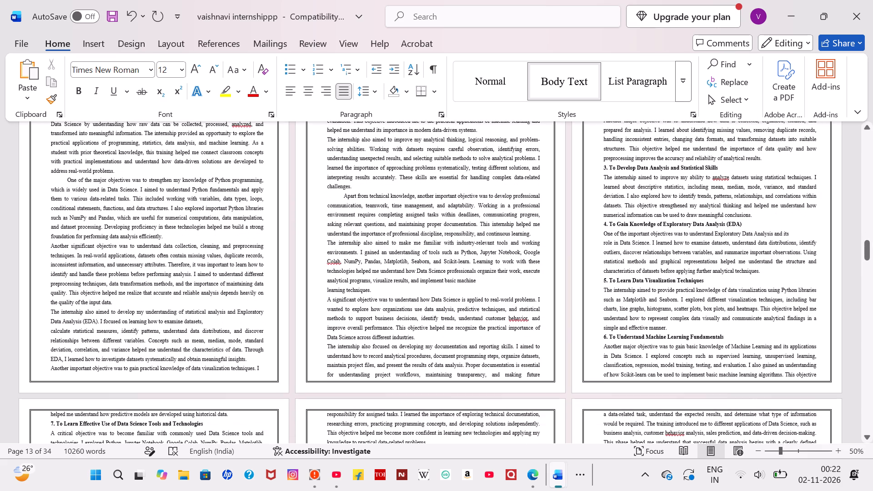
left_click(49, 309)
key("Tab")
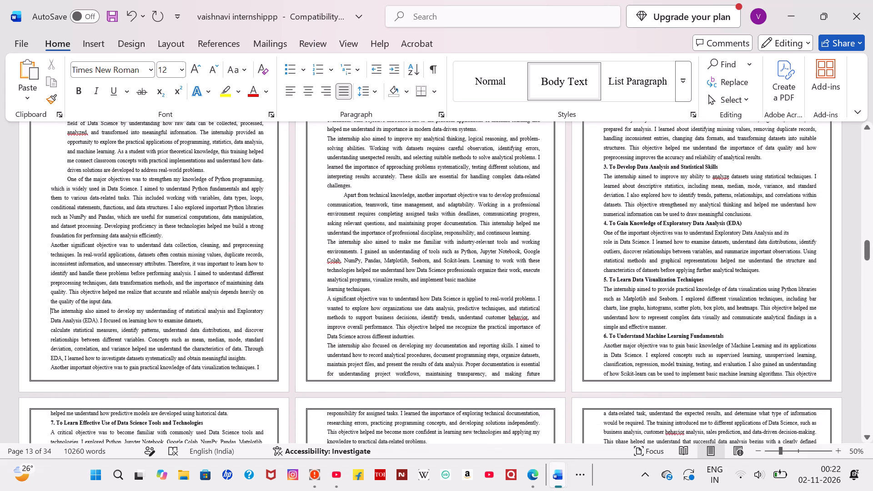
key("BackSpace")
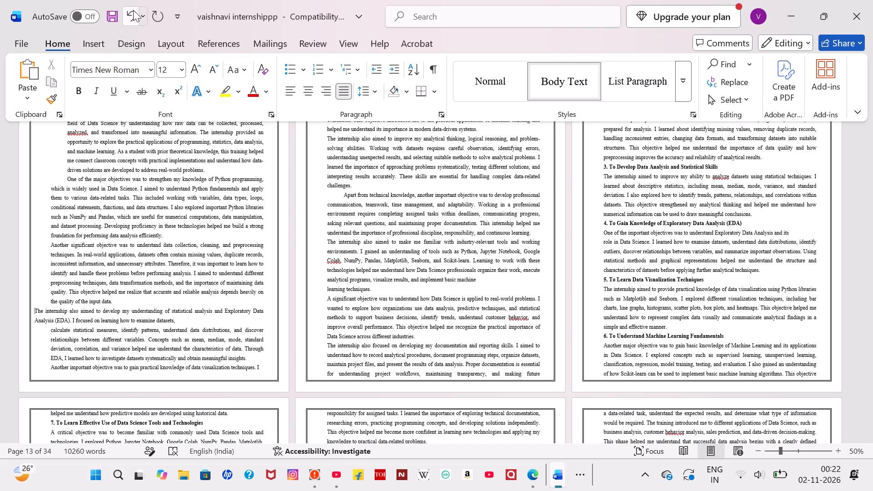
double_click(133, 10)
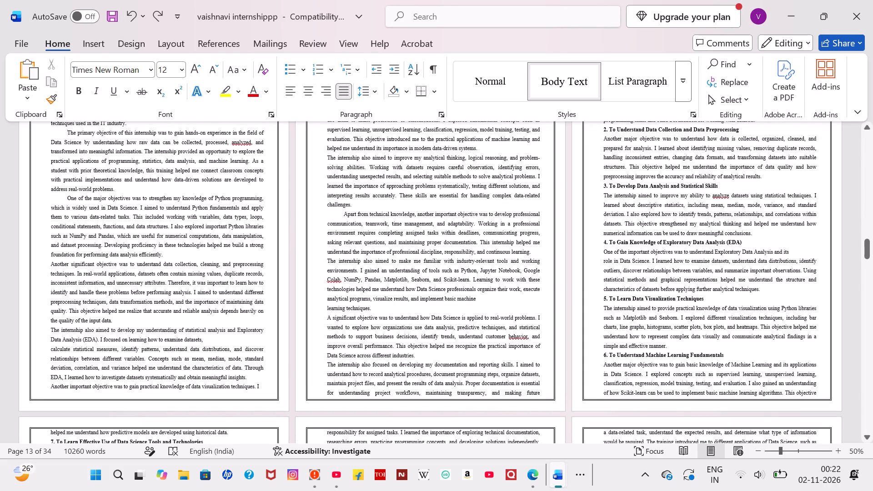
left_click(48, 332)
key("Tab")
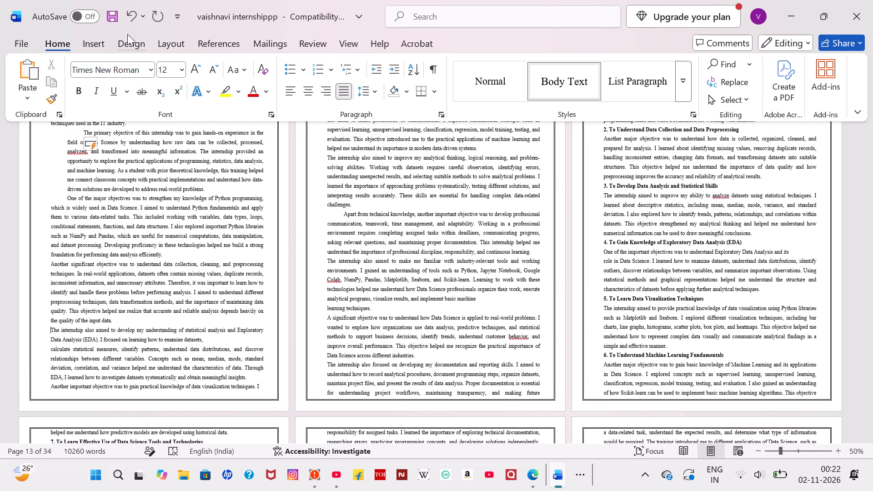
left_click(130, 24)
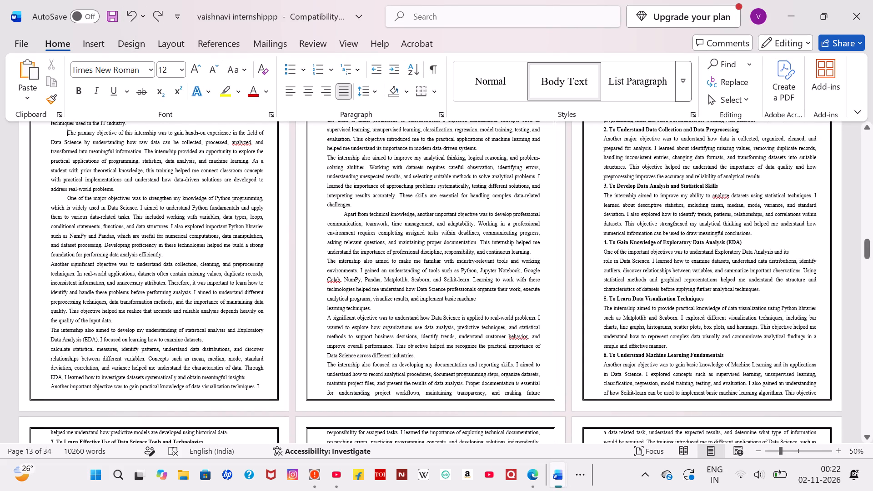
Add a first-line indent to the "The internship also aimed to develop my understanding of statistical analysis" paragraph.
left_click(48, 321)
left_click(50, 337)
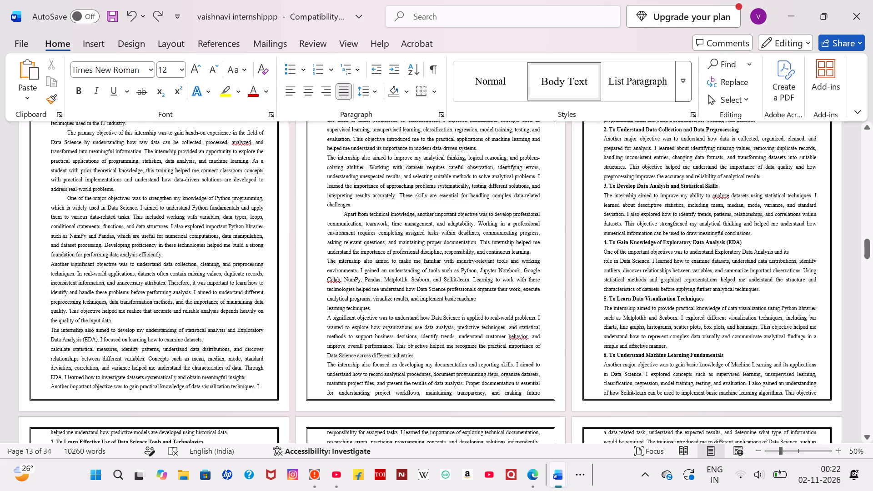
left_click(50, 333)
key("Tab")
key("Tab")
key("Tab")
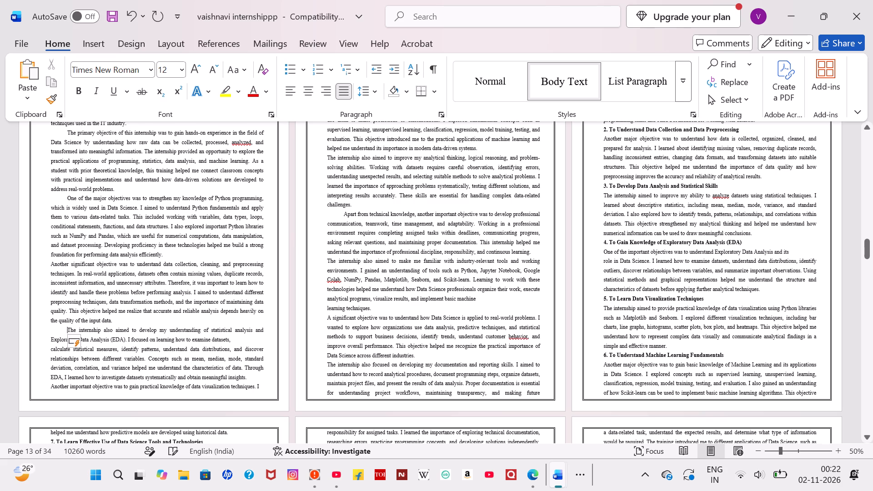
Add a first-line indent to the "A significant objective was to understand" paragraph in the Objective section.
scroll(97, 291, "up", 2)
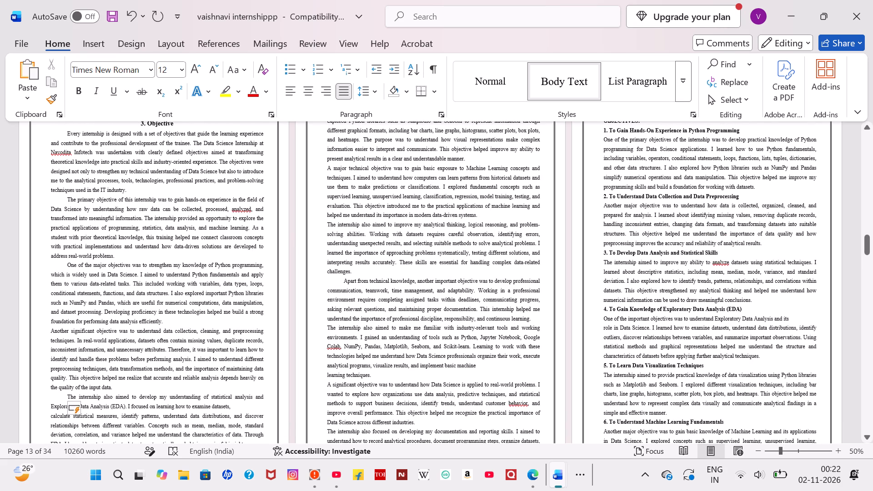
scroll(189, 292, "down", 2)
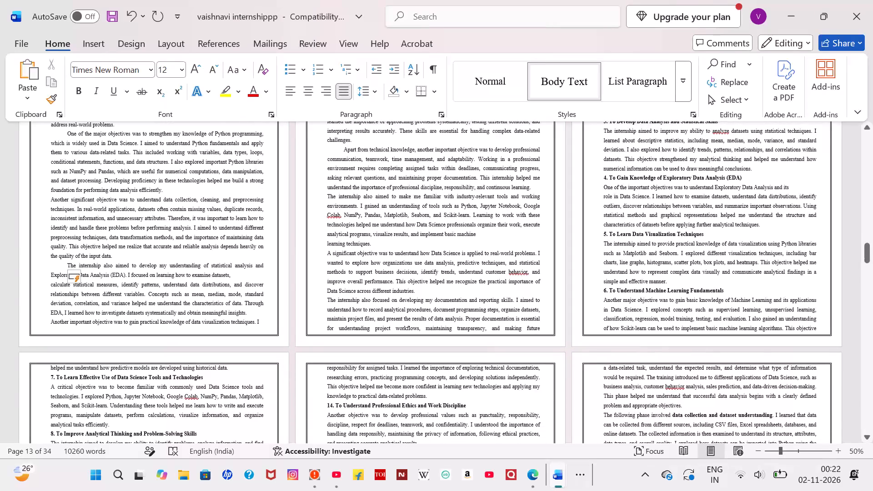
left_click(326, 252)
left_click(326, 252)
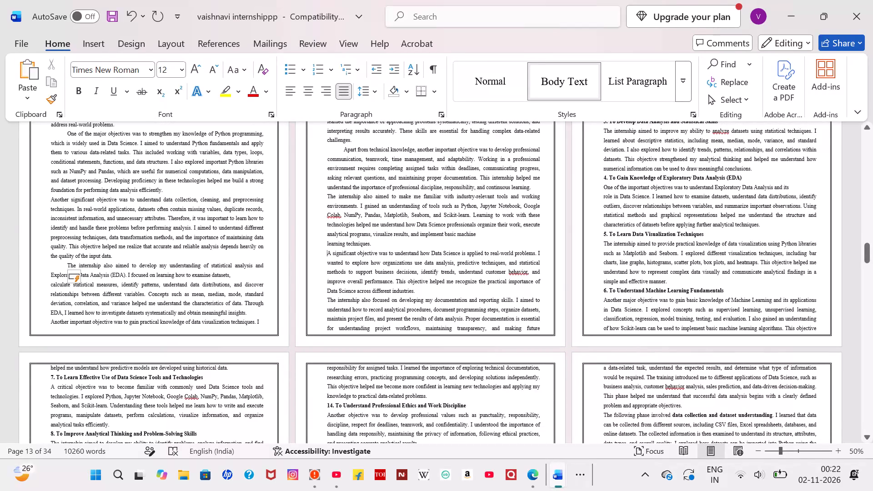
key("Tab")
key("Tab")
key("Tab")
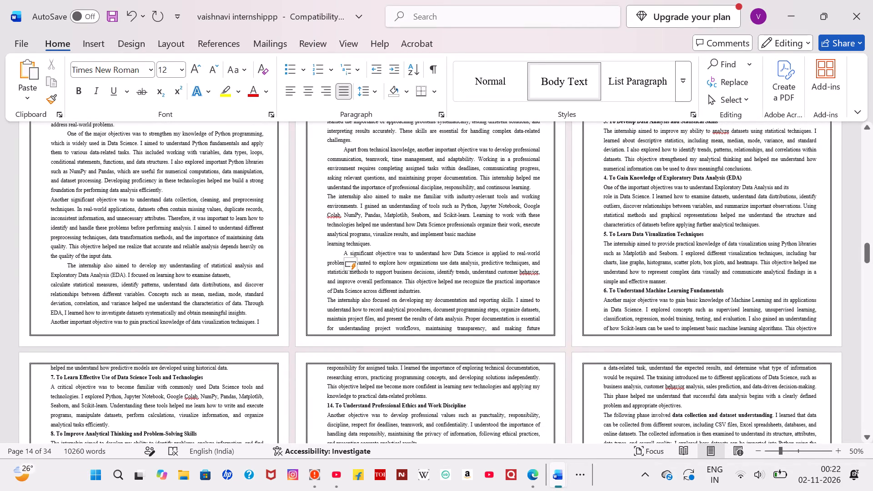
Examine the paragraph layout of the Objective section and the pages before it.
scroll(436, 274, "up", 3)
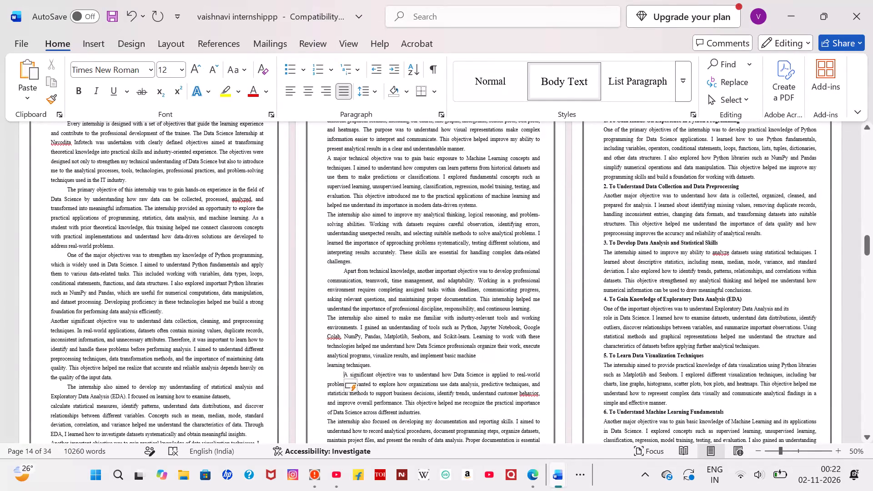
scroll(127, 250, "up", 1)
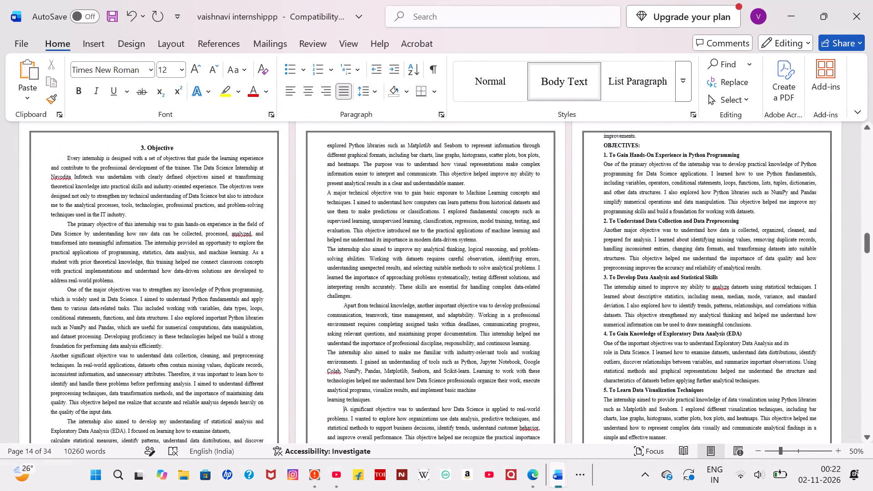
scroll(125, 293, "up", 5)
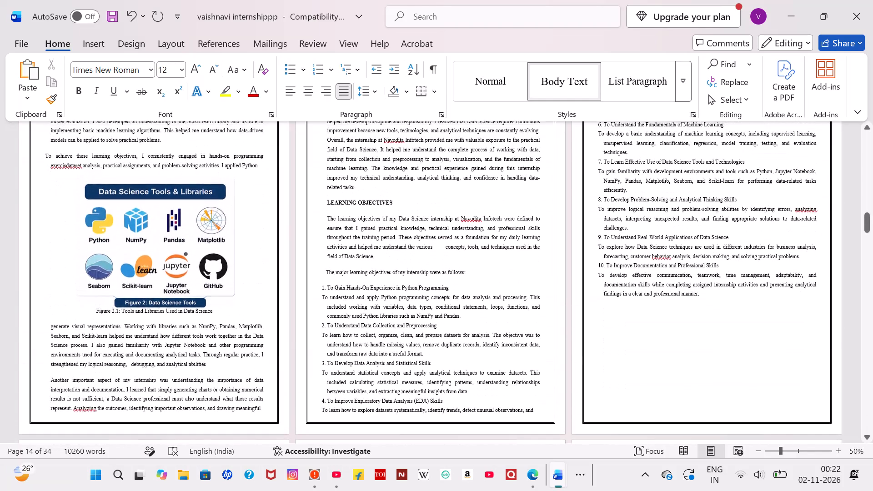
scroll(125, 293, "up", 4)
scroll(125, 293, "down", 2)
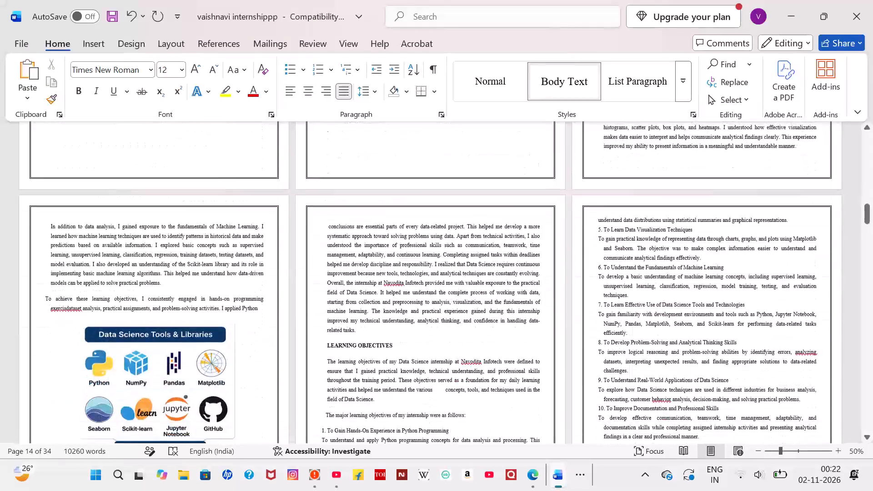
scroll(125, 293, "down", 6)
scroll(125, 293, "up", 1)
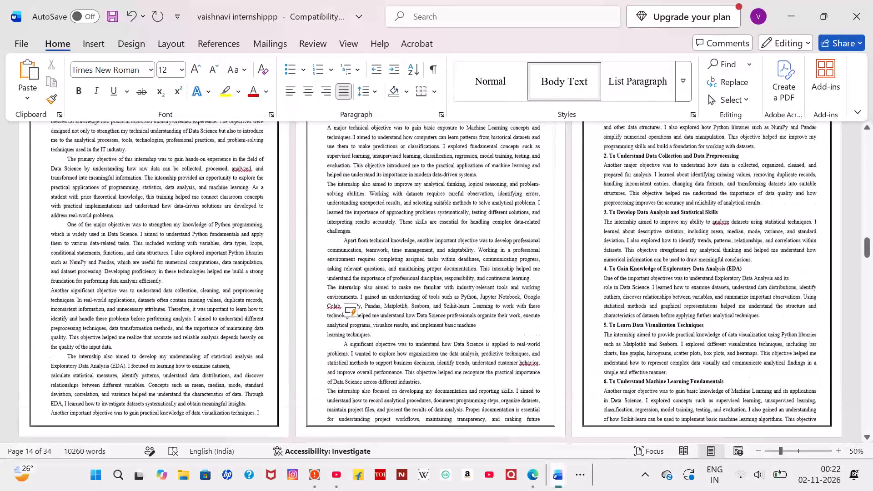
Insert a blank line before the "One of the major objectives" and "The internship also aimed to develop my understanding" paragraphs.
left_click(120, 218)
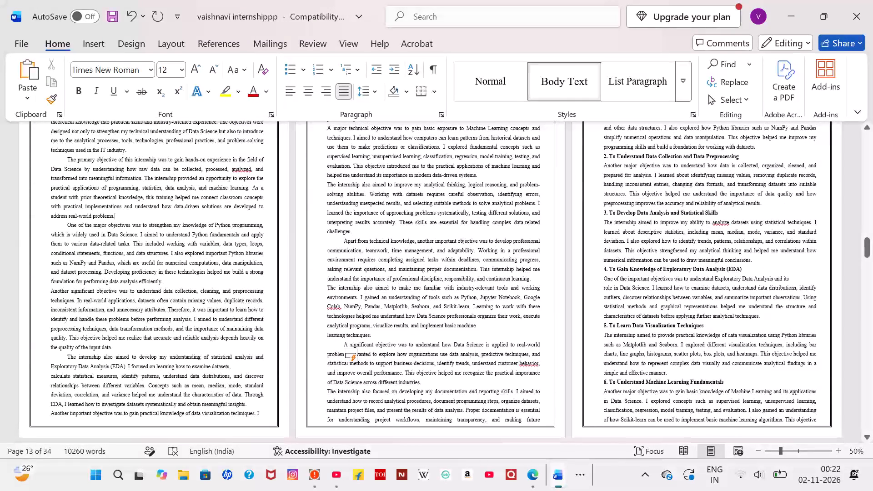
key("Return")
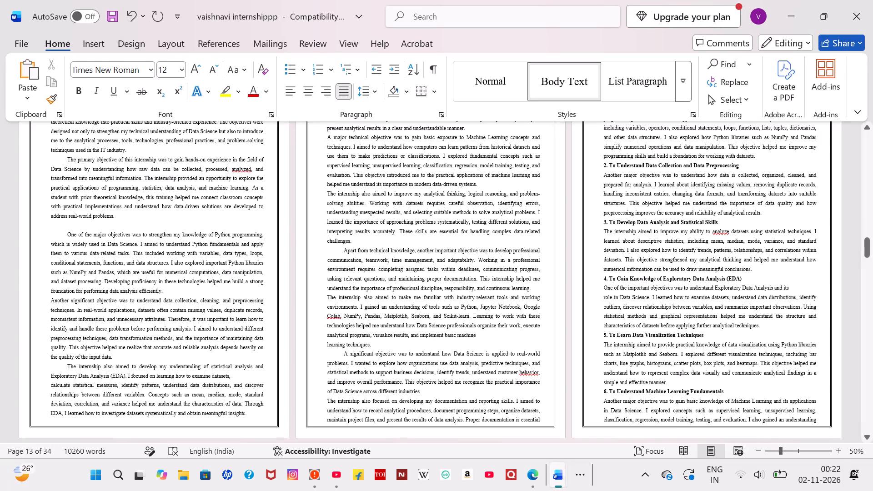
left_click(120, 355)
key("Return")
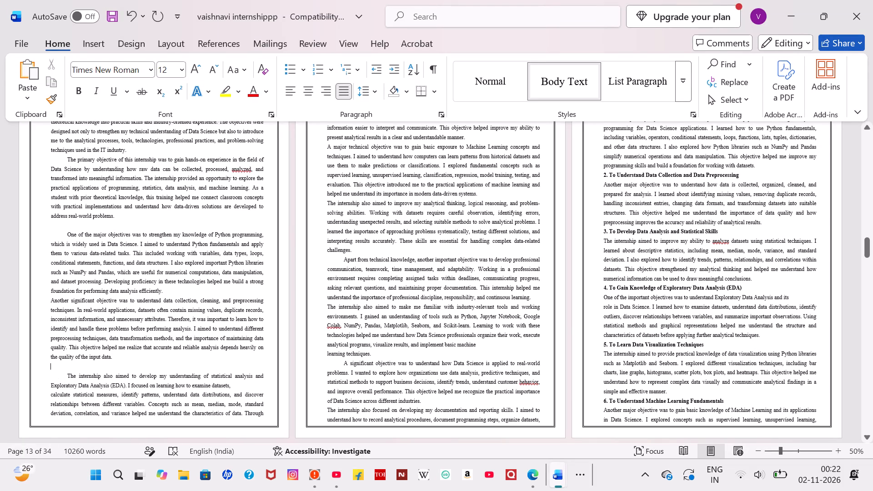
Insert a blank line before the "Apart from technical knowledge" and "A significant objective" paragraphs.
left_click(357, 247)
key("Return")
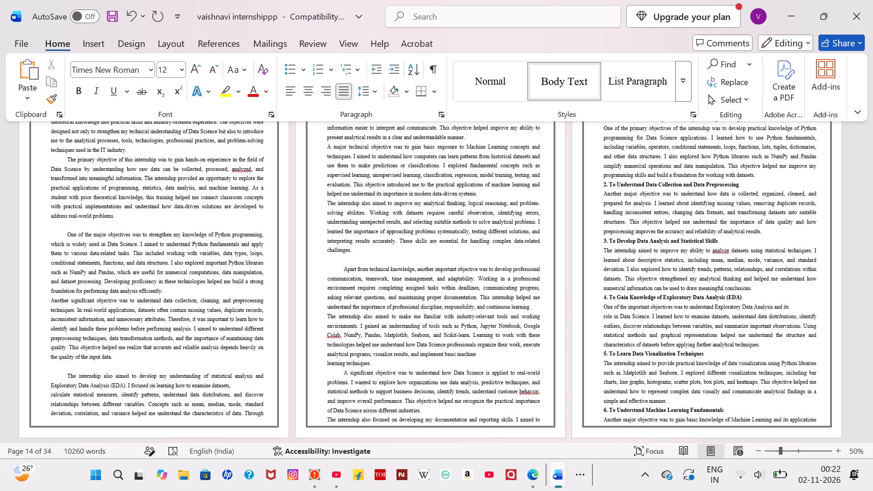
scroll(357, 247, "down", 1)
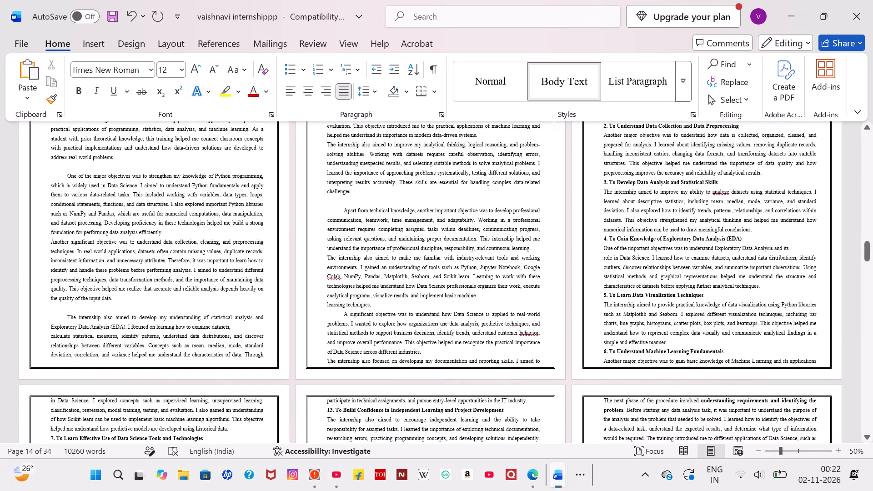
left_click(379, 302)
key("Return")
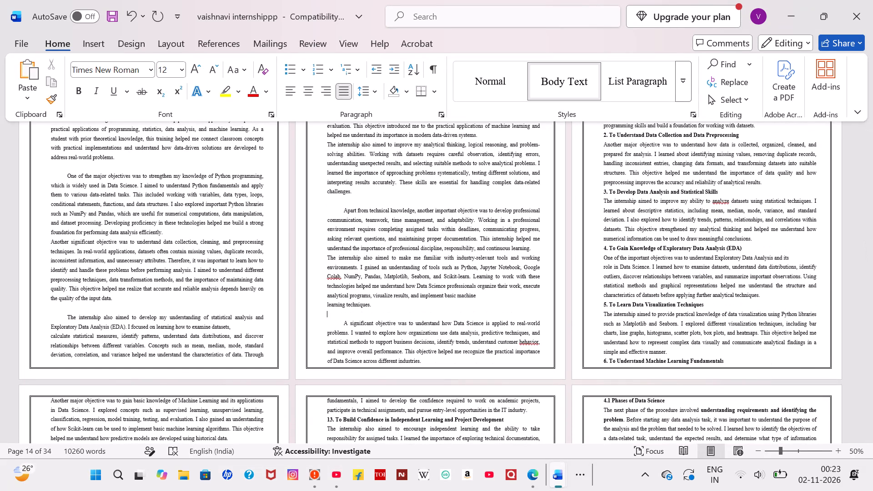
Break the "A significant objective" paragraph before "of Data Science across different industries", with an empty line in between.
left_click(540, 351)
key("Return")
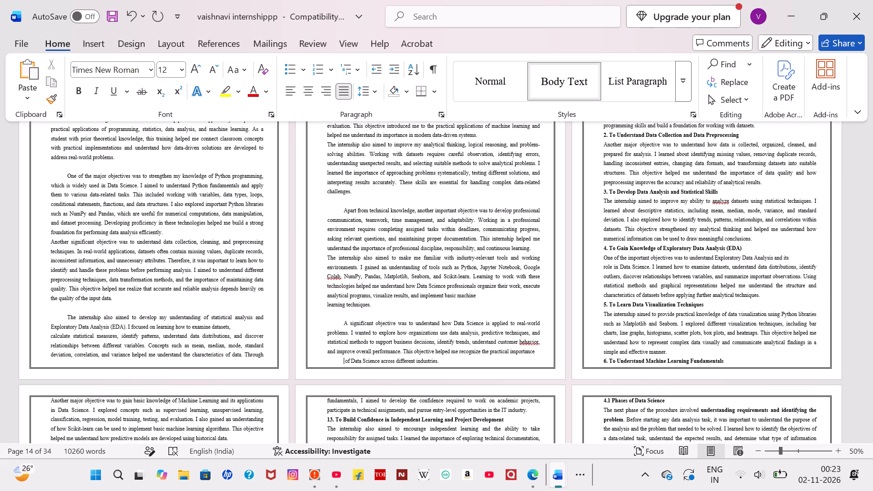
key("Return")
scroll(540, 351, "up", 1)
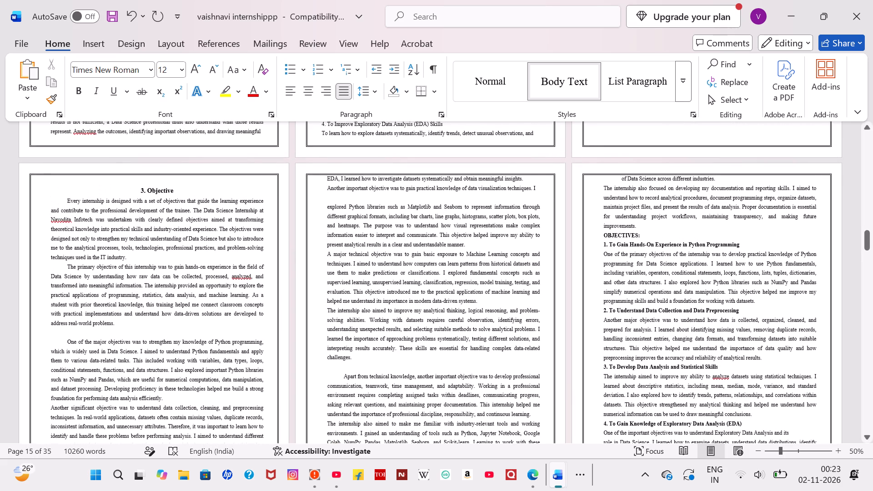
key("BackSpace")
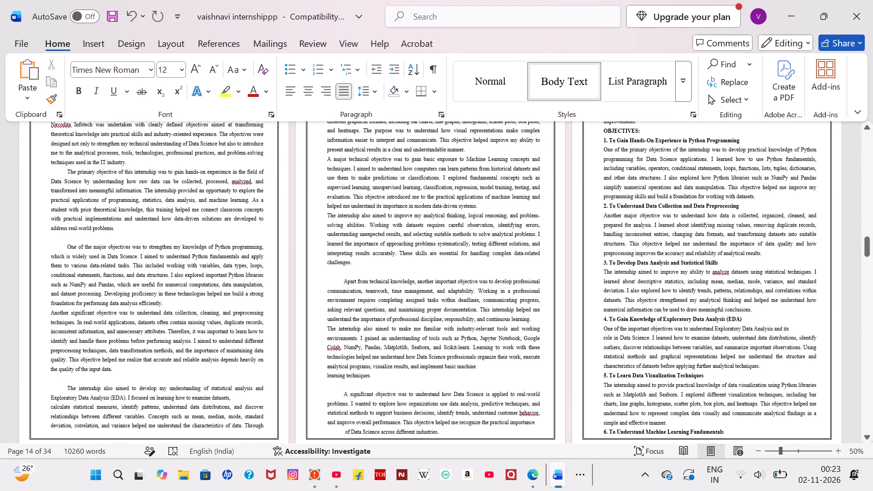
key("Return")
Delete the leftover text "of Data Science across different industries" above the paragraph "The internship also focused on developing my documentation".
scroll(346, 437, "up", 1)
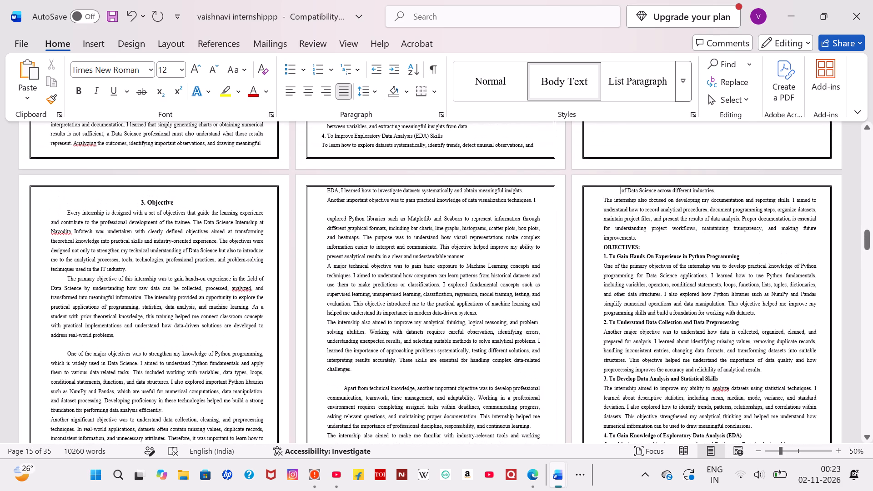
scroll(498, 280, "down", 1)
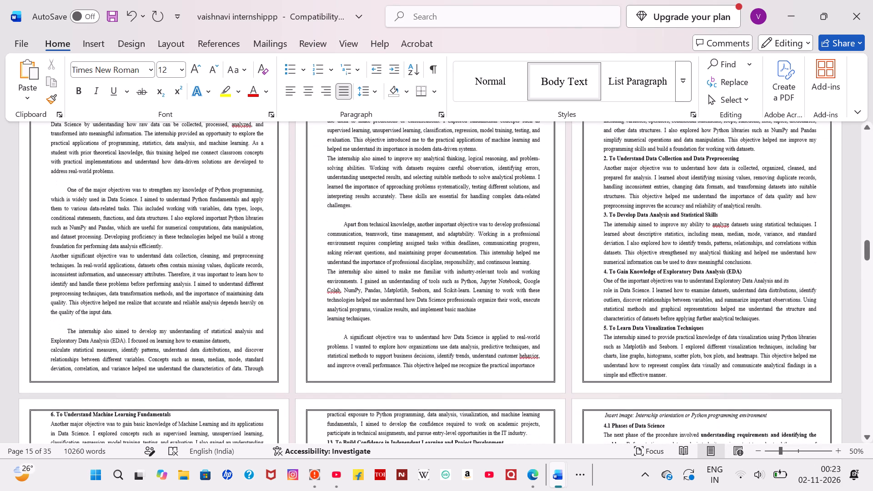
scroll(537, 361, "up", 1)
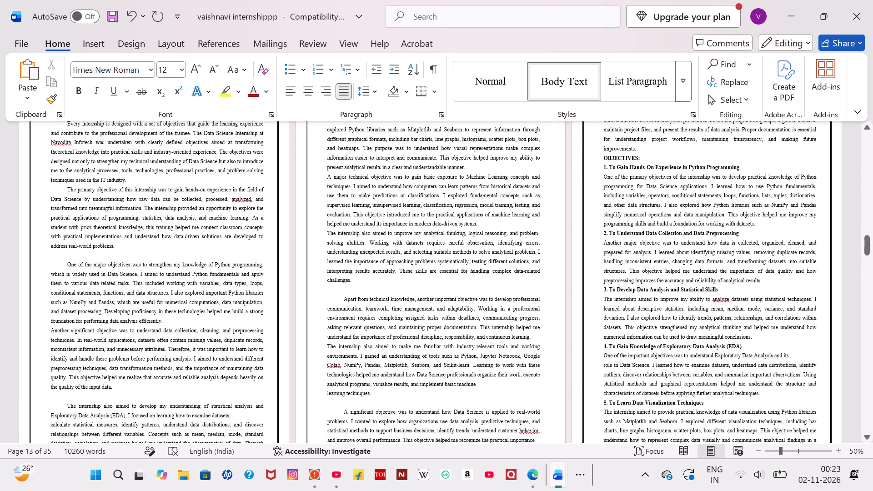
scroll(635, 182, "up", 1)
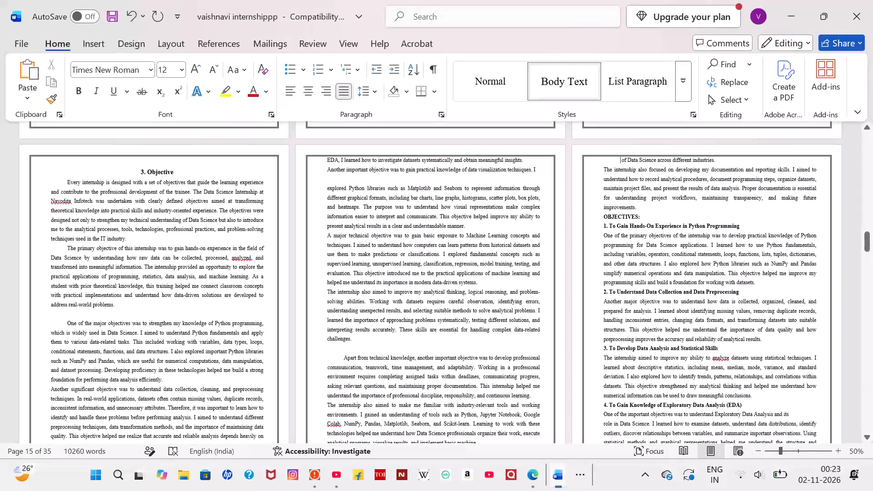
key("Right")
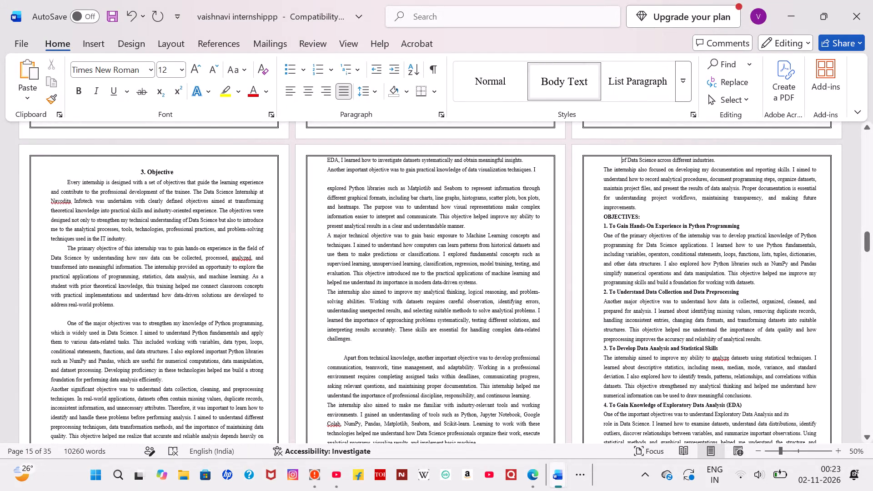
key("Left")
key("Left")
key("Left")
key("Right")
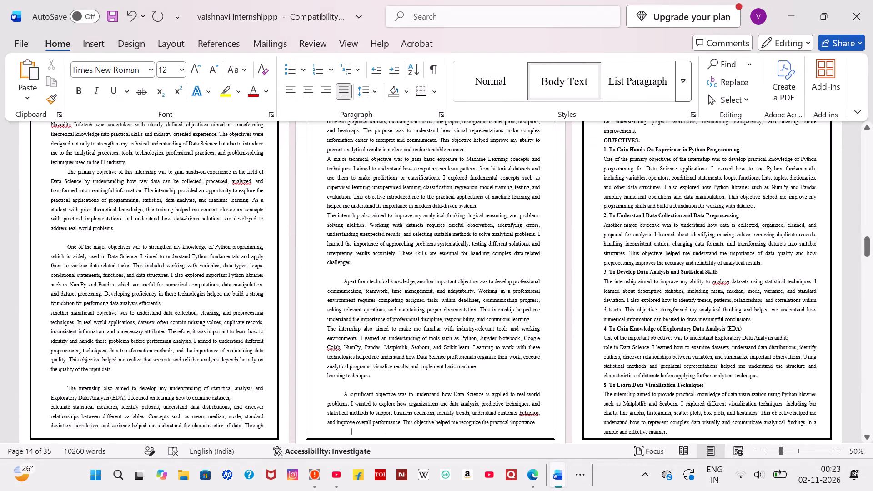
key("Right")
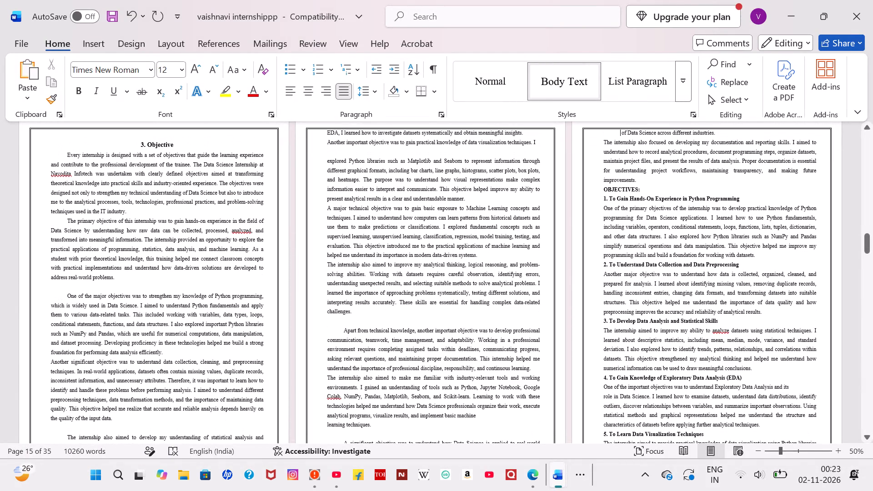
left_click_drag(713, 131, 706, 132)
left_click_drag(706, 132, 606, 130)
key("BackSpace")
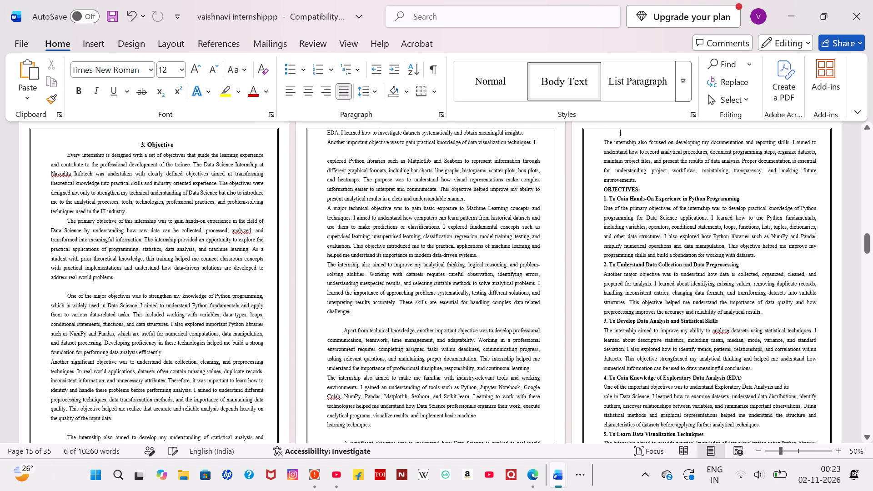
Add two paragraph breaks before "EDA, I learned how to investigate datasets" in the Objective section.
key("Left")
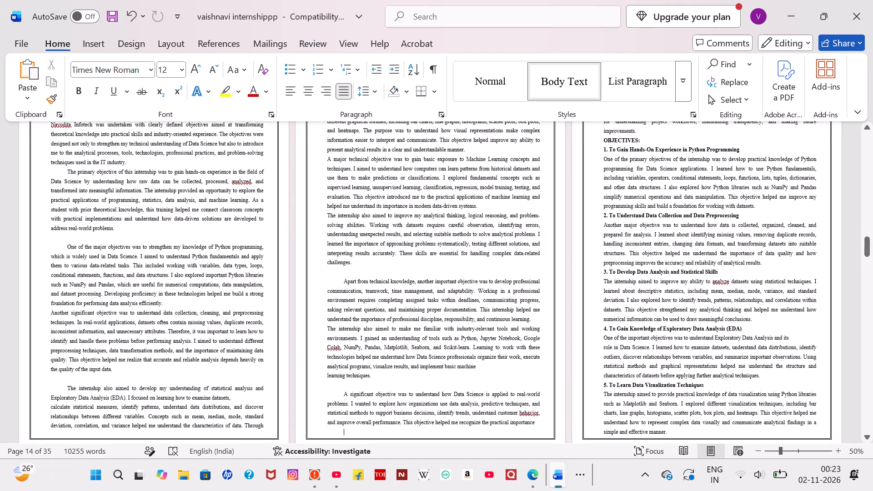
scroll(554, 235, "up", 3)
left_click(604, 274)
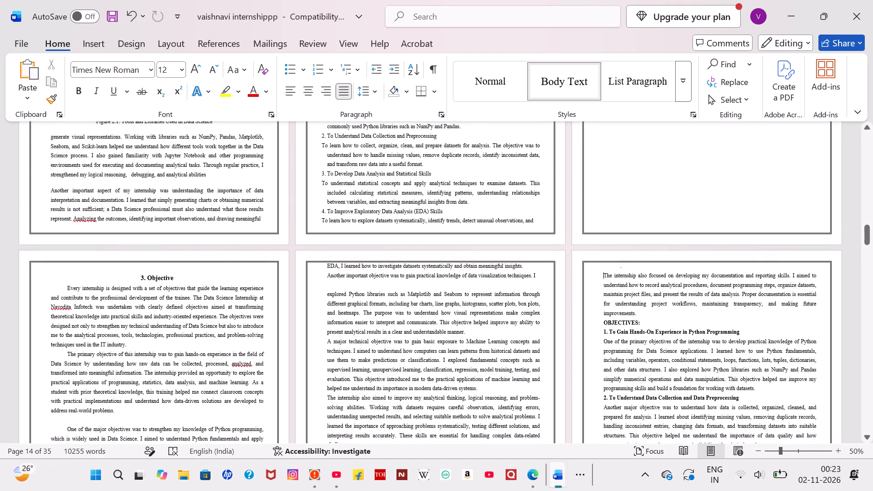
left_click(328, 265)
key("Return")
key("Return")
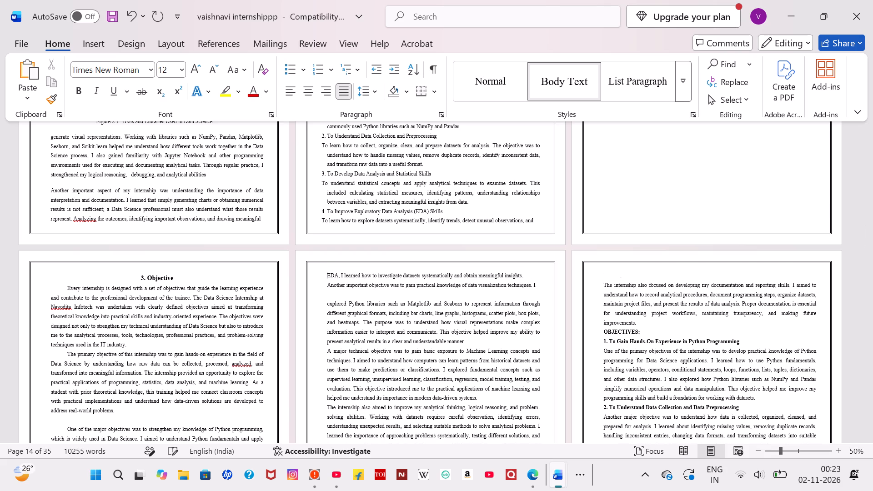
Remove the gap before "explored Python libraries such as Matplotlib" so it continues directly from "data visualization techniques. I".
left_click(328, 303)
key("Left")
key("BackSpace")
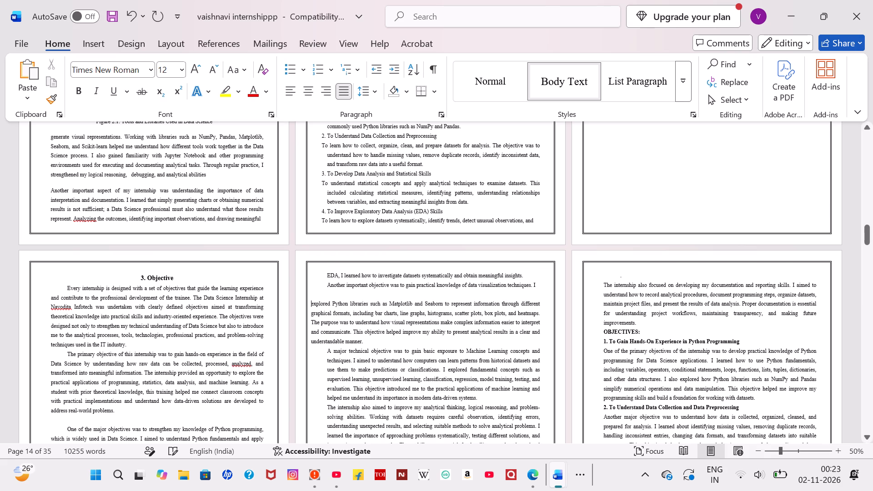
key("BackSpace")
key("BackSpace")
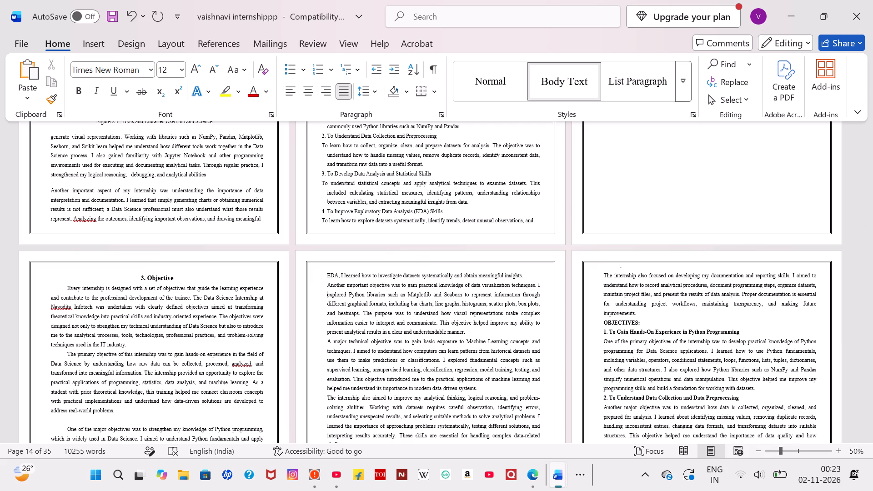
Remove the blank line before "Apart from technical knowledge" and start it as an indented paragraph directly after "challenges.".
scroll(328, 303, "down", 3)
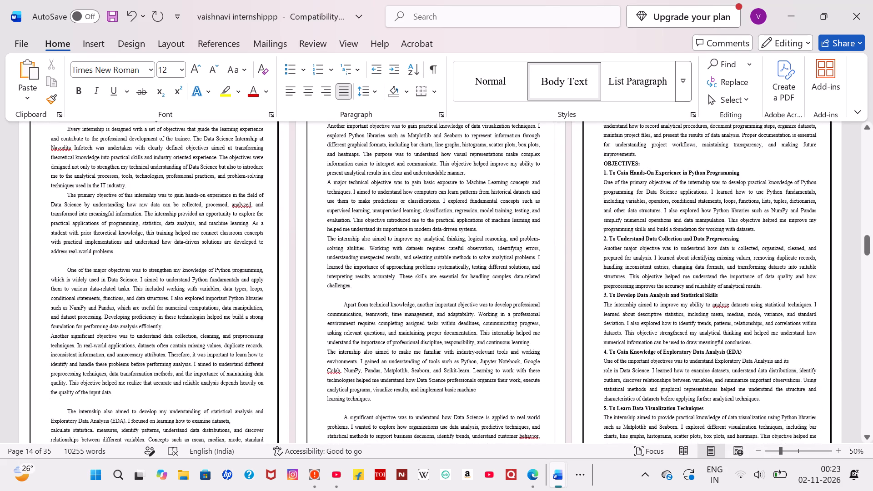
scroll(424, 253, "down", 1)
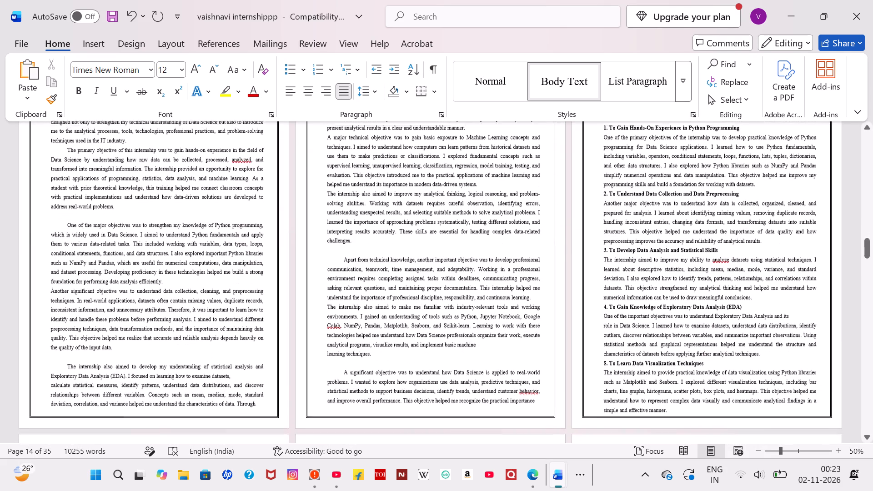
scroll(424, 253, "down", 1)
left_click(343, 250)
key("BackSpace")
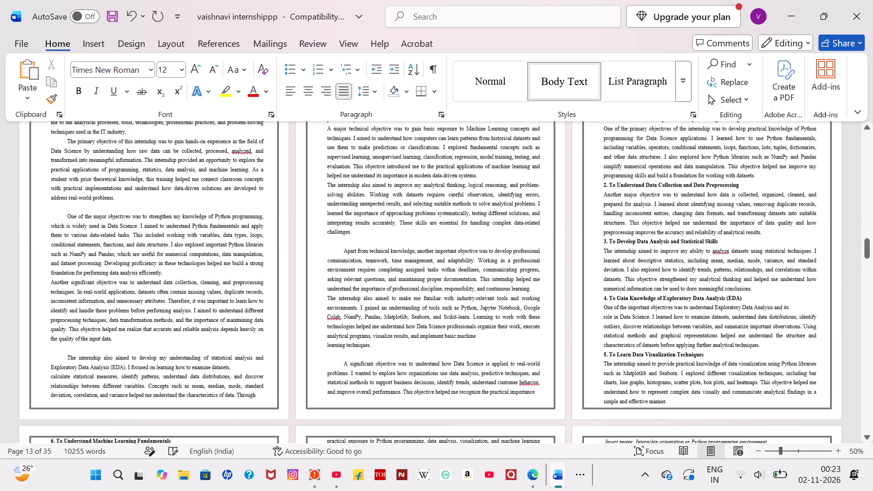
key("BackSpace")
key("BackSpace")
key("BackSpace")
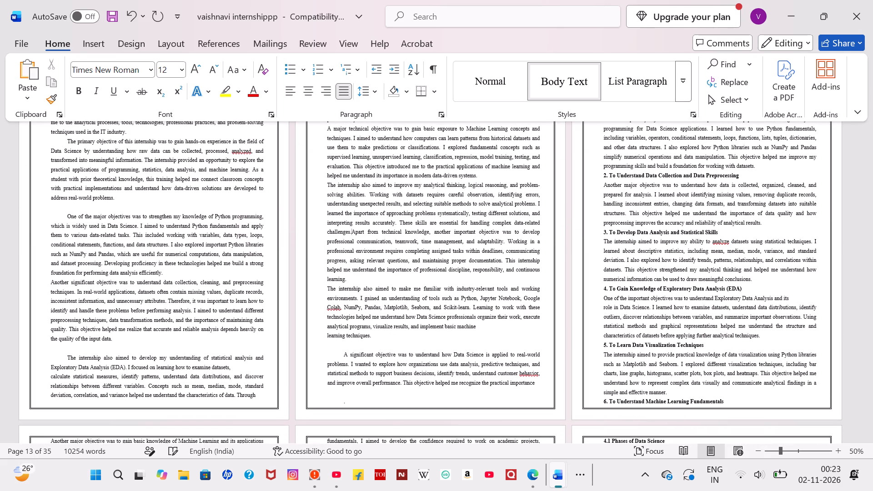
key("Return")
key("Tab")
key("Tab")
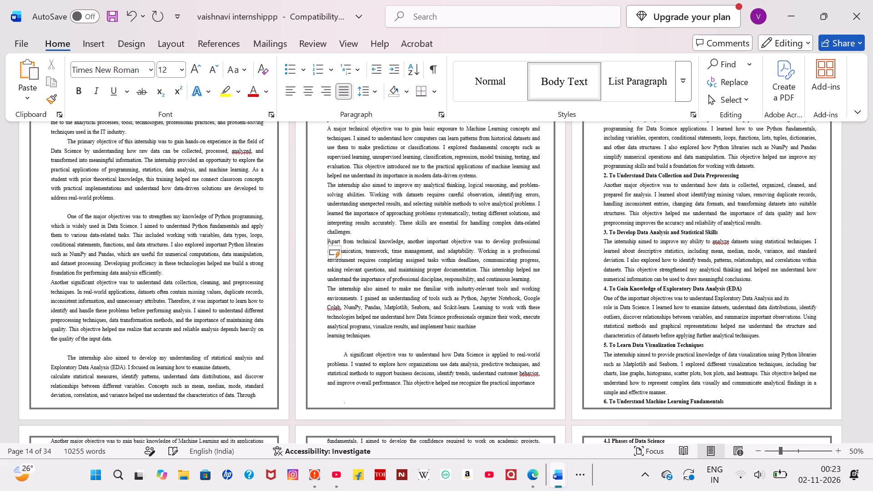
key("Tab")
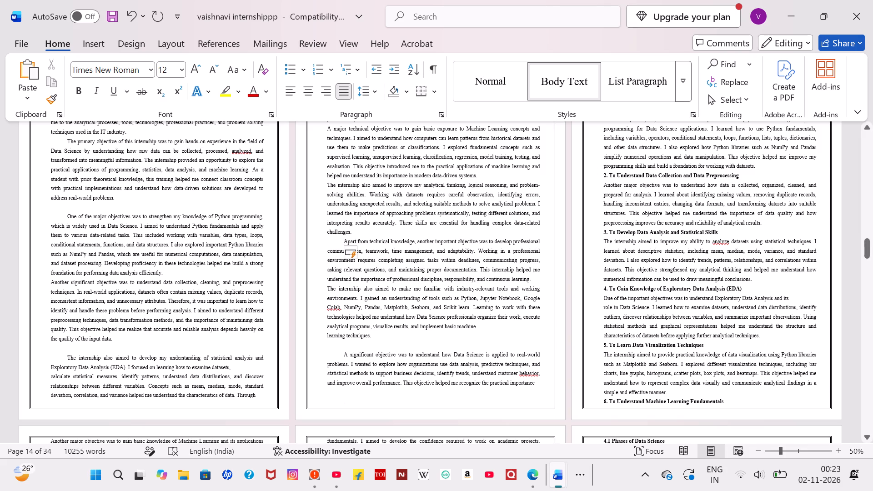
Remove the blank line between "learning techniques." and the "A significant objective" paragraph.
left_click(344, 350)
key("BackSpace")
key("BackSpace")
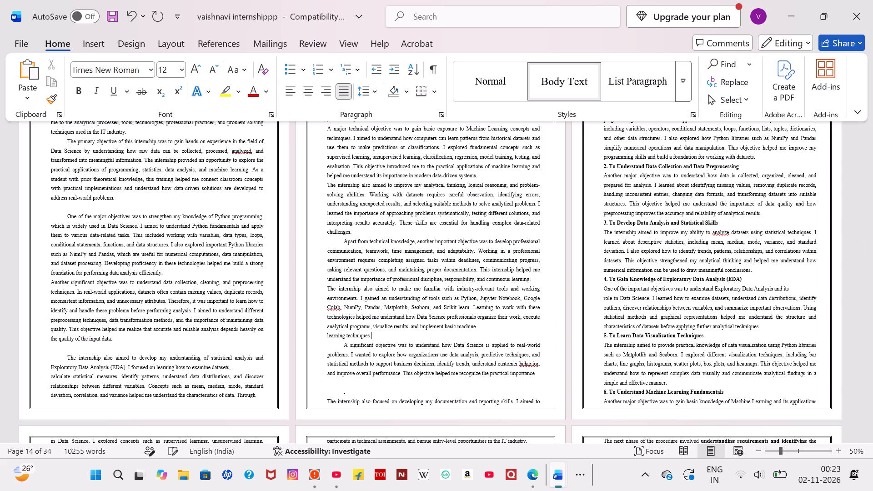
Remove the empty space after "recognize the practical importance" and join the stray period to that sentence.
left_click(323, 395)
key("BackSpace")
key("BackSpace")
key("BackSpace")
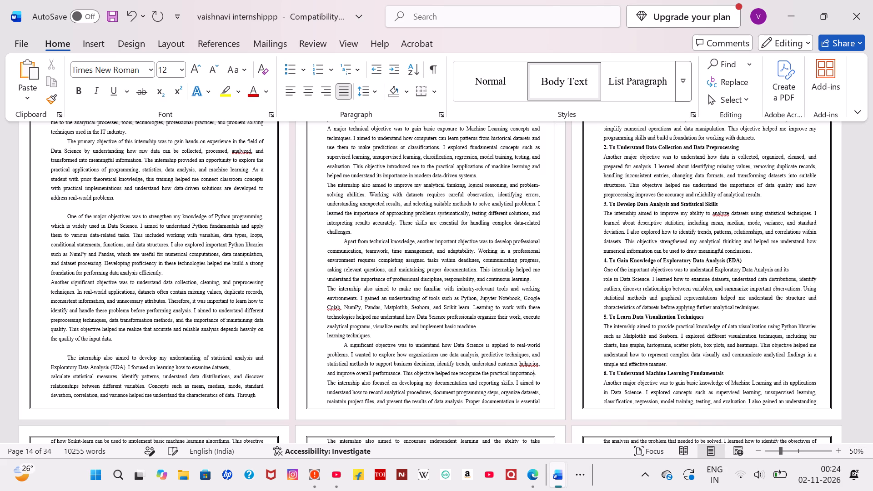
Break the "The internship also focused" paragraph after "organize datasets," with empty lines before "maintain project files".
left_click(544, 391)
key("Return")
key("Return")
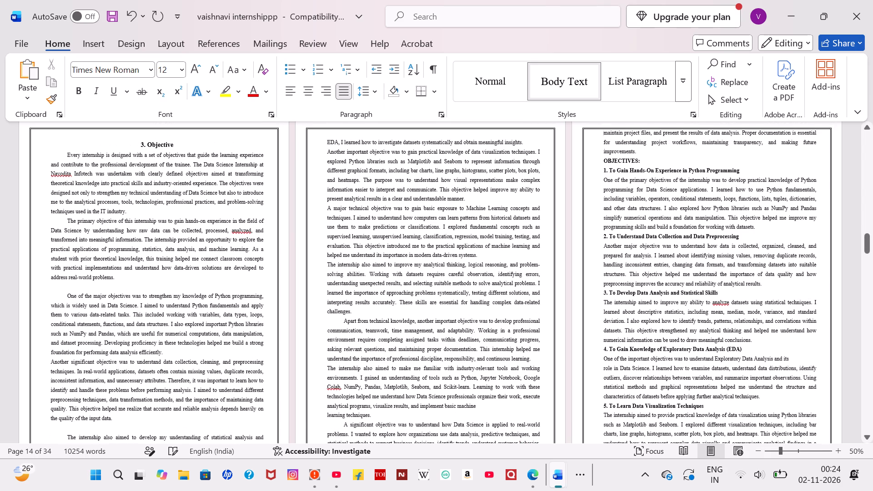
scroll(544, 391, "right", 2)
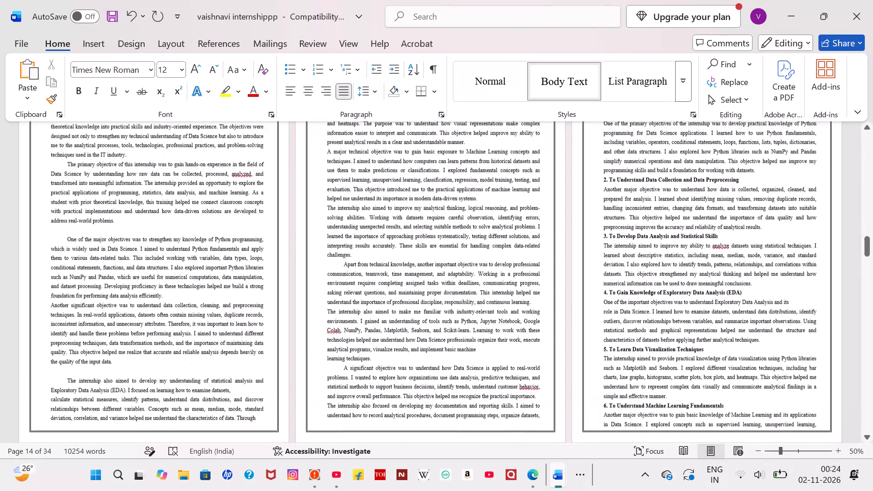
scroll(544, 391, "up", 3)
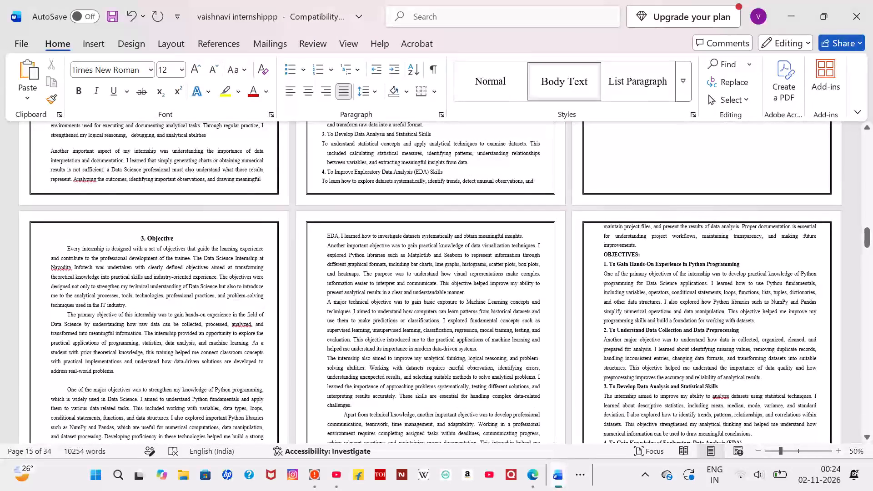
key("Return")
Delete the placeholder line "Insert image: Internship orientation or Python programming environment" above the first "4.1 Phases of Data Science" heading, leaving no empty line.
scroll(684, 243, "down", 1)
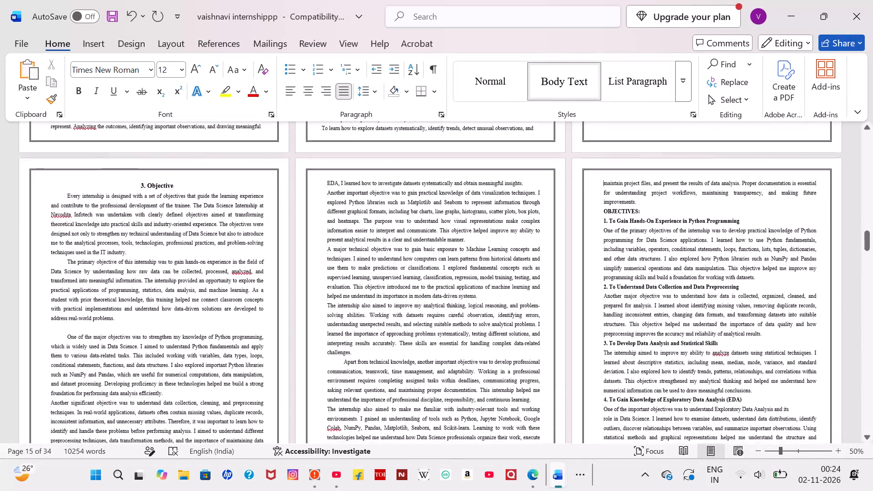
scroll(585, 278, "down", 3)
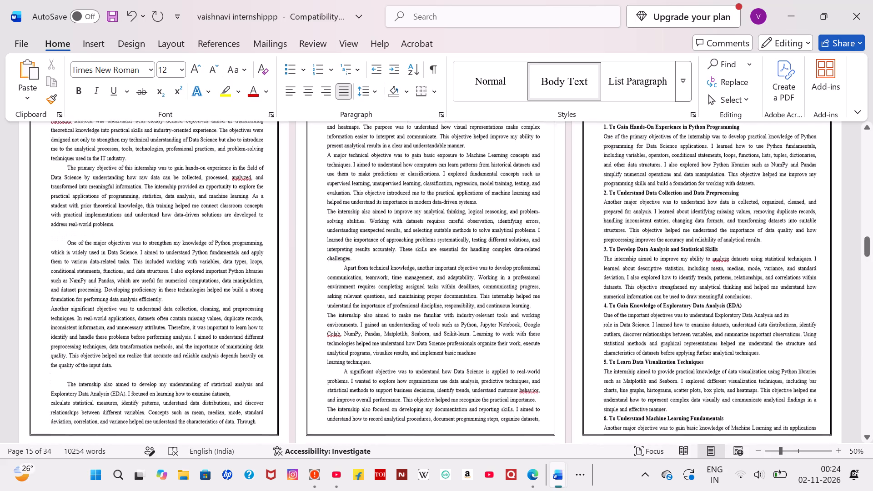
scroll(585, 278, "down", 4)
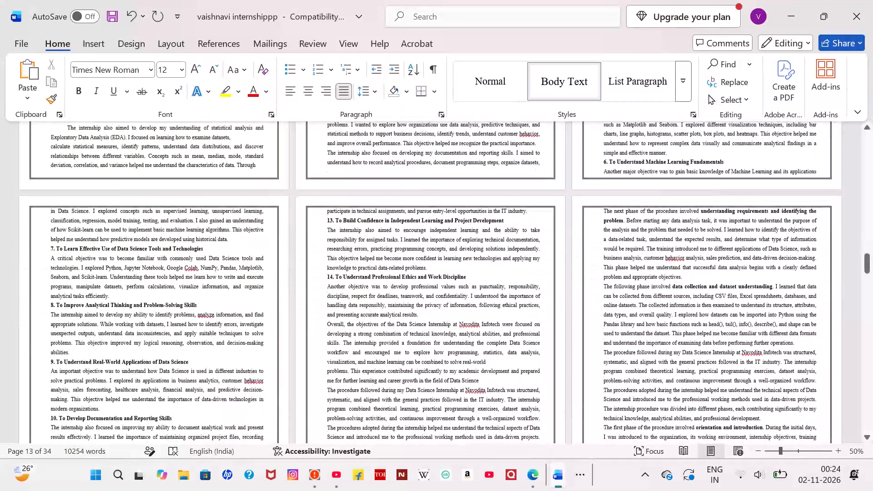
scroll(585, 278, "down", 2)
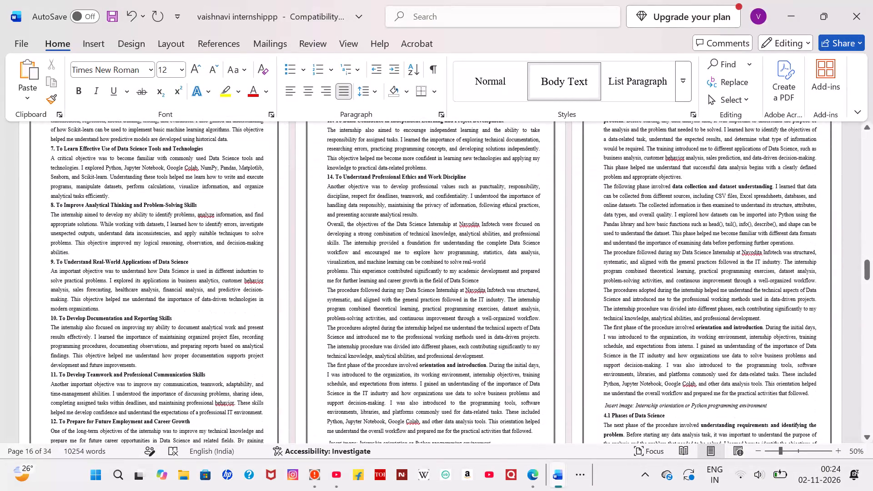
scroll(585, 278, "down", 1)
scroll(474, 319, "down", 2)
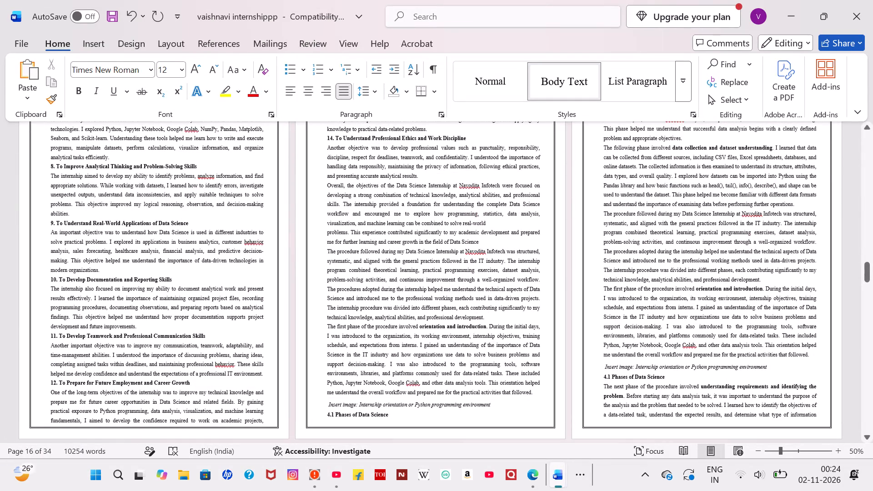
left_click_drag(492, 404, 368, 405)
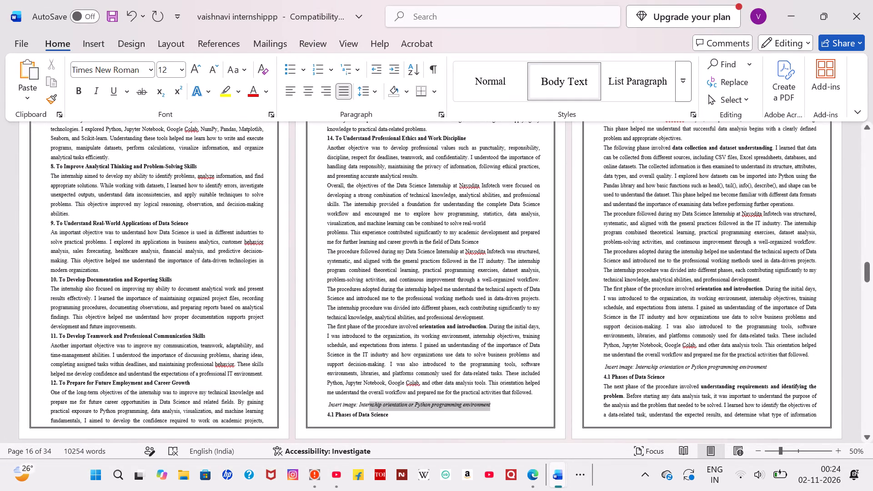
left_click_drag(368, 405, 320, 405)
key("BackSpace")
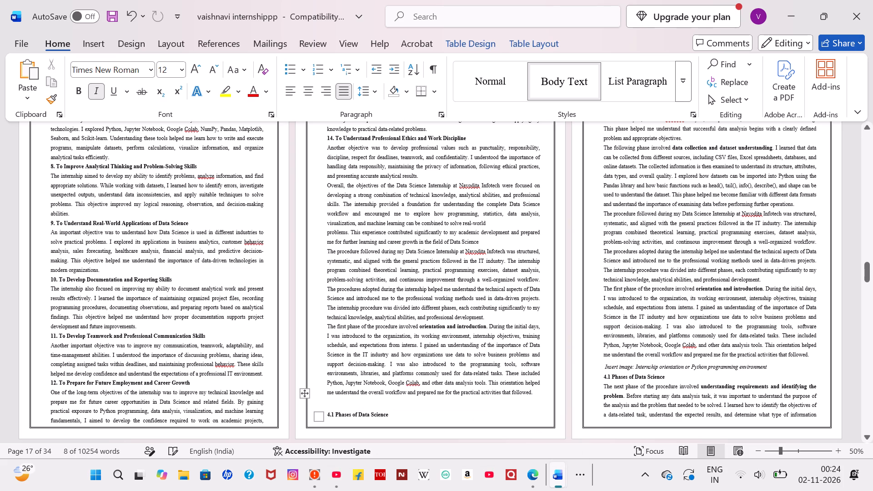
key("BackSpace")
key("BackSpace")
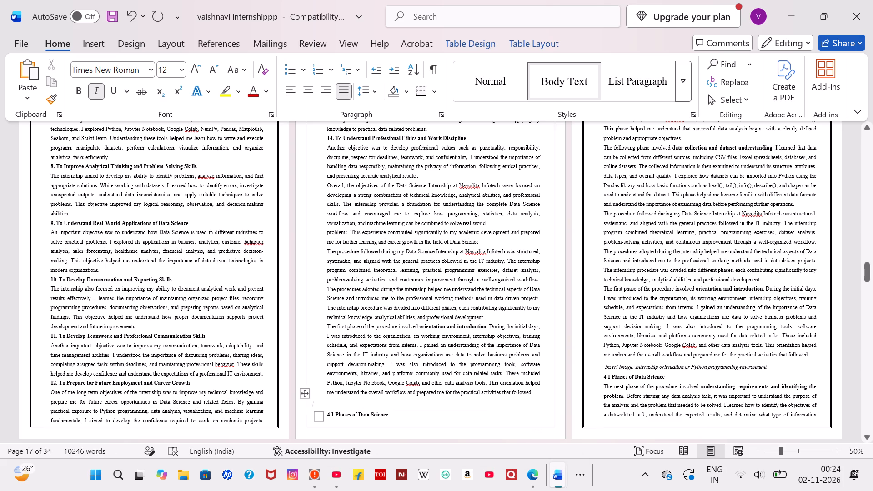
key("BackSpace")
key("Right")
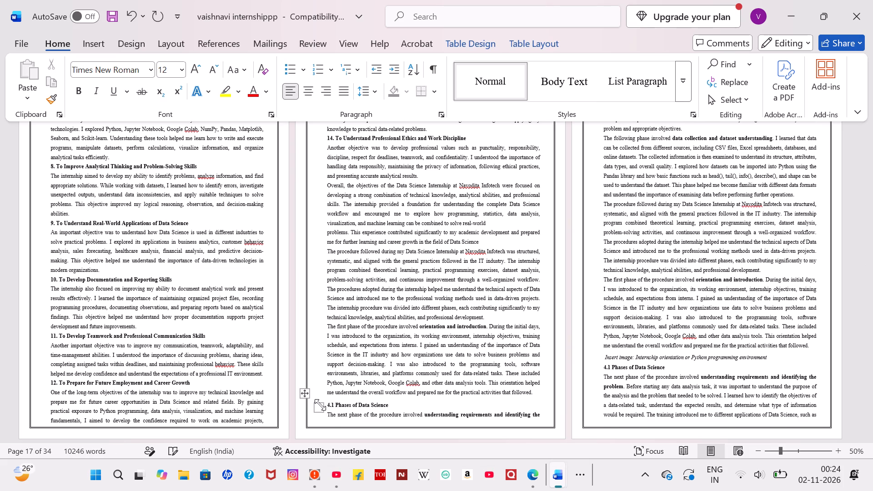
left_click(422, 364)
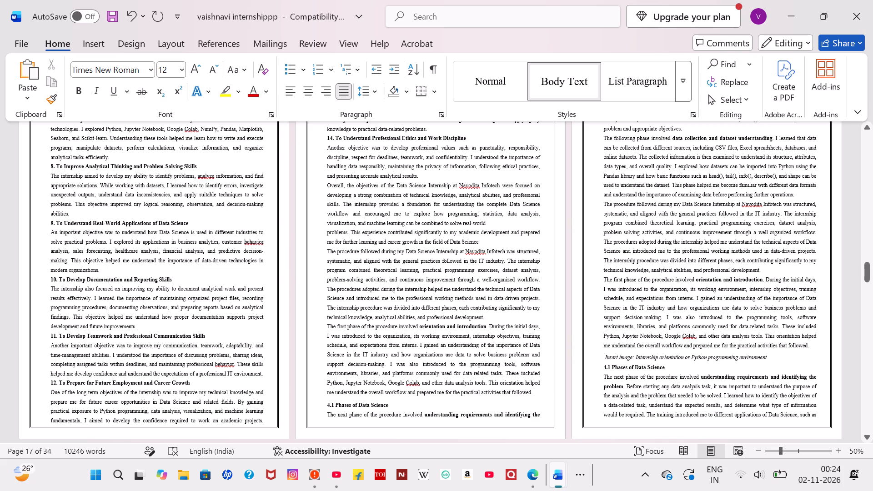
Remove the bold formatting from "orientation and introduction" in the first "The first phase of the procedure" paragraph.
left_click_drag(488, 324, 425, 319)
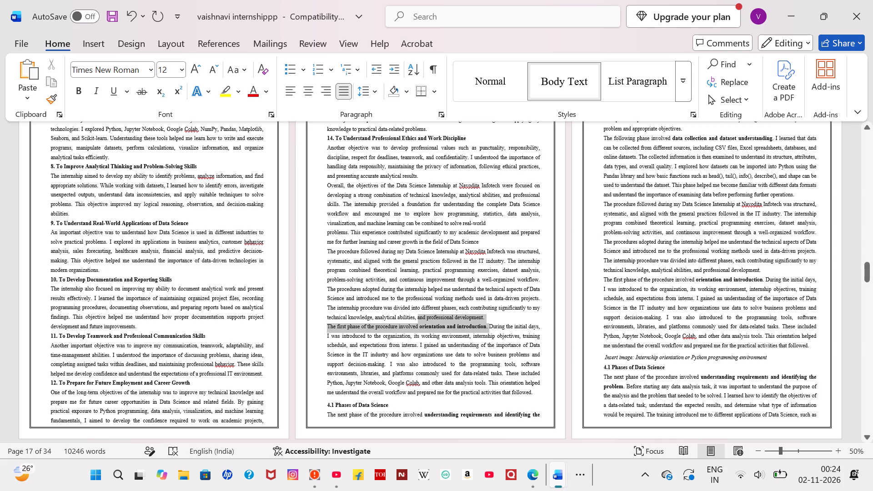
left_click_drag(425, 319, 425, 323)
left_click(436, 299)
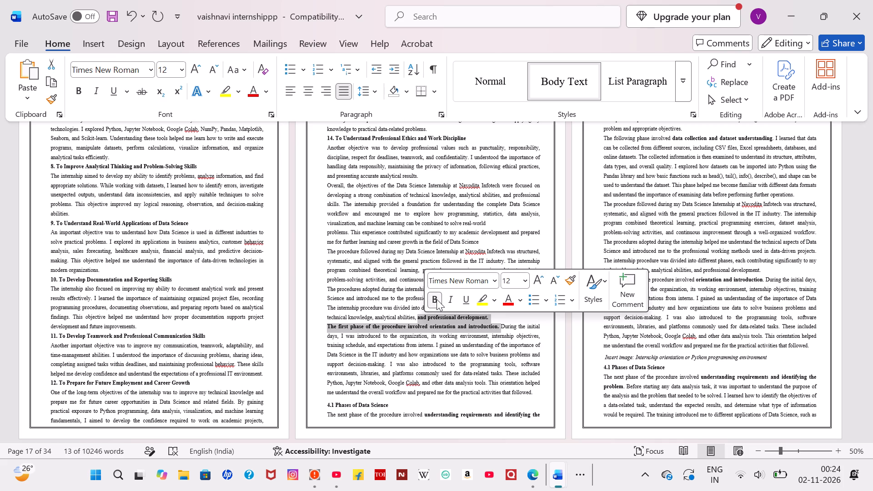
left_click(436, 299)
left_click(462, 360)
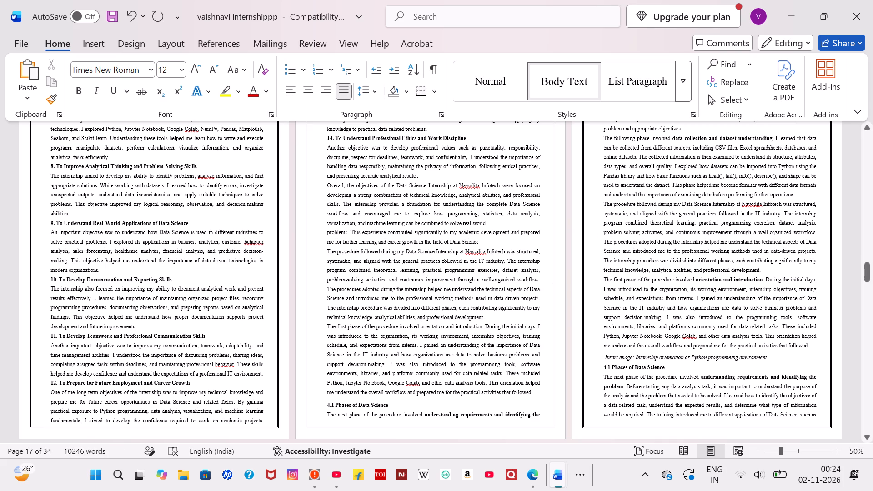
Review the layout of the Objective pages and the procedure paragraphs that follow them.
scroll(462, 360, "up", 1)
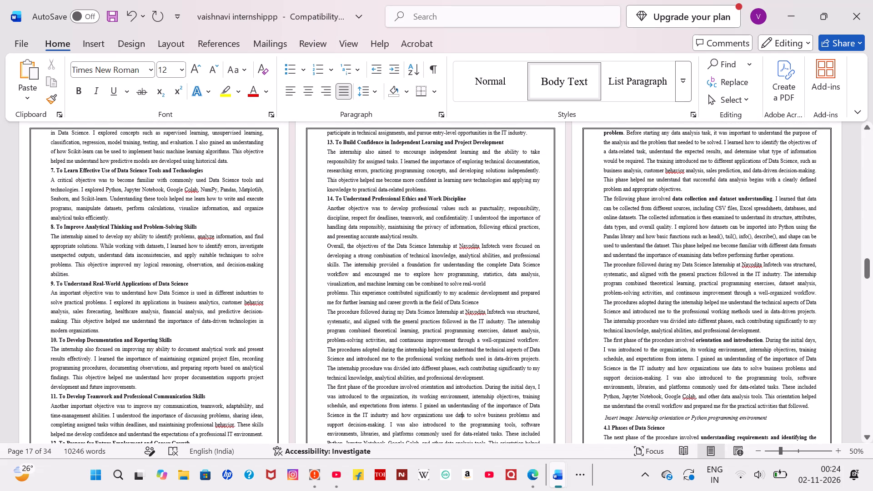
scroll(462, 360, "up", 2)
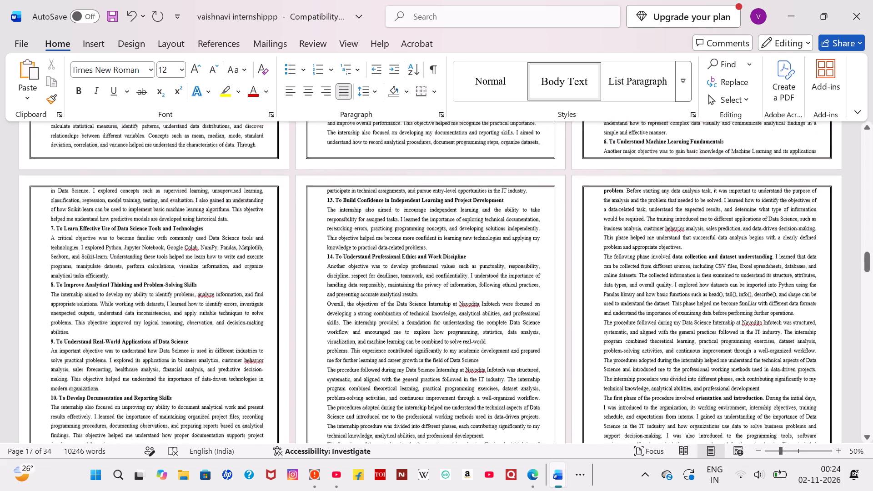
scroll(462, 360, "up", 5)
scroll(462, 360, "down", 2)
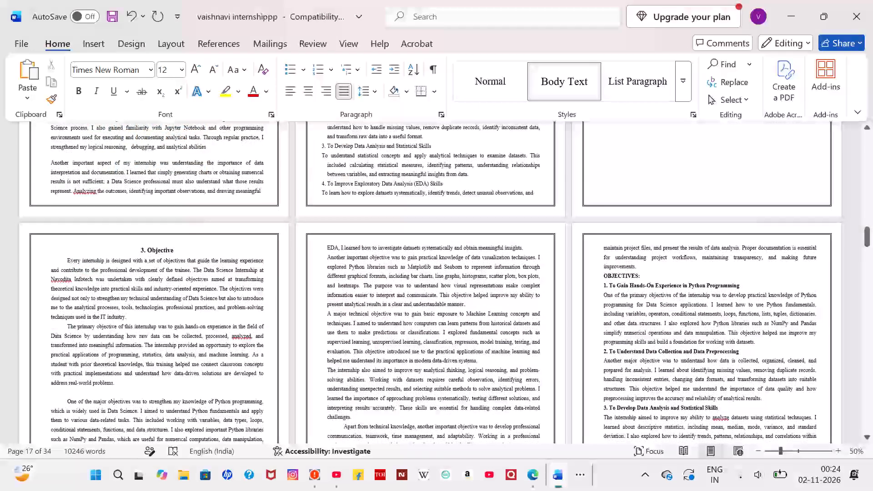
scroll(462, 360, "down", 2)
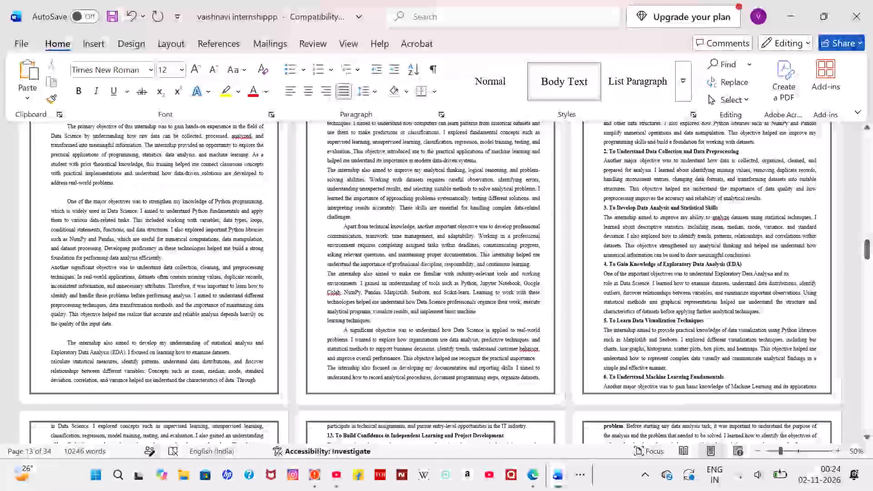
scroll(428, 337, "down", 5)
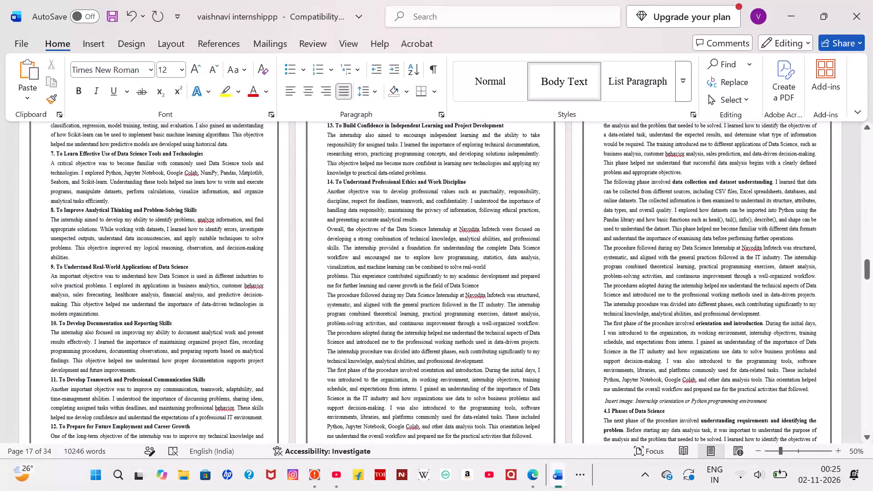
scroll(428, 337, "down", 1)
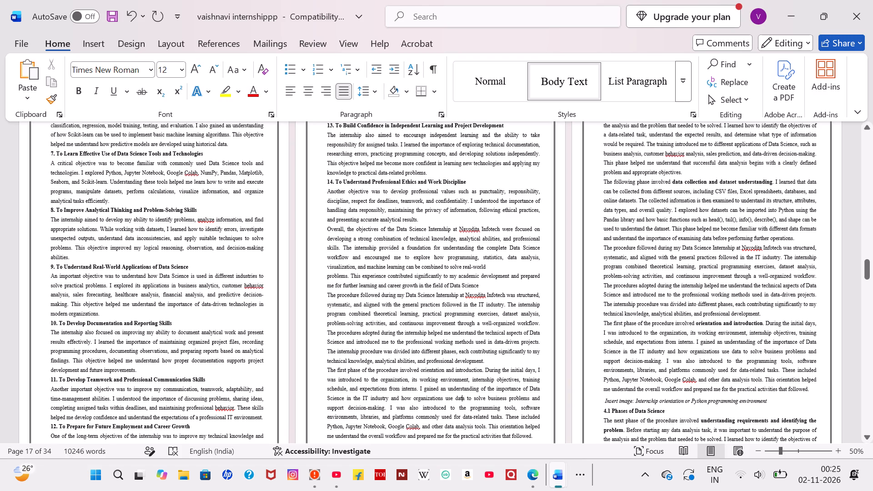
left_click(538, 481)
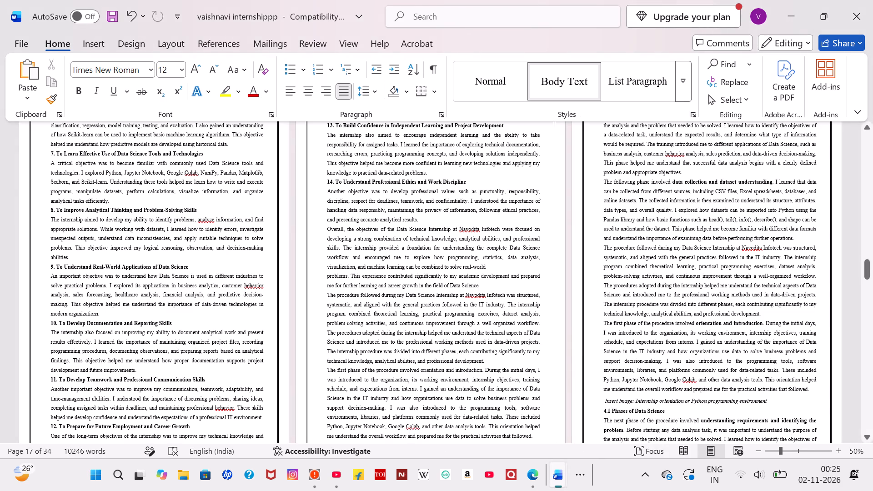
Remove the bold formatting from "data collection and dataset understanding" in the first "The following phase involved" paragraph.
scroll(466, 300, "up", 2)
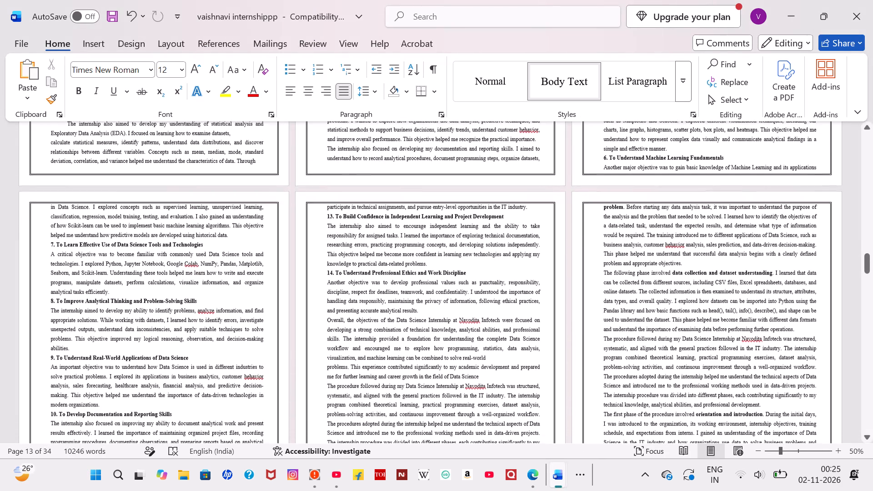
left_click_drag(778, 272, 661, 272)
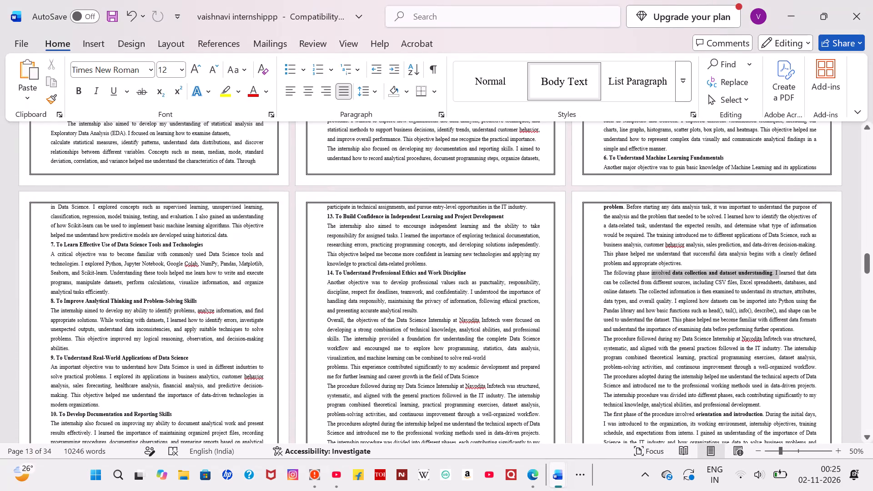
left_click_drag(661, 272, 673, 271)
left_click(660, 247)
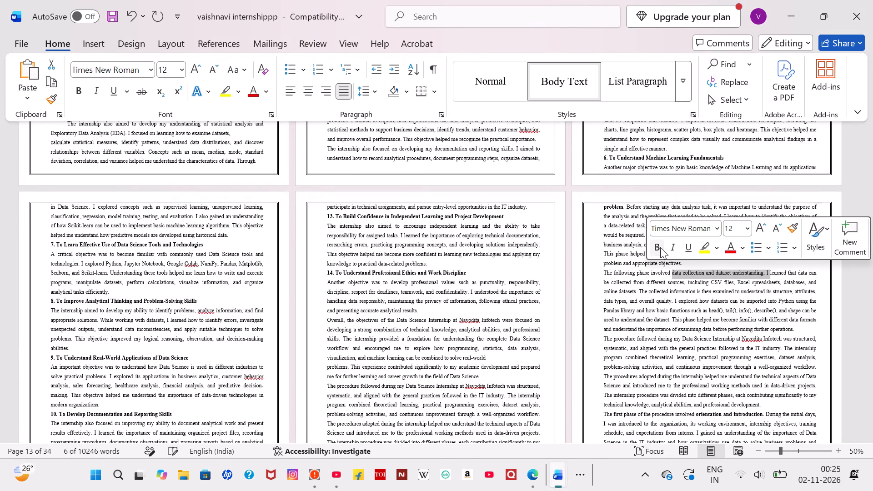
left_click(660, 247)
left_click(660, 247)
Add a blank line after "career growth in the field of Data Science" and indent the first line of the "The procedure followed" paragraph.
scroll(422, 280, "down", 1)
right_click(422, 280)
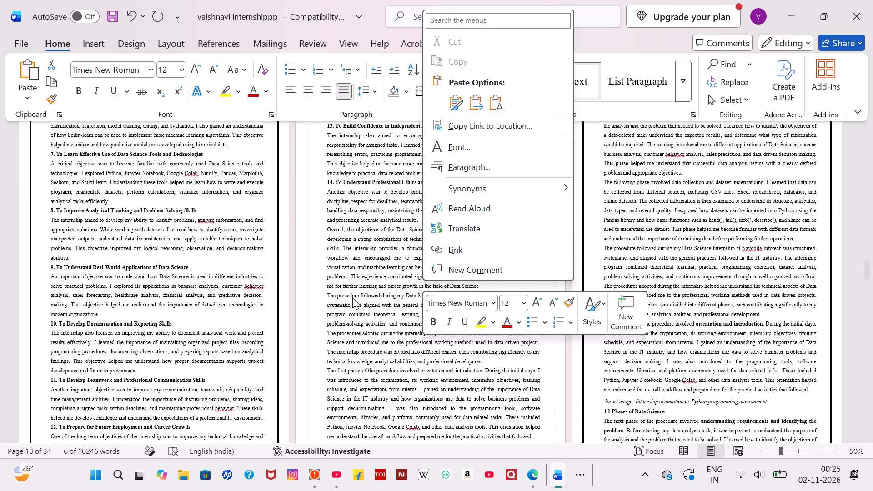
left_click(352, 297)
left_click(489, 291)
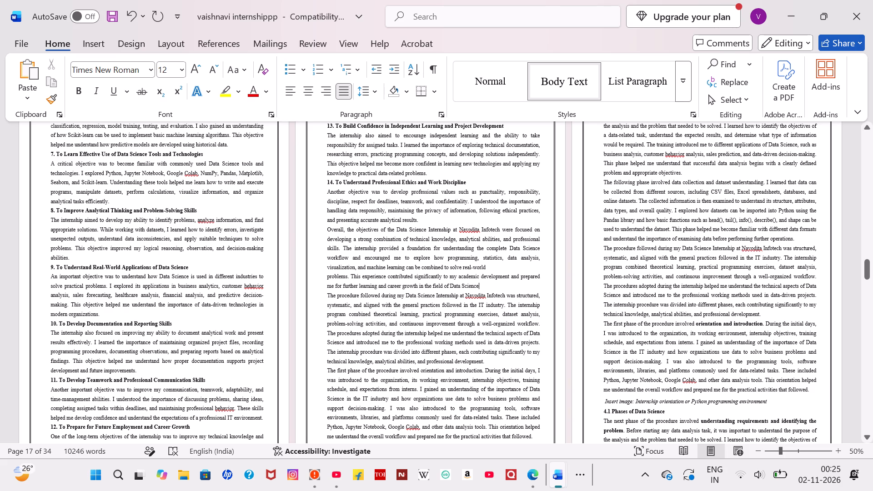
key("Return")
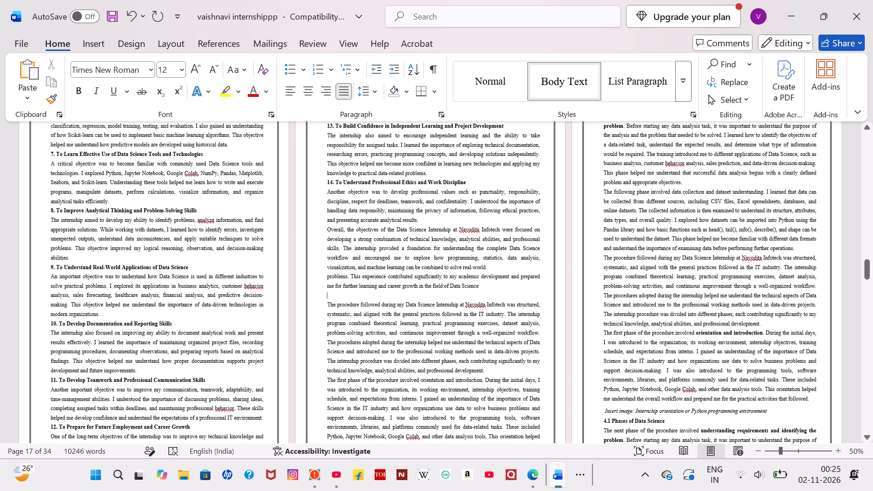
left_click(323, 305)
key("Tab")
key("Tab")
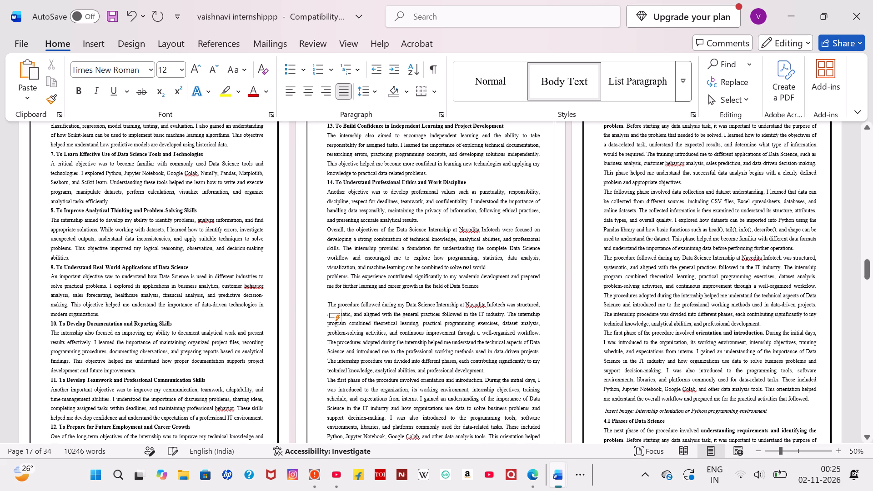
key("Tab")
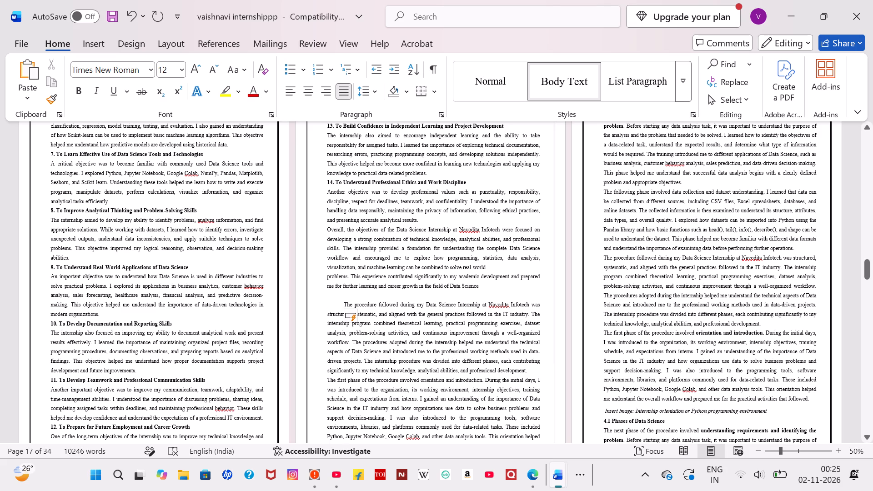
Add an empty line after "practical activities that followed." before the first "4.1 Phases of Data Science" heading.
scroll(399, 318, "down", 1)
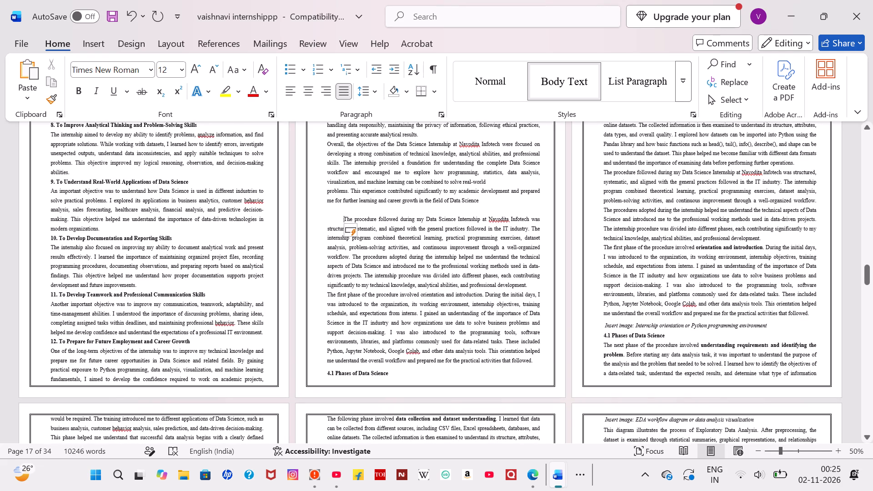
left_click(536, 361)
key("Return")
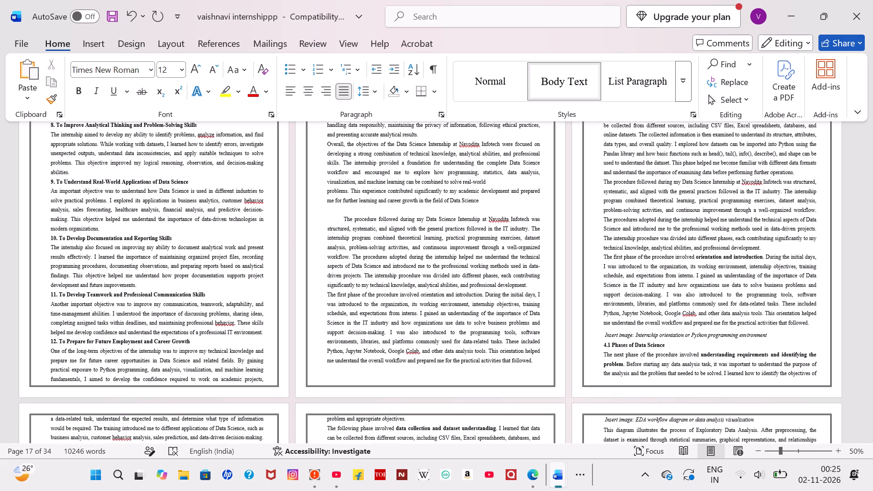
Break the objective 12 paragraph after "visualization, and machine learning" with three paragraph breaks, moving "fundamentals" onto the next page.
left_click(262, 367)
key("Return")
key("Return")
scroll(262, 367, "up", 1)
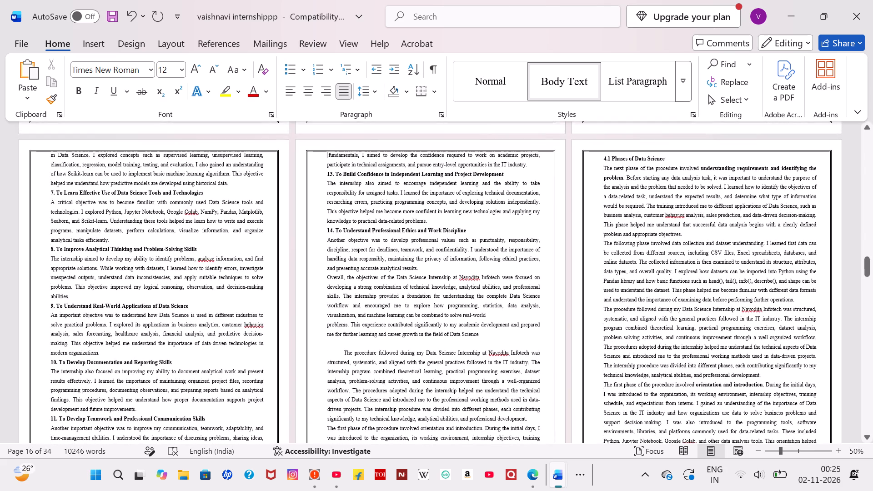
key("Return")
Add an empty line above each of the objective headings 2, 3, 4 and 5 in the OBJECTIVES section.
scroll(94, 256, "up", 2)
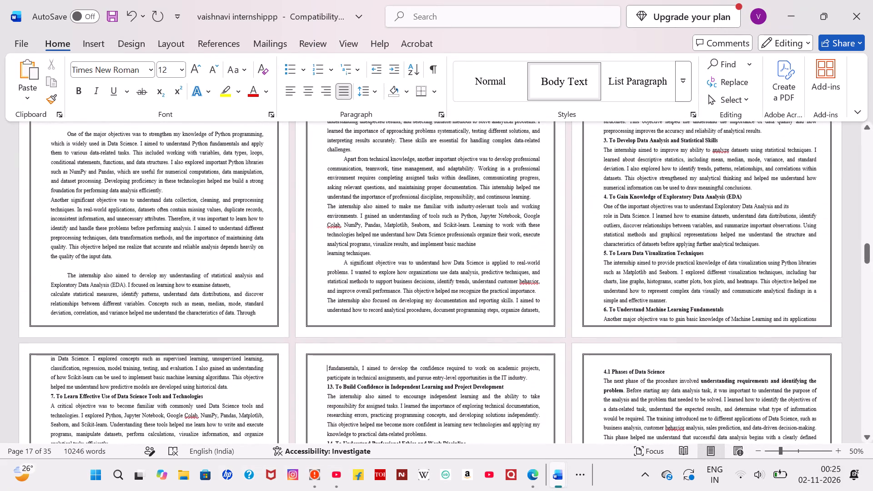
scroll(94, 256, "up", 4)
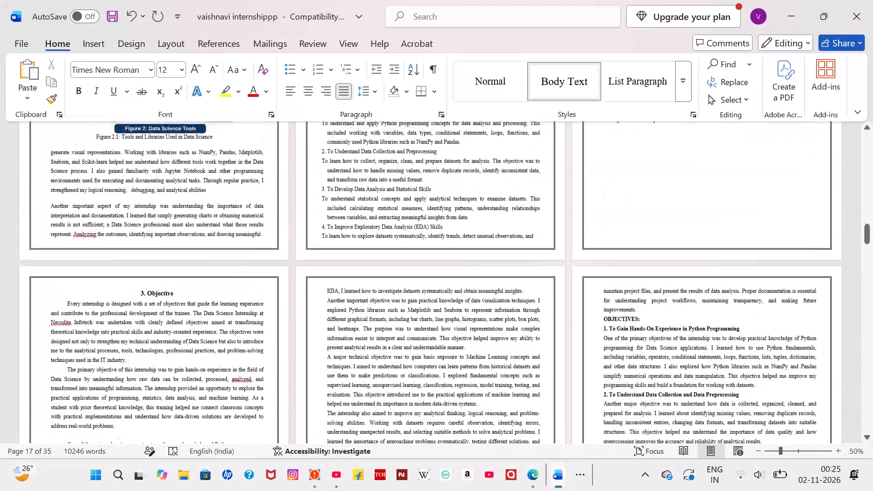
scroll(378, 338, "down", 3)
scroll(378, 338, "up", 1)
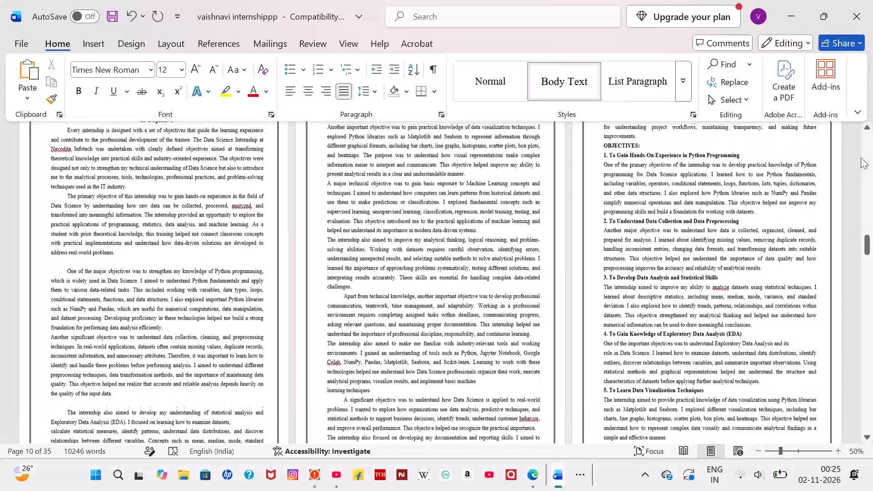
left_click(748, 223)
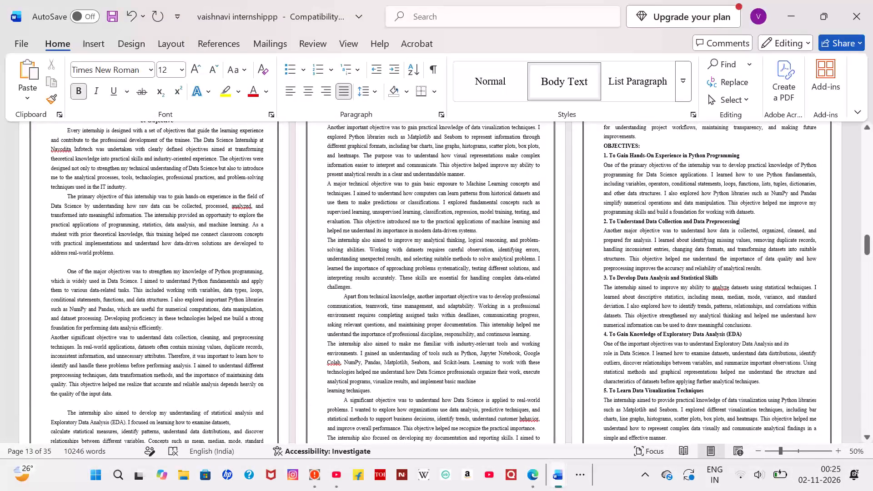
left_click(759, 214)
key("Return")
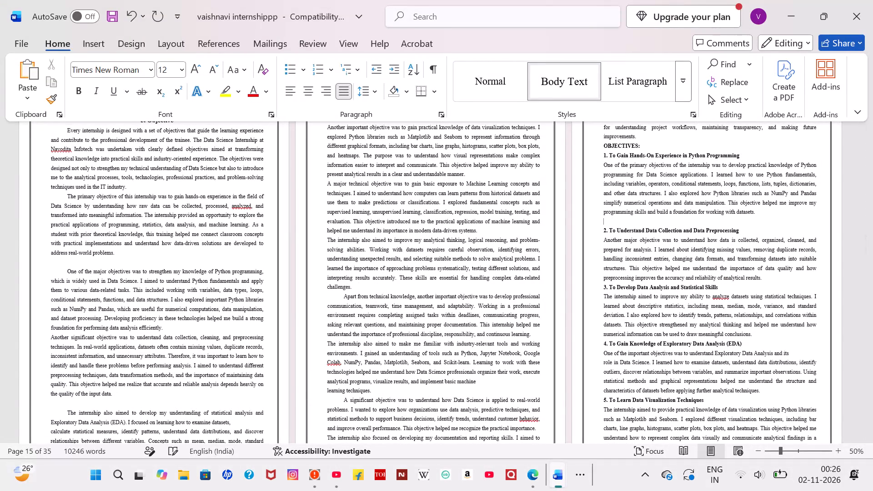
left_click(774, 281)
key("Return")
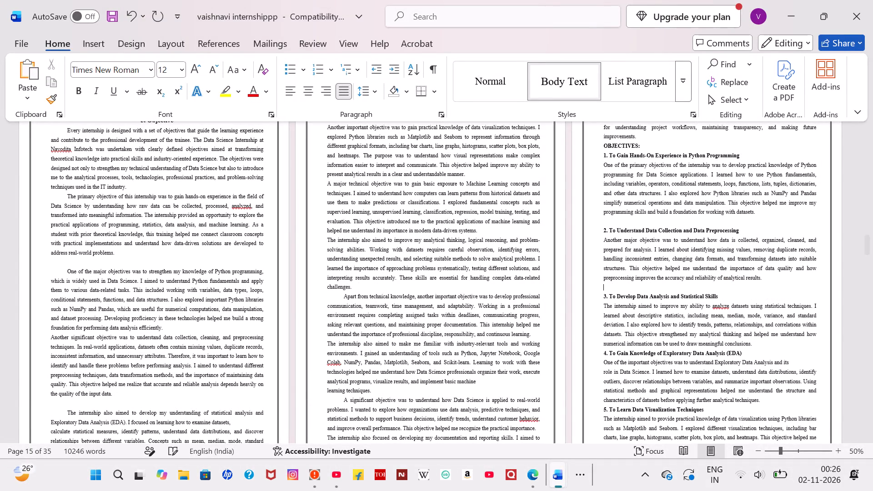
scroll(774, 281, "down", 1)
left_click(760, 289)
key("Return")
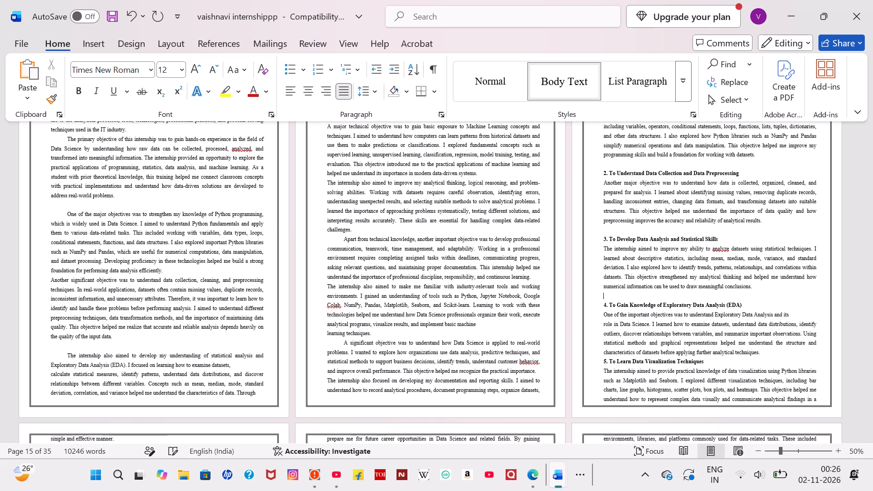
left_click(768, 354)
key("Return")
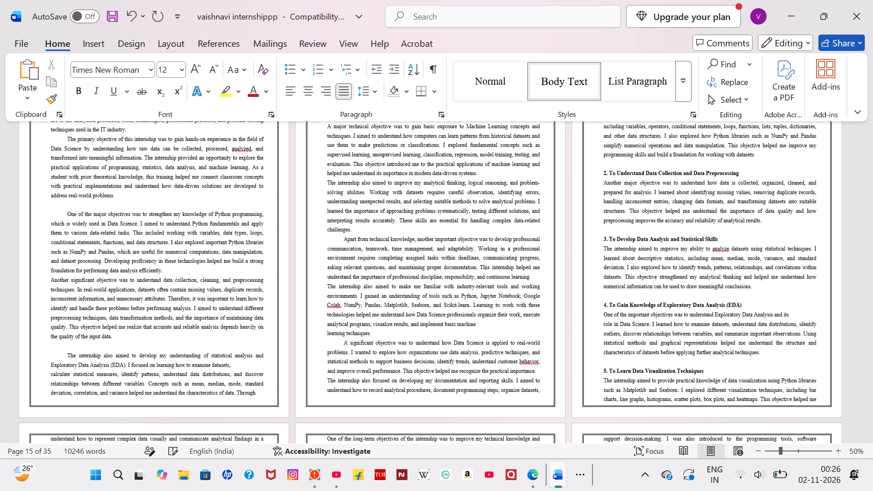
Break the objective 5 paragraph after "visualization techniques, including bar" with three paragraph breaks, moving "charts, line graphs" onto the next page.
left_click(823, 393)
key("Return")
key("Return")
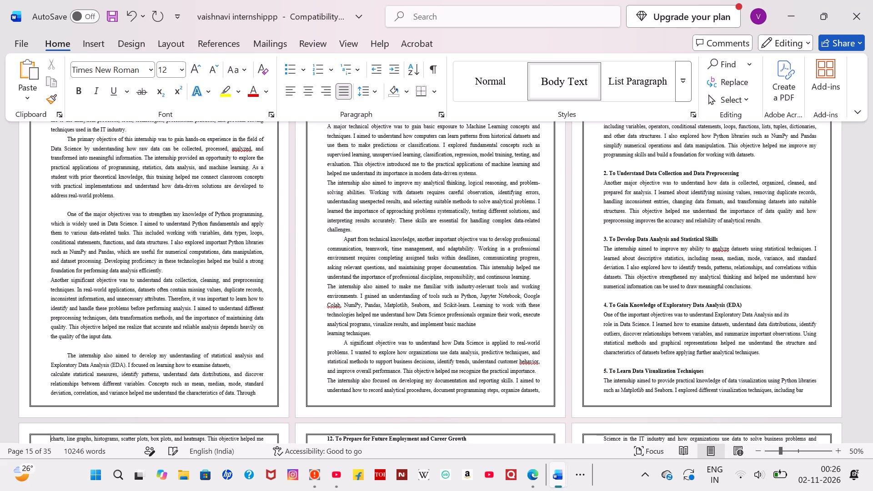
scroll(823, 393, "down", 3)
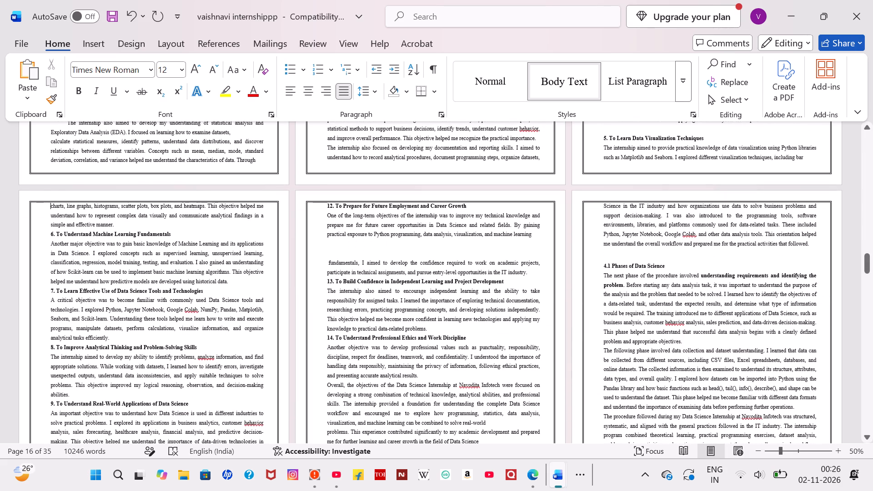
key("Return")
Add an empty line above each of the objective headings 6, 7, 8, 9 and 10.
scroll(0, 276, "down", 1)
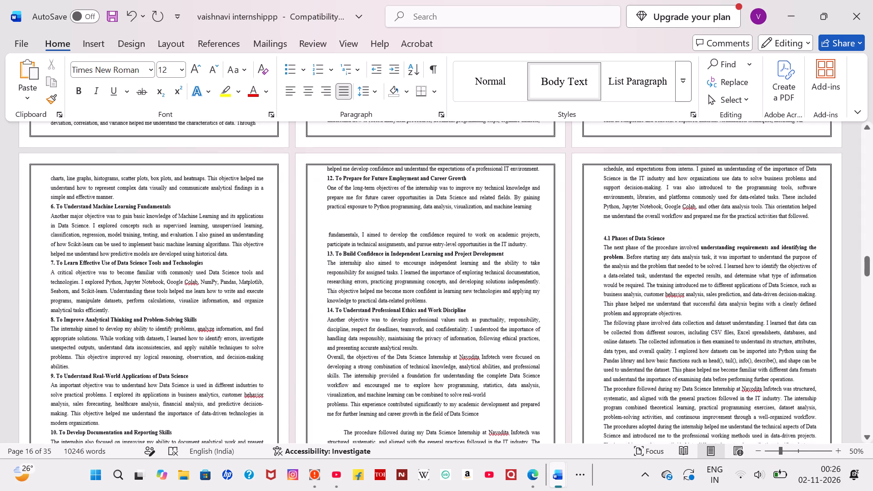
left_click(115, 193)
key("Return")
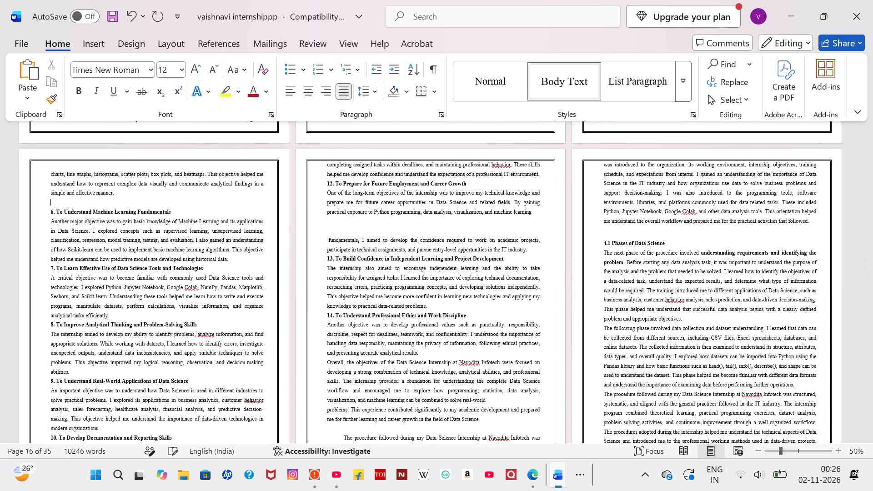
left_click(235, 262)
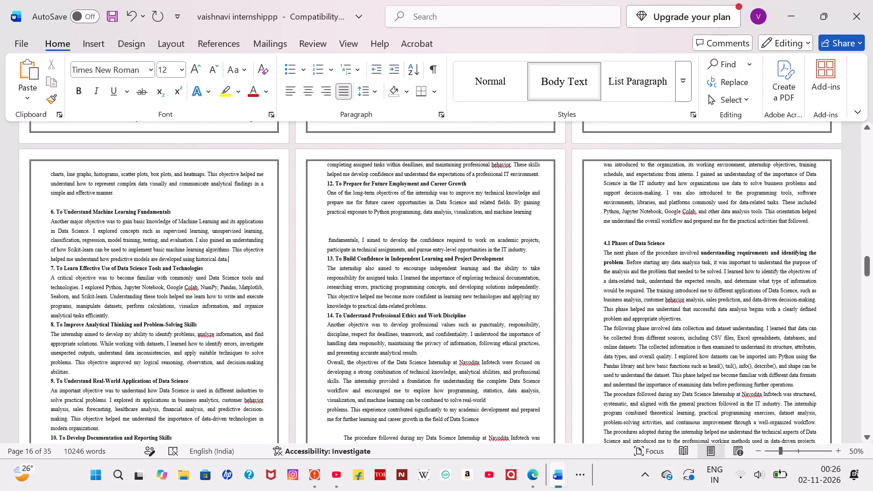
key("Return")
left_click(140, 327)
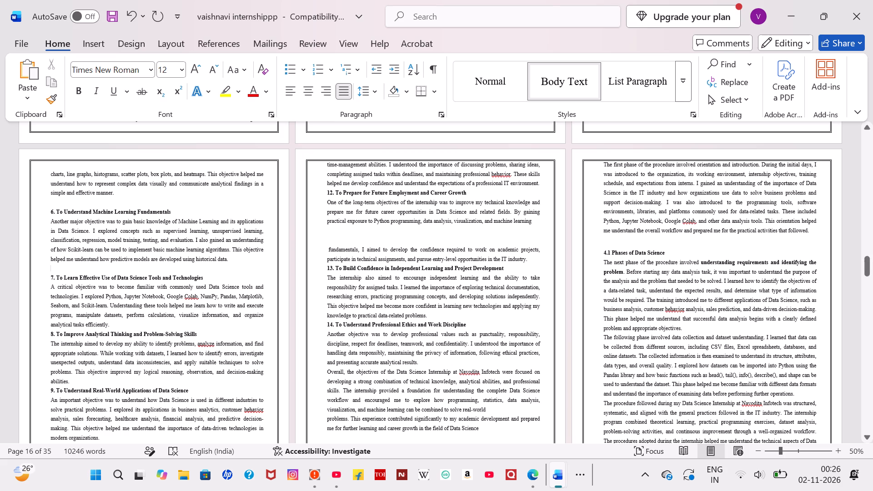
key("Return")
scroll(140, 327, "down", 1)
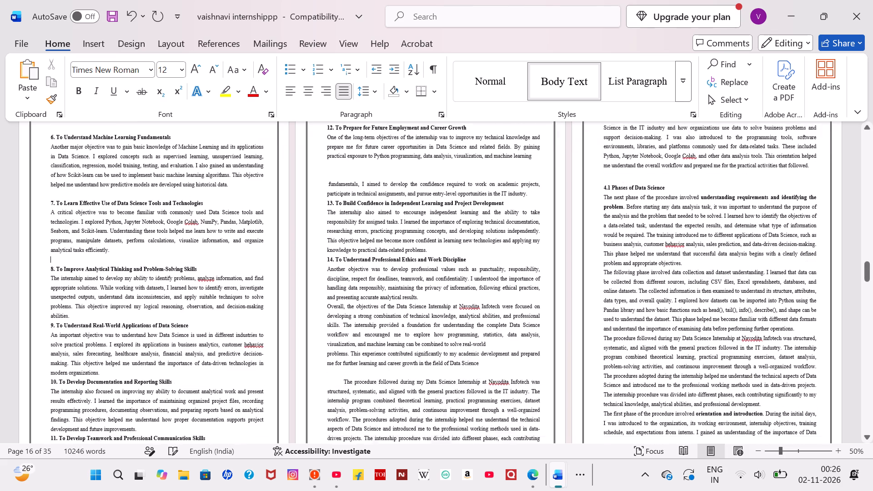
scroll(140, 327, "down", 1)
left_click(86, 302)
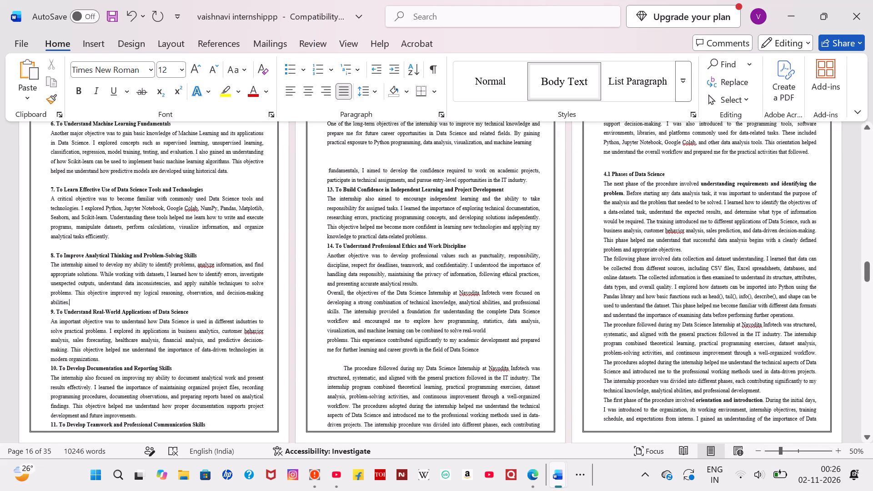
key("Return")
left_click(108, 363)
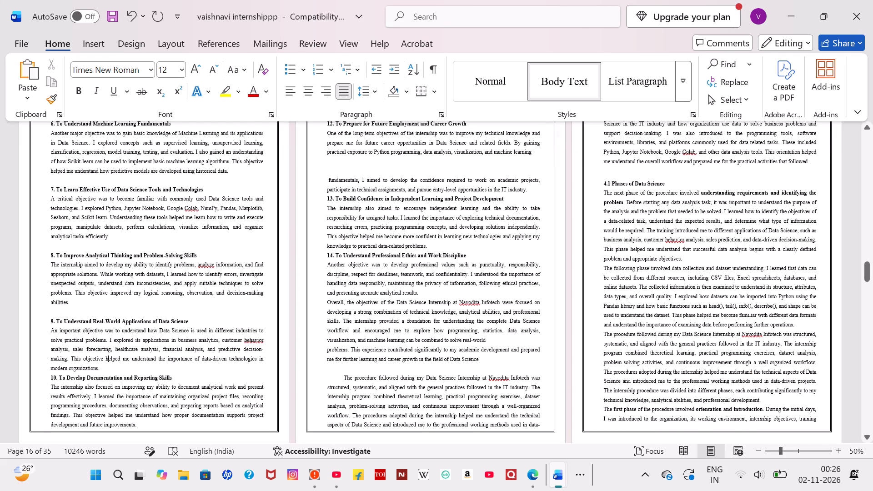
left_click(109, 365)
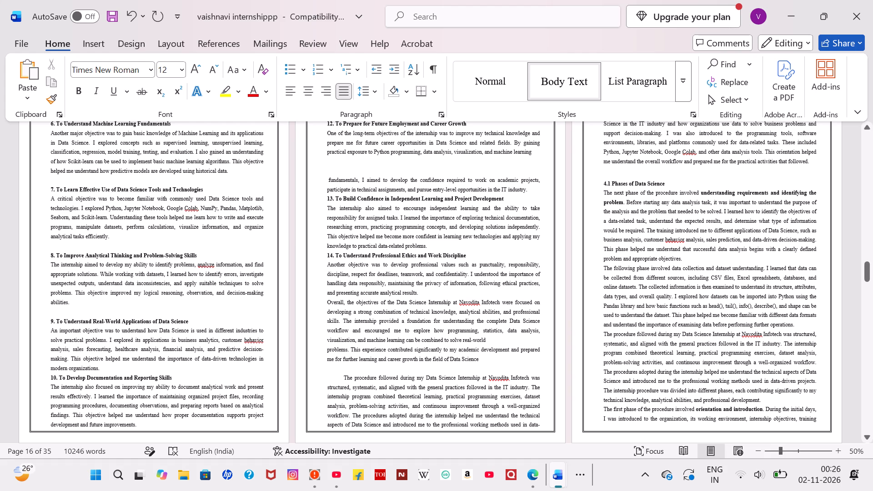
left_click(110, 371)
key("Return")
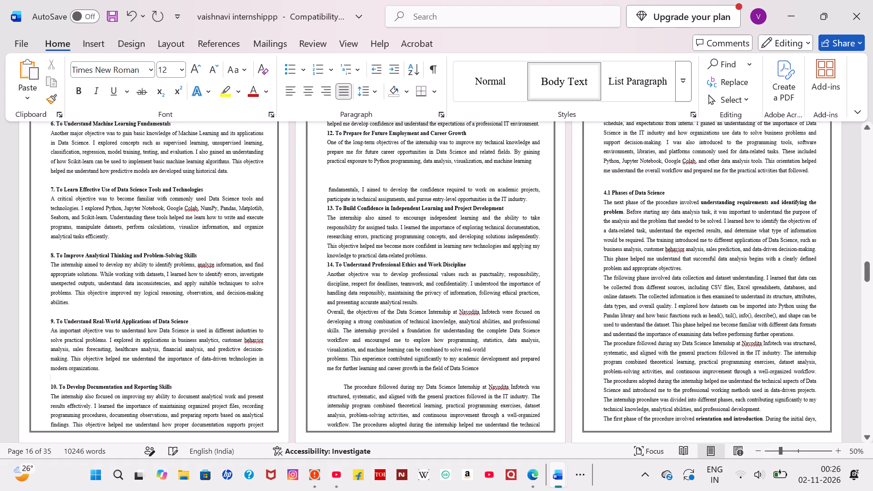
Break the objective 10 paragraph after "preparing reports based on analytical" with three paragraph breaks, moving "findings" onto the next page.
left_click(266, 413)
key("Return")
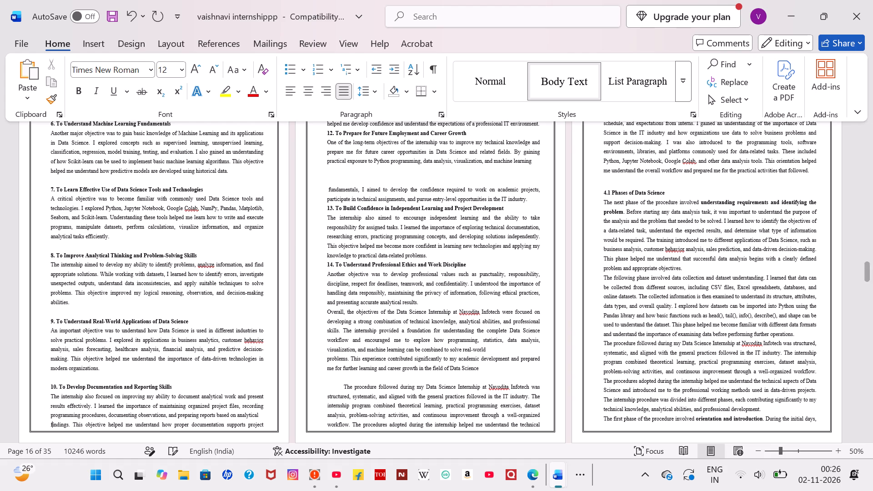
key("Return")
scroll(266, 413, "up", 1)
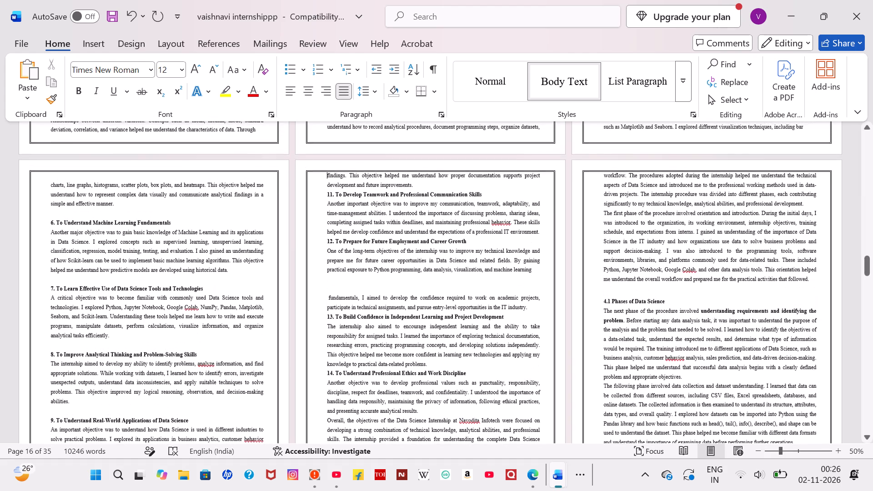
key("Return")
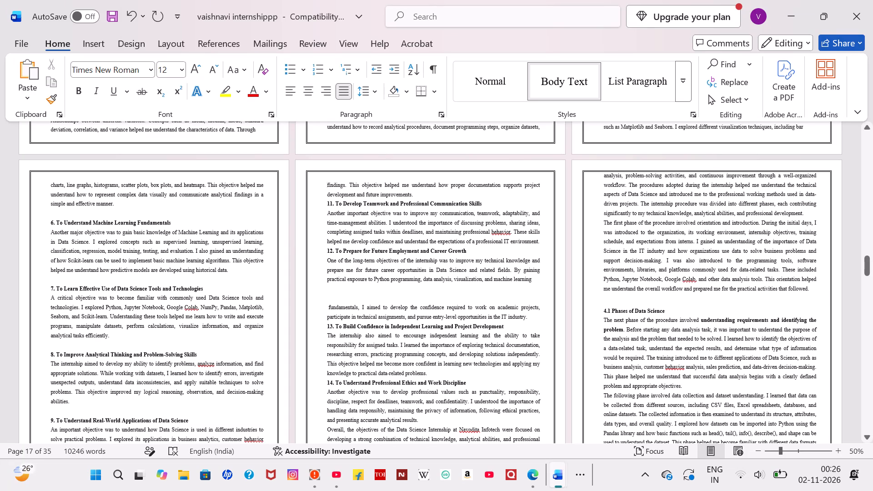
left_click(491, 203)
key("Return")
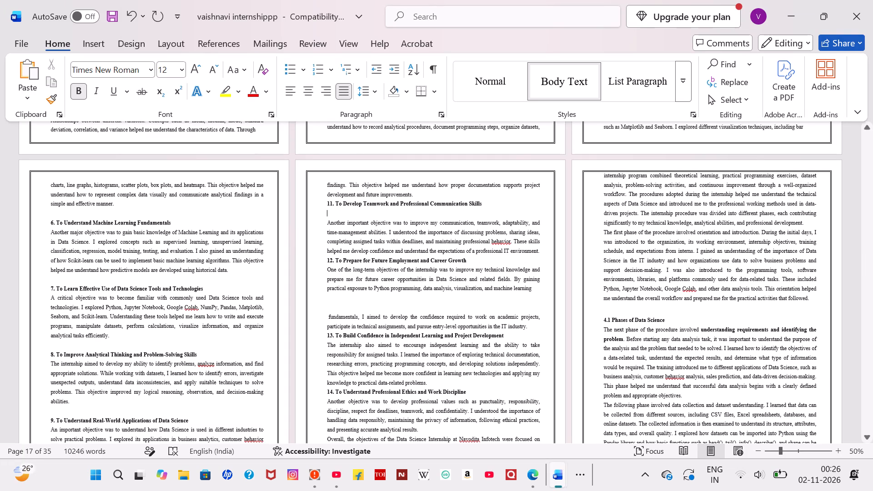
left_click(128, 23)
Add an empty line above objective headings 11 and 12.
left_click(417, 194)
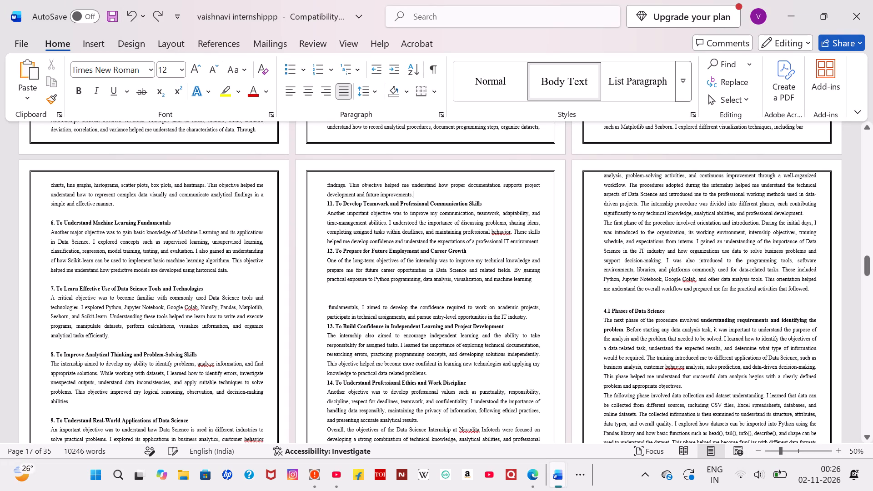
key("Return")
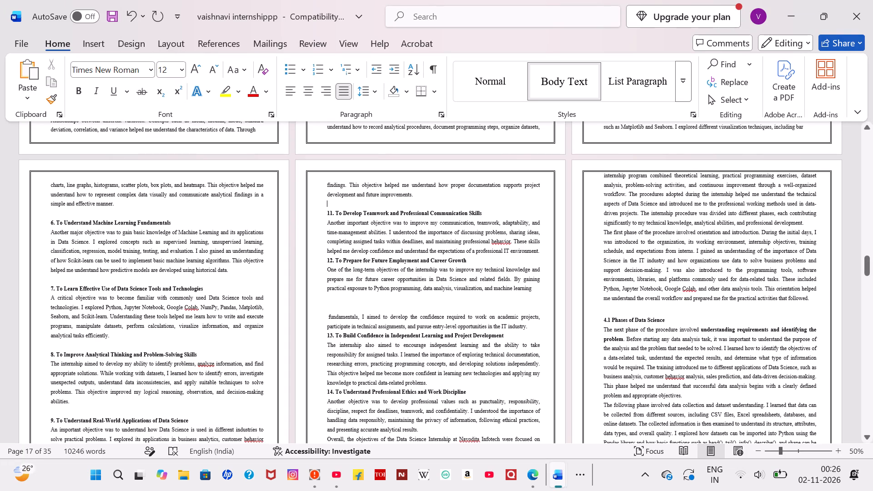
left_click(546, 251)
key("Return")
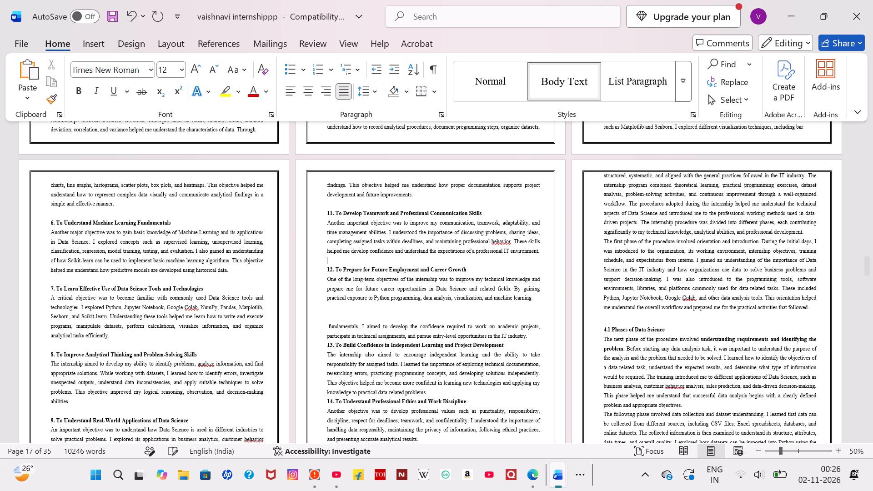
Remove the empty lines above "fundamentals, I aimed to develop" in the objective 12 text.
left_click(323, 325)
key("BackSpace")
key("BackSpace")
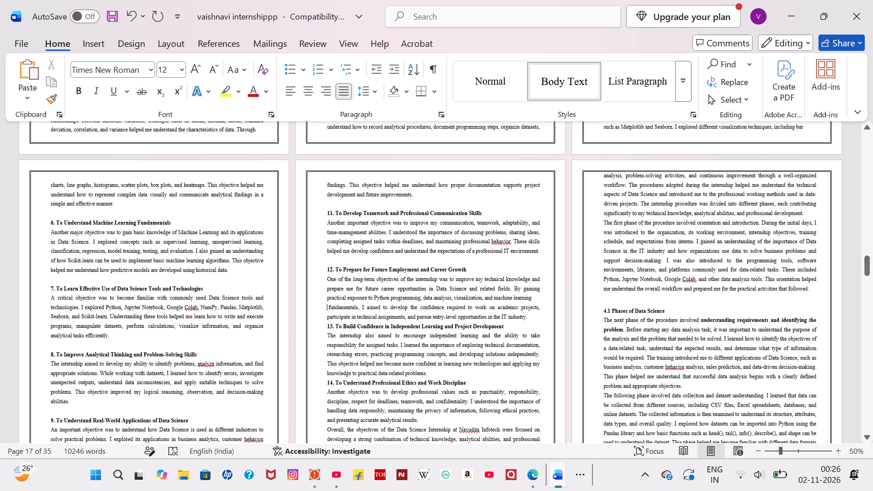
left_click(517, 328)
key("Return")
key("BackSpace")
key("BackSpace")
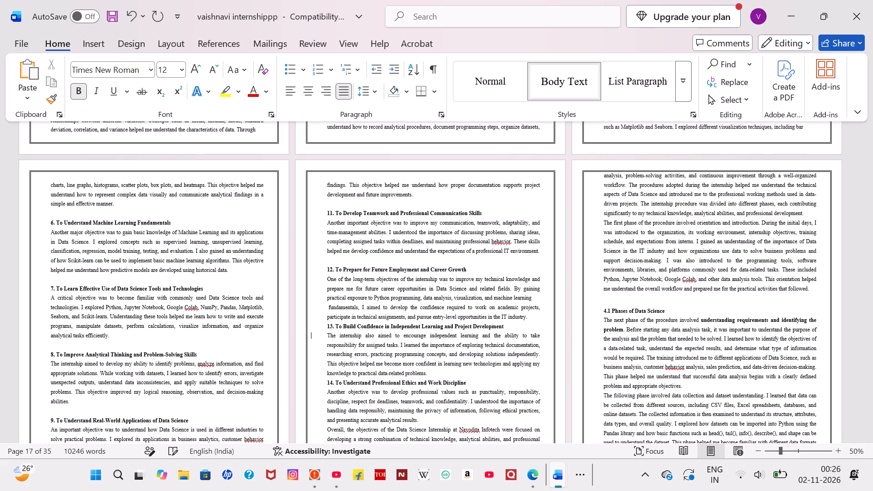
Add an empty line above heading "13. To Build Confidence in Independent Learning and Project Development".
left_click(529, 316)
key("Return")
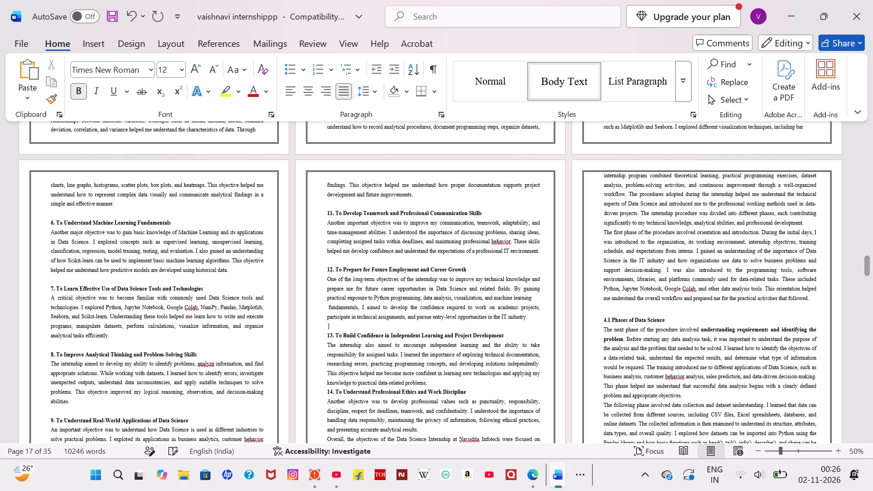
Add an empty line above heading "14. To Understand Professional Ethics and Work Discipline".
scroll(529, 316, "down", 2)
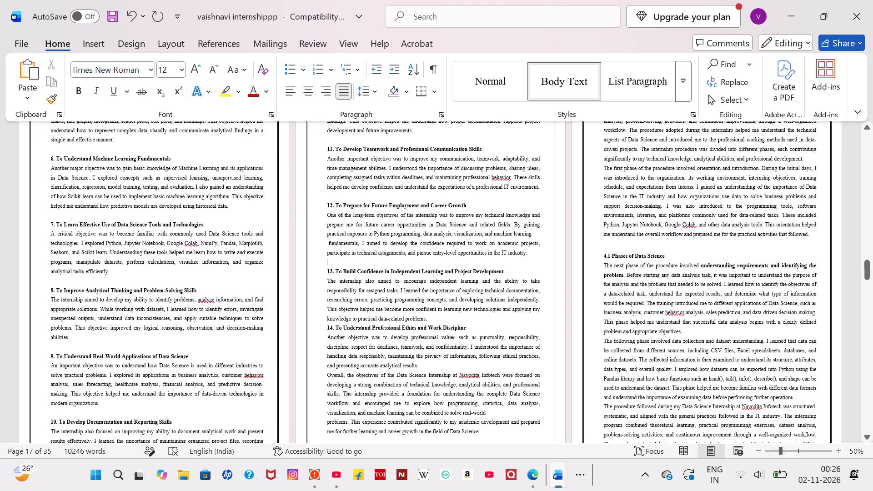
left_click(443, 321)
key("Return")
End the closing objectives paragraph with a full stop after "field of Data Science" and add an empty line below it.
scroll(443, 321, "down", 1)
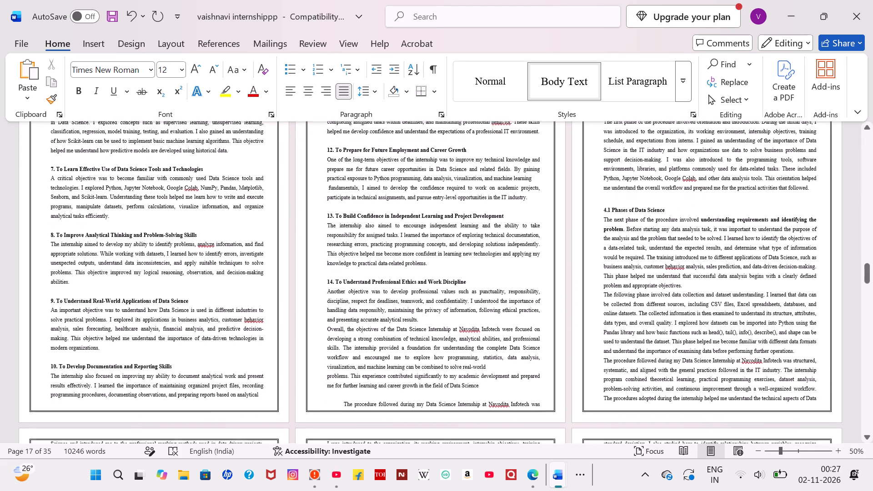
scroll(443, 321, "down", 1)
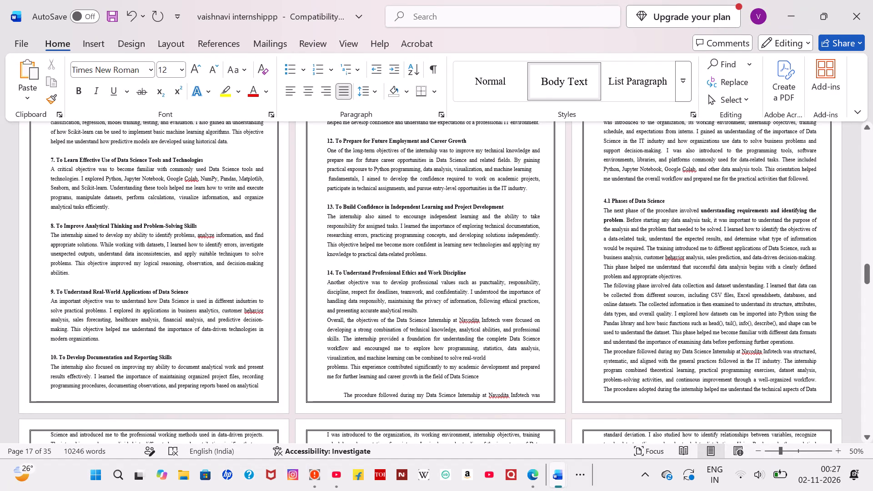
left_click(486, 378)
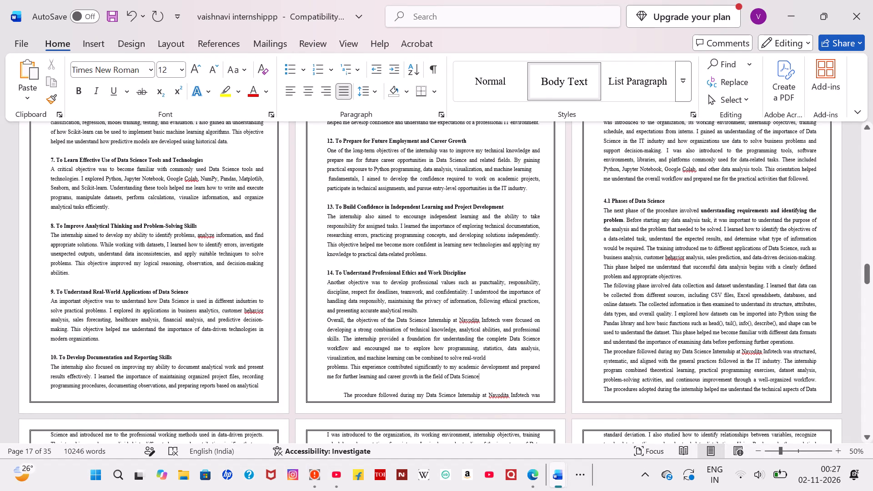
key("period")
key("Return")
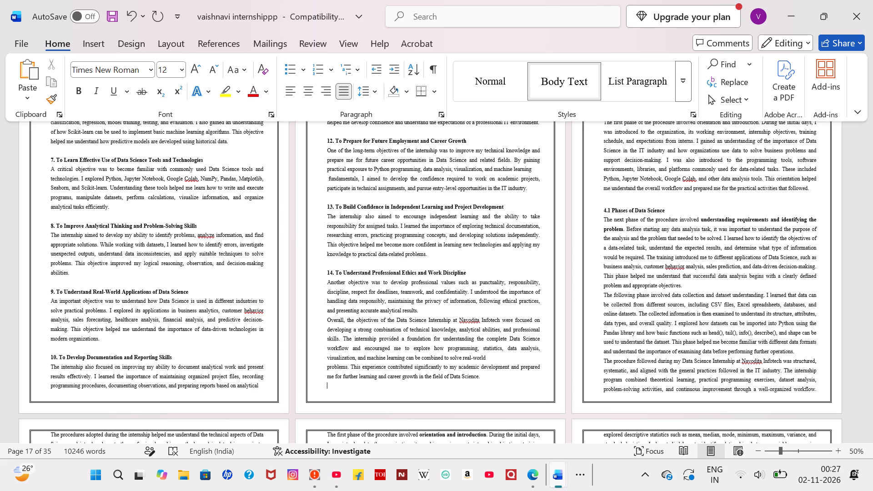
Remove the empty lines above "The procedure followed during my Data Science Internship", so it directly follows the closing objectives paragraph.
scroll(486, 378, "up", 5)
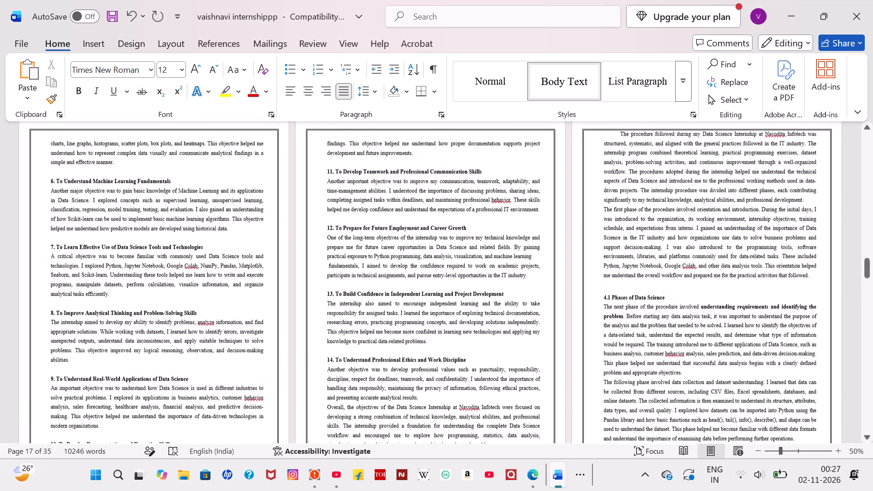
scroll(486, 378, "up", 1)
left_click(613, 240)
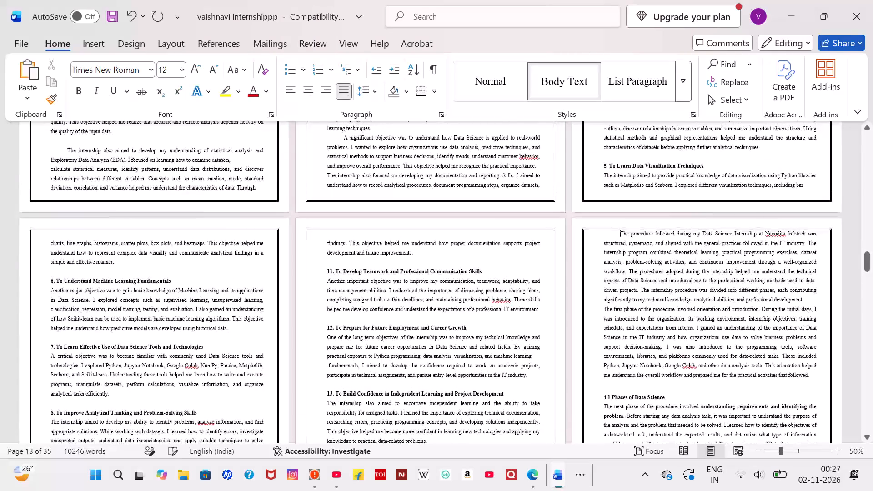
key("BackSpace")
key("BackSpace")
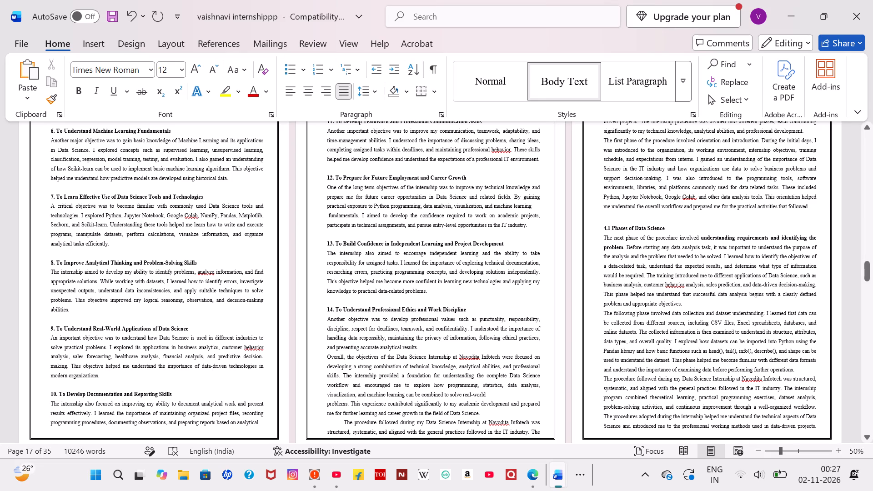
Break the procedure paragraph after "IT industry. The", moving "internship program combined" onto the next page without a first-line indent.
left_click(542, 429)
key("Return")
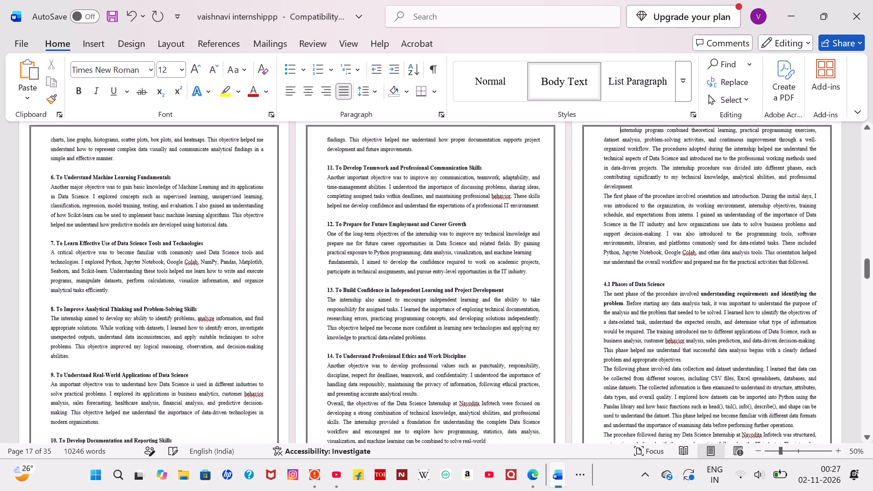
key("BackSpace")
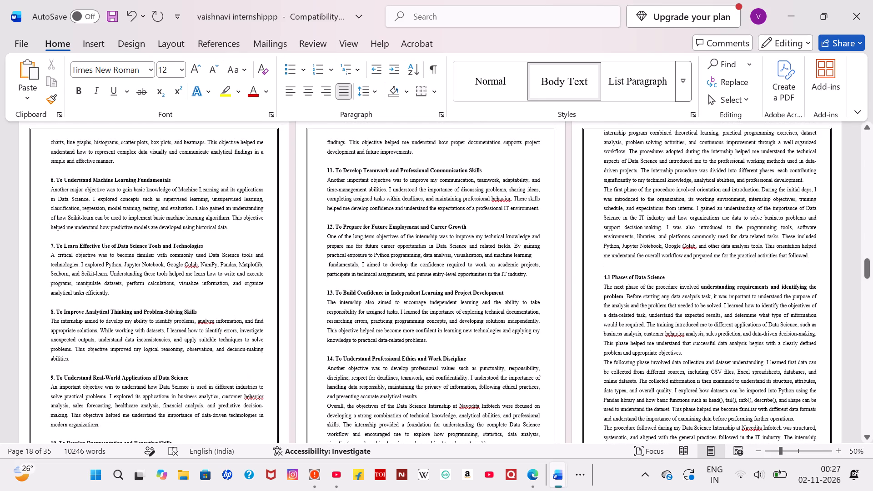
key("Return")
Break the procedure paragraph after "Navodita Infotech was" with three paragraph breaks, moving "structured, systematic" onto the next page.
scroll(542, 429, "down", 2)
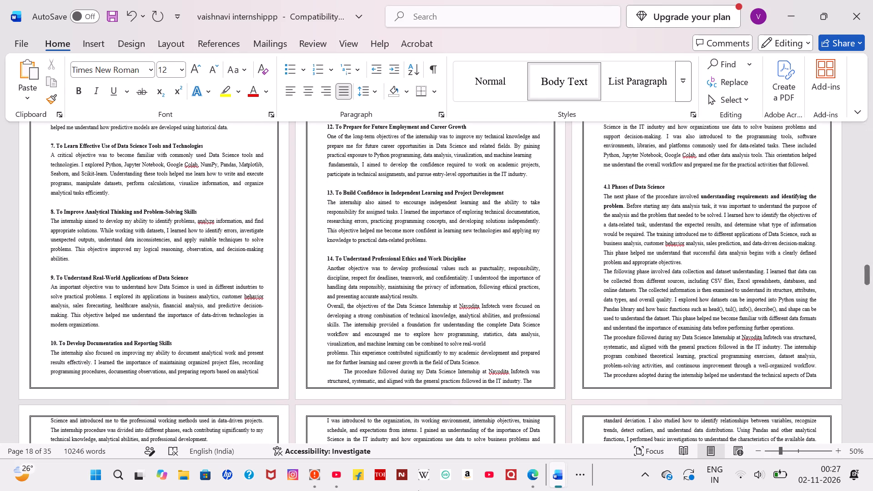
left_click(542, 377)
key("Return")
key("Return")
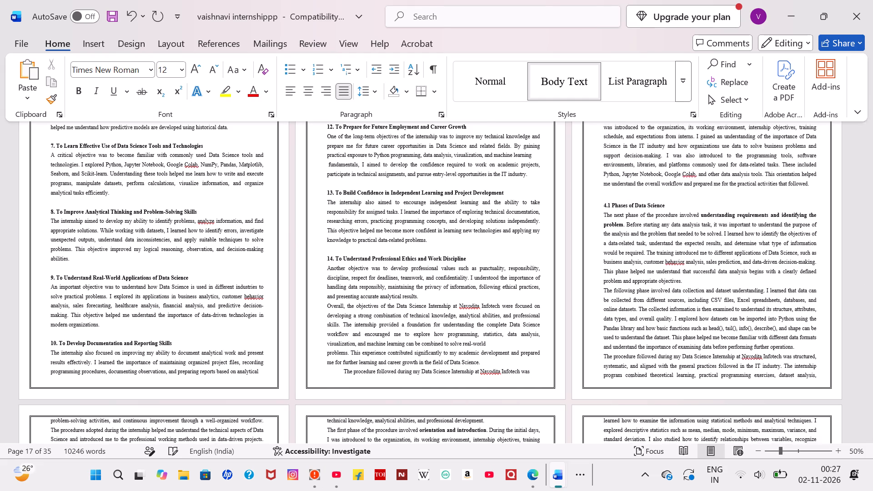
scroll(542, 377, "up", 1)
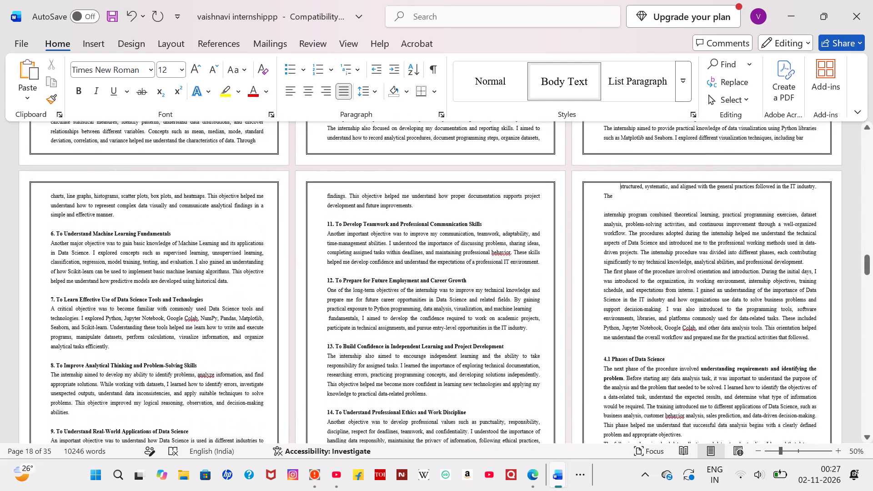
key("Return")
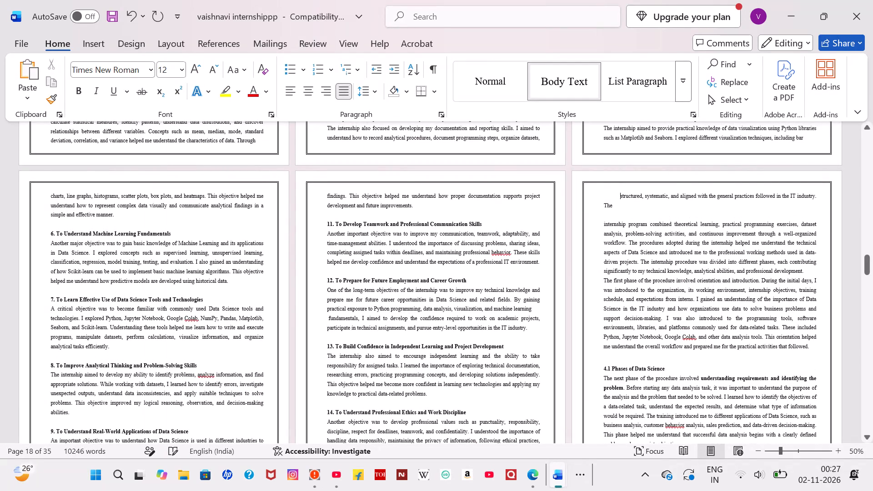
Remove the line breaks between "The" and "internship program combined" and rejoin them with a single space.
left_click(599, 213)
key("BackSpace")
key("BackSpace")
key("BackSpace")
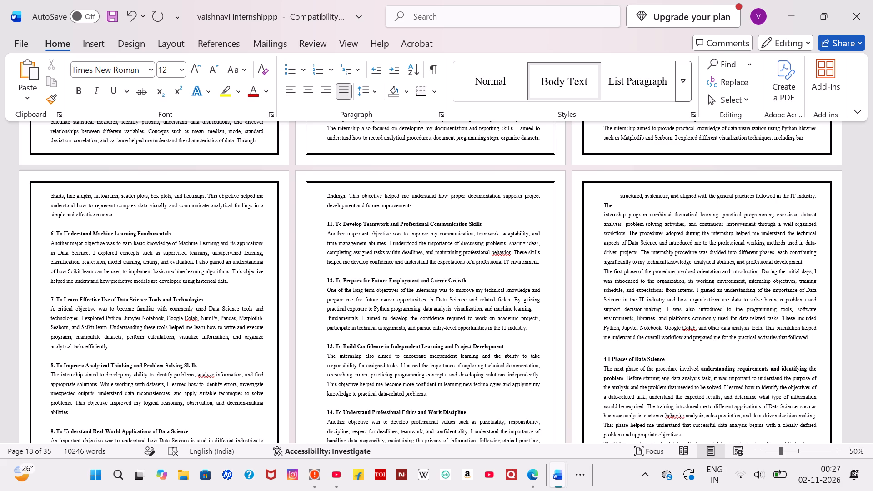
key("Down")
key("Left")
key("Left")
key("Left")
key("Left")
key("BackSpace")
key("BackSpace")
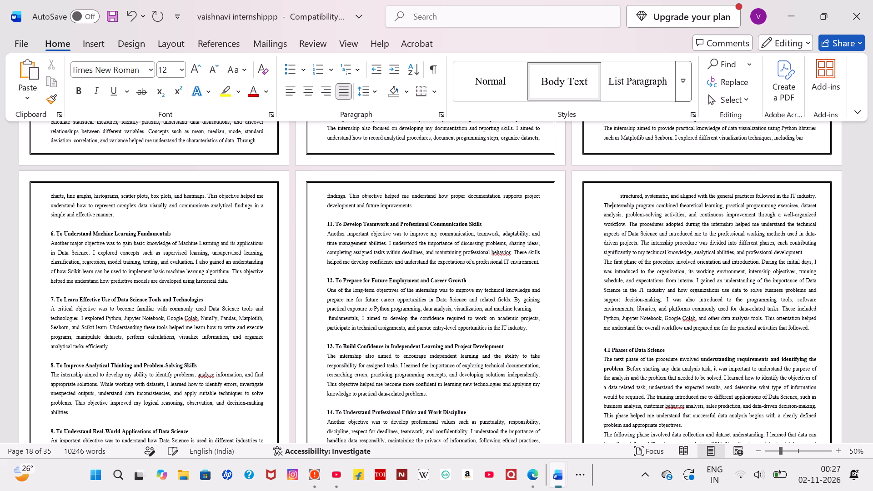
key("space")
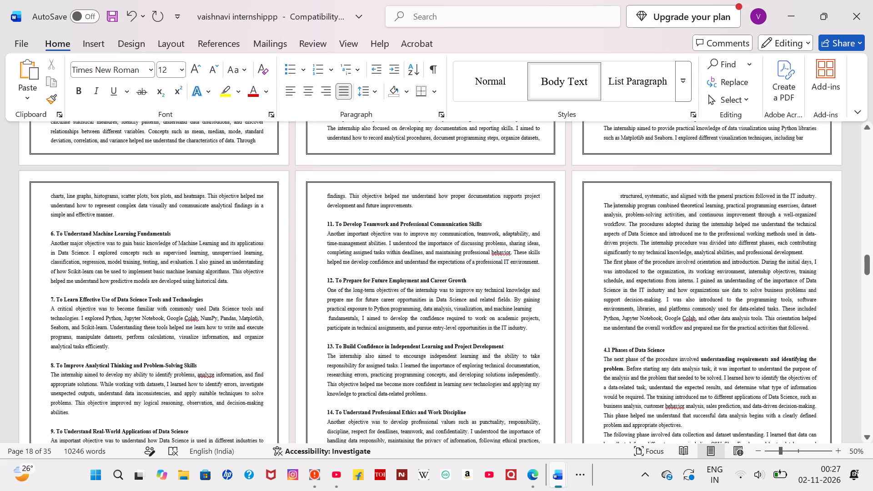
Remove the first-line indent before "structured, systematic, and aligned with the general practices".
left_click(621, 195)
key("BackSpace")
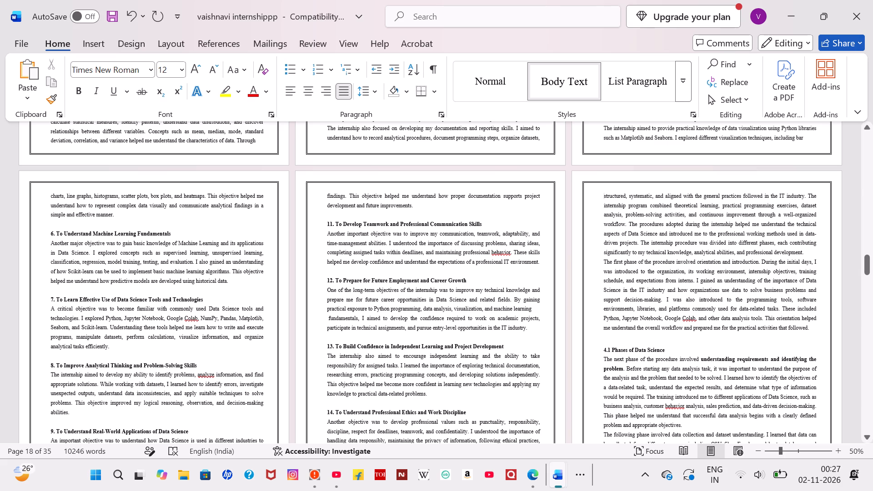
scroll(621, 195, "down", 3)
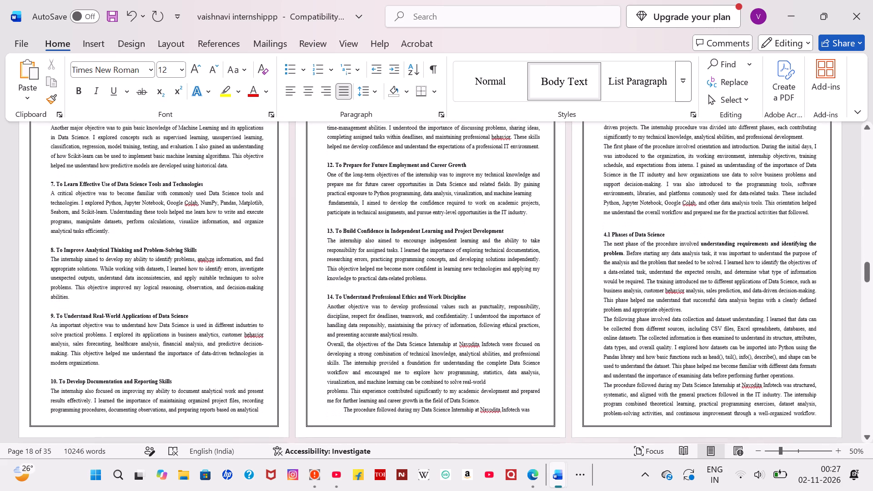
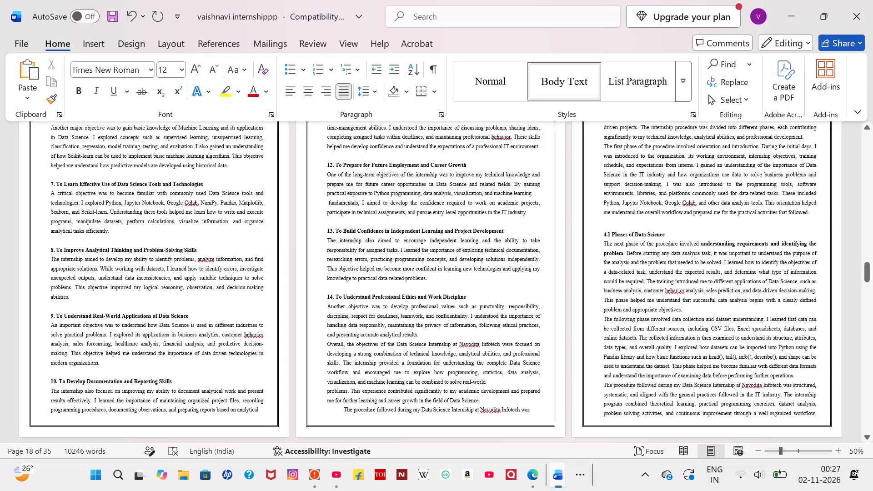
Remove the left indent from the heading "4.1 Phases of Data Science" on page 18.
scroll(516, 333, "up", 1)
scroll(516, 333, "down", 1)
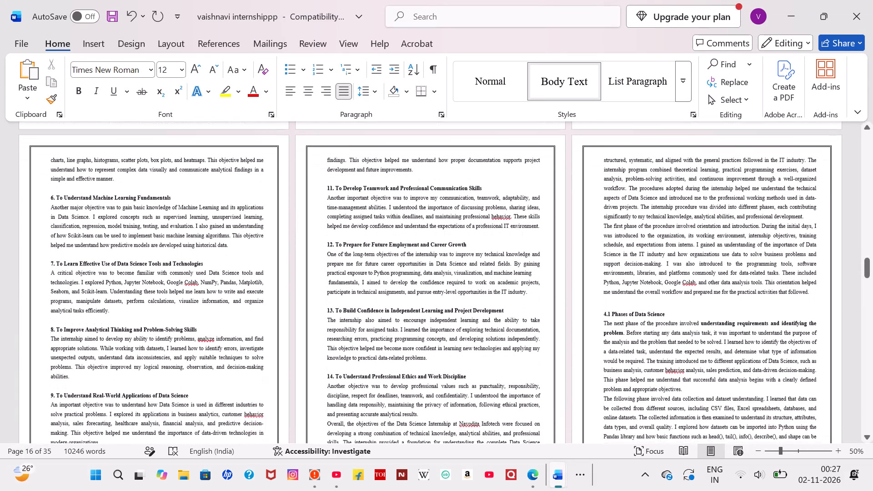
scroll(516, 333, "down", 2)
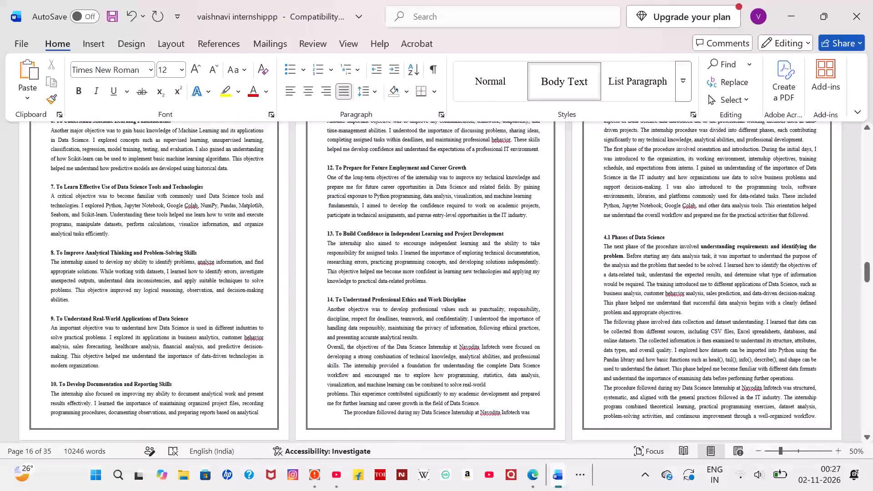
left_click(600, 237)
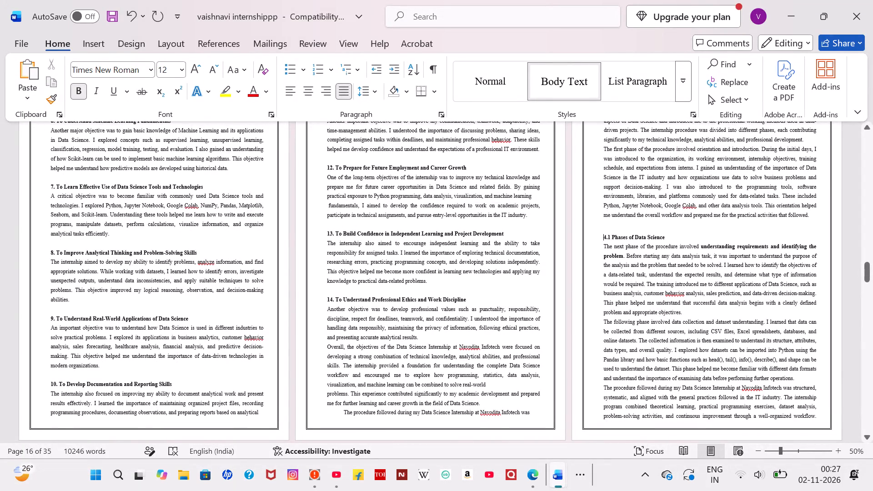
key("BackSpace")
key("BackSpace")
key("BackSpace")
key("BackSpace")
key("BackSpace")
key("BackSpace")
key("BackSpace")
key("BackSpace")
key("BackSpace")
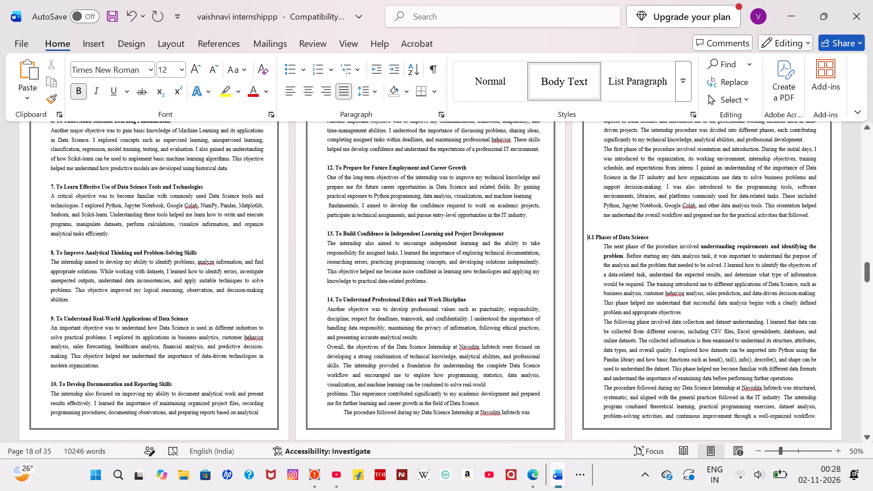
key("BackSpace")
key("BackSpace")
key("BackSpace")
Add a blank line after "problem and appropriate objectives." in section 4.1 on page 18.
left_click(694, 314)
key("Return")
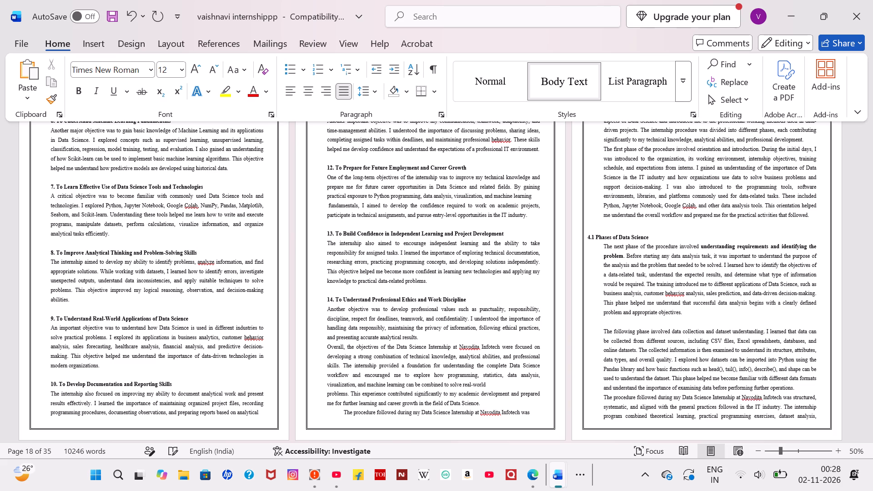
Insert eleven spaces before the heading "4.1 Phases of Data Science" to bring it roughly in line with the body text.
left_click(587, 235)
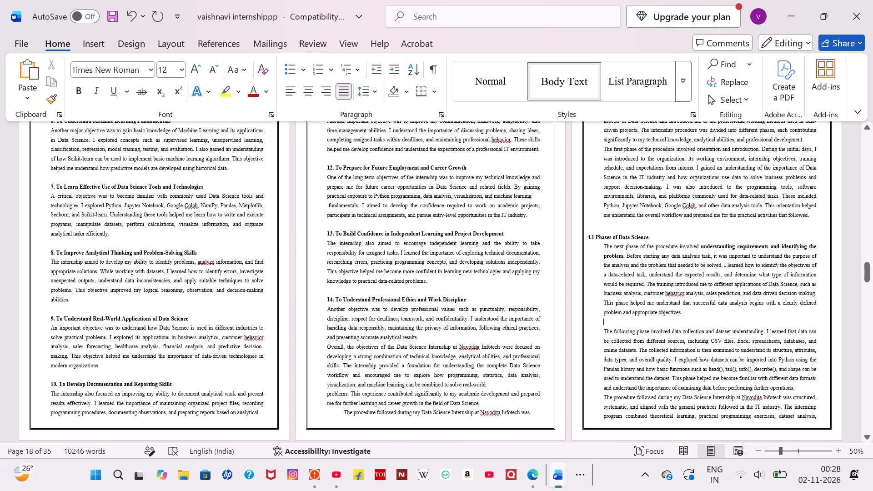
key("space")
key("space")
key("space")
key("space")
key("space")
key("space")
key("space")
key("space")
key("space")
key("space")
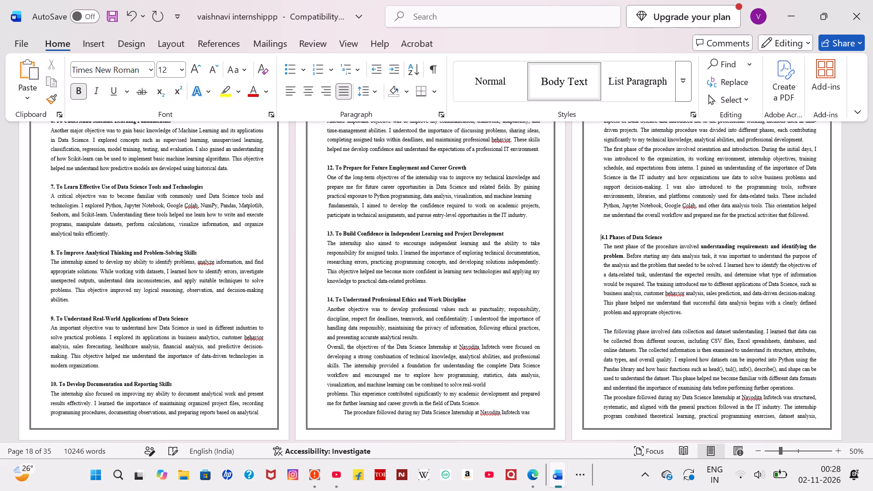
key("space")
Delete the blank line between "the practical activities that followed." and the heading "4.1 Phases of Data Science" on page 18.
key("Up")
key("Up")
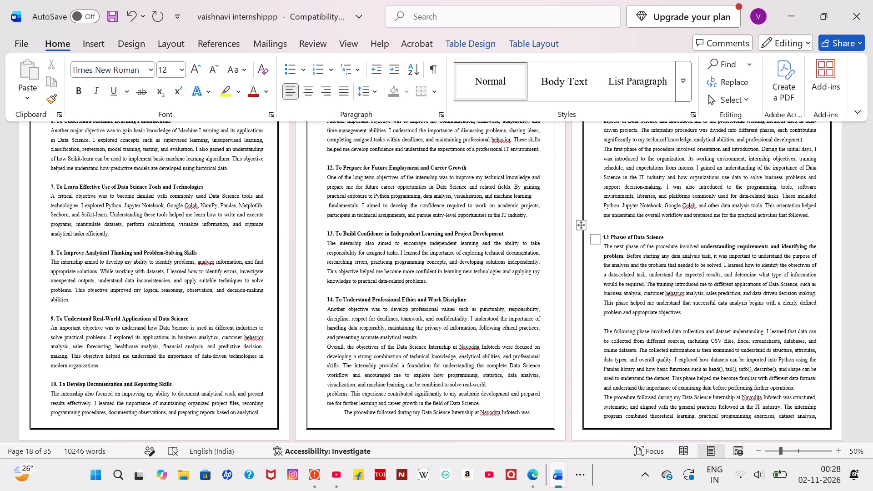
key("Up")
key("Down")
key("Up")
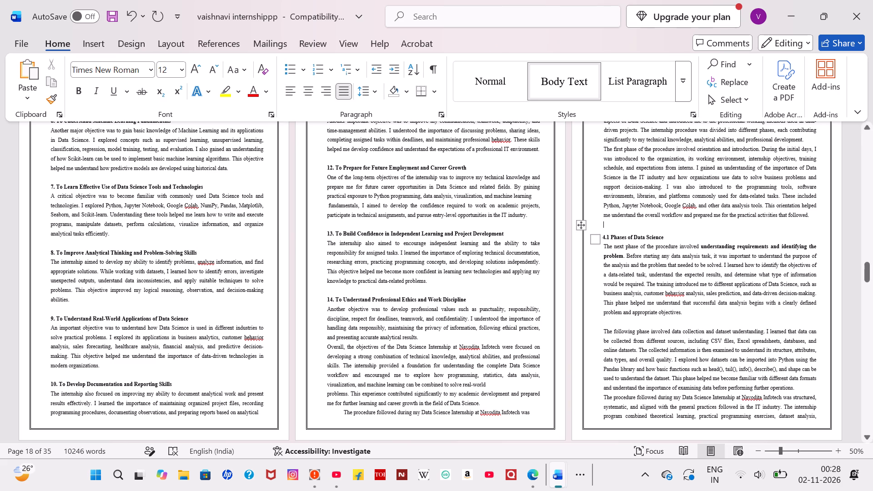
key("BackSpace")
key("BackSpace")
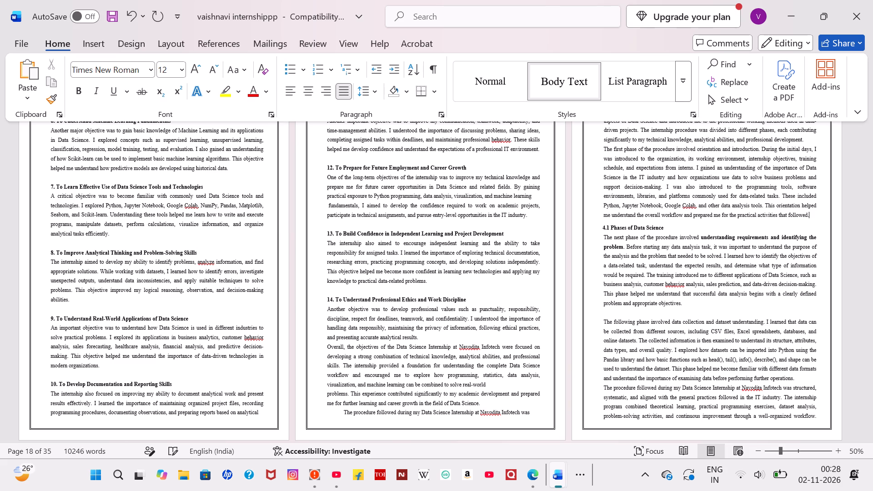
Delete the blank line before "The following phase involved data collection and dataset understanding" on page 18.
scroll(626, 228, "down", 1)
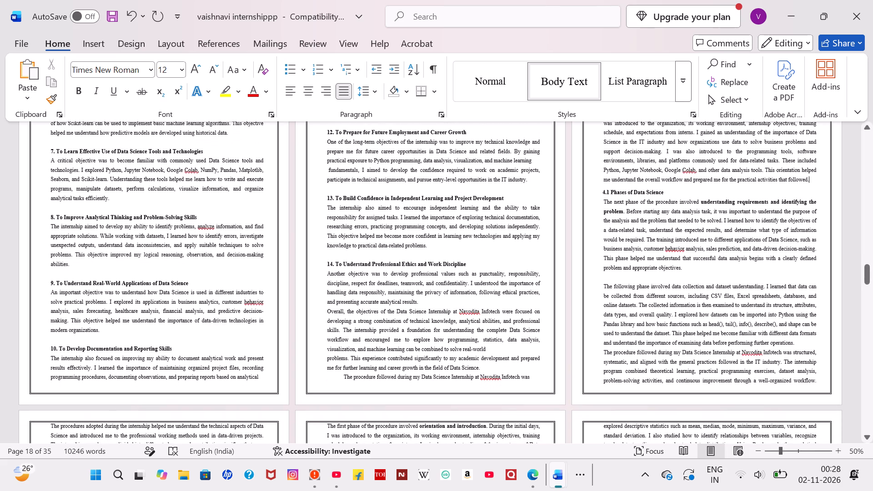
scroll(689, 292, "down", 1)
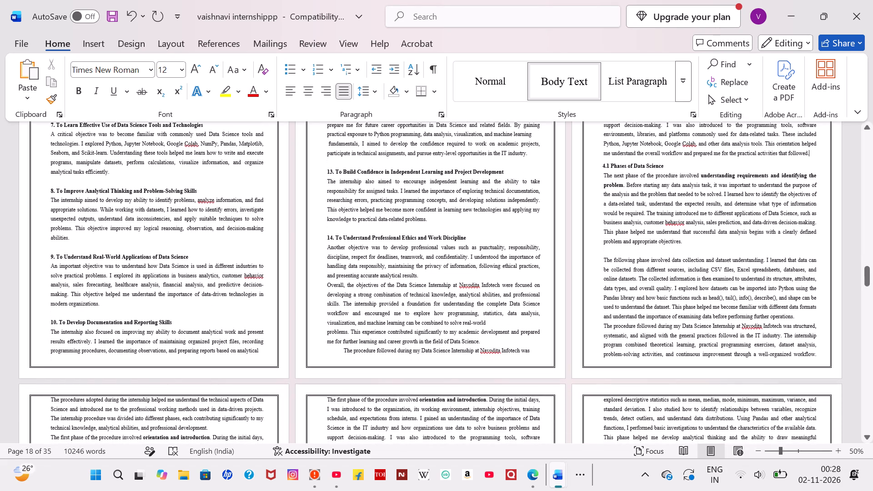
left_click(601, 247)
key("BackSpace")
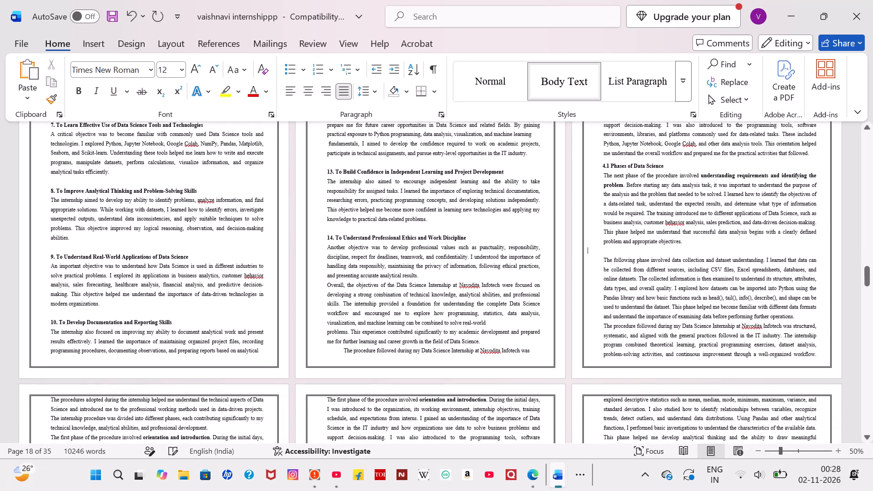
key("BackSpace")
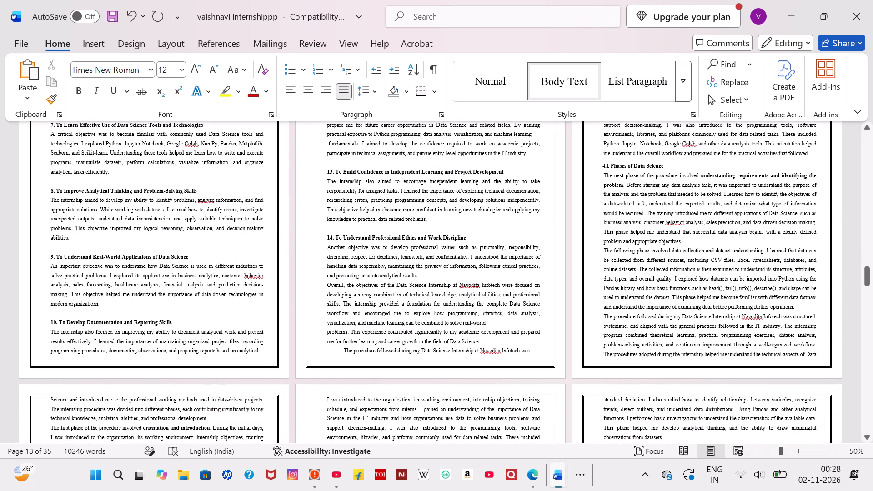
Give the paragraph starting "The next phase of the procedure involved" under heading 4.1 on page 18 a first-line indent.
left_click(604, 177)
key("Tab")
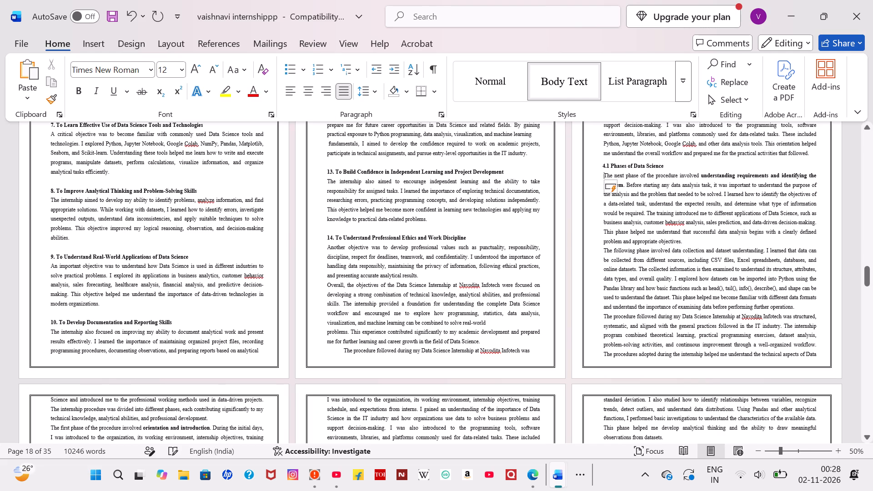
key("Tab")
key("Tab")
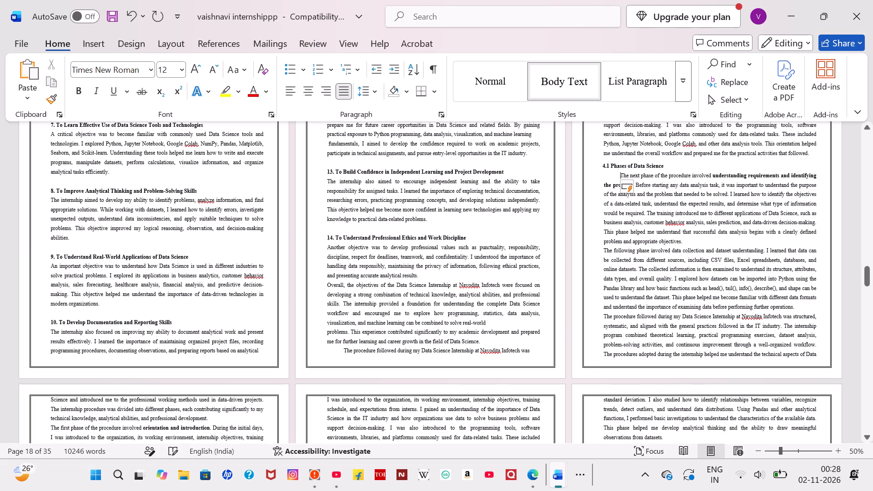
Remove the bold from "understanding requirements and identifying the problem" in the indented paragraph under heading 4.1.
scroll(604, 177, "down", 1)
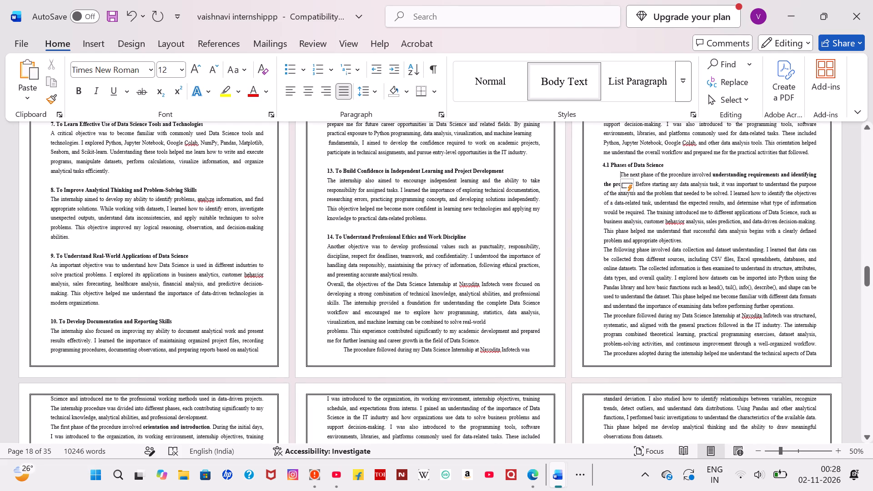
left_click(608, 252)
left_click_drag(714, 174, 721, 192)
left_click(658, 166)
left_click(658, 166)
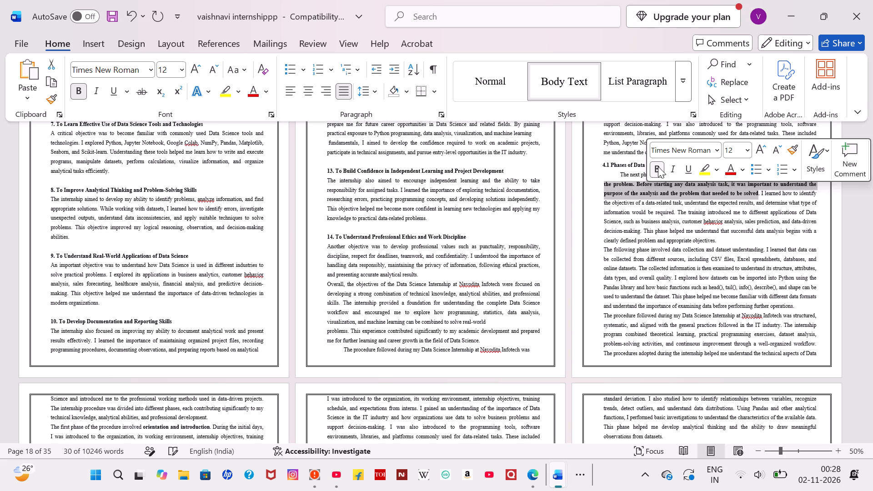
left_click(658, 166)
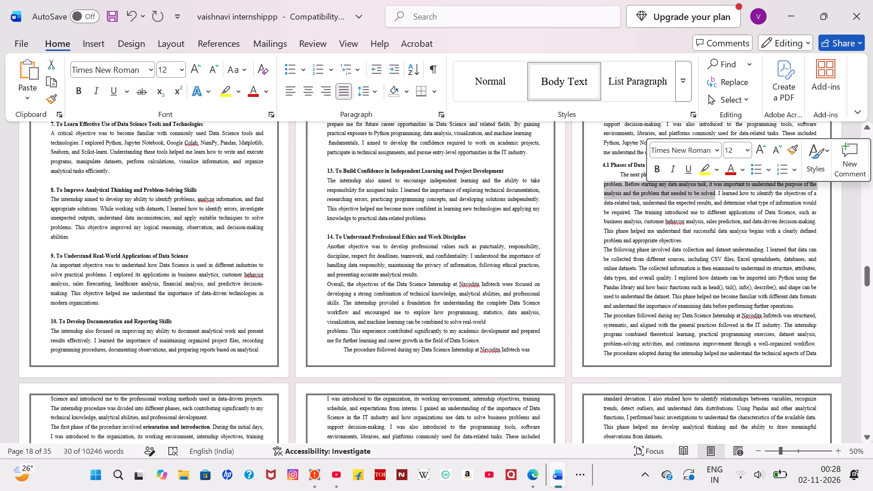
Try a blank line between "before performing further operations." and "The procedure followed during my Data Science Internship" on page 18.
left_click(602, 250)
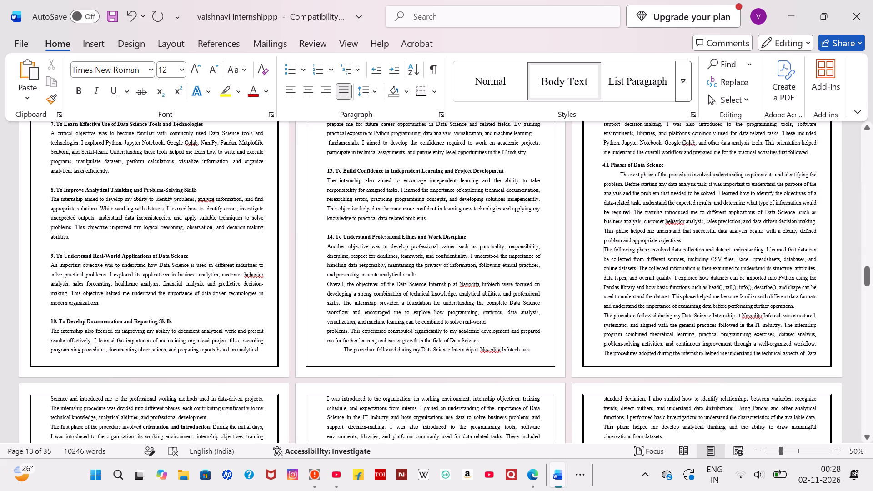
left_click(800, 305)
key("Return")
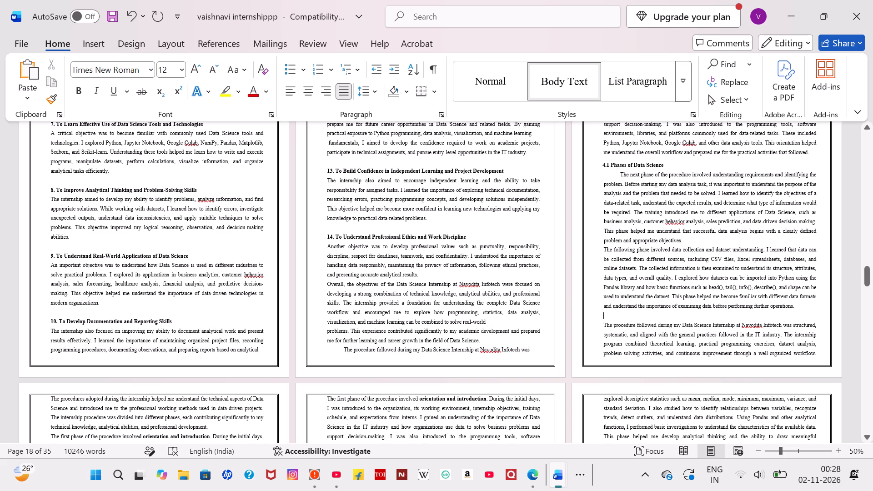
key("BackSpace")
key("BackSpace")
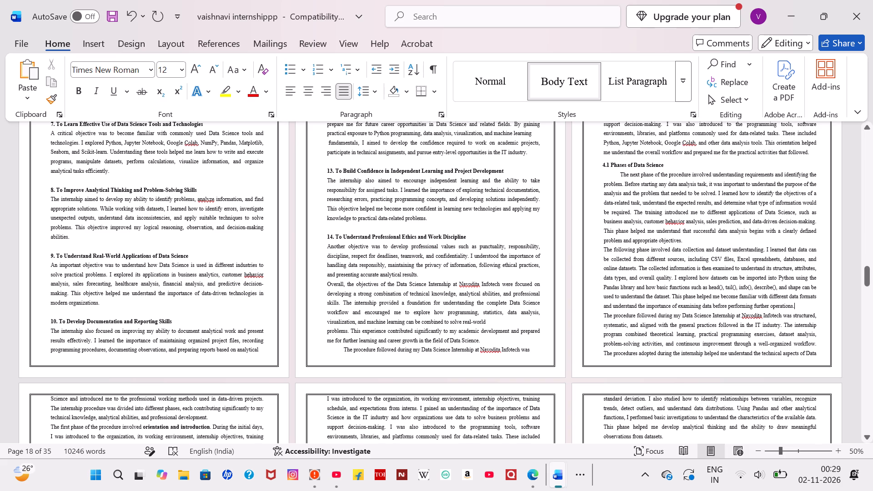
Insert two paragraph breaks before "Science and introduced me to the professional working methods" at the top of page 19.
scroll(417, 356, "down", 4)
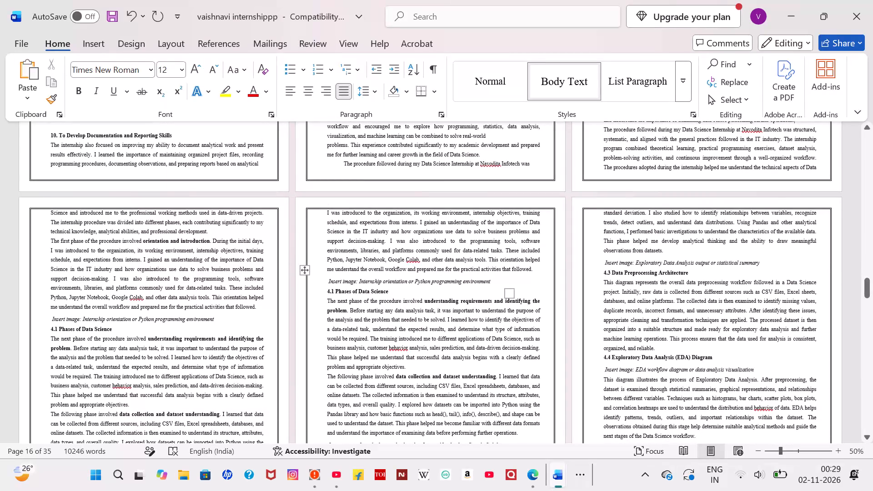
left_click(47, 211)
key("Return")
key("Return")
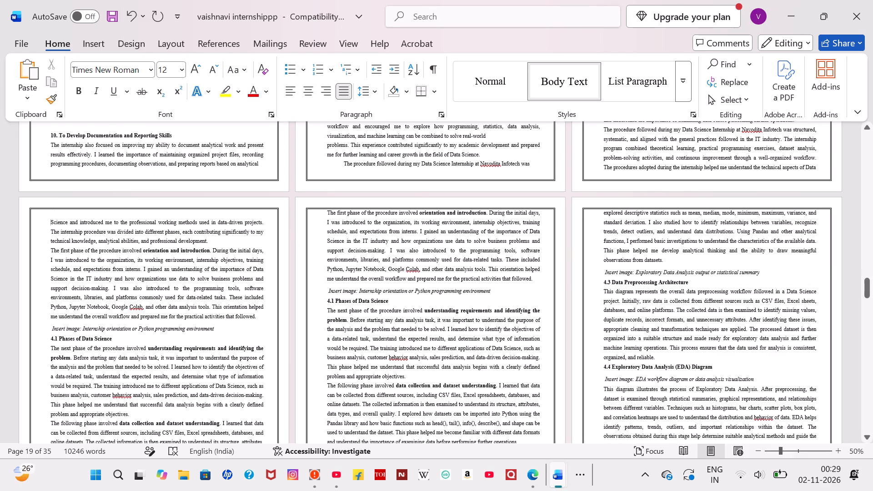
Examine the page breaks and the repeated procedure and 4.1 text from page 18 onwards.
scroll(138, 344, "down", 3)
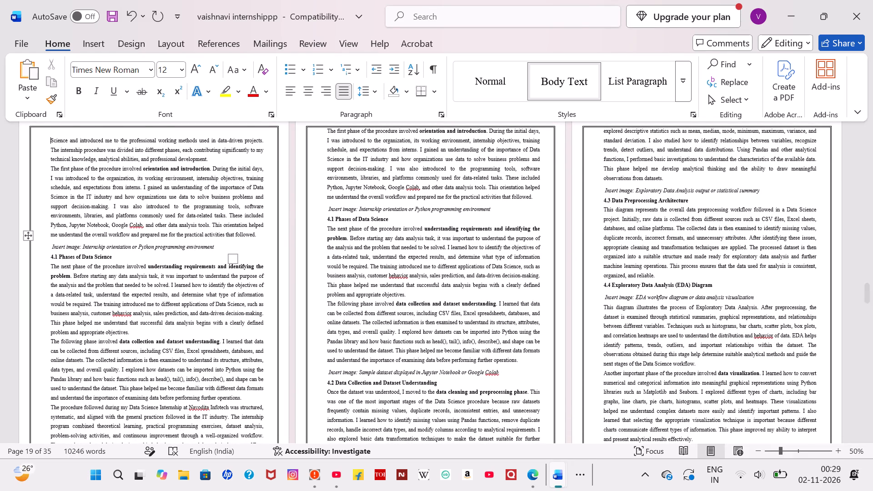
scroll(138, 344, "up", 2)
scroll(138, 344, "down", 1)
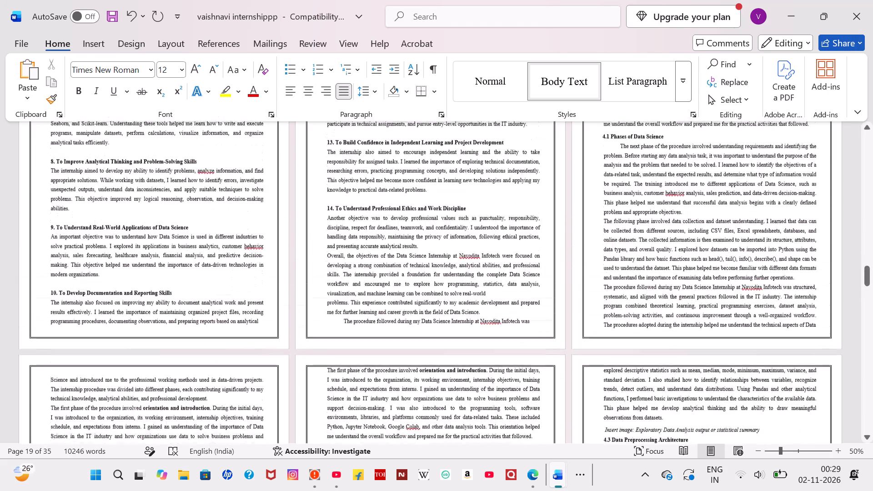
scroll(138, 344, "down", 3)
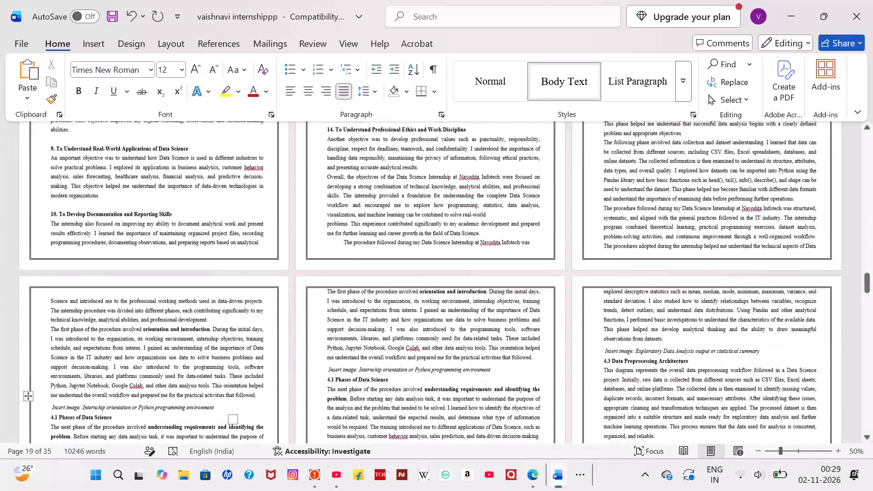
scroll(138, 344, "down", 3)
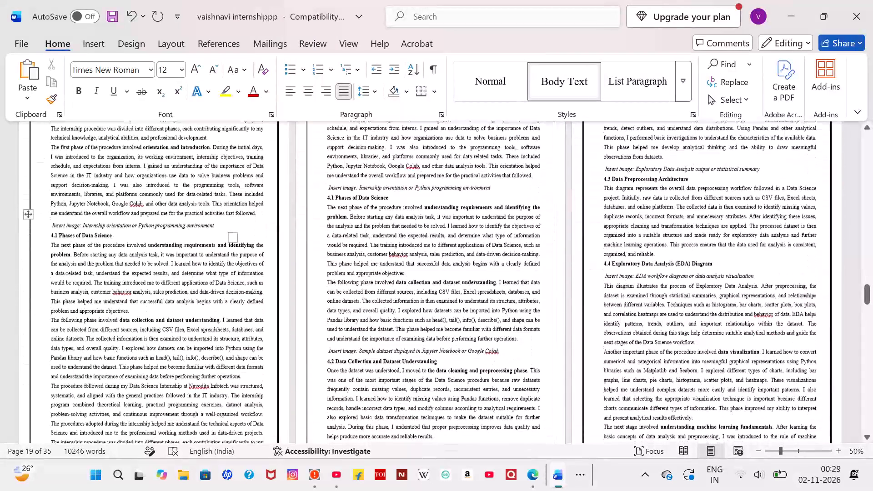
scroll(138, 344, "down", 1)
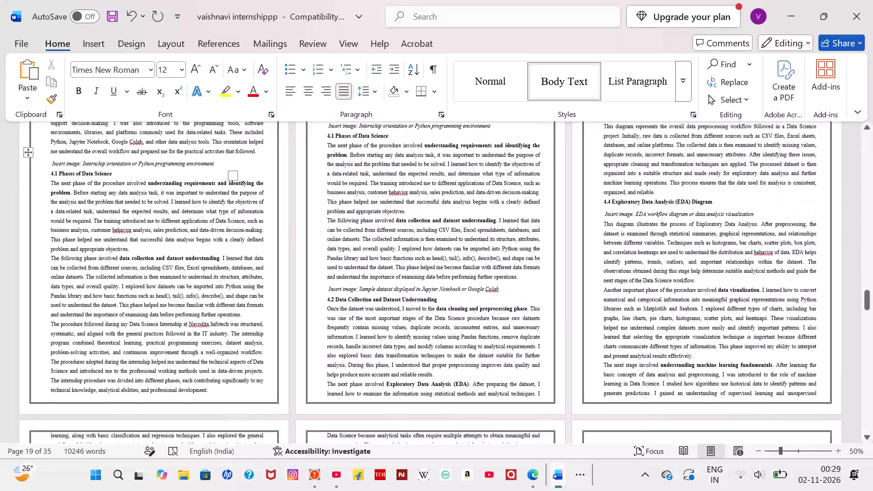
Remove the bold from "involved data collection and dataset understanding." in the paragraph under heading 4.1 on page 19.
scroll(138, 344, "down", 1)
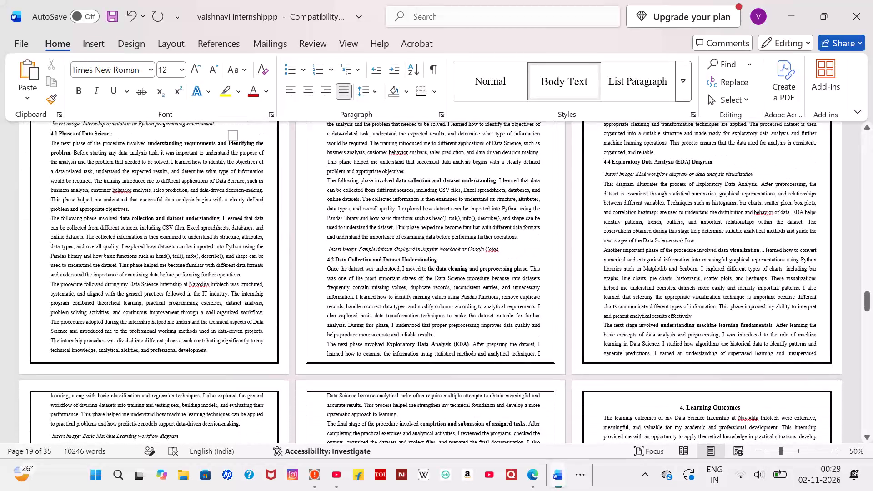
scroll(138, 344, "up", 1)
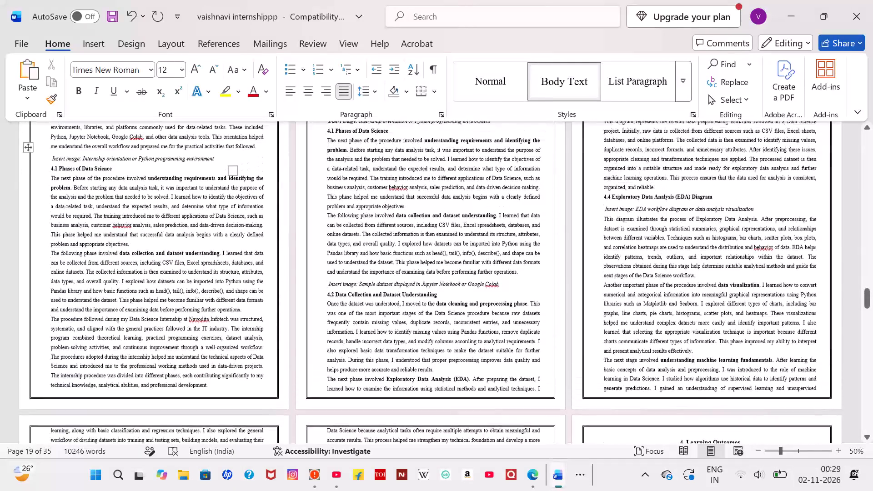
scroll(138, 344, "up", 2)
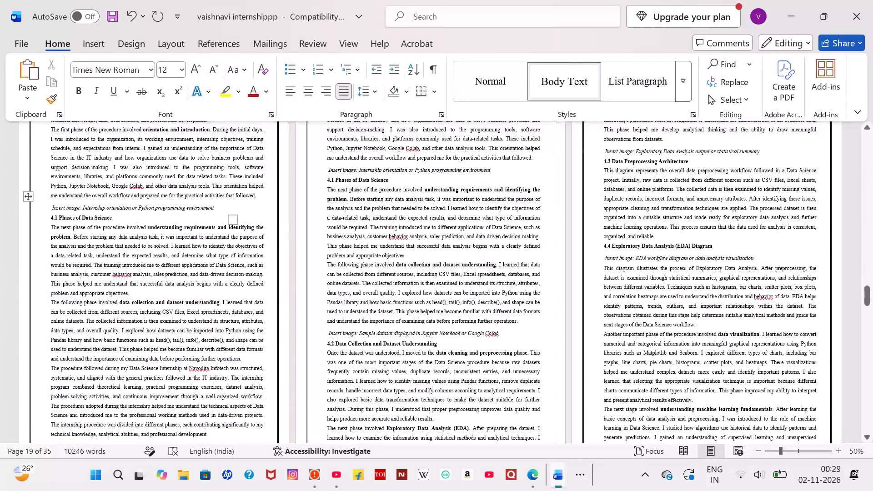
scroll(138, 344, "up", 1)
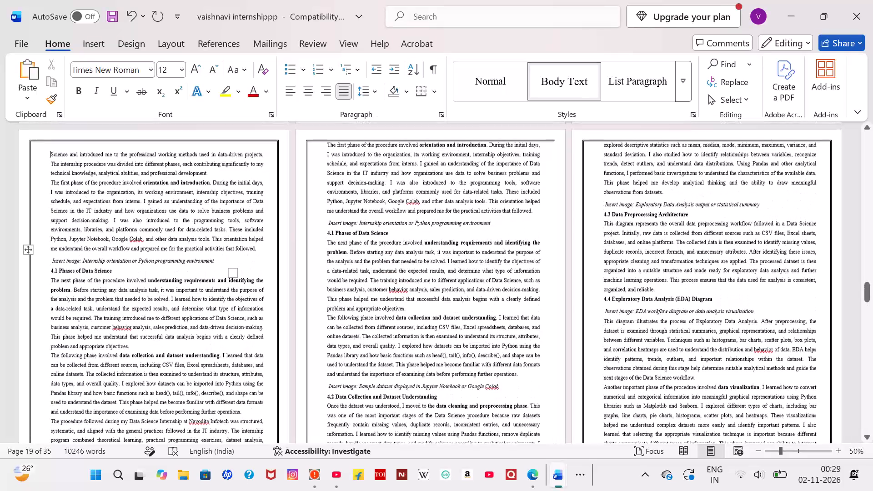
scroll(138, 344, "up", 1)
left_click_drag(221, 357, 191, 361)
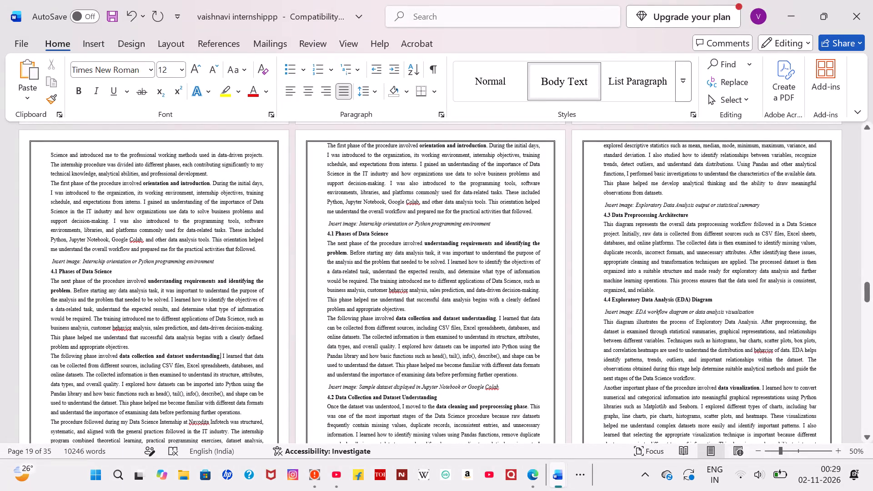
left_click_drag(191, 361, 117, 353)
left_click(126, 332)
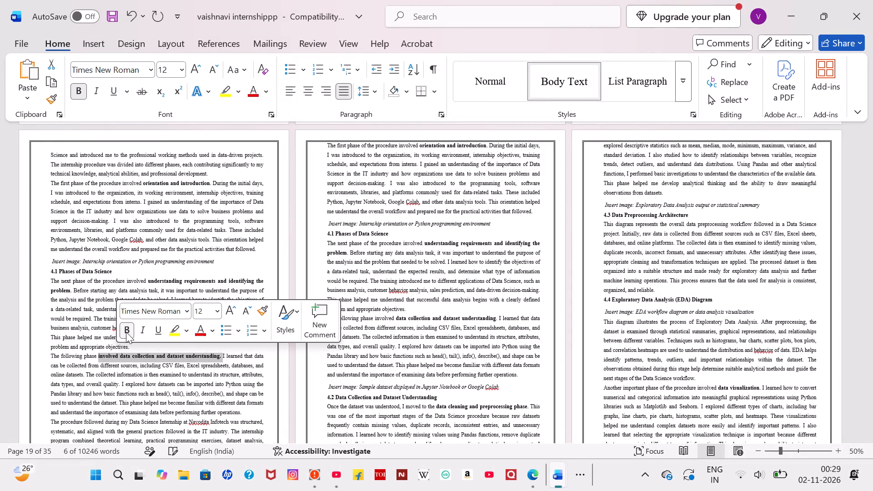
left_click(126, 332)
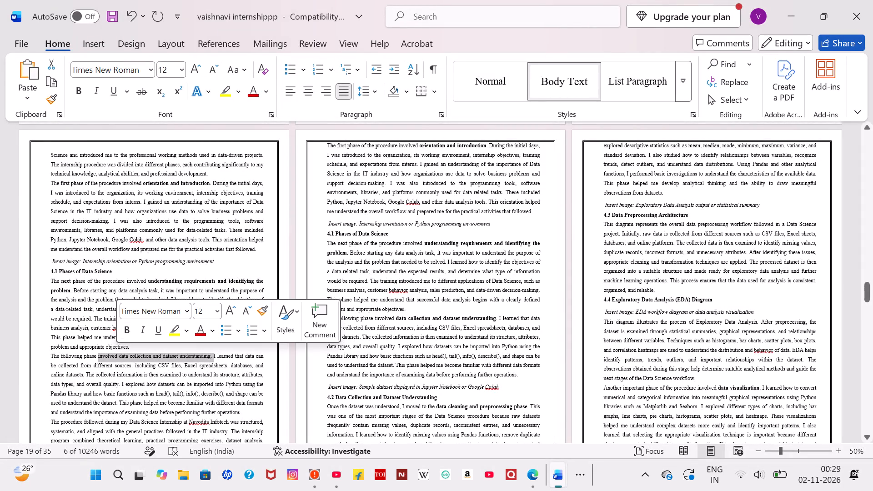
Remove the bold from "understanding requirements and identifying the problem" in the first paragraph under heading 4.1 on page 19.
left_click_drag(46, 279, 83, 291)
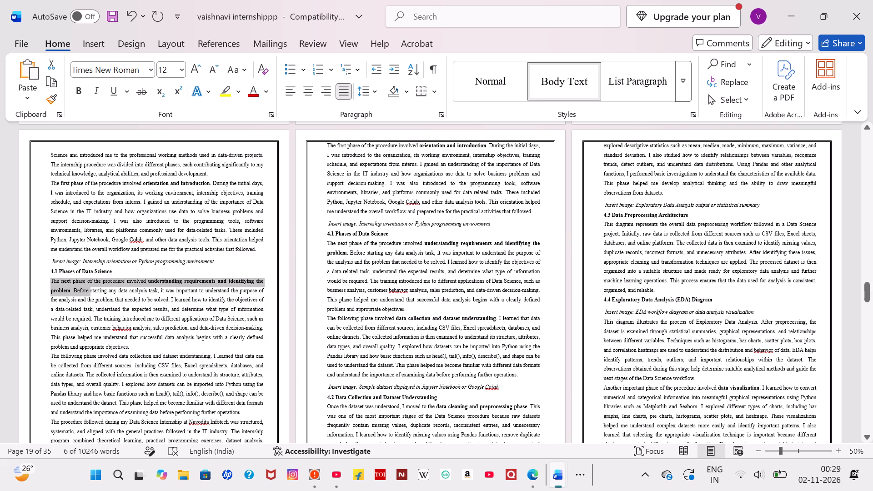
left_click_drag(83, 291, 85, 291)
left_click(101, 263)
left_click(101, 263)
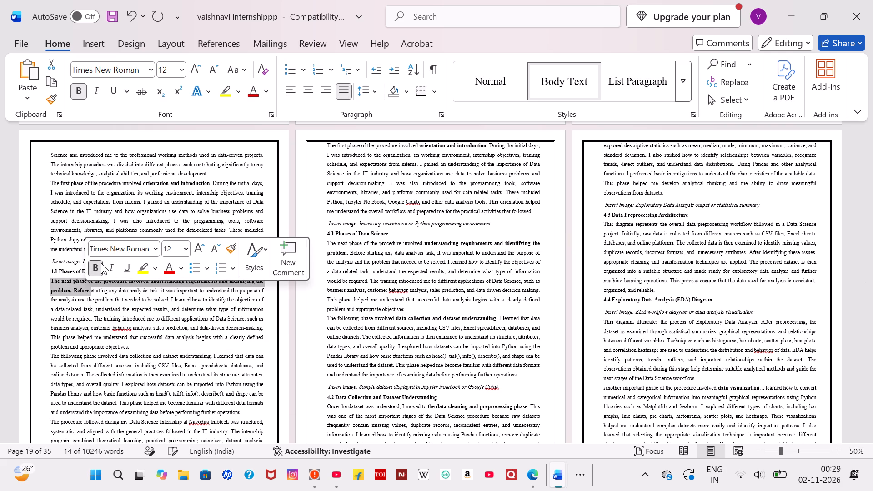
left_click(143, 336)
Compare the repeated procedure and 4.1 paragraphs across pages 18 to 20.
scroll(143, 336, "up", 5)
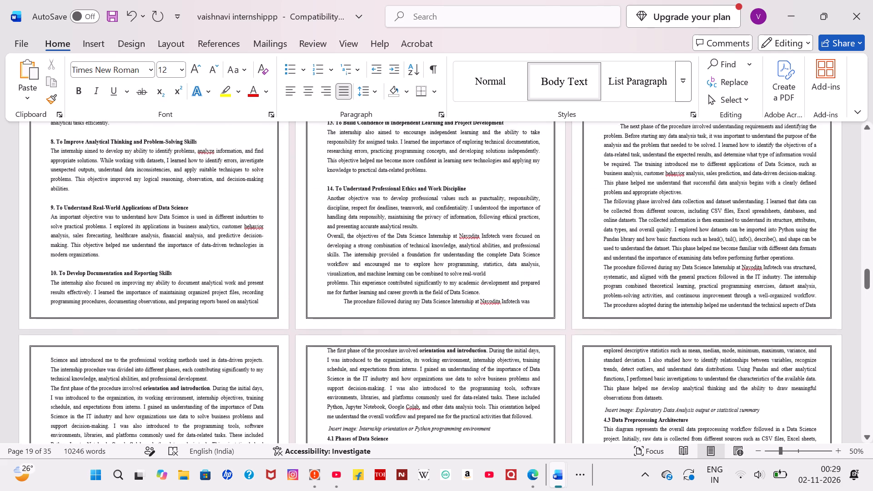
scroll(143, 336, "up", 1)
scroll(143, 336, "down", 2)
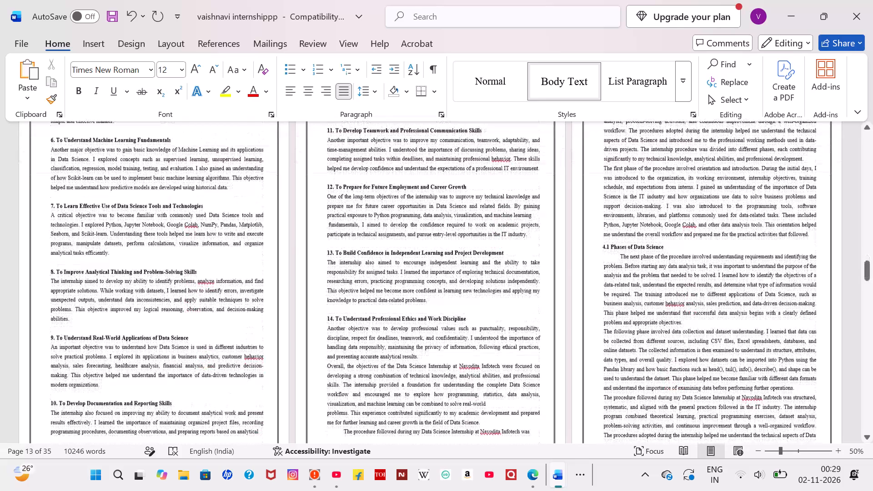
scroll(143, 336, "down", 3)
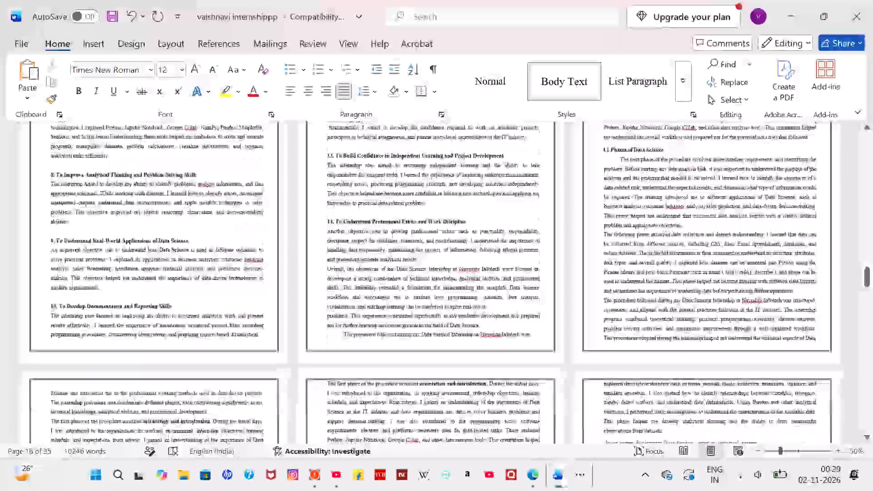
scroll(143, 336, "down", 5)
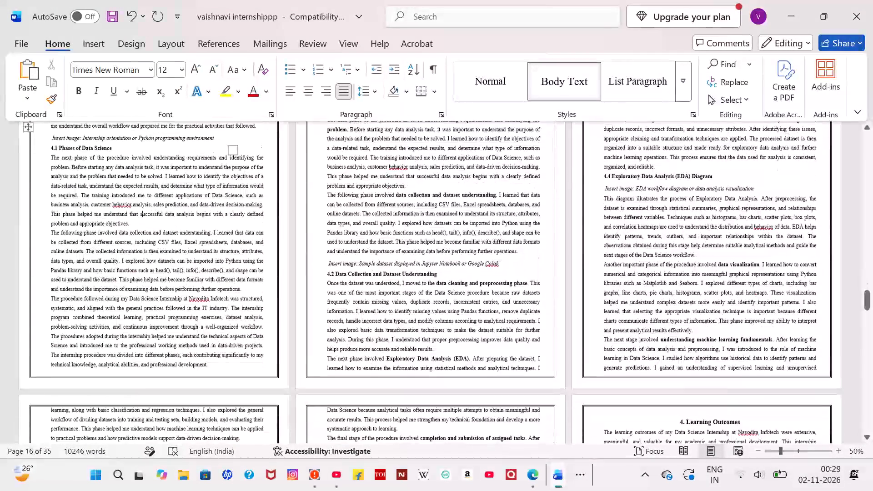
scroll(143, 336, "down", 1)
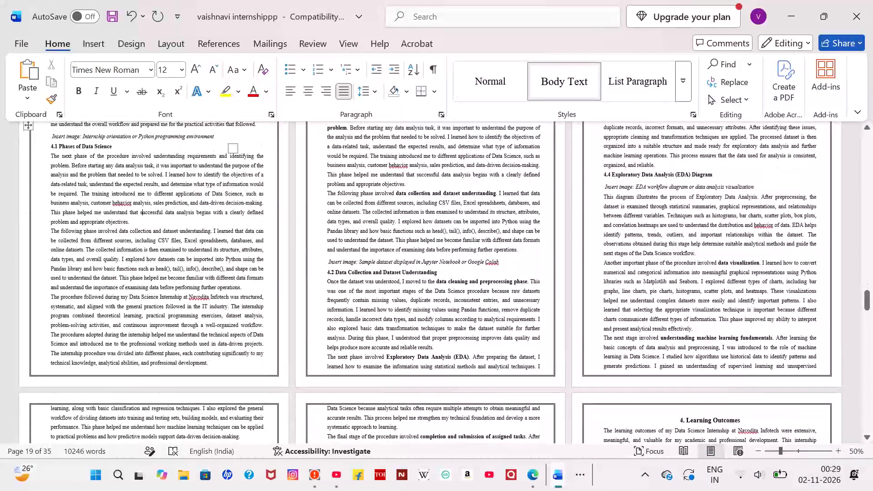
scroll(143, 336, "down", 1)
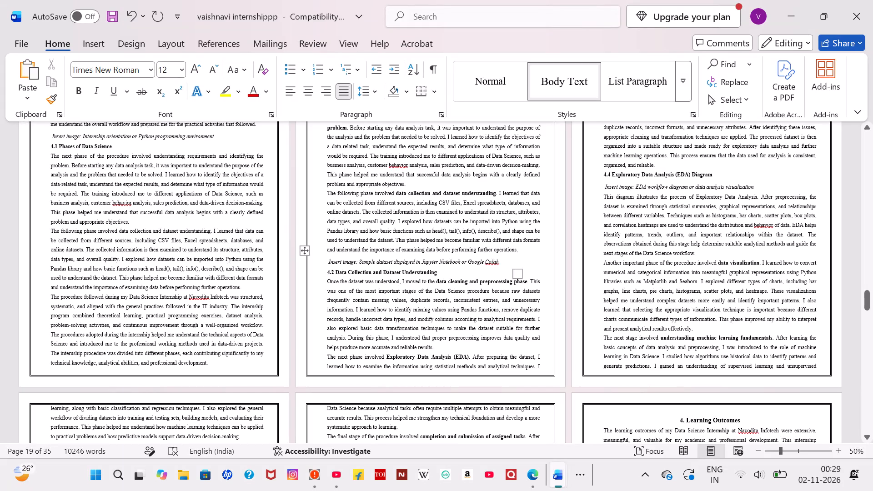
Delete the placeholder text "Insert image: Sample dataset displayed in Jupyter Notebook or Google Colab" above heading 4.2 on page 20.
left_click_drag(513, 264, 340, 266)
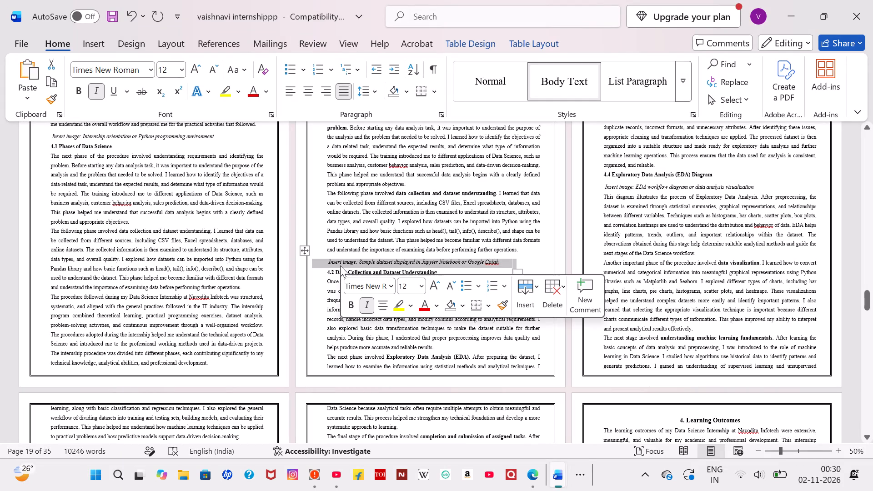
key("BackSpace")
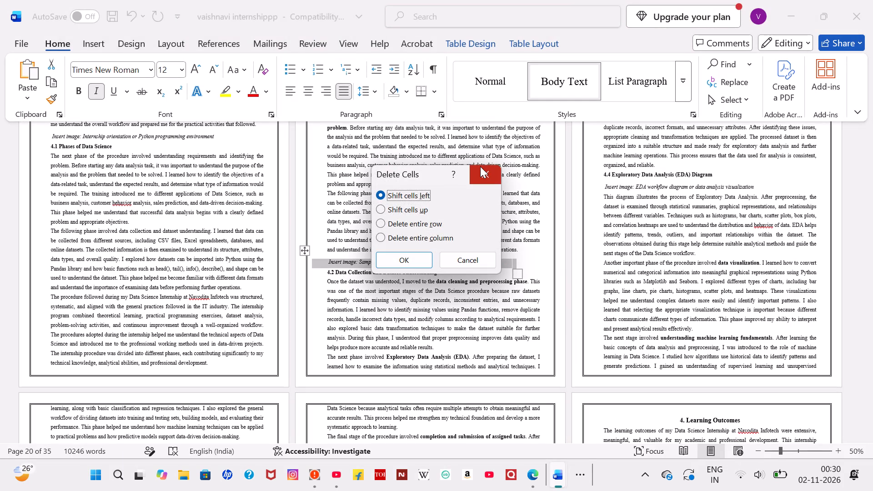
left_click(480, 166)
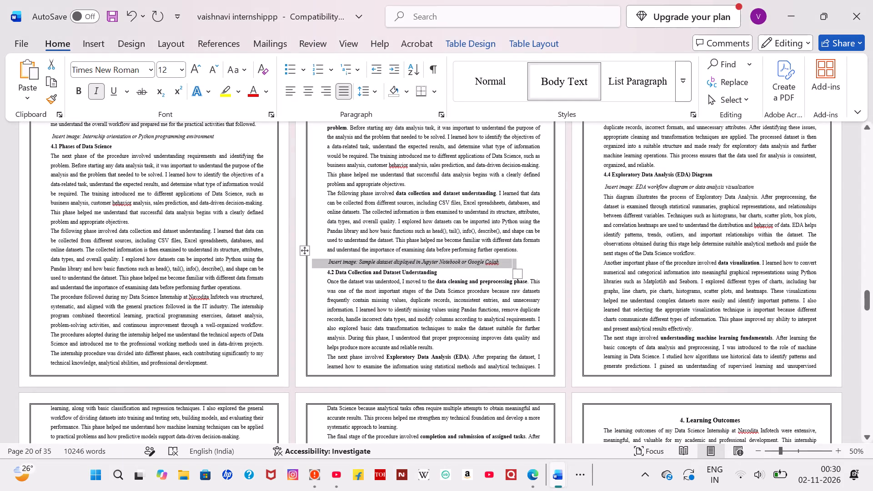
key("BackSpace")
left_click(480, 166)
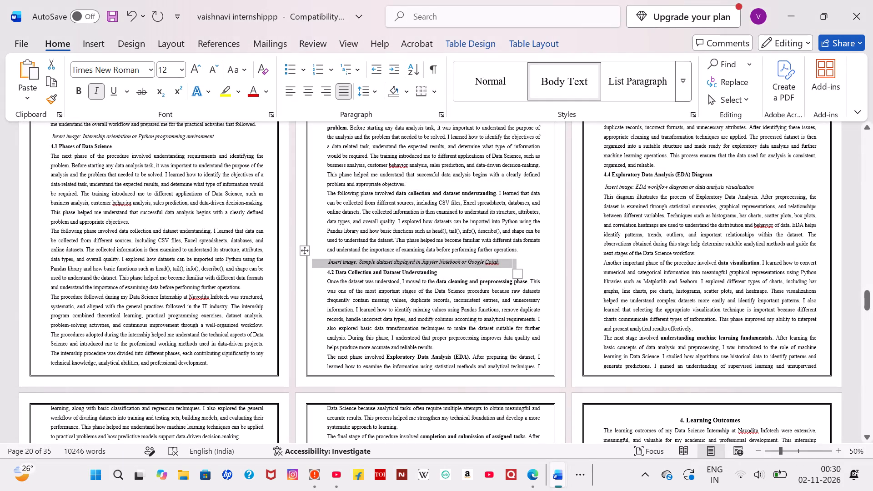
double_click(331, 261)
left_click(331, 261)
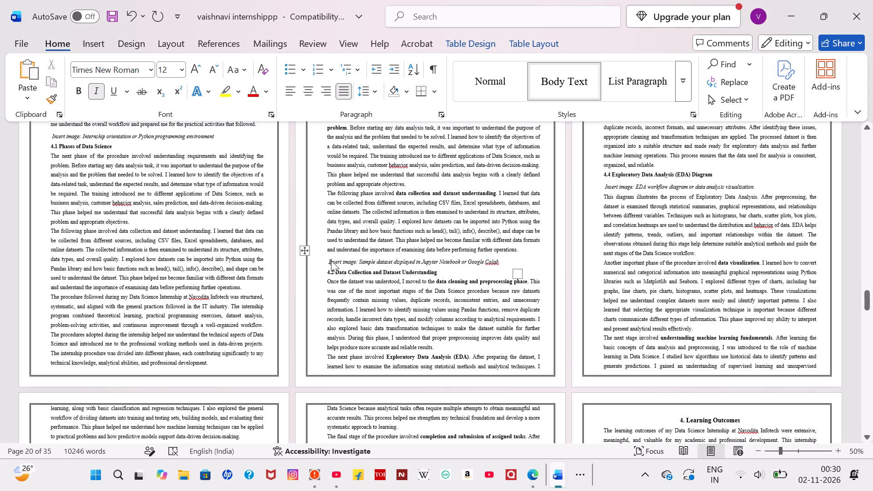
left_click_drag(500, 265, 361, 270)
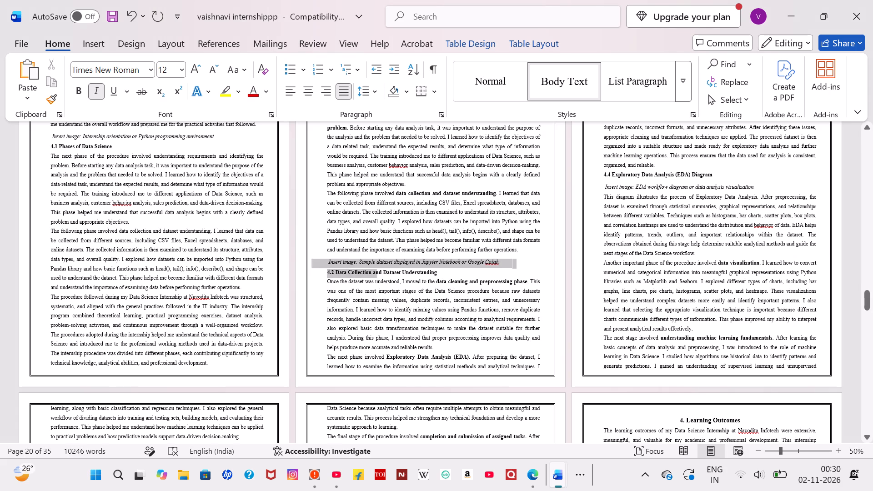
left_click_drag(361, 270, 326, 263)
key("BackSpace")
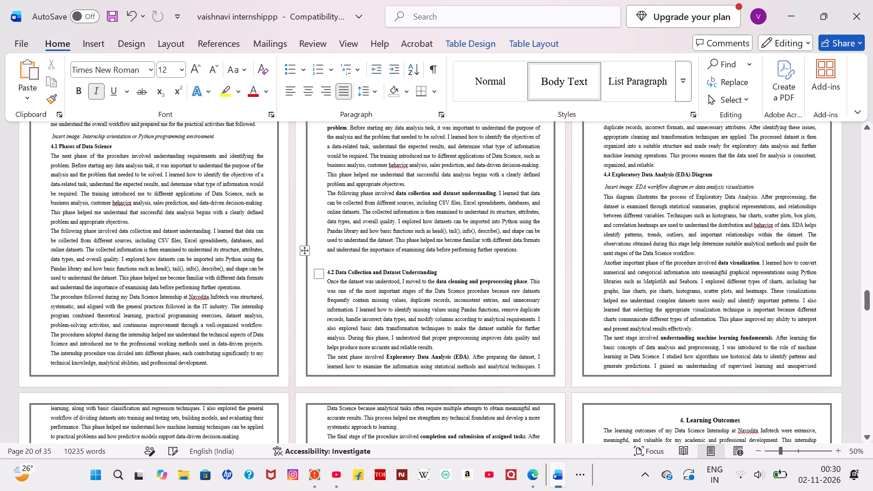
Examine the end of page 18 against the repeated 4.1 text and heading 4.2 on pages 19 and 20.
scroll(326, 263, "up", 2)
scroll(326, 263, "down", 2)
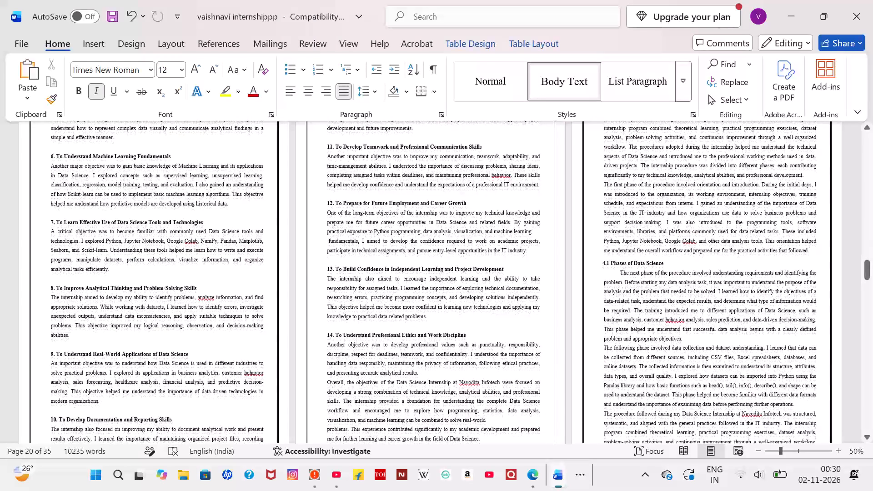
scroll(326, 263, "down", 1)
scroll(326, 263, "up", 4)
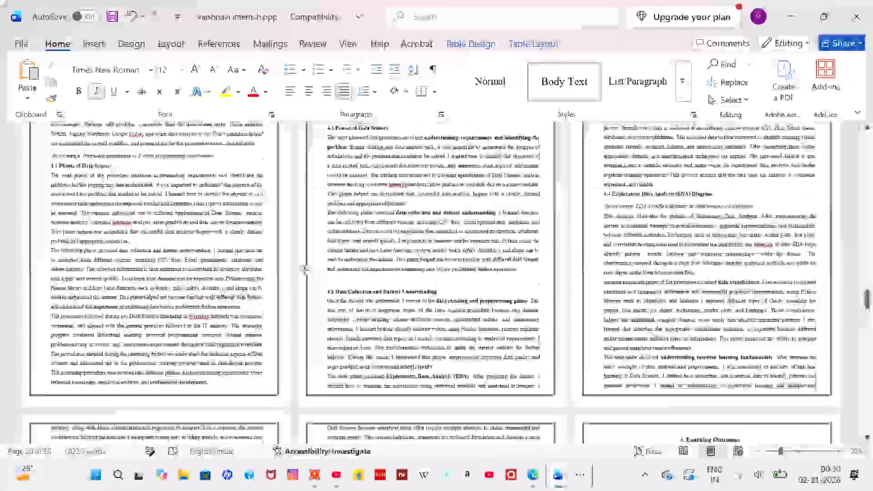
scroll(326, 263, "up", 2)
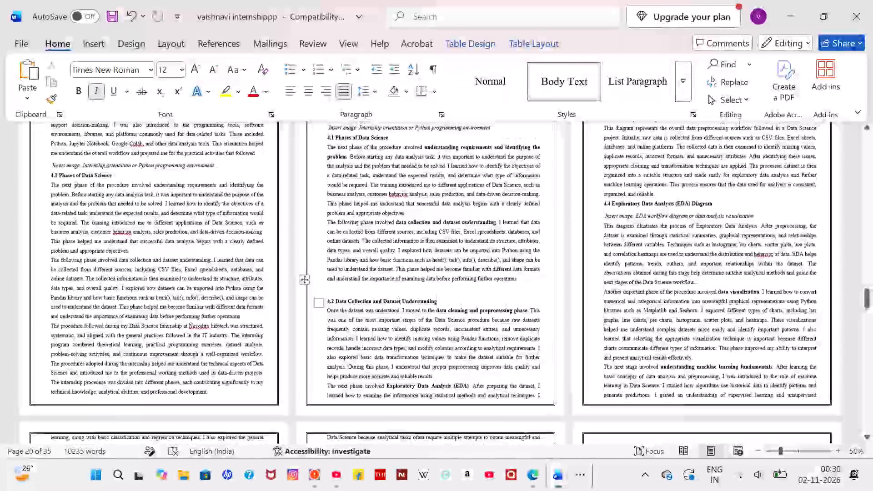
scroll(326, 263, "up", 4)
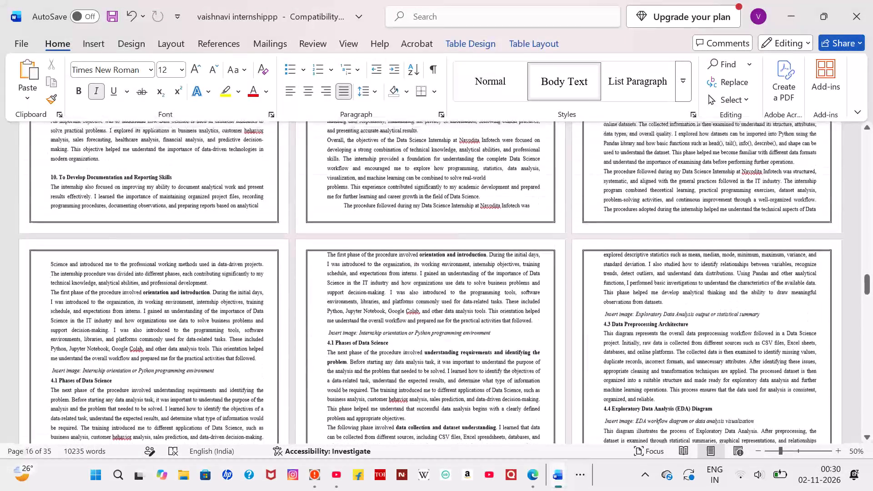
scroll(326, 263, "up", 1)
scroll(326, 263, "down", 2)
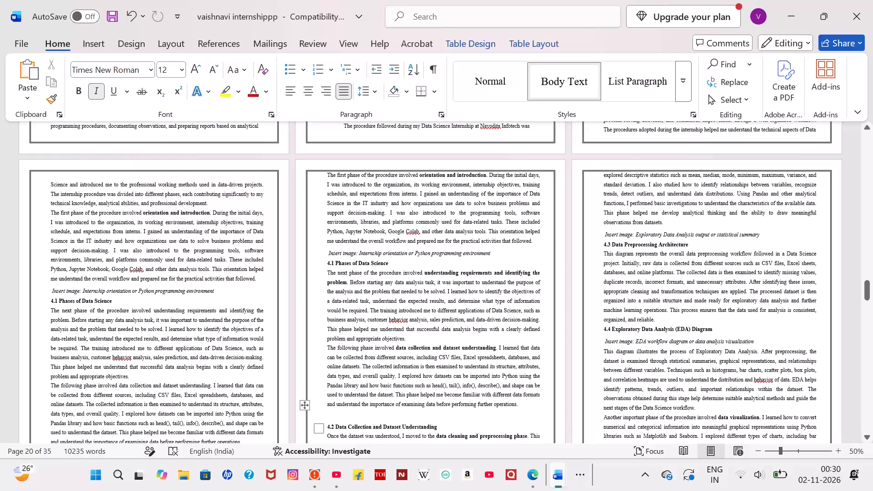
scroll(391, 266, "down", 1)
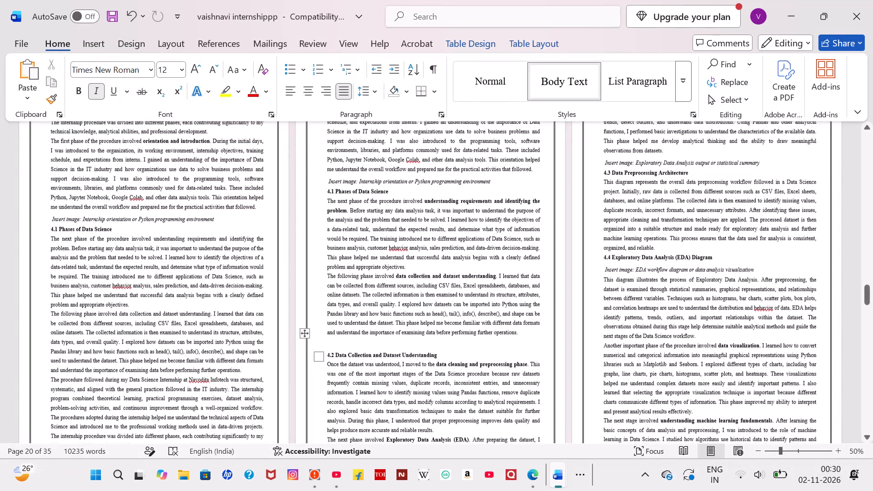
Copy the heading "4.2 Data Collection and Dataset Understanding" on page 20.
left_click_drag(445, 354, 316, 354)
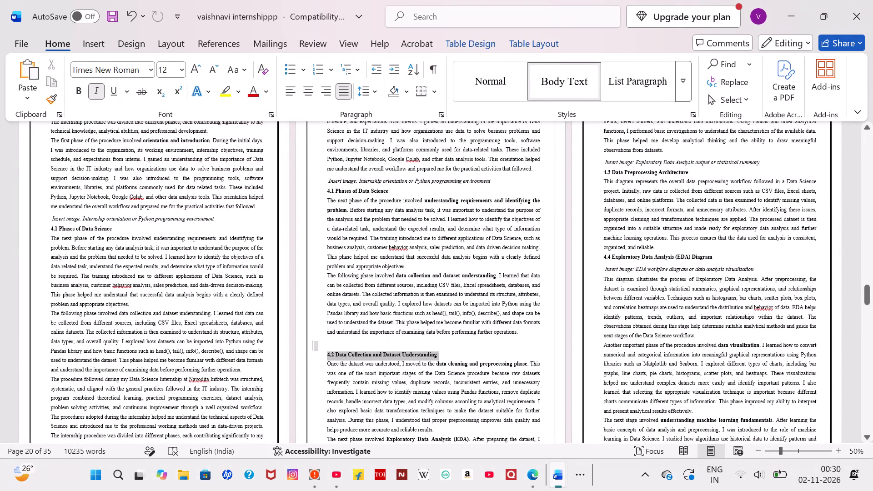
left_click_drag(316, 354, 323, 355)
key("ctrl+c")
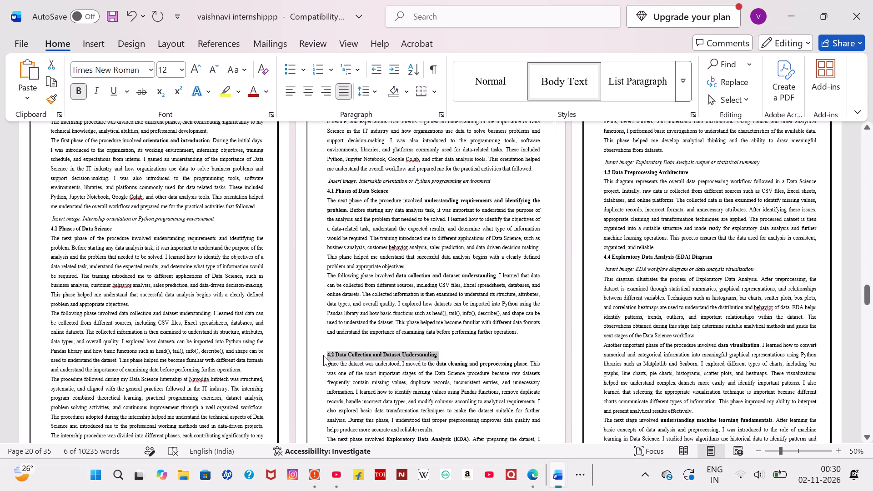
Delete the repeated text on page 19, from "Science and introduced me to the professional working methods" through "analytical abilities, and professional development.".
scroll(231, 386, "up", 1)
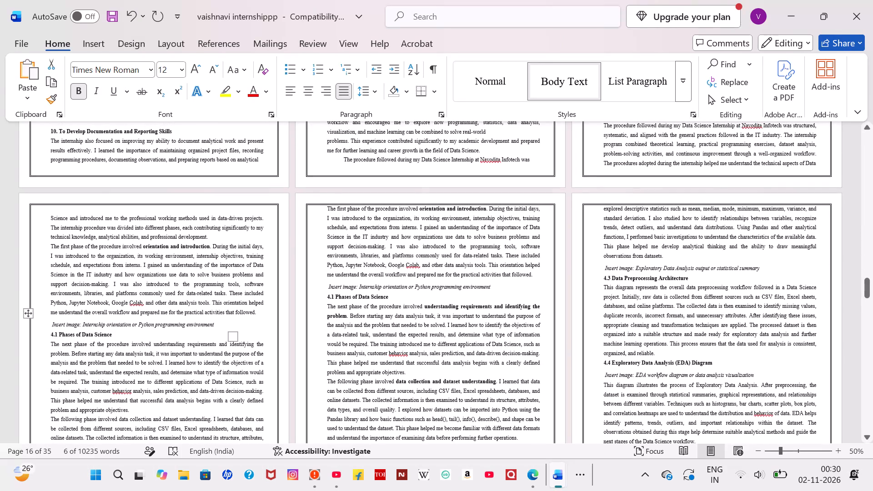
left_click_drag(50, 218, 242, 483)
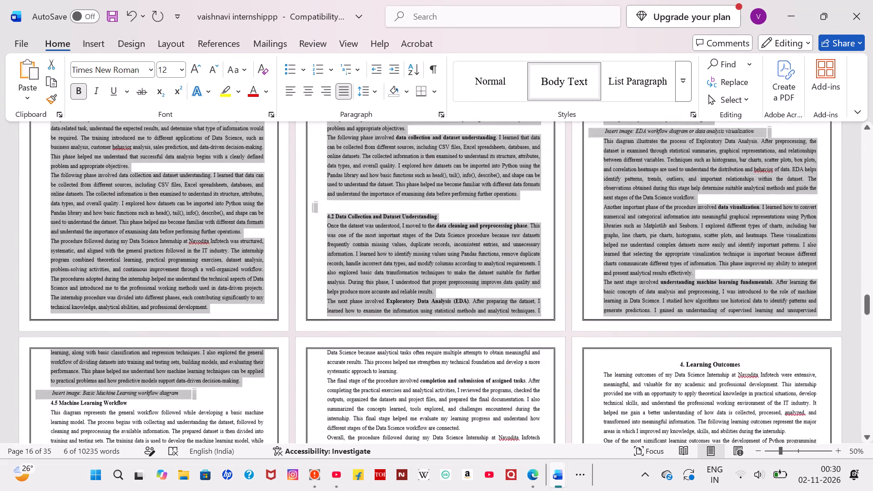
left_click_drag(242, 483, 247, 212)
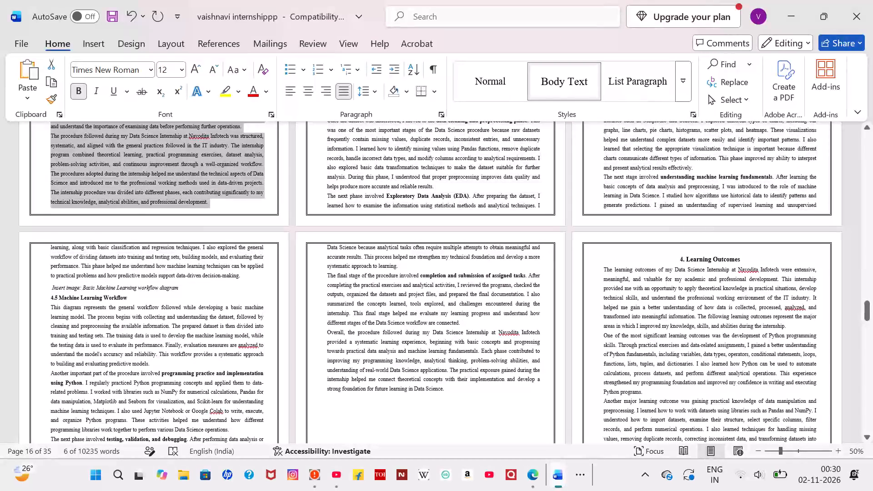
left_click_drag(247, 212, 244, 206)
key("BackSpace")
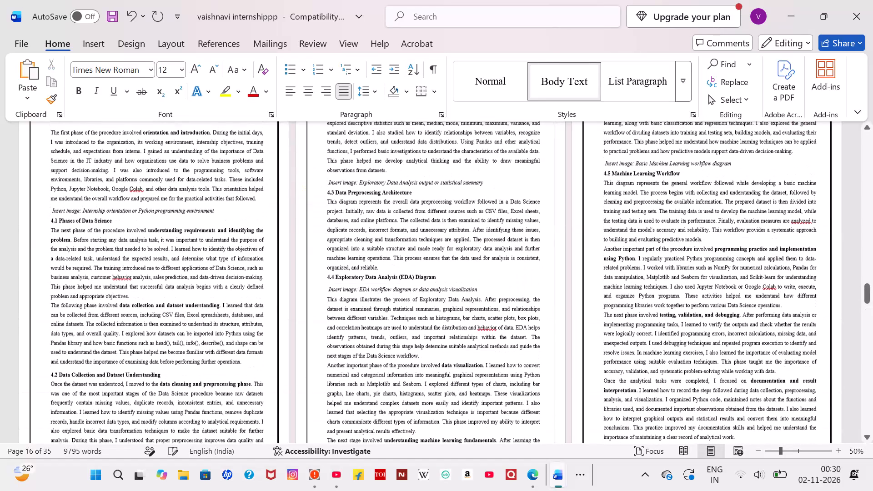
scroll(403, 266, "up", 1)
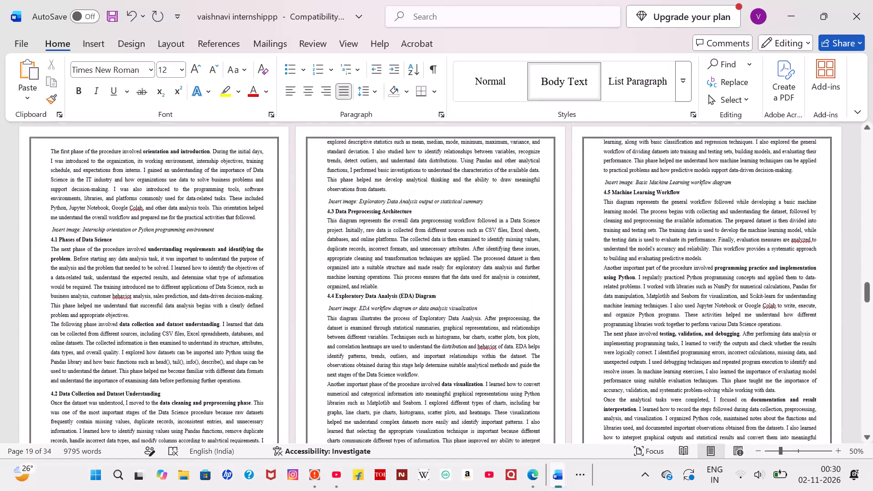
Delete the repeated text on page 19, from "The first phase of the procedure involved orientation and introduction" through "before performing further operations.".
scroll(403, 266, "up", 1)
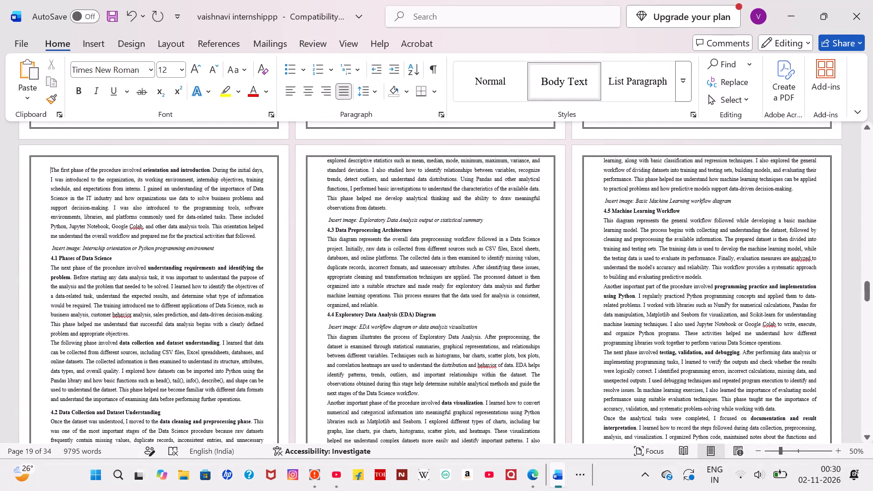
left_click_drag(52, 169, 245, 404)
key("BackSpace")
Delete the repeated paragraph ending page 18, starting "The procedure followed during my Data Science Internship at Navodita Infotech", with its leftover blank line.
scroll(245, 404, "up", 2)
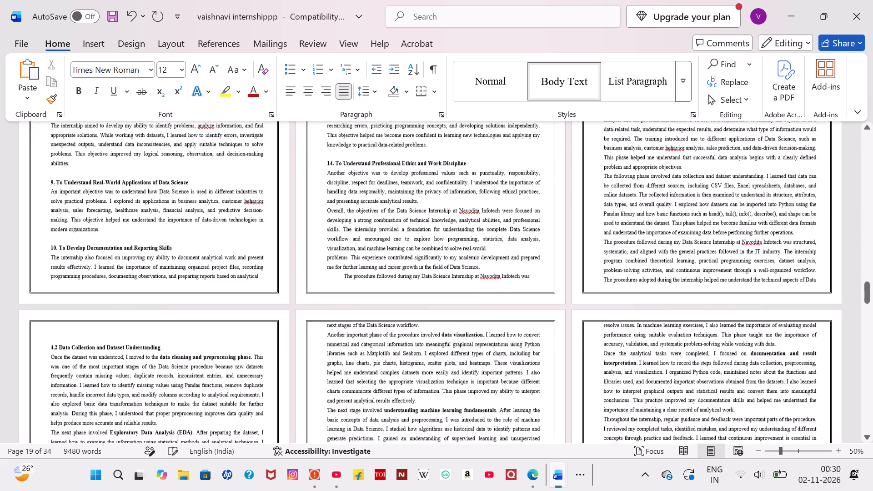
scroll(245, 404, "up", 1)
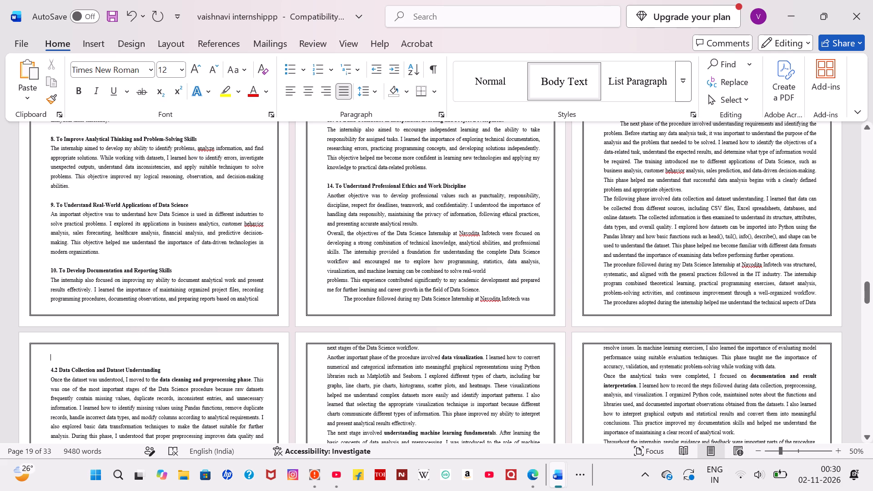
left_click_drag(602, 265, 847, 314)
key("BackSpace")
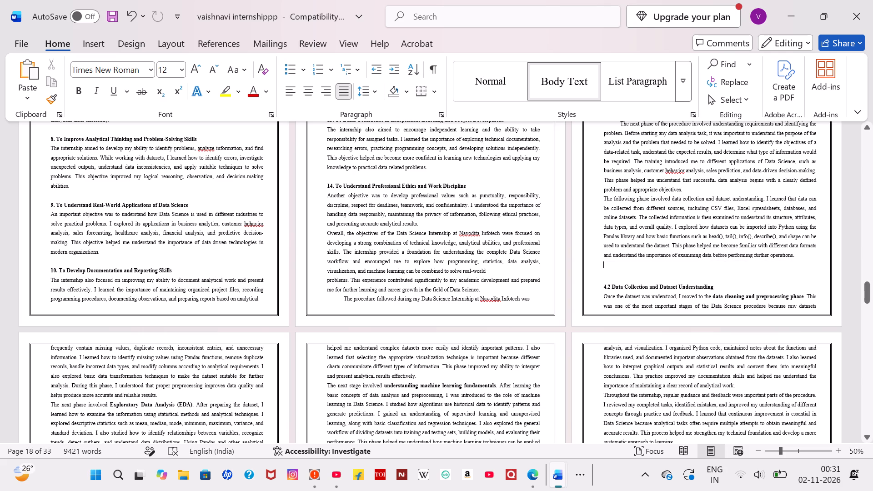
key("BackSpace")
key("BackSpace")
key("BackSpace")
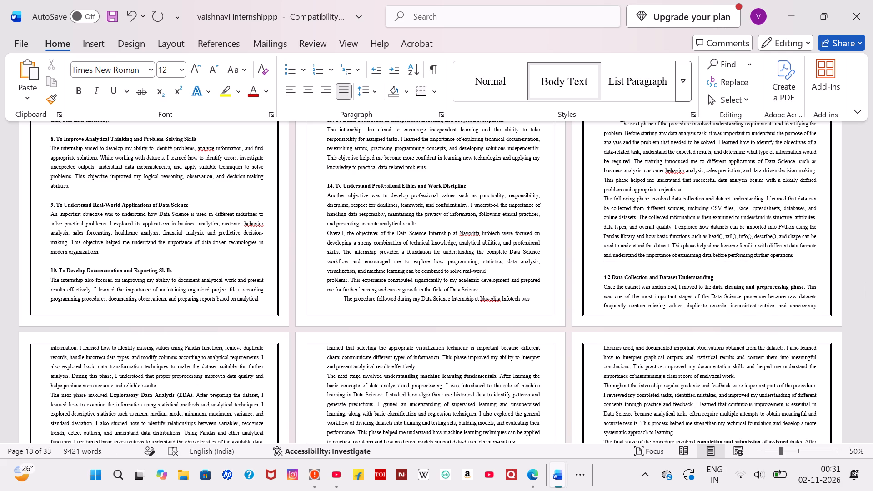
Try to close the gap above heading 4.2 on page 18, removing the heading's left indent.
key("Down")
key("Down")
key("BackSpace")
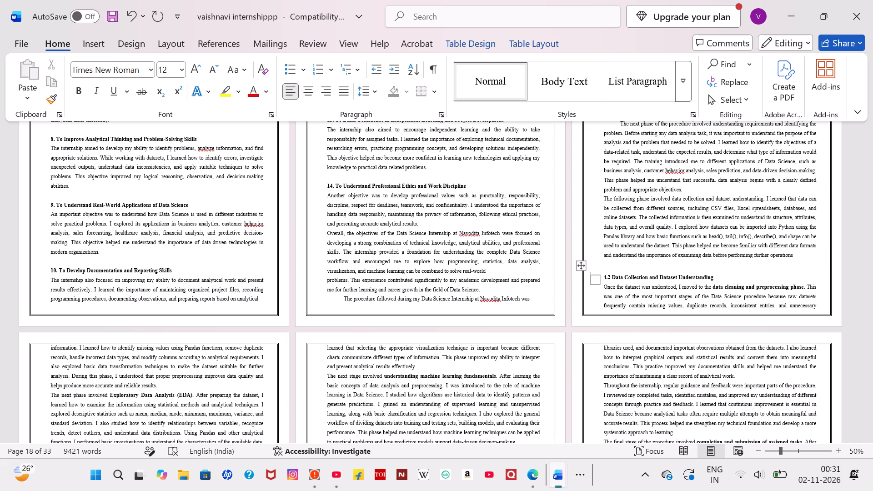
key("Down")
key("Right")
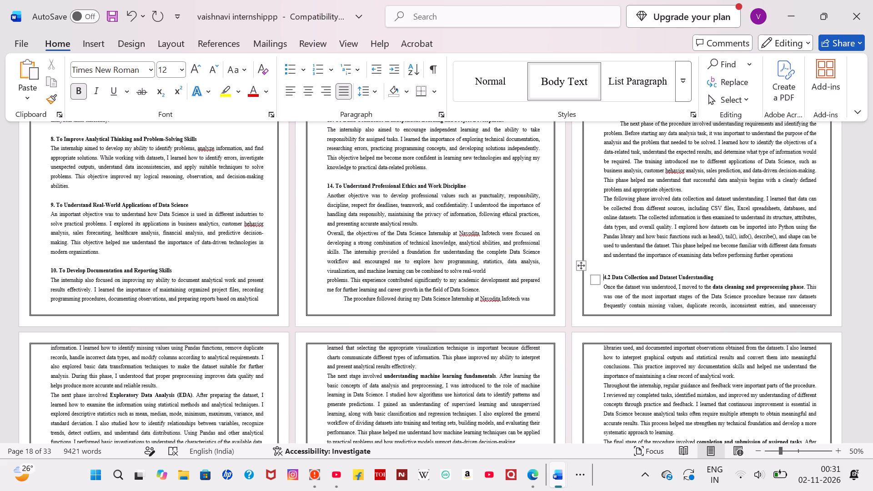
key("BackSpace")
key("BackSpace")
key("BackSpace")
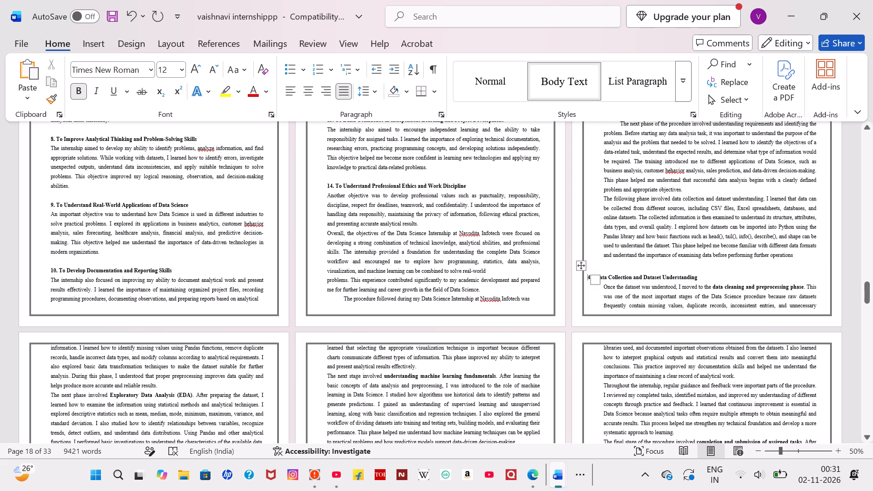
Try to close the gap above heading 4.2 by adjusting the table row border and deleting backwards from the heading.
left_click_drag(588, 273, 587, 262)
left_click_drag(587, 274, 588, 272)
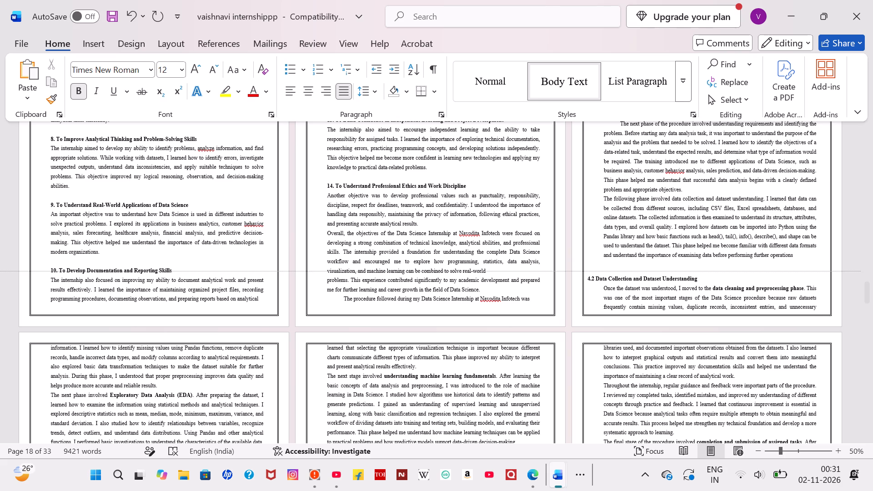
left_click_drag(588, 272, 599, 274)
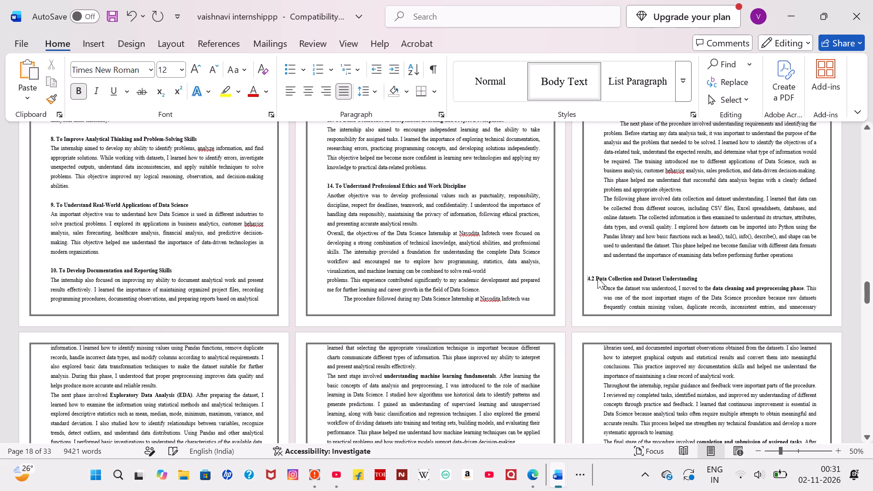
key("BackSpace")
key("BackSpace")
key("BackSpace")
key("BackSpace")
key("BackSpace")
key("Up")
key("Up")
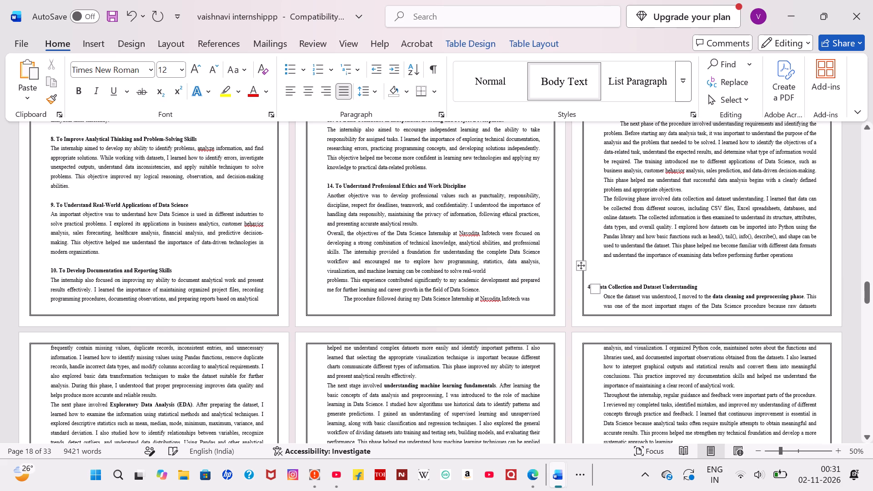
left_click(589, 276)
Delete the heading "4.2 Data Collection and Dataset Understanding" and the blank line above the paragraph "Once the dataset was understood".
left_click_drag(711, 282, 727, 281)
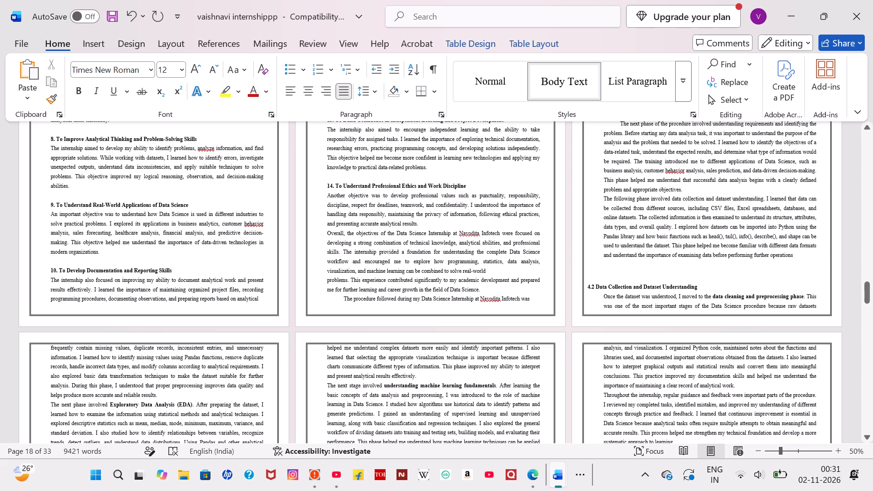
left_click_drag(727, 281, 708, 292)
key("BackSpace")
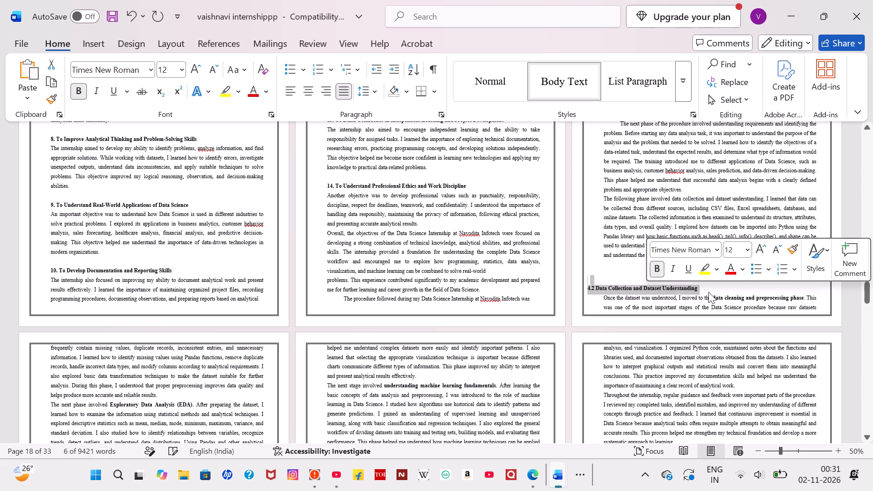
key("BackSpace")
key("BackSpace")
key("BackSpace")
key("BackSpace")
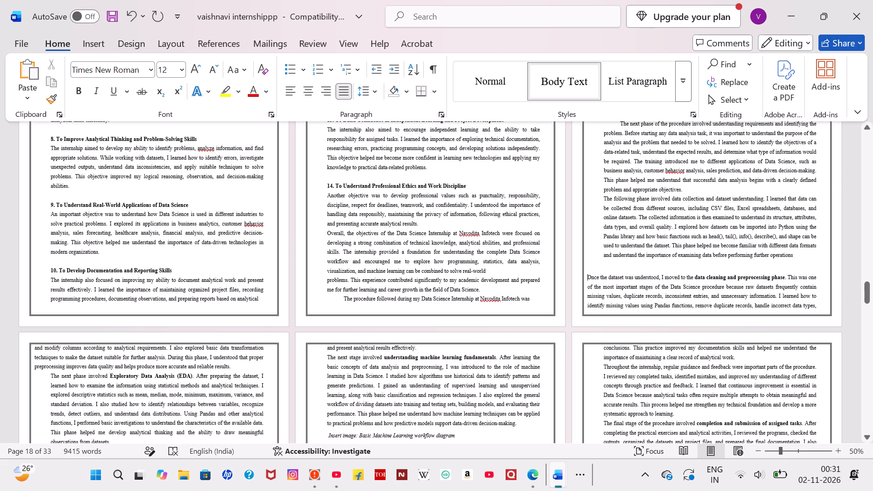
key("BackSpace")
key("BackSpace")
key("BackSpace")
key("BackSpace")
key("BackSpace")
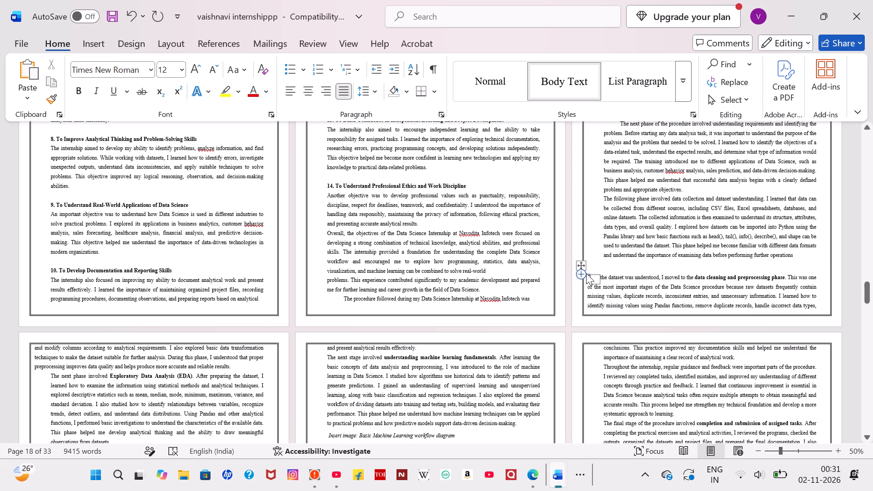
Paste the copied heading "4.2 Data Collection and Dataset Understanding" directly below the paragraph ending "before performing further operations" on page 18.
left_click(586, 273)
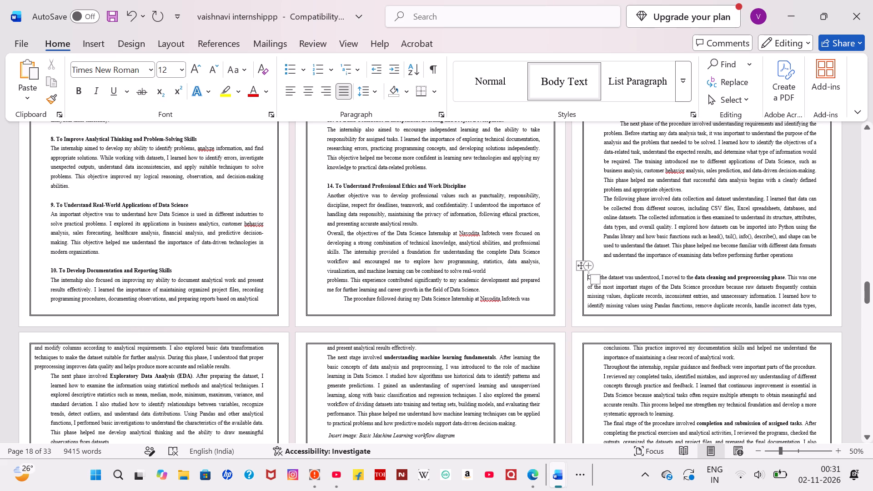
left_click(587, 270)
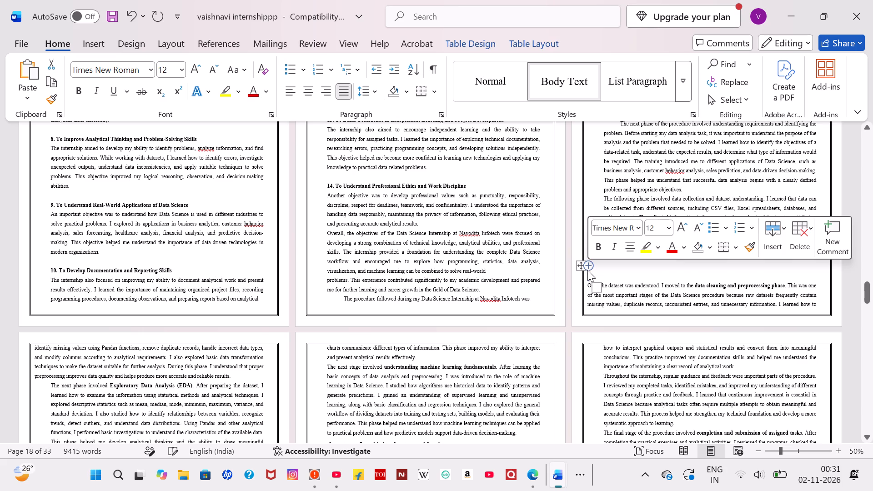
left_click(599, 268)
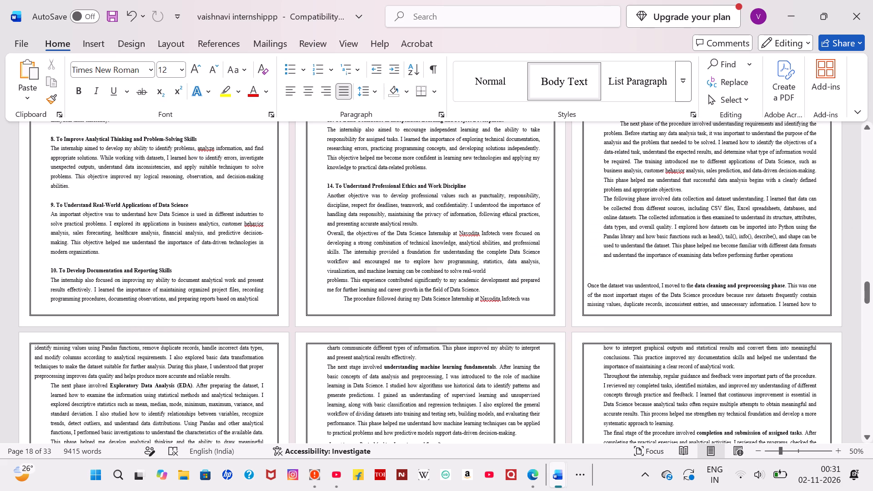
key("ctrl+v")
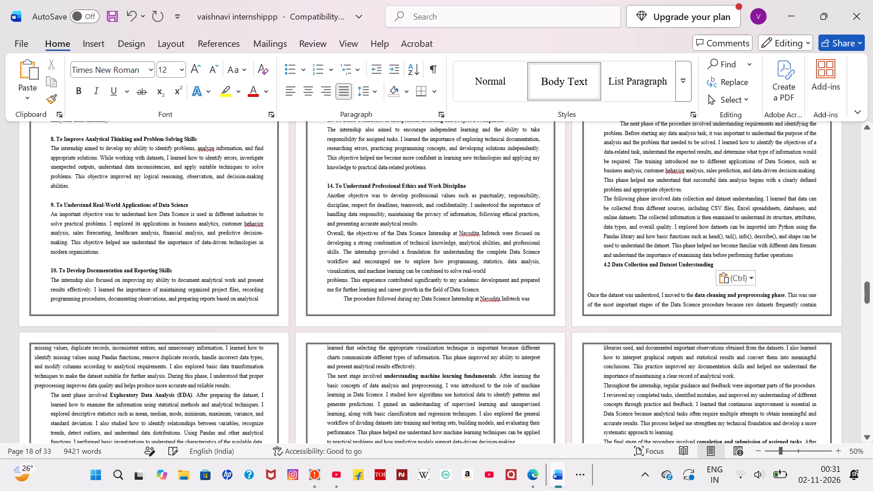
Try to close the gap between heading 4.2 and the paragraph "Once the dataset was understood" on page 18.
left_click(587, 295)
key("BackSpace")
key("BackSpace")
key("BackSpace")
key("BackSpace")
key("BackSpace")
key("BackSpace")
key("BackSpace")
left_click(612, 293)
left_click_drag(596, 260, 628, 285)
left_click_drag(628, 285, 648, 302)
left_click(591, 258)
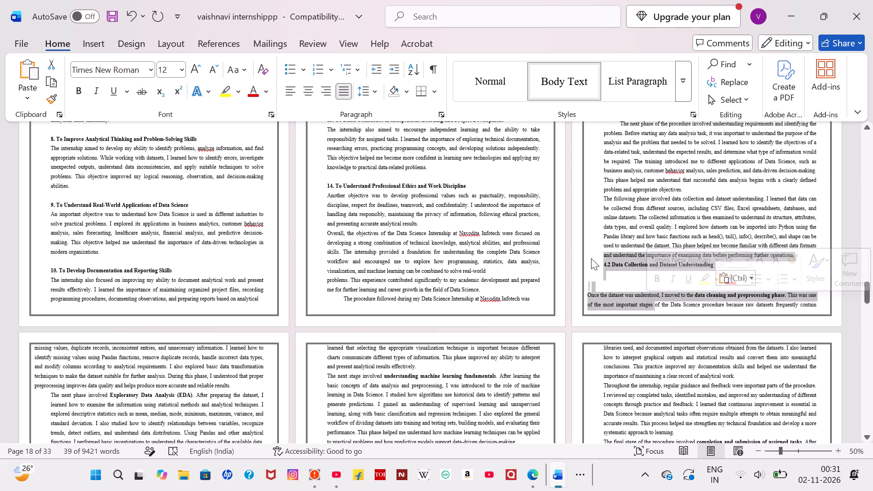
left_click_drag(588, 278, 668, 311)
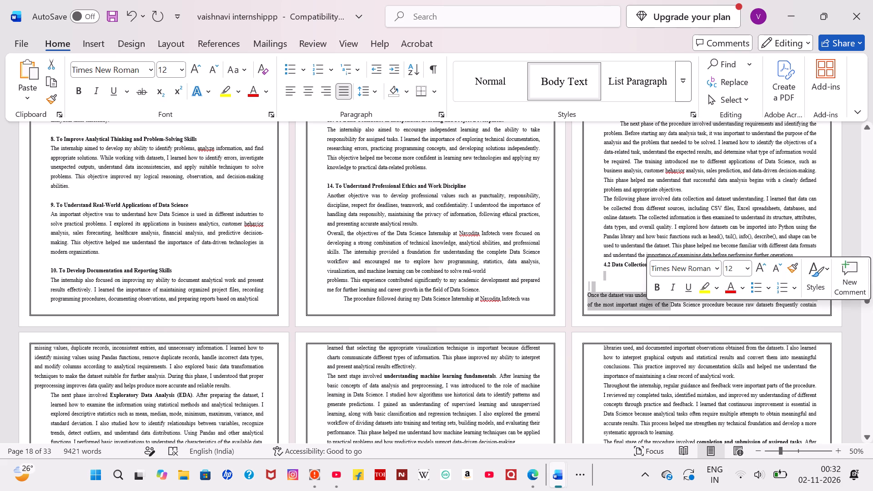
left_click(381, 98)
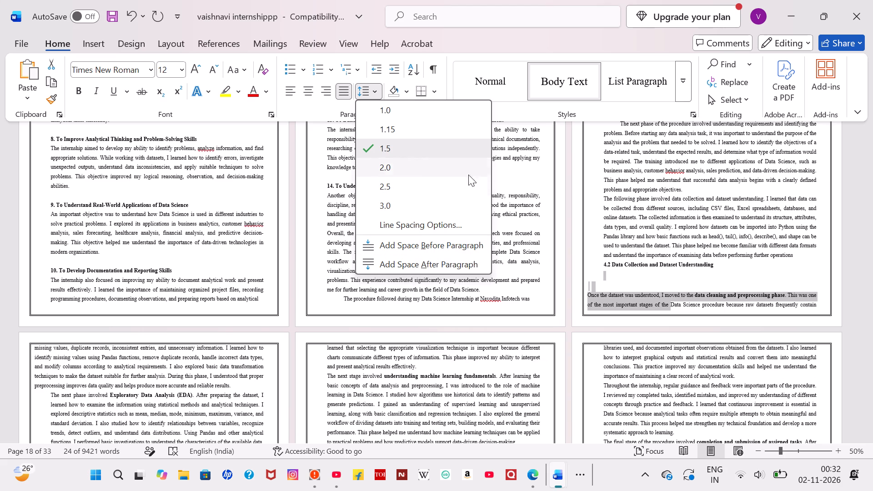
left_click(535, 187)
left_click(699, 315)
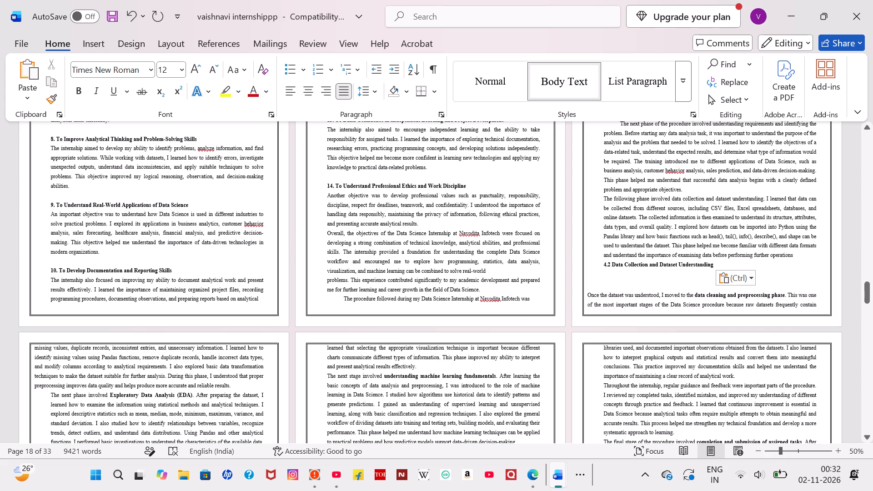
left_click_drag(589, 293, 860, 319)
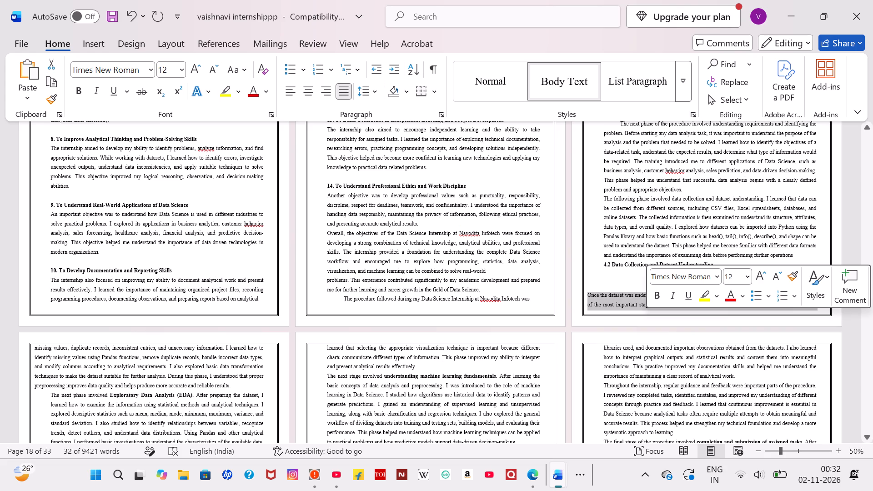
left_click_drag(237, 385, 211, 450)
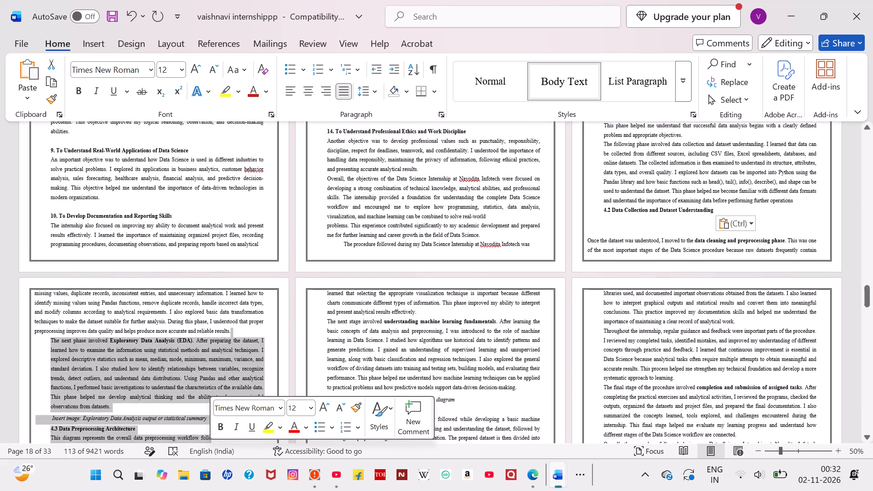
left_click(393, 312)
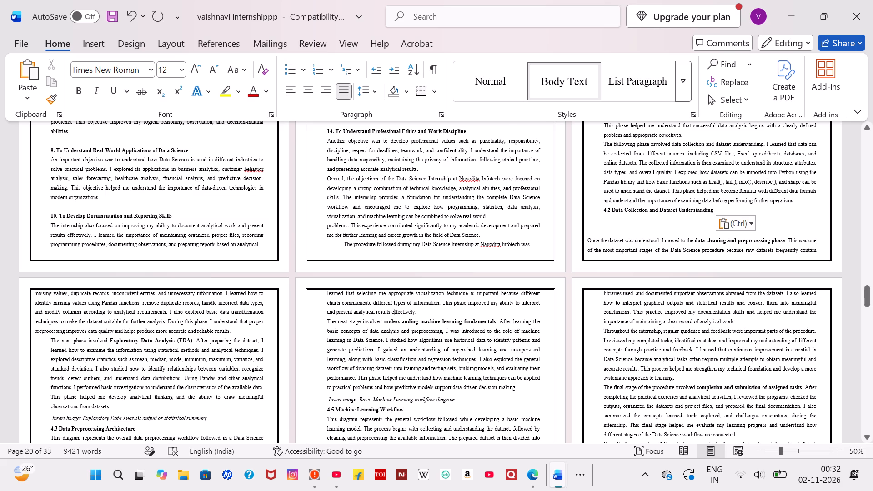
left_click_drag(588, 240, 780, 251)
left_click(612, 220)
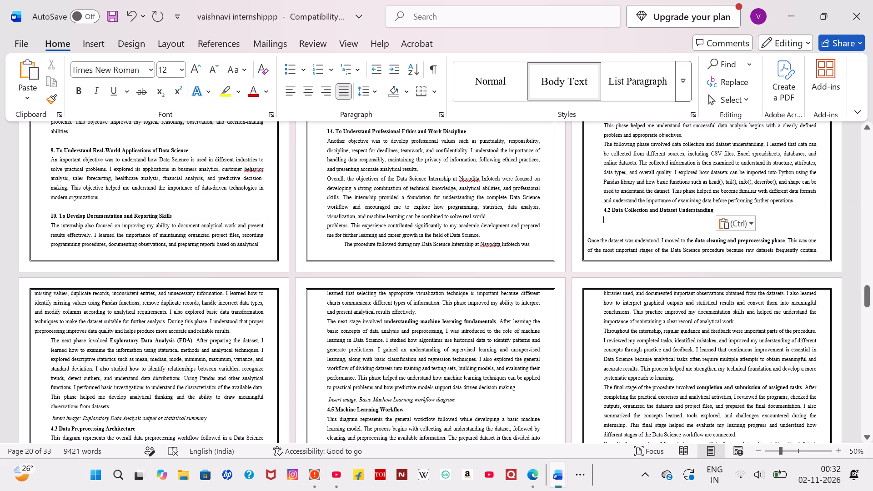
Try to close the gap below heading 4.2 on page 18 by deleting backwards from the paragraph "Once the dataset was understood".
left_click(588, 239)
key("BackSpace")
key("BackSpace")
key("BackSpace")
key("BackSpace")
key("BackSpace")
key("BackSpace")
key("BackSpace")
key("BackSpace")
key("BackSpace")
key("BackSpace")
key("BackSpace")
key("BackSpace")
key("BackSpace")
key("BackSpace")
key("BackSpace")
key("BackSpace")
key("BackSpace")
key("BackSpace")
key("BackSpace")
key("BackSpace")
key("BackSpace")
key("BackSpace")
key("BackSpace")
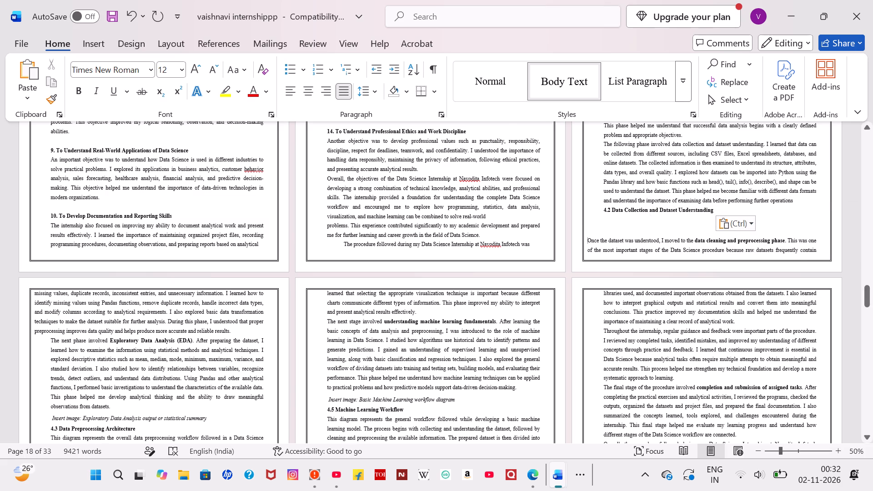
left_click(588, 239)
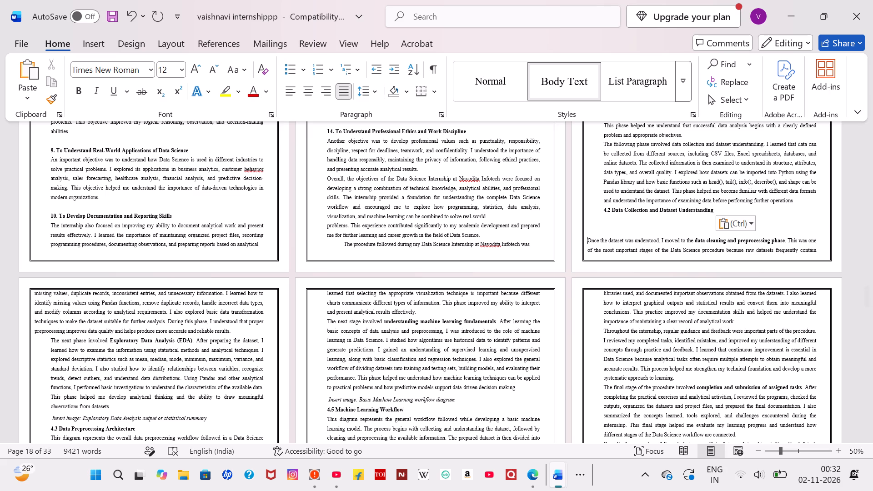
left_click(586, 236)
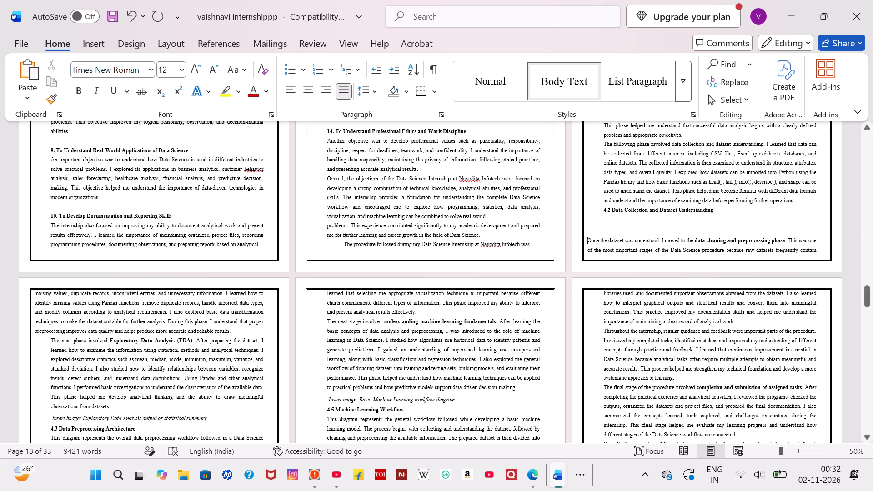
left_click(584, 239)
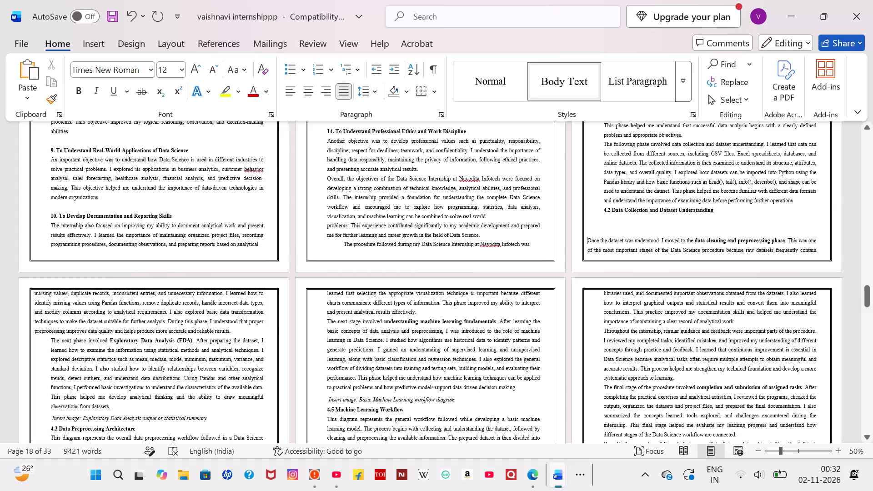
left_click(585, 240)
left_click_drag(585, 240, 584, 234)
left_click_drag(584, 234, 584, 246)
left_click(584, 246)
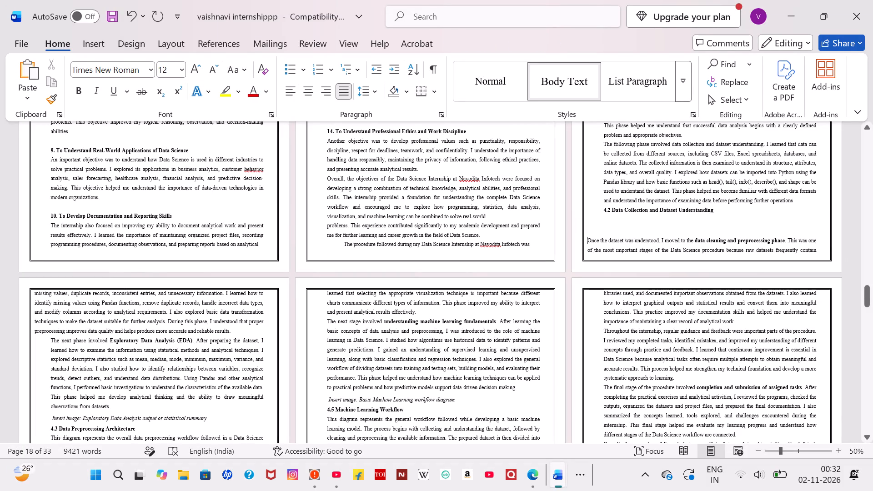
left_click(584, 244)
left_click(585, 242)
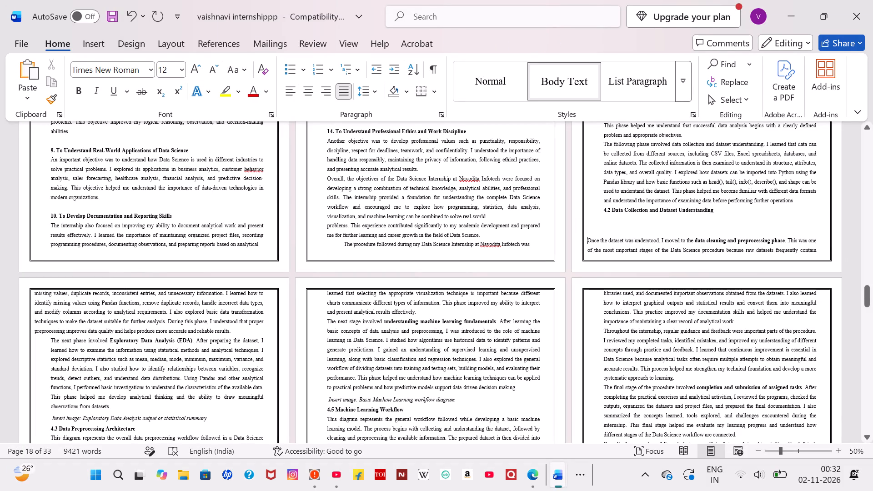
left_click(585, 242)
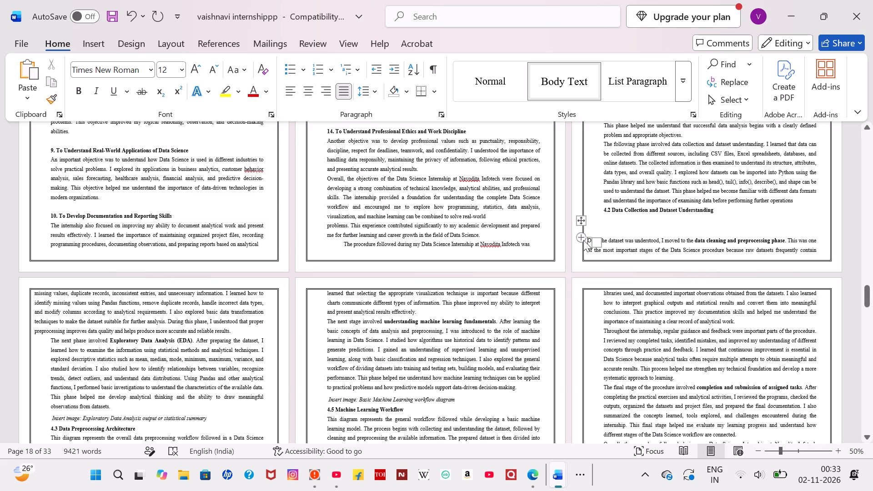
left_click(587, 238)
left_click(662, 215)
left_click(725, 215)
Copy the paragraph "Once the dataset was understood", running from page 18 onto page 19, and delete it there.
left_click_drag(34, 294, 234, 337)
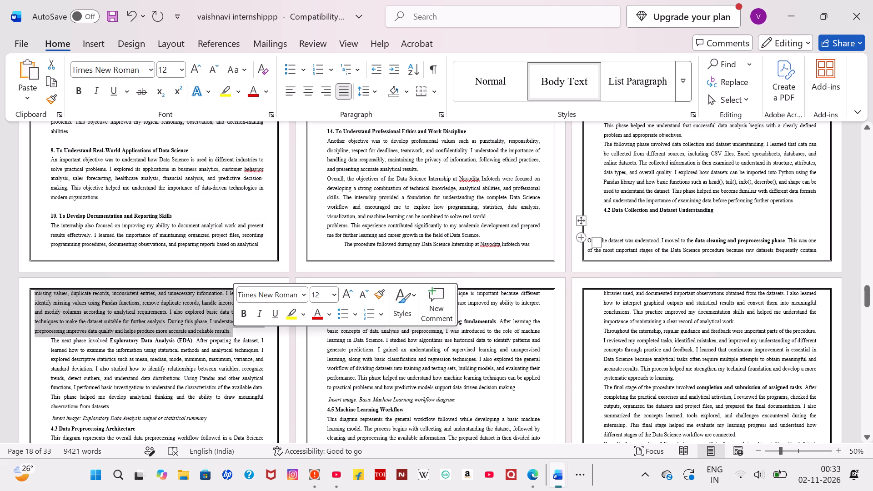
left_click_drag(587, 239, 246, 331)
key("ctrl+c")
key("BackSpace")
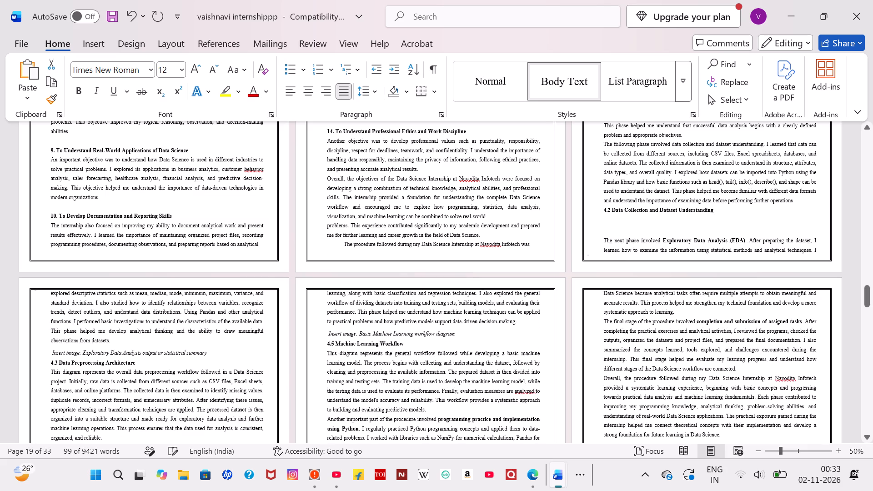
Remove the left indent from the paragraph "The next phase involved Exploratory Data Analysis (EDA)" below heading 4.2.
key("BackSpace")
key("BackSpace")
key("BackSpace")
key("BackSpace")
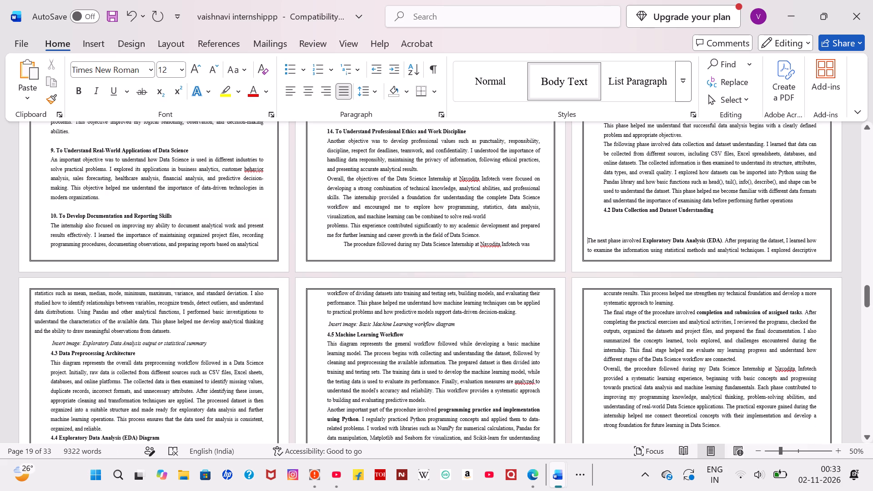
key("BackSpace")
key("BackSpace")
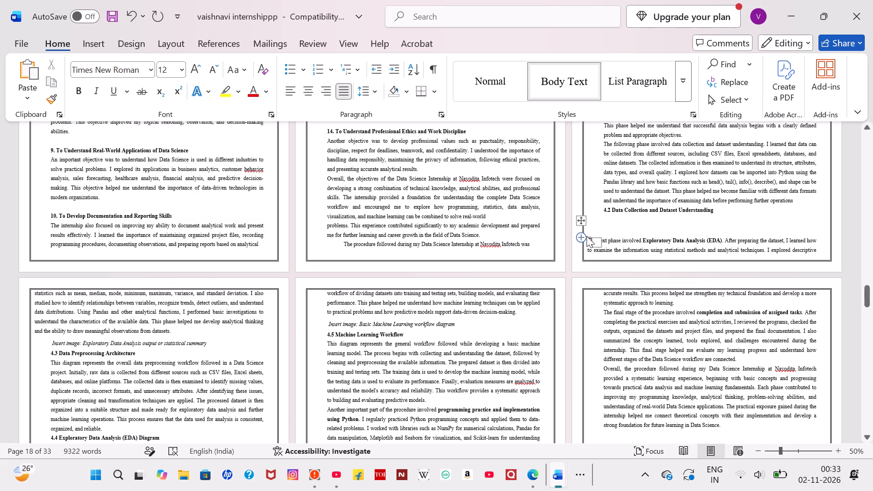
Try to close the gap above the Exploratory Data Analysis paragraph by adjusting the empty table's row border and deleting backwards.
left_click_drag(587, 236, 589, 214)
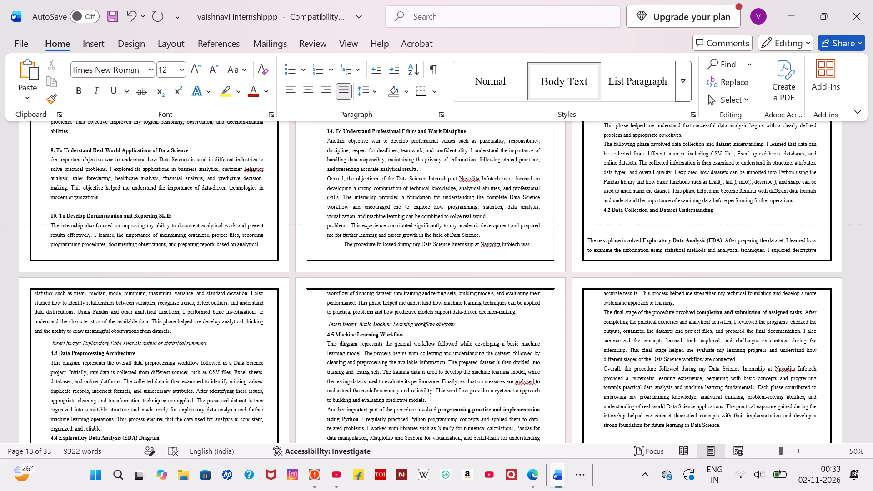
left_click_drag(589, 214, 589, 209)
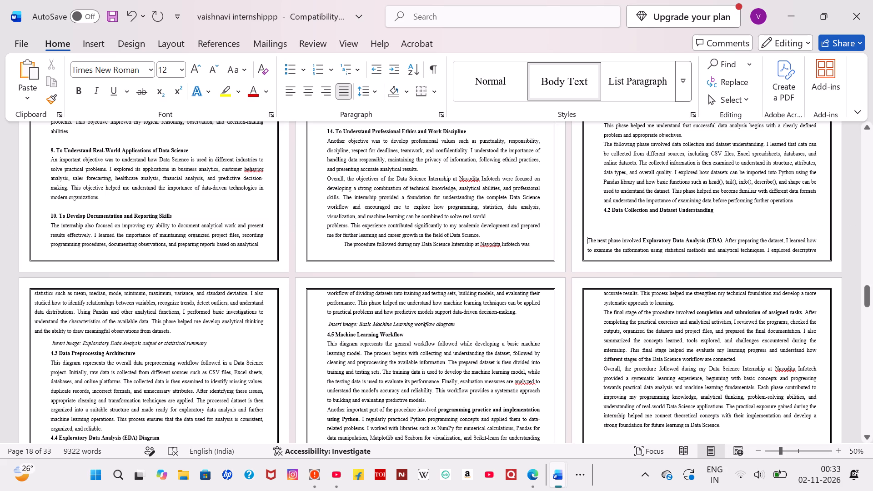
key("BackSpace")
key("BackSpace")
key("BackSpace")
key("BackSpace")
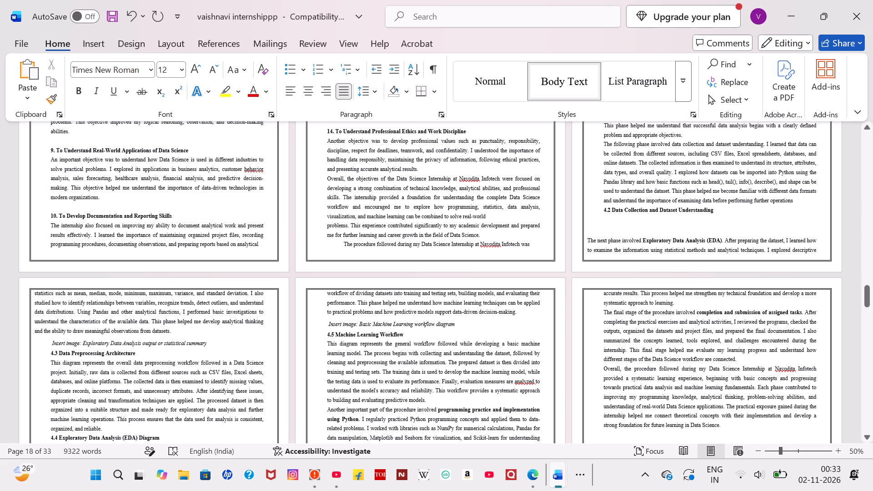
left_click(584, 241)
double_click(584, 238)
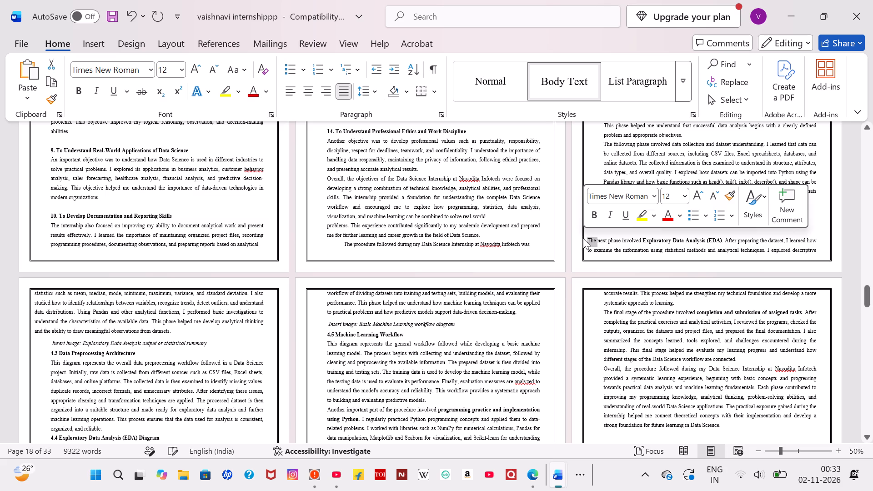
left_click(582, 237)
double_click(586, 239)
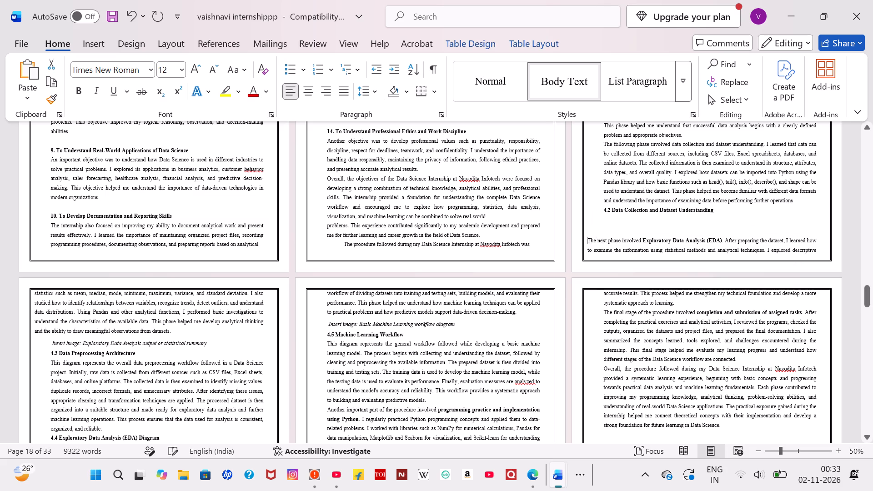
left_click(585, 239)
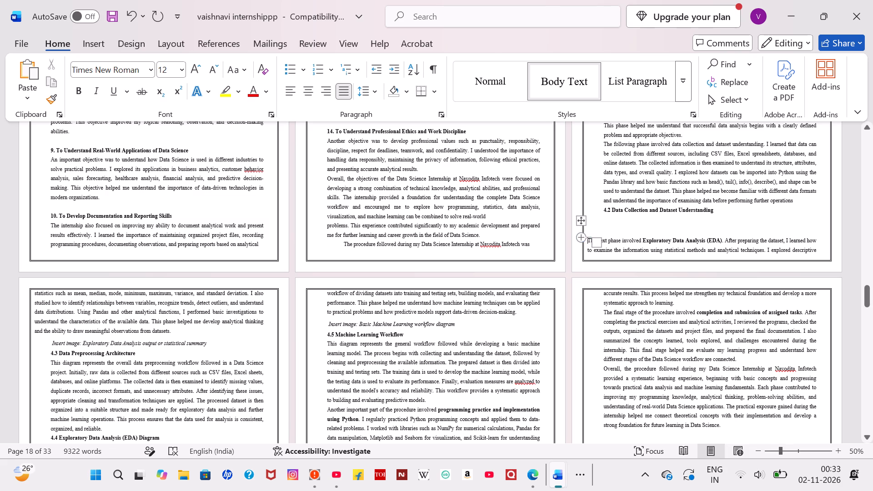
Move the small empty table above the Exploratory Data Analysis paragraph upwards, beside heading 4.2 on page 18.
left_click_drag(582, 222, 582, 212)
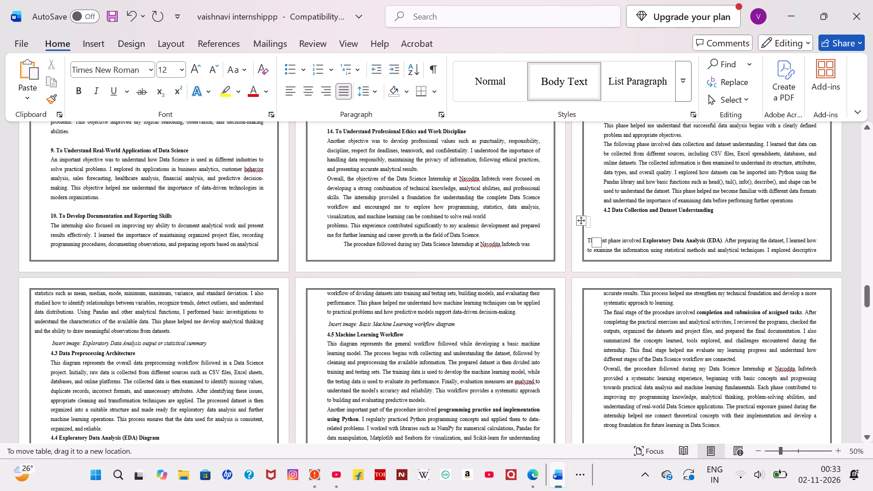
left_click_drag(582, 212, 582, 209)
left_click(582, 209)
left_click_drag(582, 209, 582, 209)
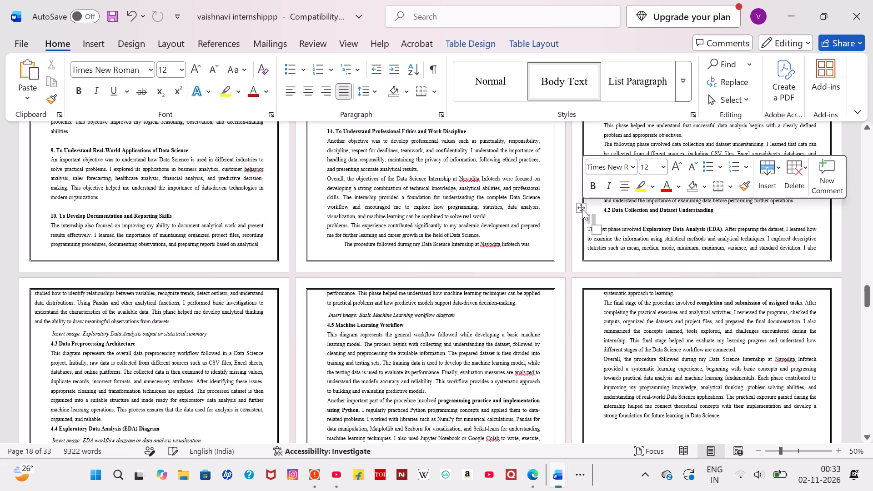
left_click_drag(582, 209, 582, 198)
left_click_drag(582, 207, 583, 196)
left_click(580, 211)
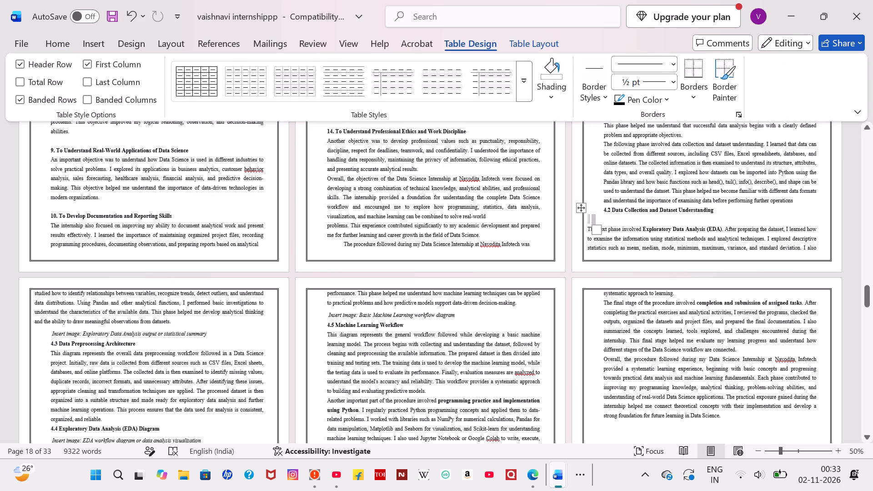
left_click_drag(580, 211, 583, 156)
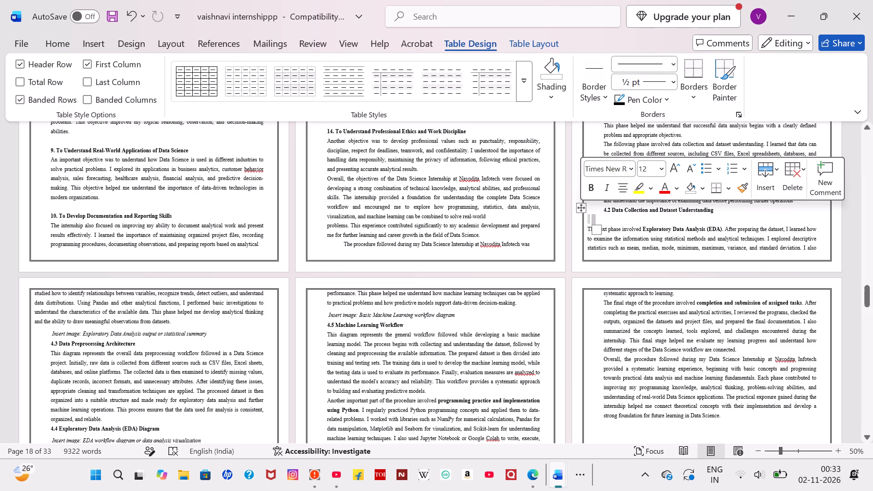
left_click(655, 231)
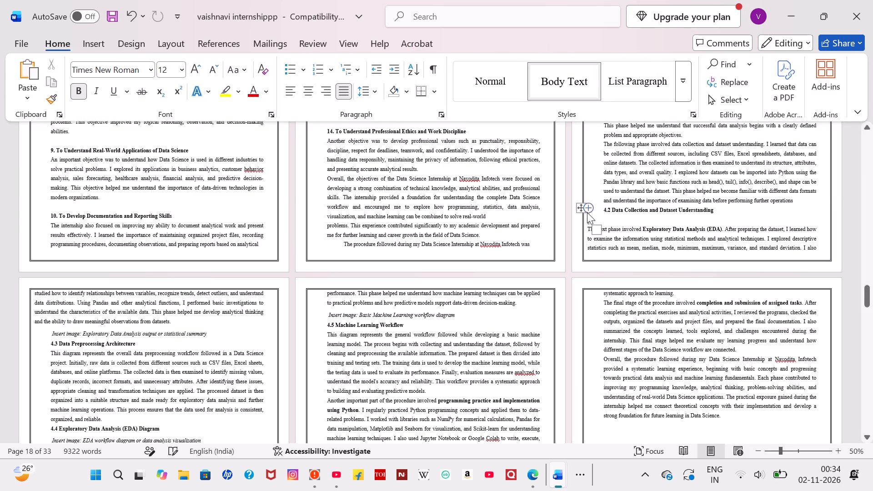
left_click_drag(582, 212, 583, 200)
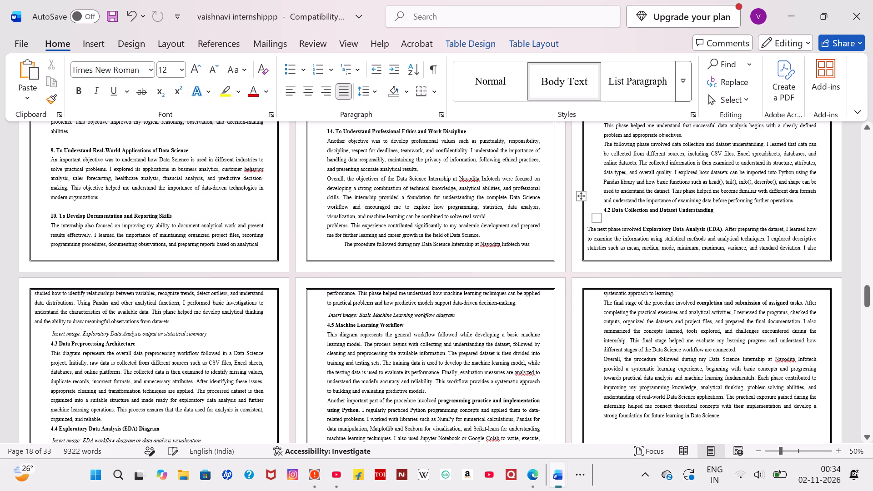
left_click(583, 200)
left_click_drag(583, 200, 583, 156)
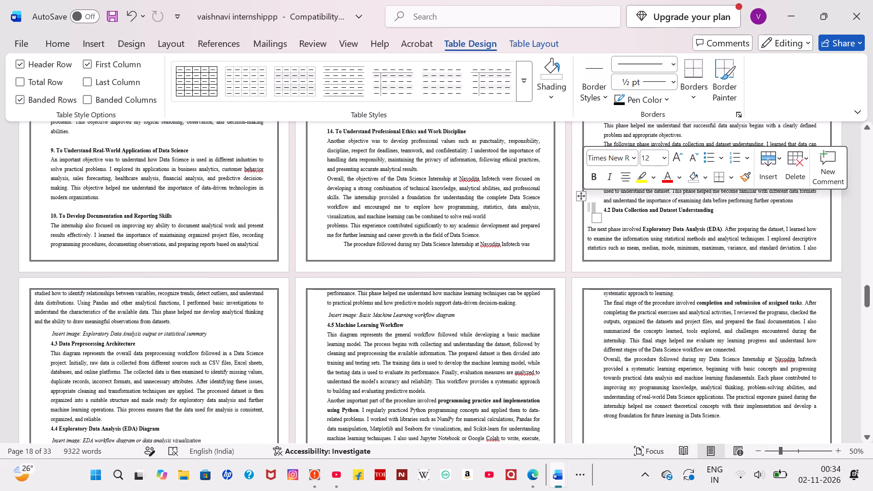
Delete the blank line between heading 4.2 and the paragraph "The next phase involved Exploratory Data Analysis (EDA)".
left_click(590, 215)
left_click(588, 229)
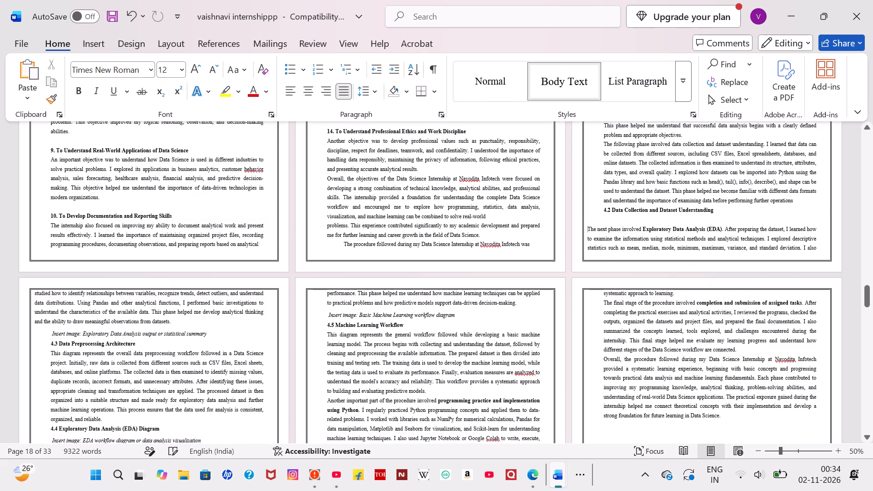
key("BackSpace")
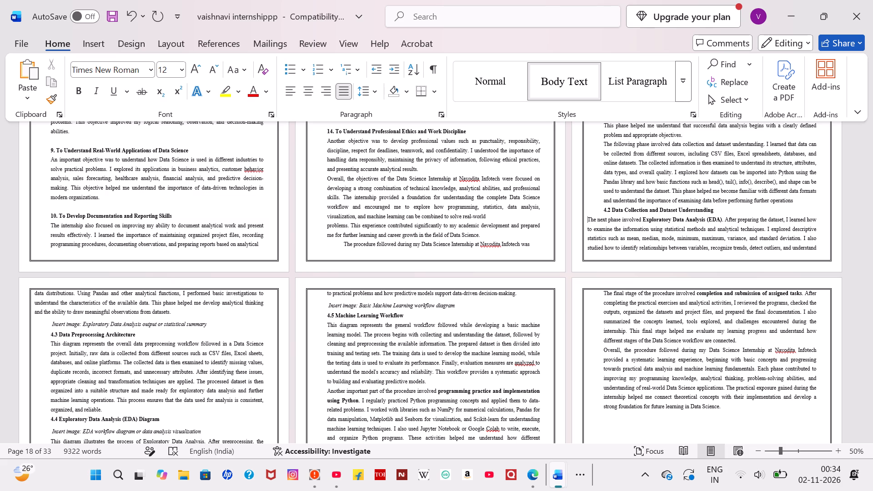
Indent the first line of the paragraph "The next phase involved Exploratory Data Analysis (EDA)" and set its left indent to 1.25 cm.
key("Tab")
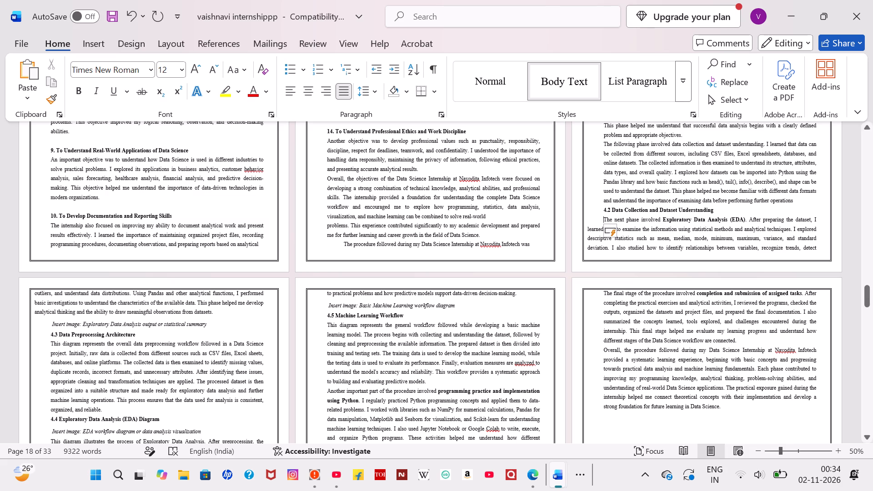
left_click_drag(590, 220, 242, 318)
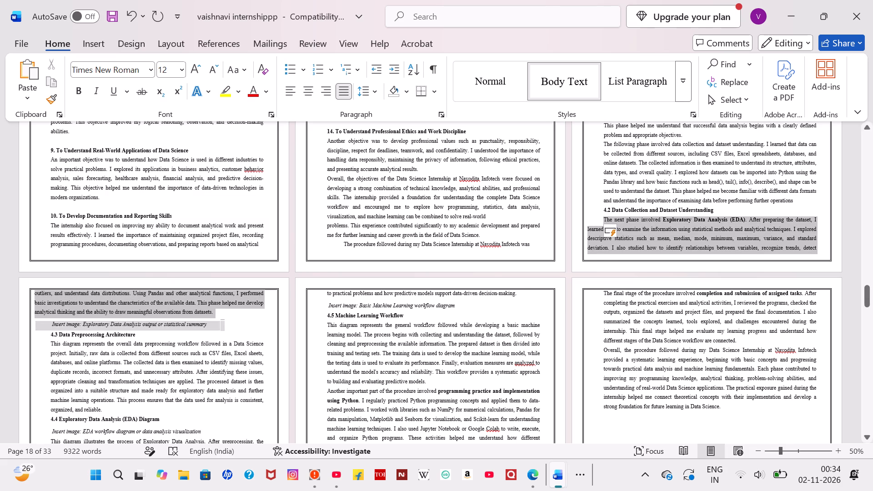
left_click_drag(242, 318, 237, 315)
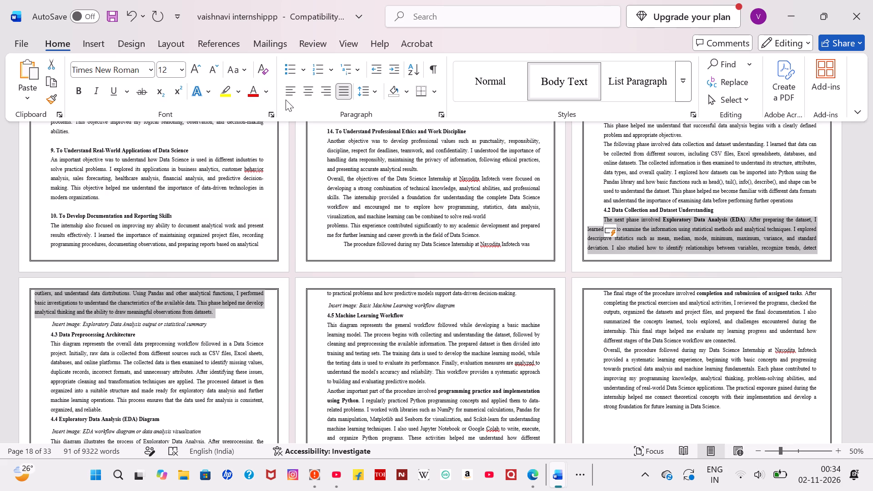
left_click(165, 46)
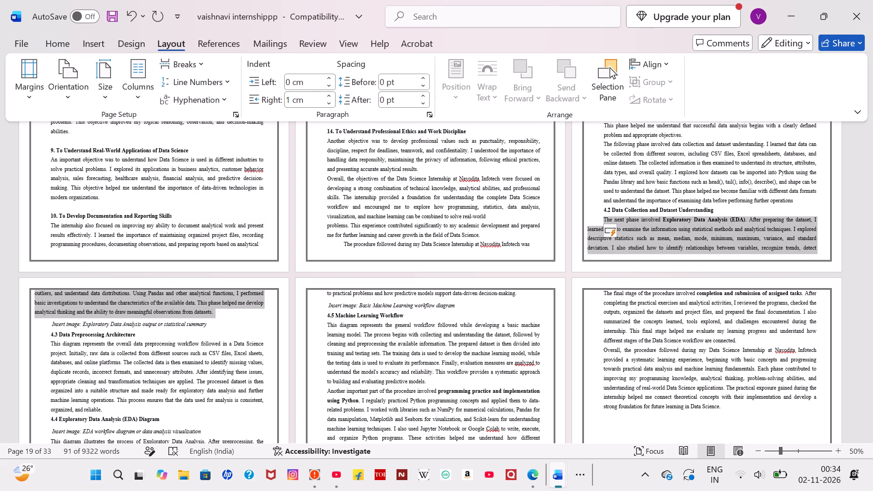
left_click(293, 85)
key("BackSpace")
key("1")
type(".25")
key("Return")
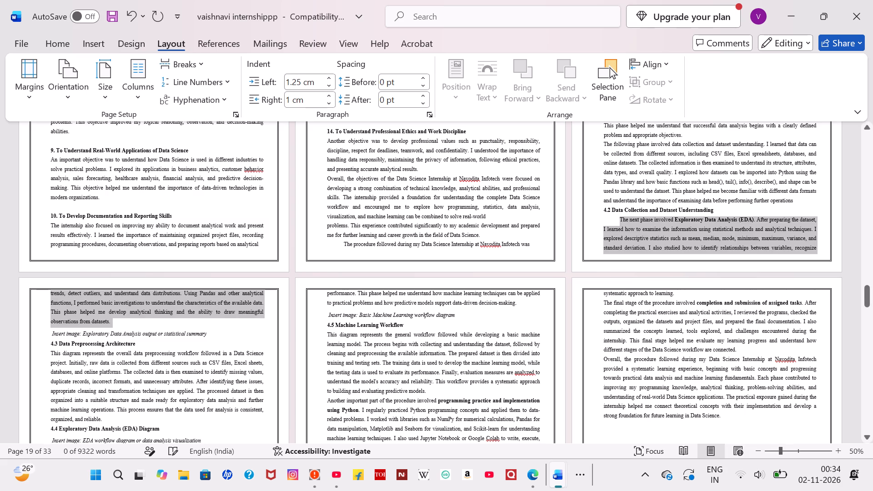
Delete the entire table row holding the placeholder "Insert image: Exploratory Data Analysis output or statistical summary" above heading 4.3.
left_click(181, 316)
left_click_drag(205, 333, 43, 333)
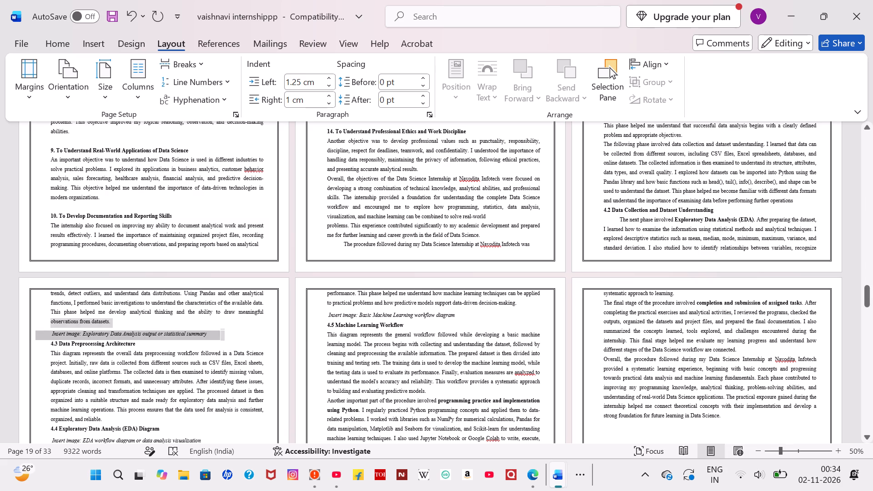
left_click_drag(43, 333, 43, 333)
key("BackSpace")
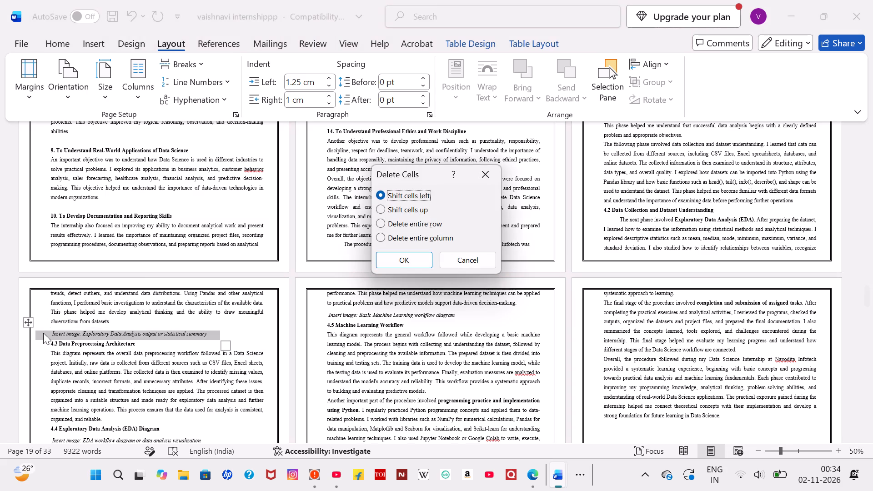
left_click(210, 326)
left_click(487, 169)
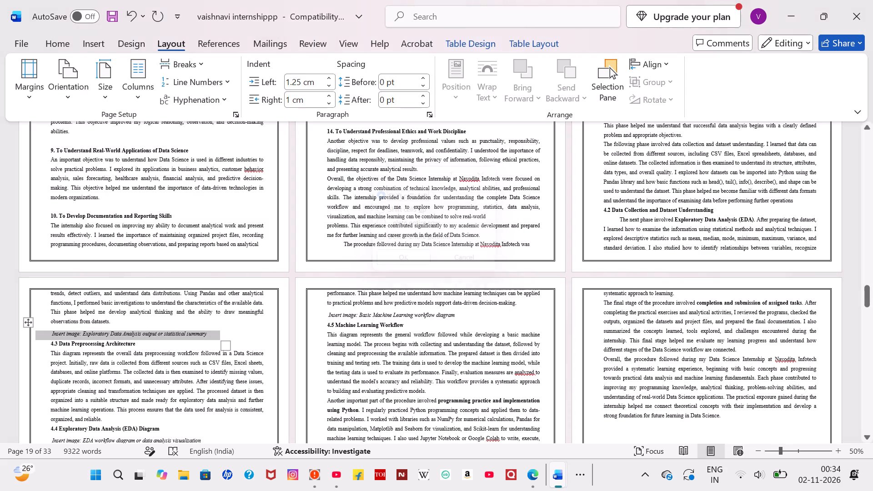
key("BackSpace")
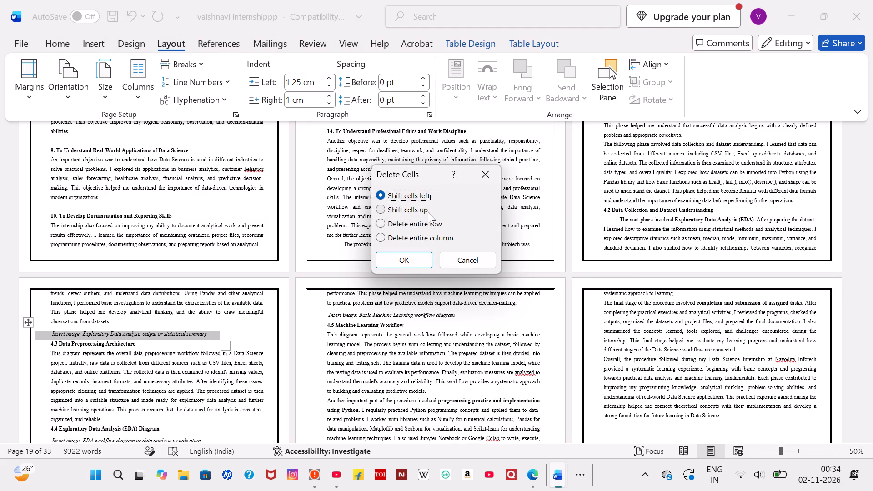
left_click(411, 225)
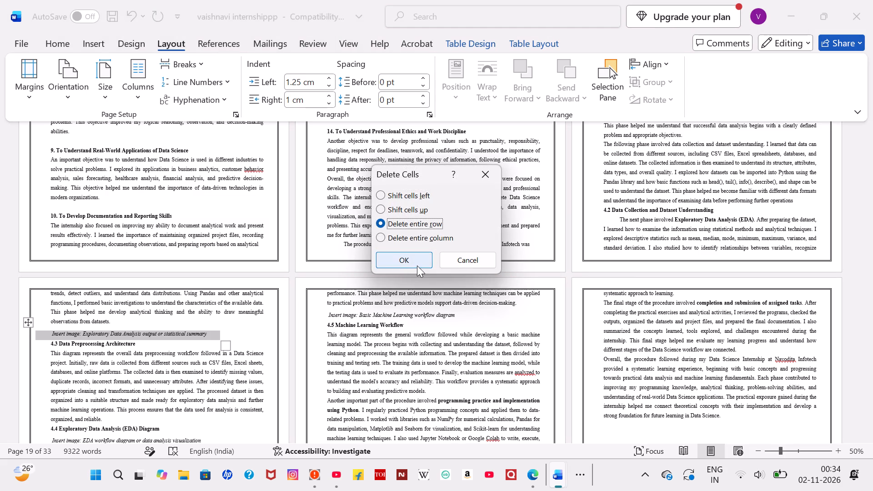
left_click(417, 265)
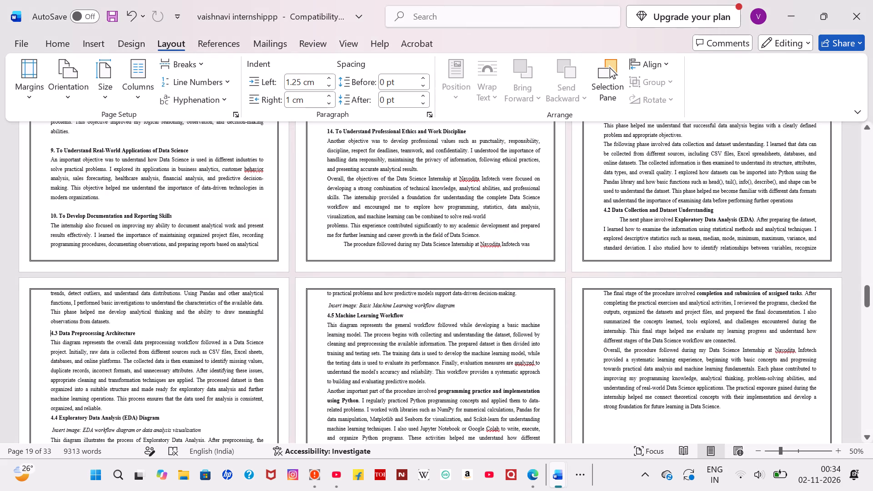
Break the Exploratory Data Analysis paragraph before "trends, detect outliers" and add a blank line at the top of page 19.
scroll(157, 366, "down", 3)
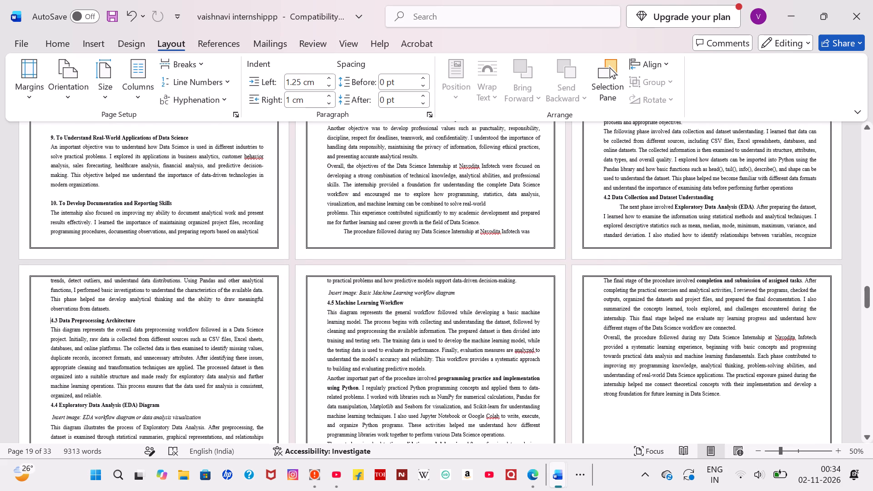
left_click(49, 284)
key("Return")
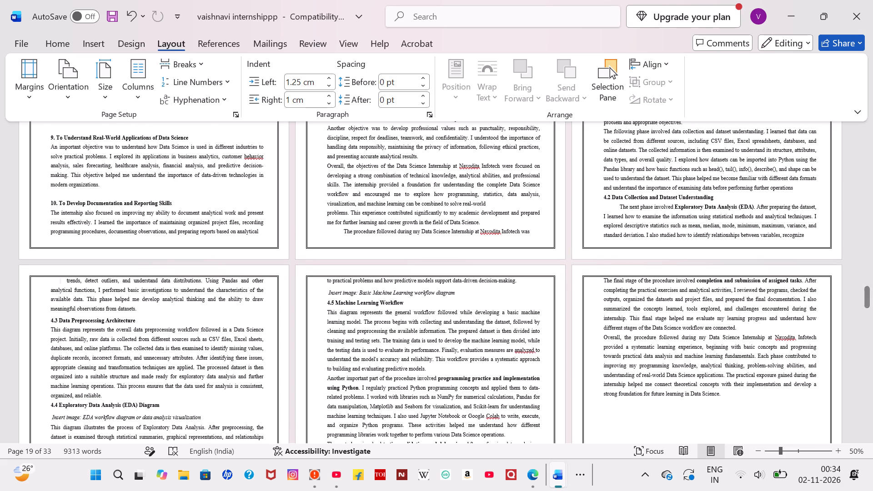
key("Return")
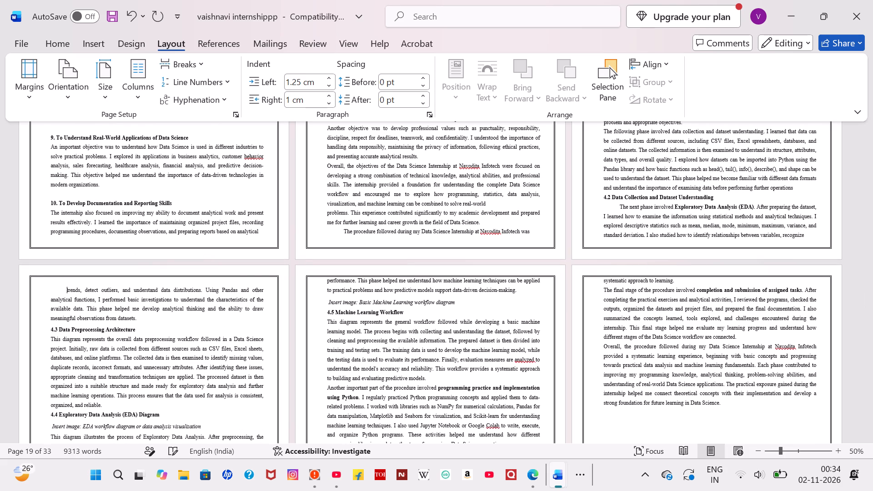
key("BackSpace")
key("BackSpace")
key("Return")
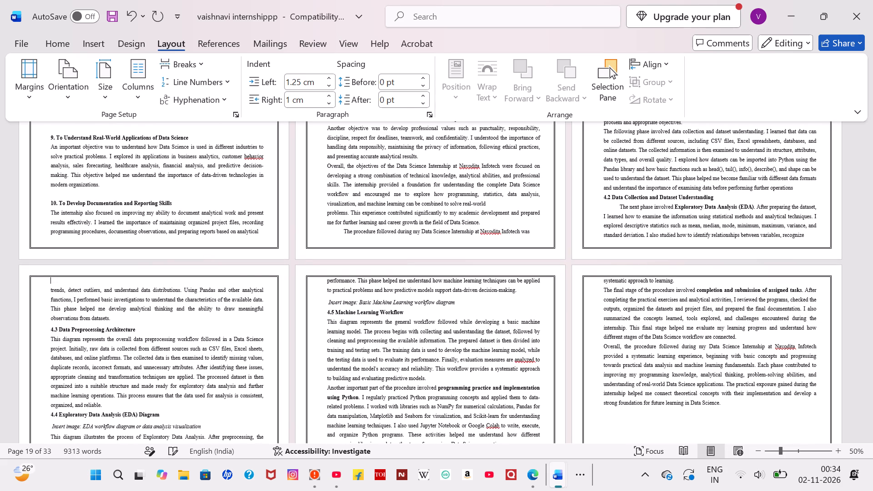
Delete the placeholder text "Insert image: EDA workflow diagram or data analysis visualization" below heading 4.4.
scroll(120, 348, "down", 1)
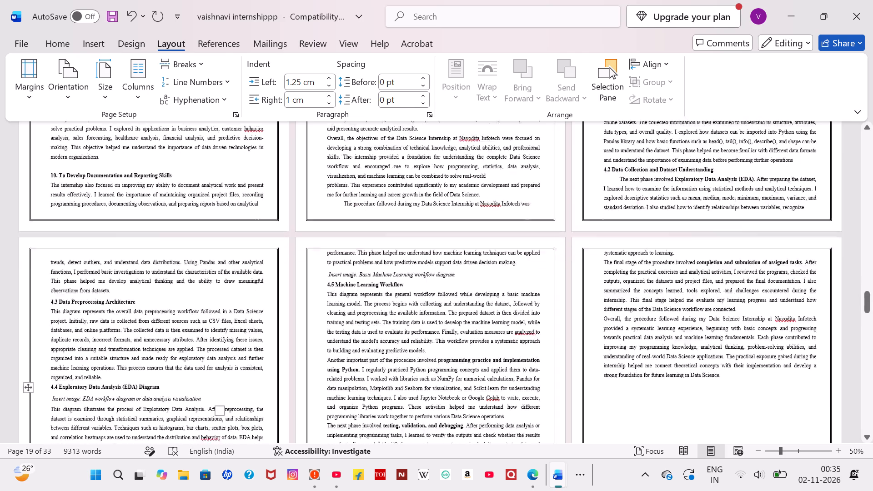
scroll(120, 348, "down", 4)
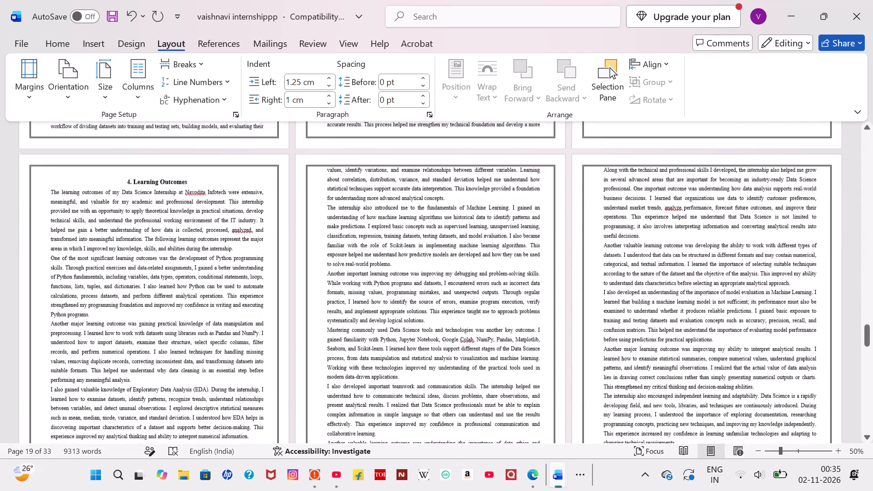
scroll(120, 348, "up", 3)
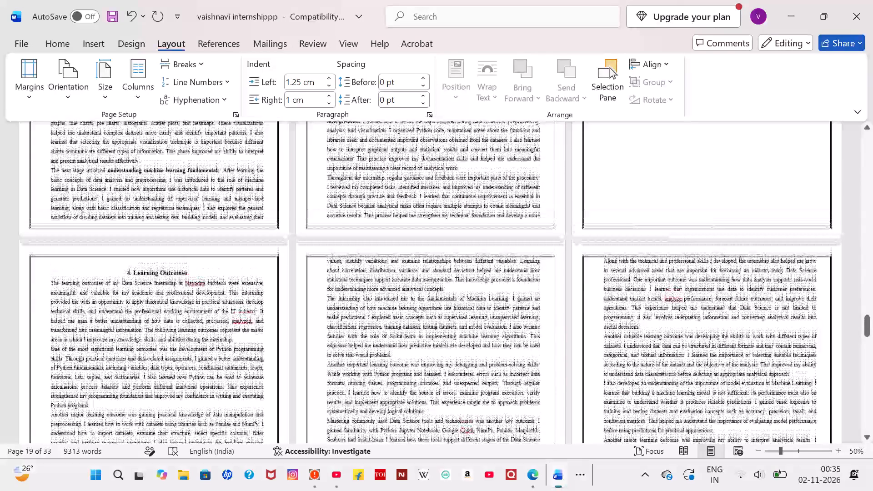
scroll(120, 348, "up", 4)
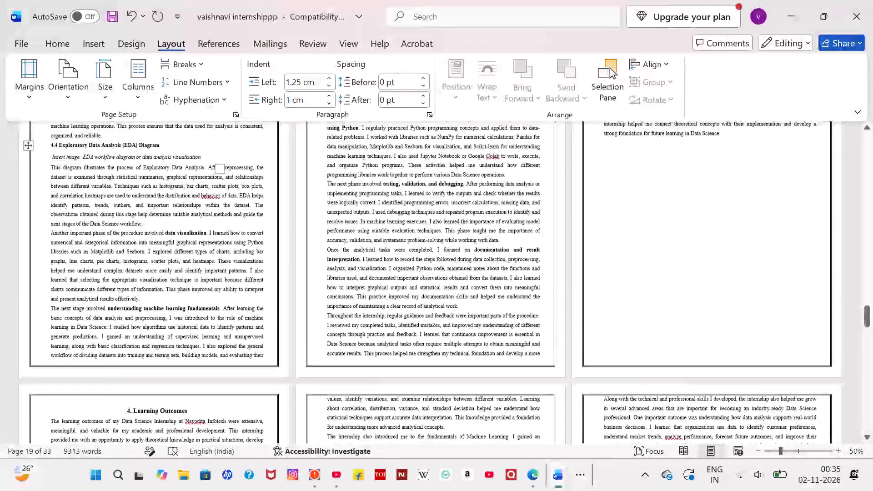
scroll(120, 348, "up", 1)
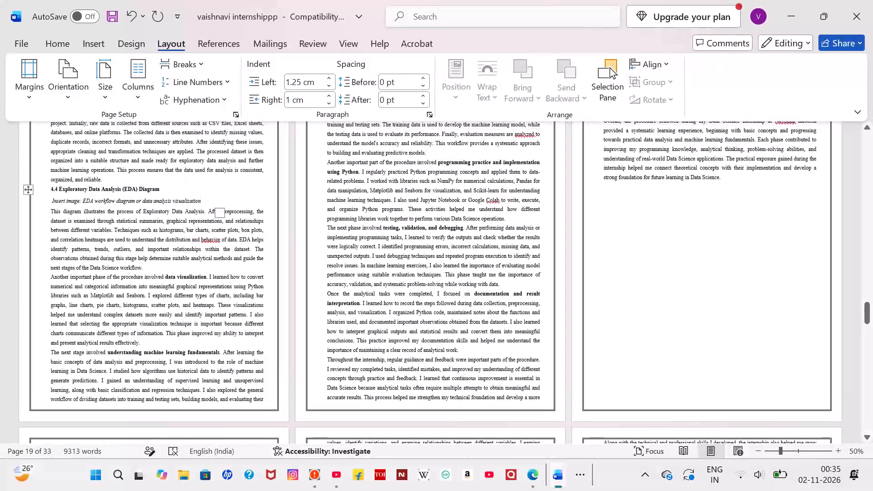
left_click(153, 343)
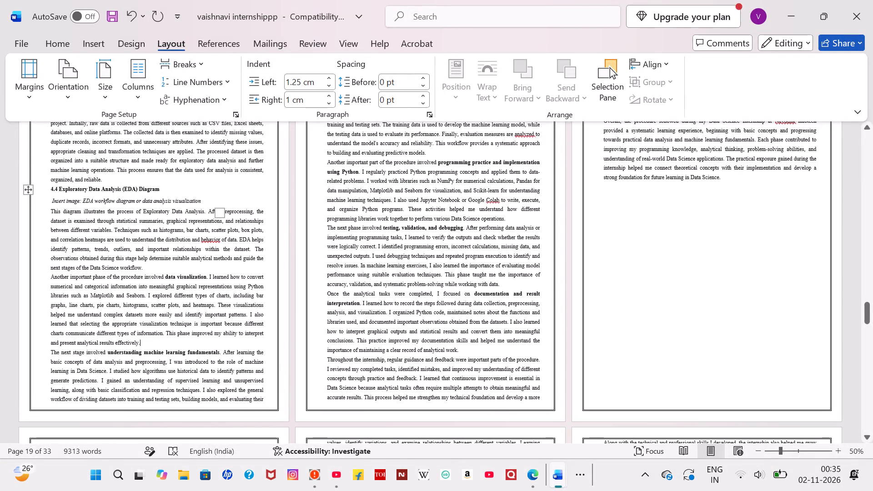
left_click_drag(201, 201, 36, 195)
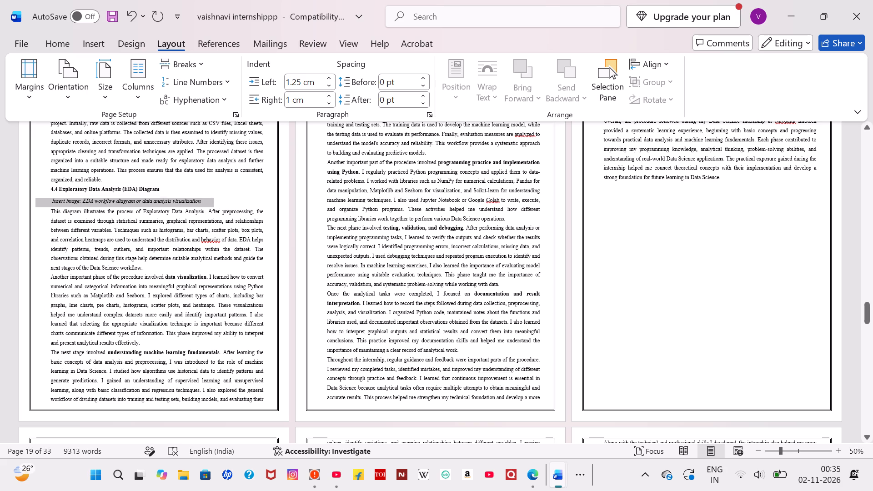
left_click_drag(36, 195, 37, 195)
key("BackSpace")
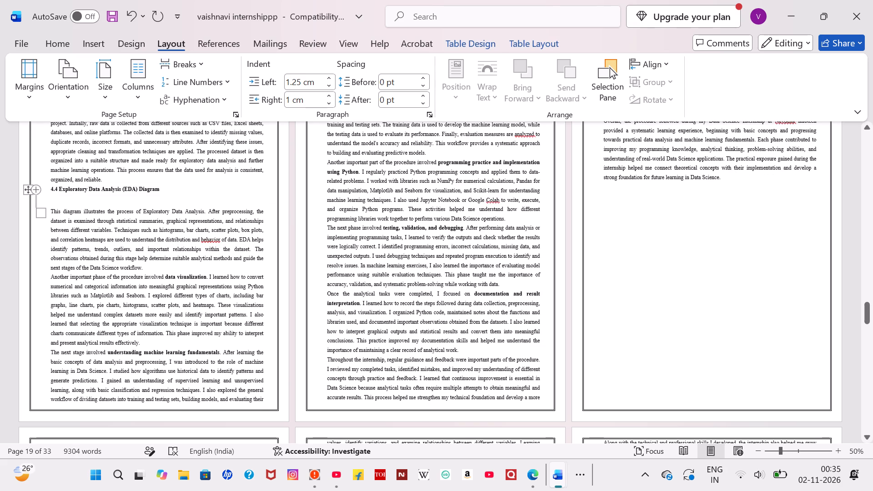
key("BackSpace")
key("BackSpace")
Move the emptied placeholder table from below heading 4.4 up beside the end of the section 4.3 paragraph.
left_click_drag(27, 190, 28, 172)
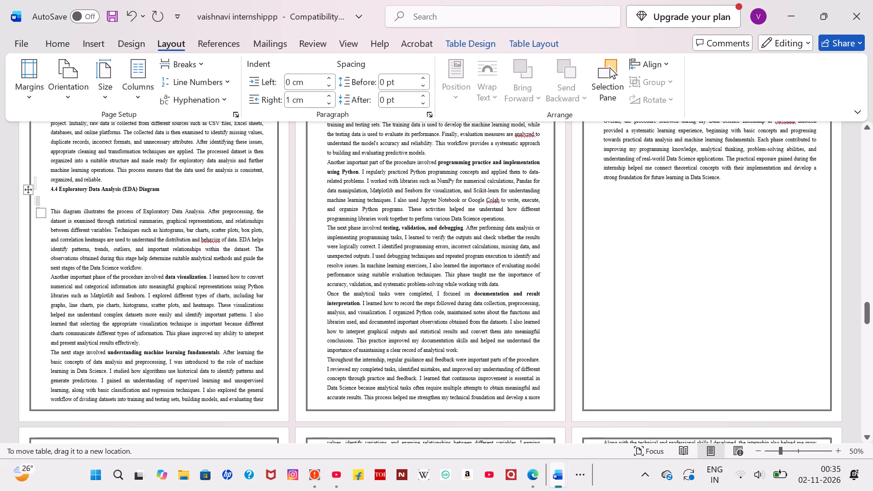
left_click_drag(28, 172, 30, 161)
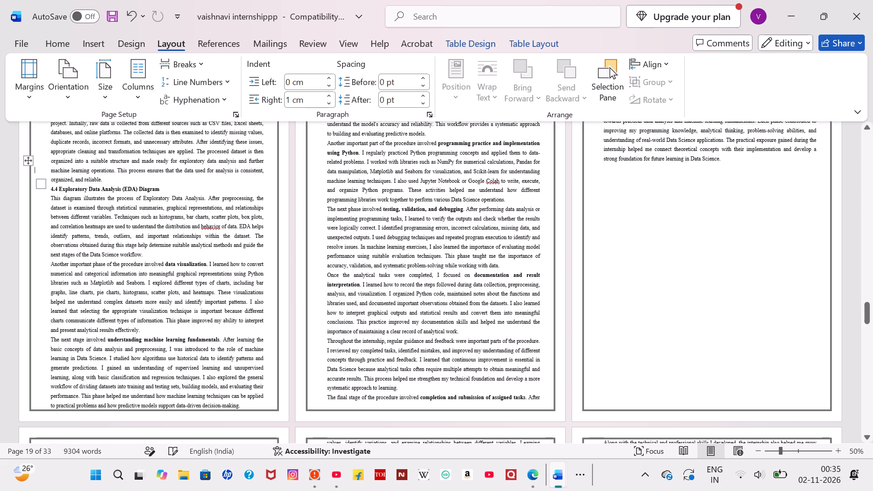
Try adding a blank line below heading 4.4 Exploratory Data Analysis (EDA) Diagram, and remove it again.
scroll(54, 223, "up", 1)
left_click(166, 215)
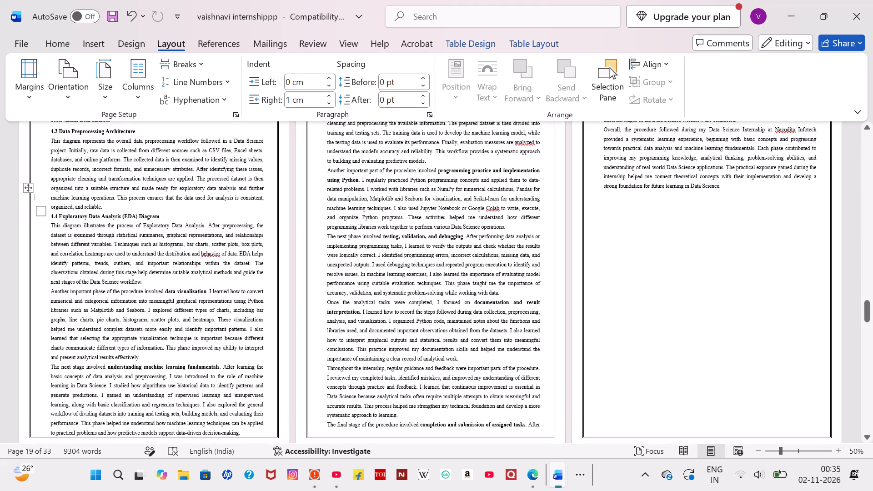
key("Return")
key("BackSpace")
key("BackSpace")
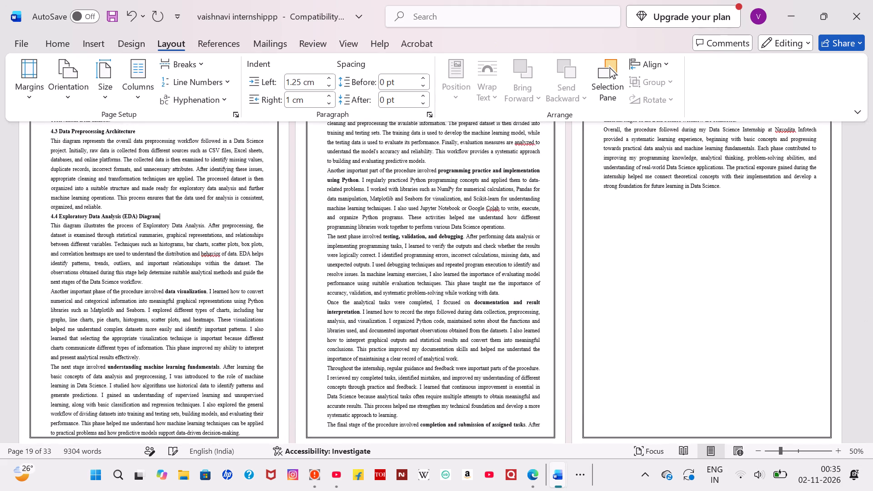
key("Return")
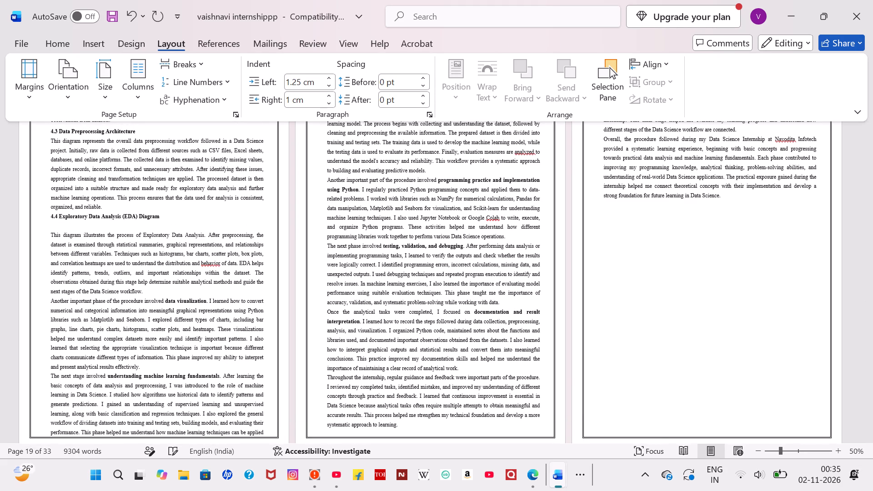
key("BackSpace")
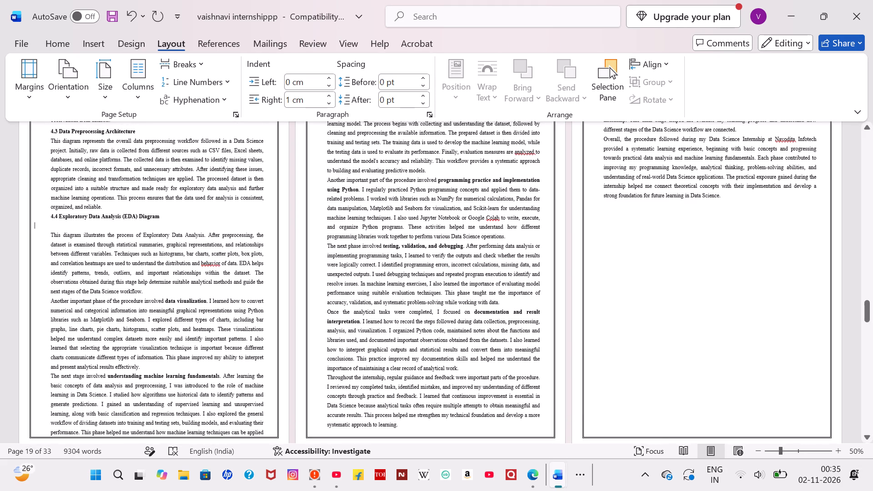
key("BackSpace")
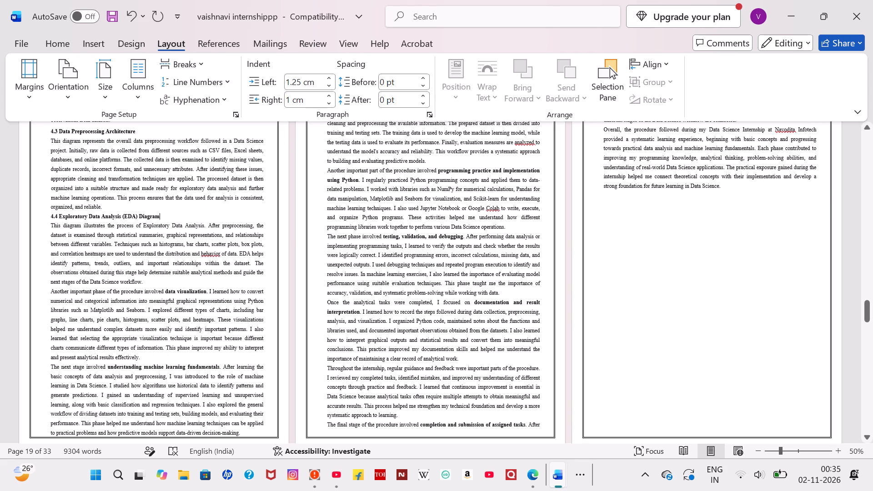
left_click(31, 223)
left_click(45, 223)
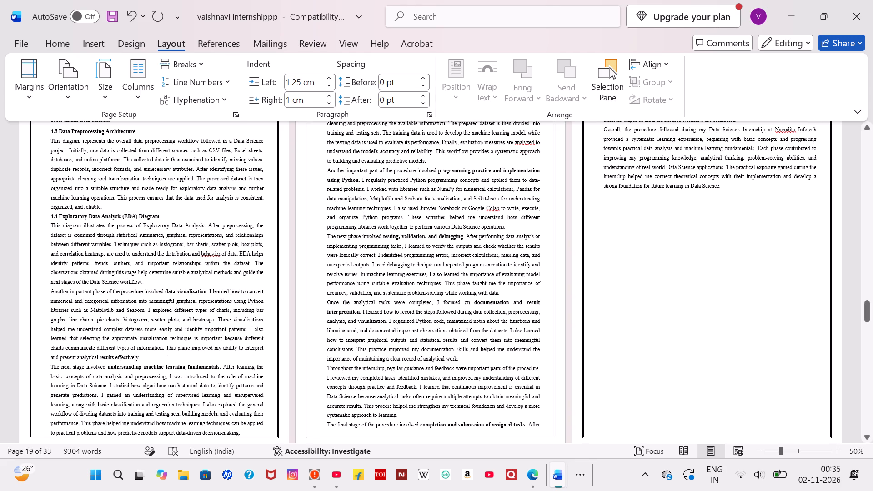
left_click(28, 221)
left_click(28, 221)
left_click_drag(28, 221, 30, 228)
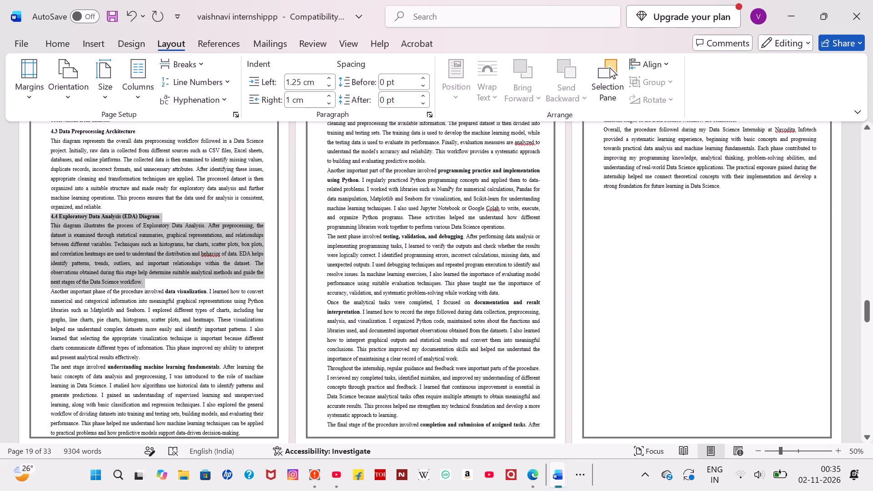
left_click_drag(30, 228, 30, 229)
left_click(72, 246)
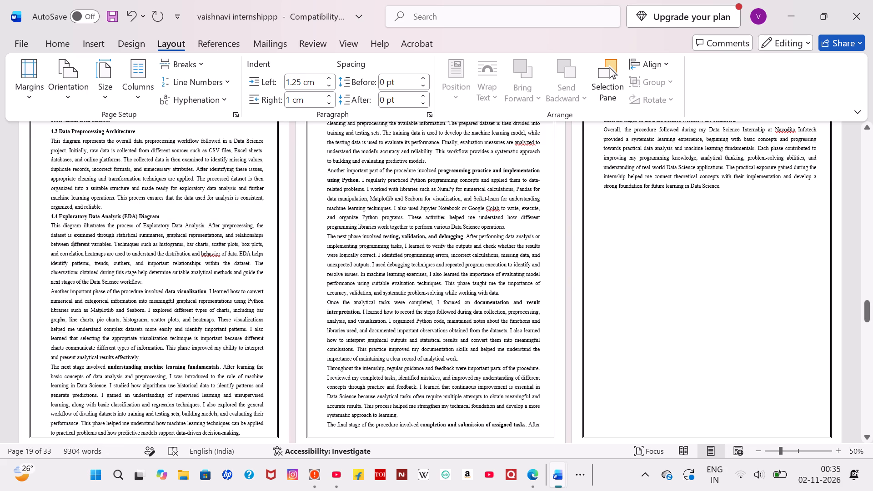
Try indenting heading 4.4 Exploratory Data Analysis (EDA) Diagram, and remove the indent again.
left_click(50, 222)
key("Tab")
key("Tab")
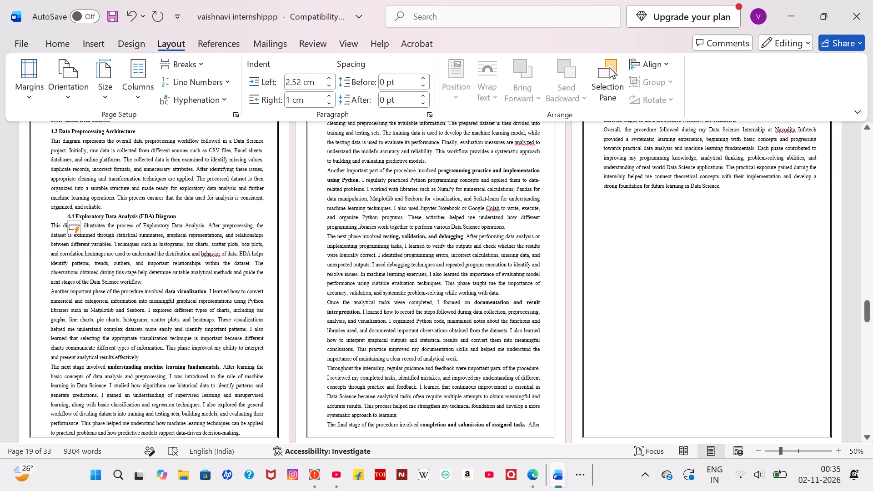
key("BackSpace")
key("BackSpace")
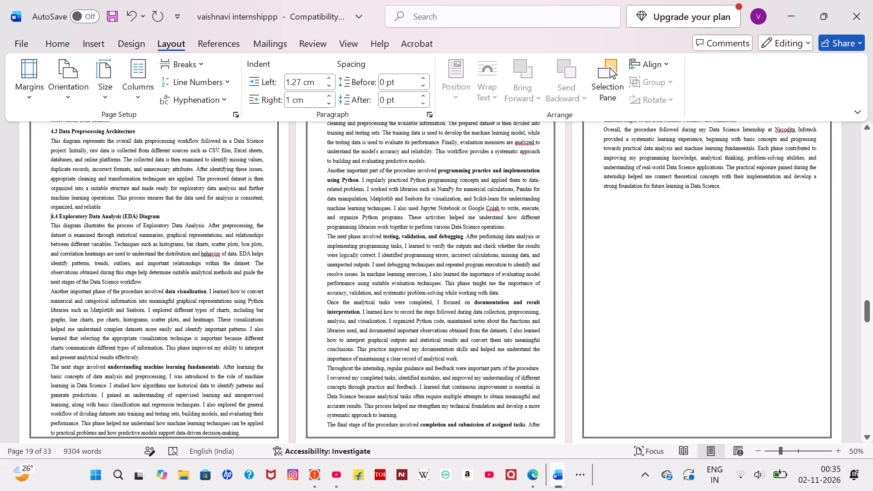
Indent the first line of the paragraph under heading 4.4, starting "This diagram illustrates the process".
key("Down")
key("Tab")
key("Tab")
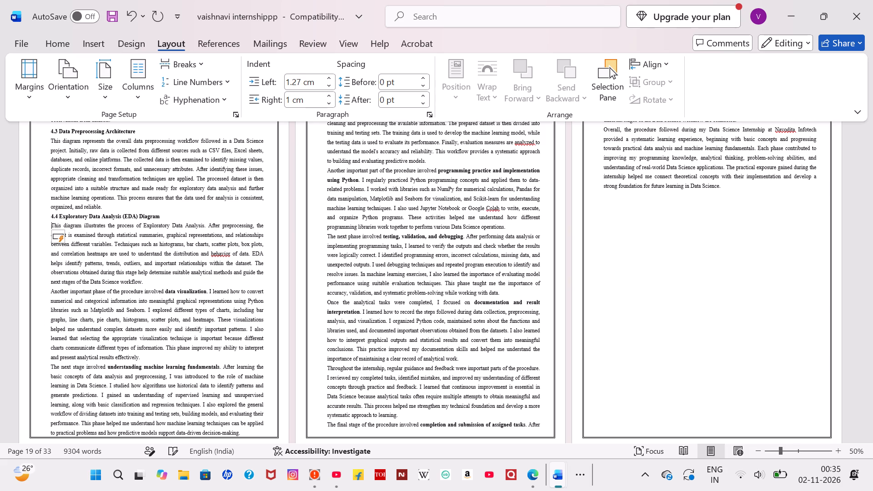
key("Tab")
Remove the bold from "data visualization" and "understanding machine learning fundamentals" in the two paragraphs following the EDA description.
scroll(135, 311, "down", 1)
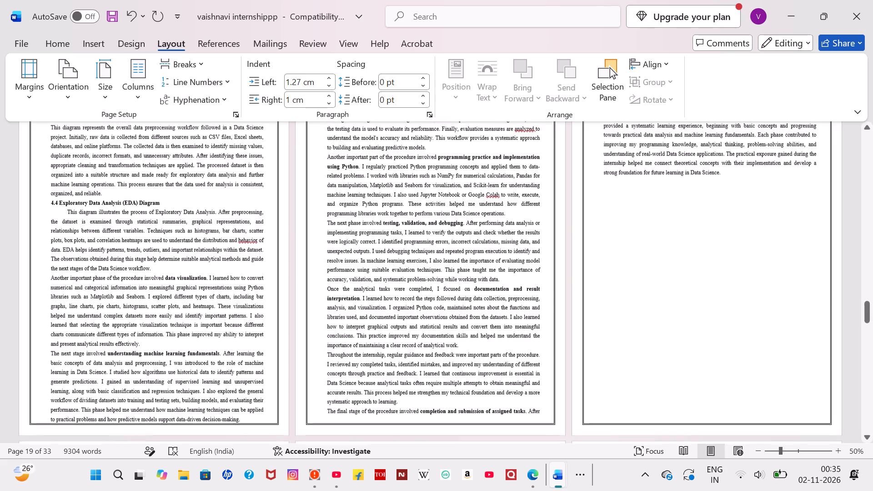
scroll(135, 311, "down", 1)
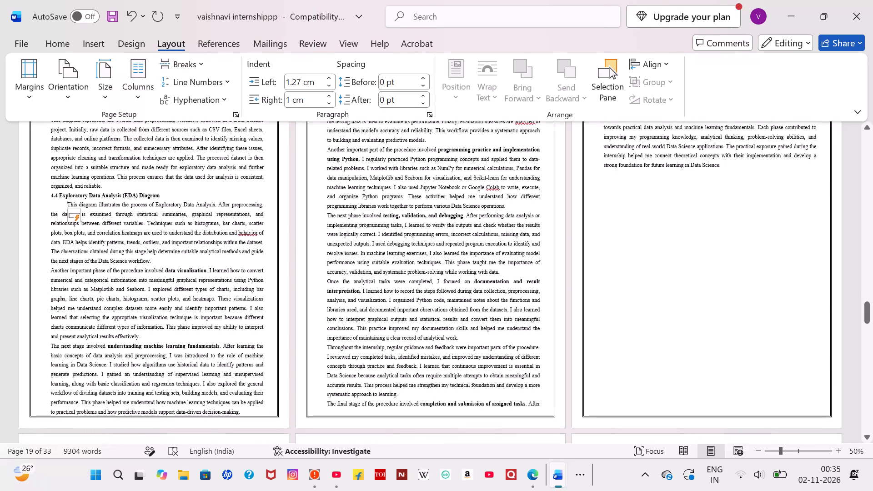
left_click_drag(212, 267, 156, 266)
left_click(156, 266)
left_click_drag(156, 266, 212, 269)
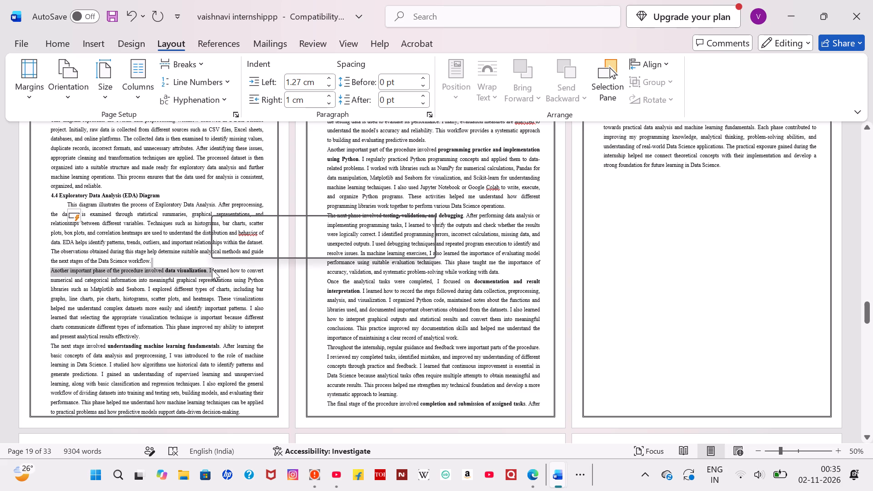
left_click(219, 248)
left_click(219, 248)
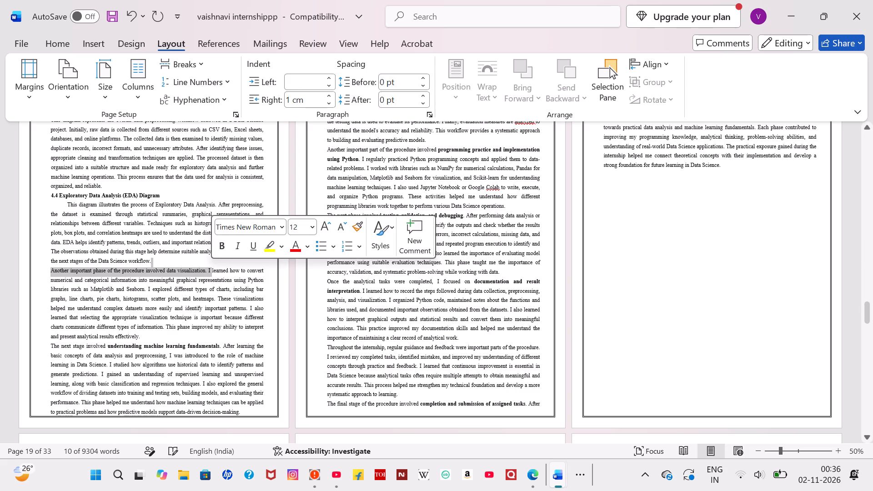
left_click_drag(221, 347, 109, 348)
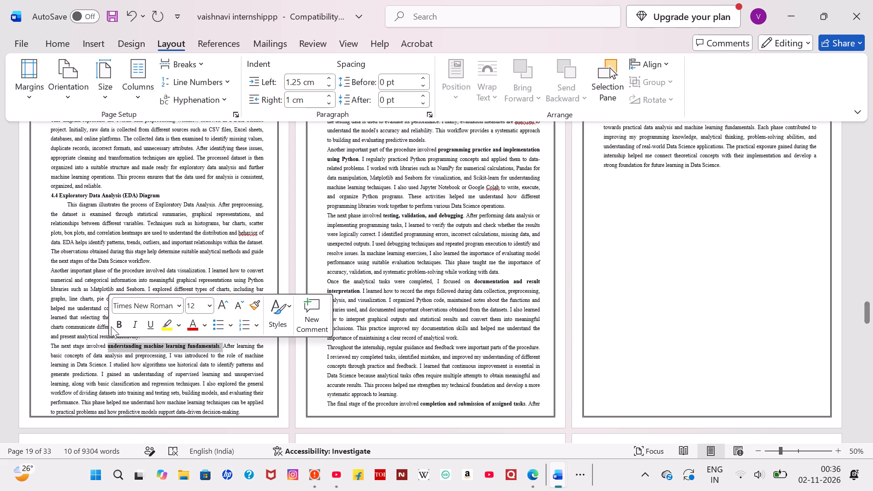
left_click(121, 326)
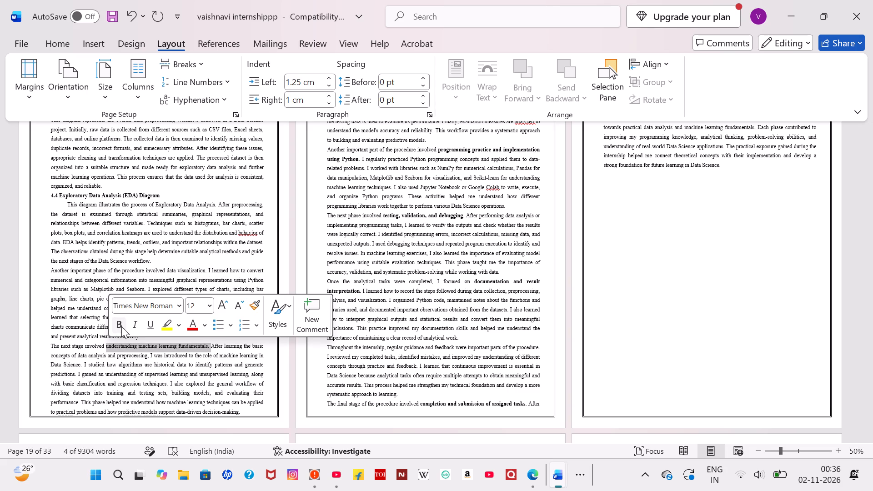
left_click(126, 378)
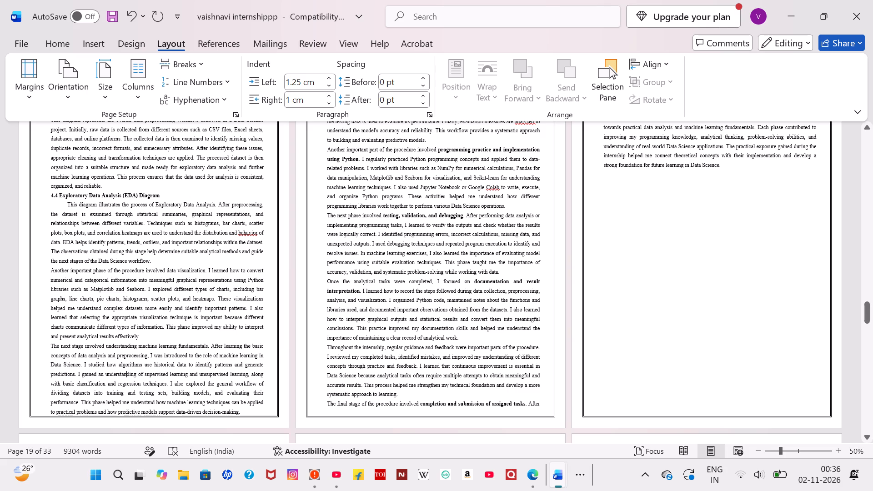
Break the machine learning fundamentals paragraph before "to practical problems" and push that line down page 20 with blank lines.
left_click(263, 402)
key("Return")
key("Return")
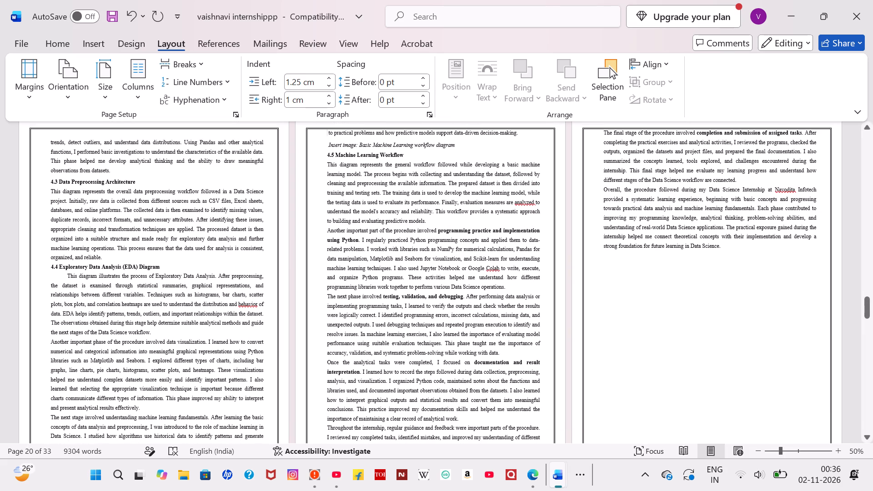
key("Return")
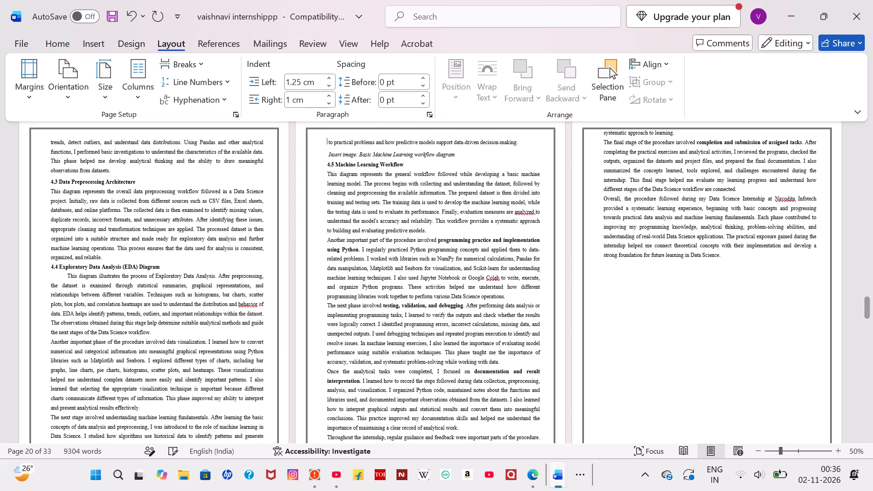
Delete the placeholder text "Insert image: Basic Machine Learning workflow diagram" above heading 4.5.
scroll(263, 402, "down", 1)
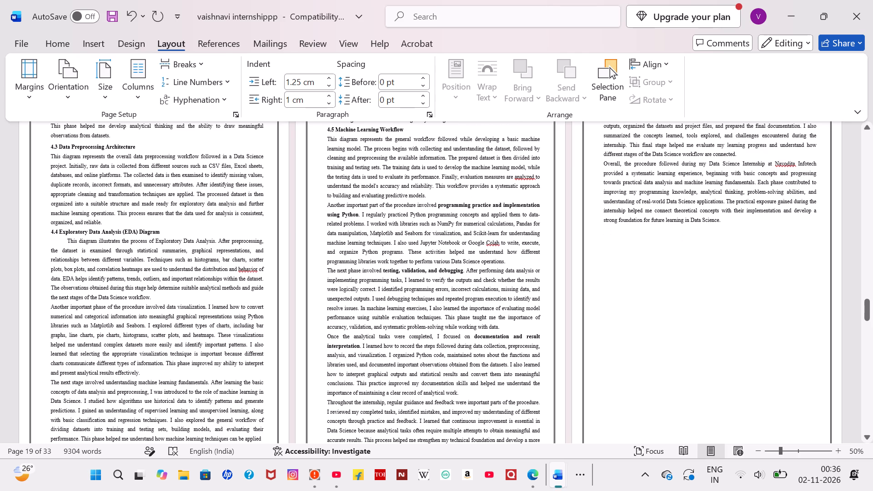
scroll(263, 402, "down", 1)
scroll(210, 318, "up", 2)
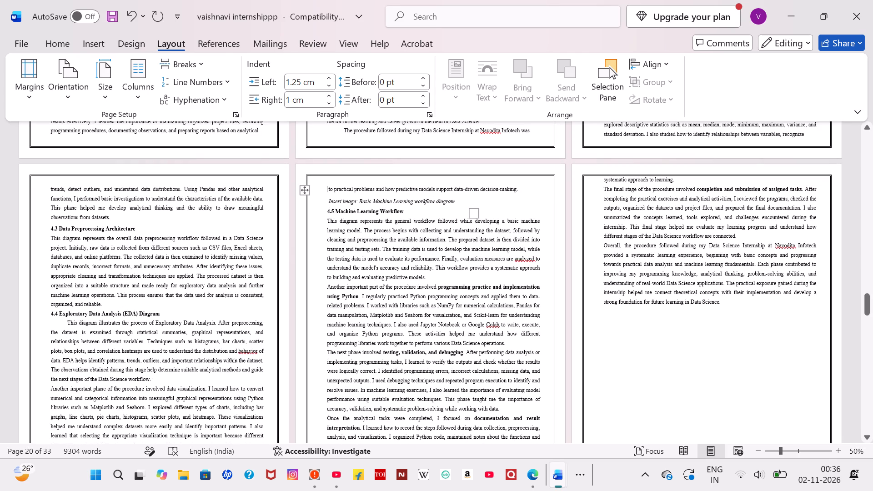
left_click_drag(456, 200, 316, 205)
key("BackSpace")
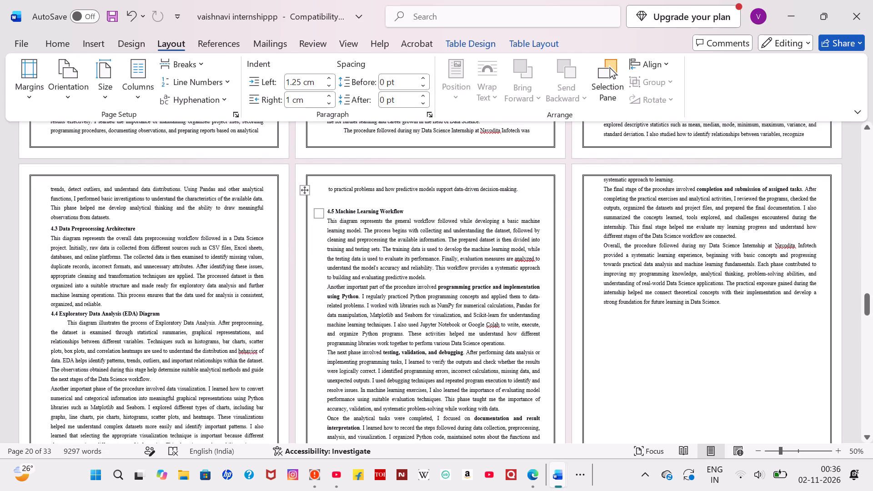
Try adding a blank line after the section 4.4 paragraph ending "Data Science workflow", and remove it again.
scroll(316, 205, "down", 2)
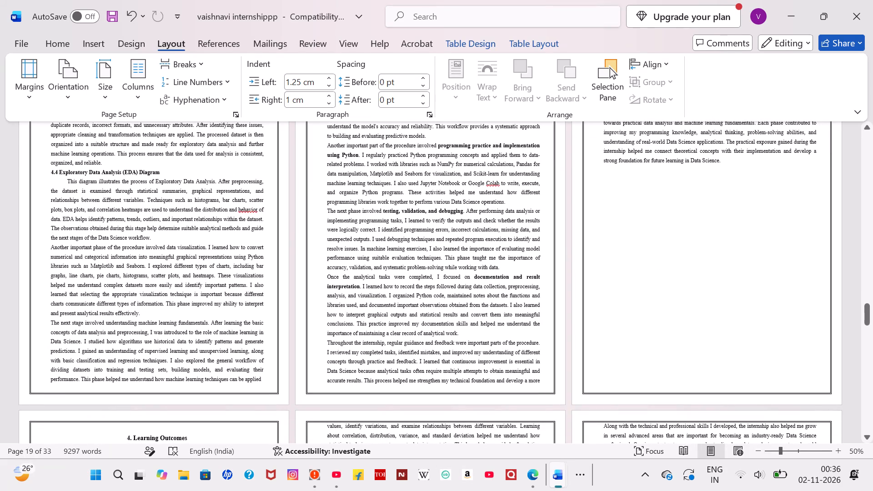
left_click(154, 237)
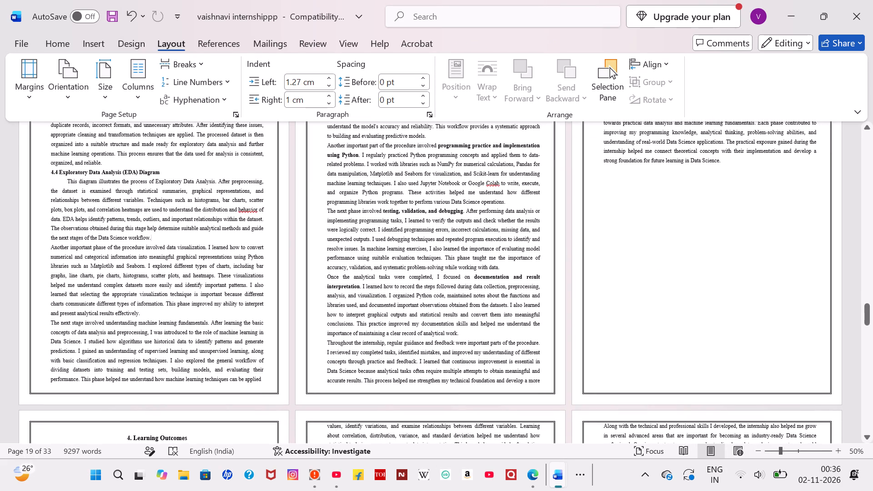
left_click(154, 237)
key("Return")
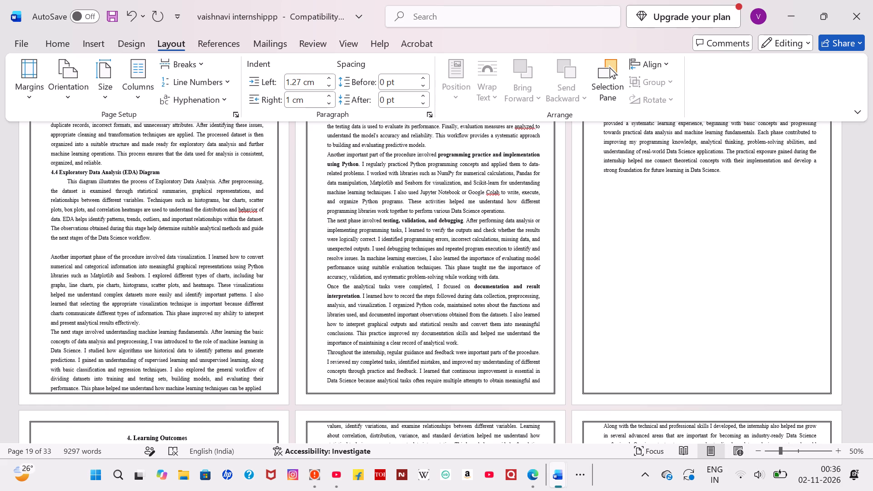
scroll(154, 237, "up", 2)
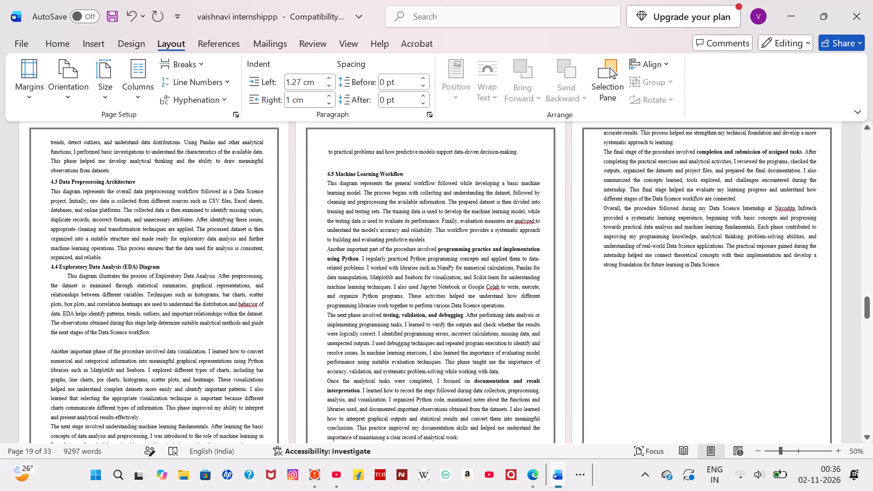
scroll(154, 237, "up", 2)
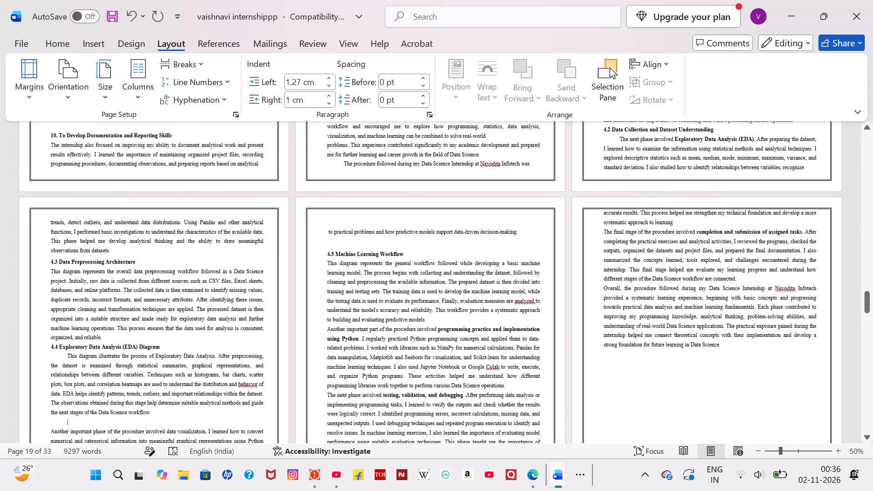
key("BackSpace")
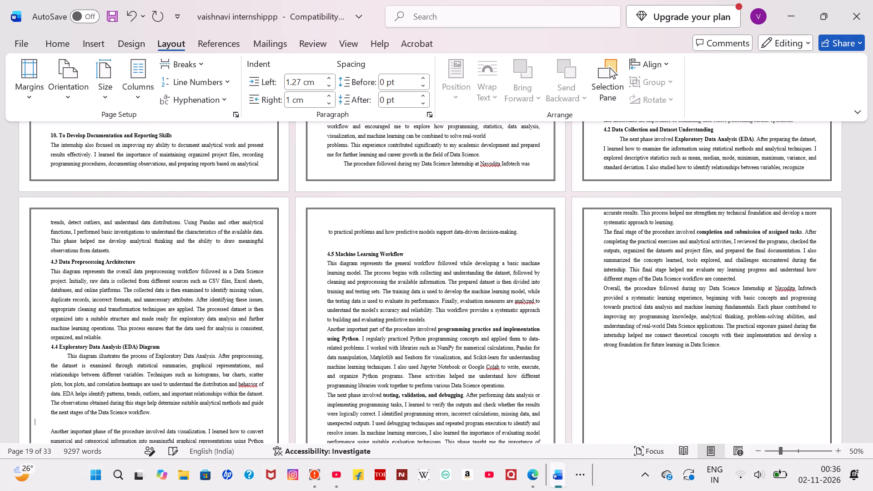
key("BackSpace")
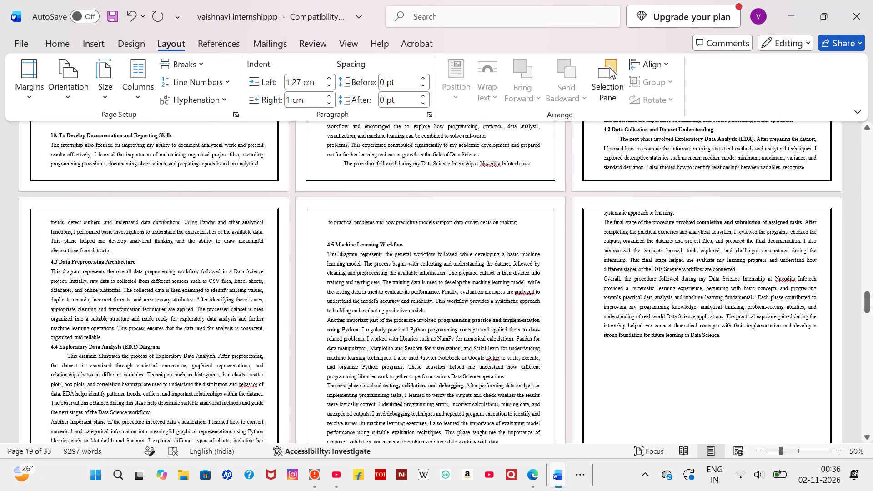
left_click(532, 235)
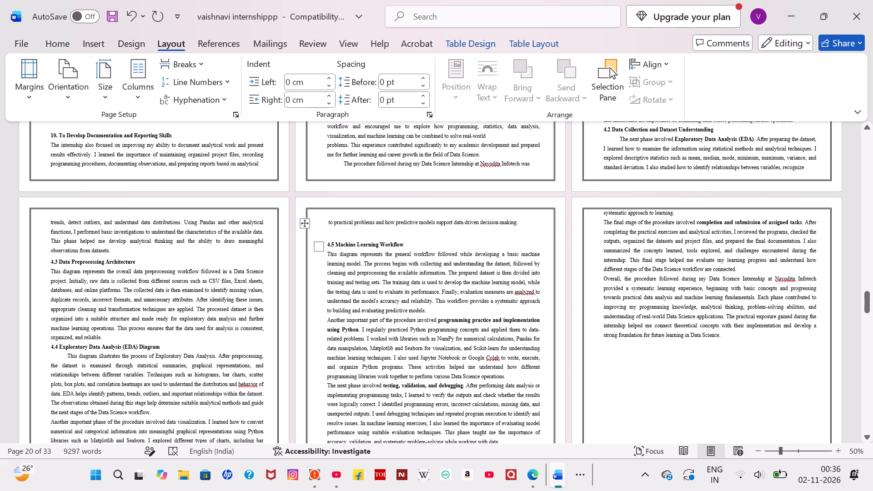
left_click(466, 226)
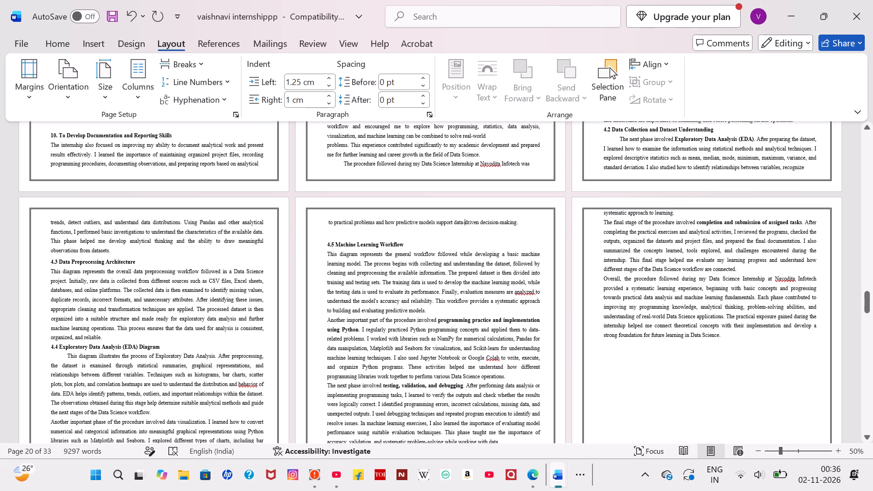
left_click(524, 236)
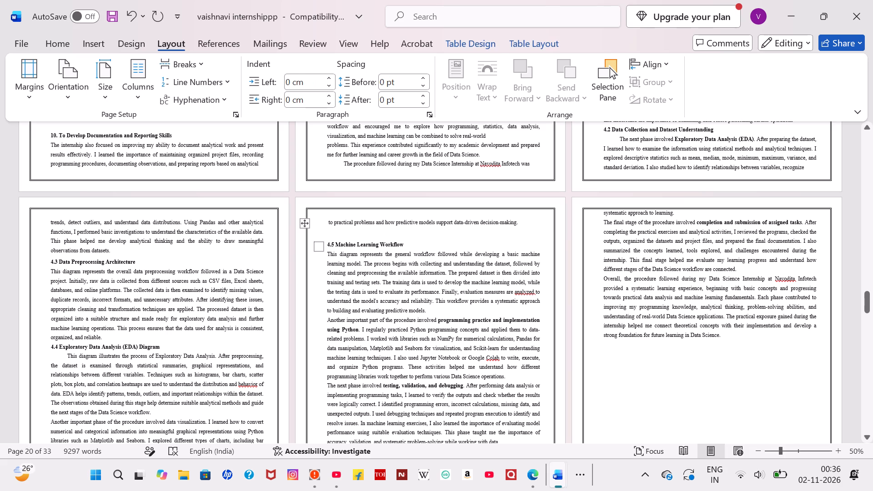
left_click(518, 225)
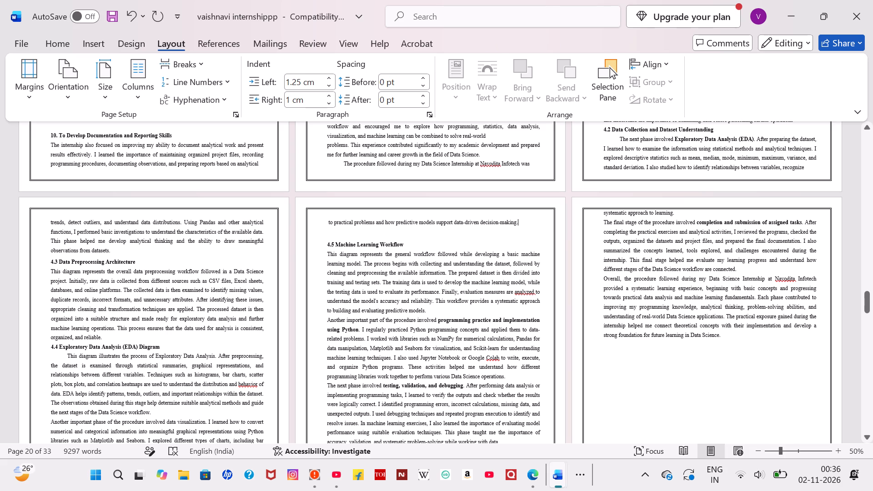
left_click(526, 482)
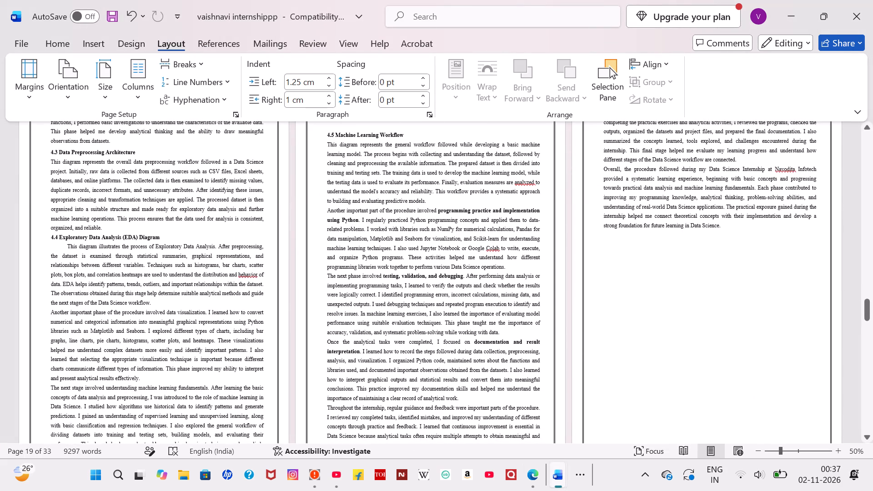
left_click(164, 306)
key("Return")
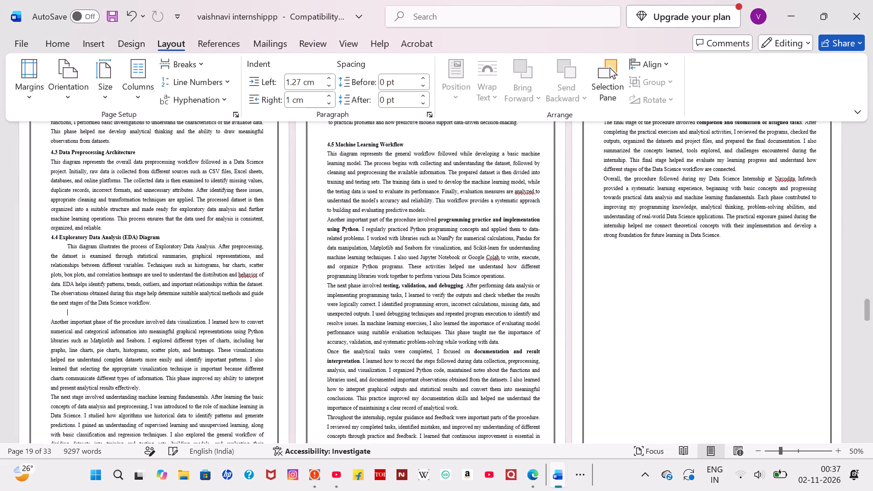
left_click(99, 41)
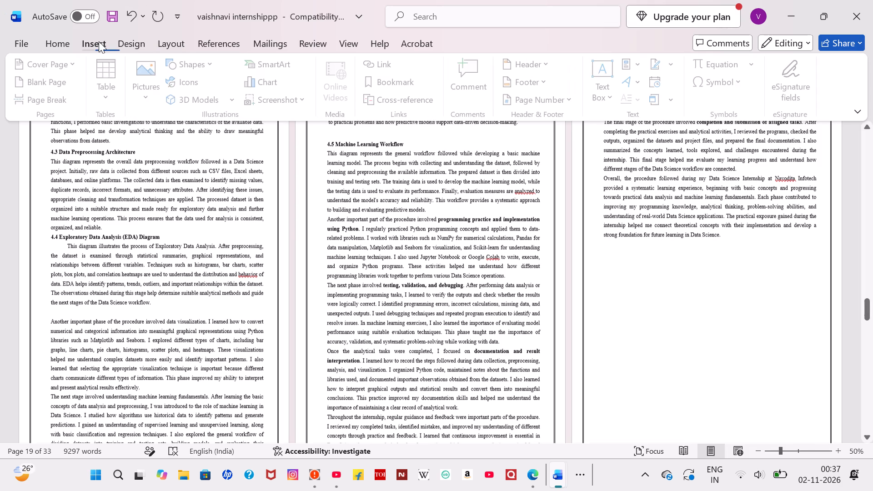
left_click(143, 87)
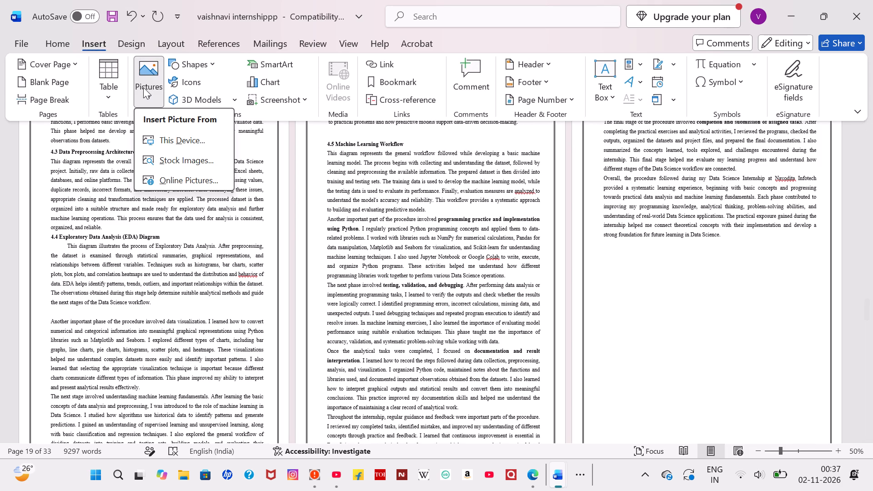
left_click(170, 145)
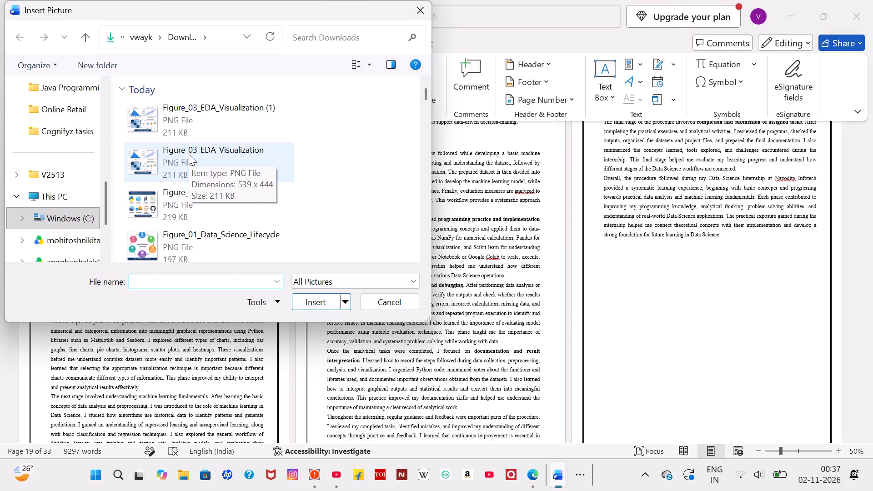
left_click(189, 154)
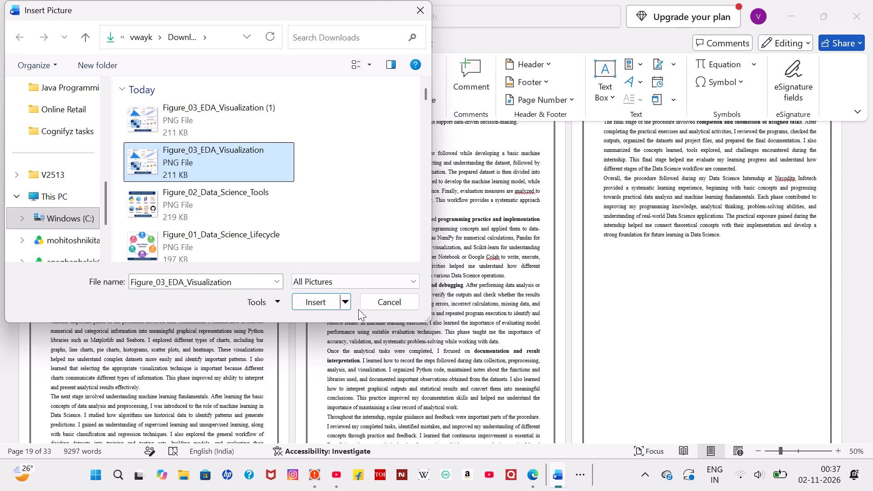
left_click(325, 298)
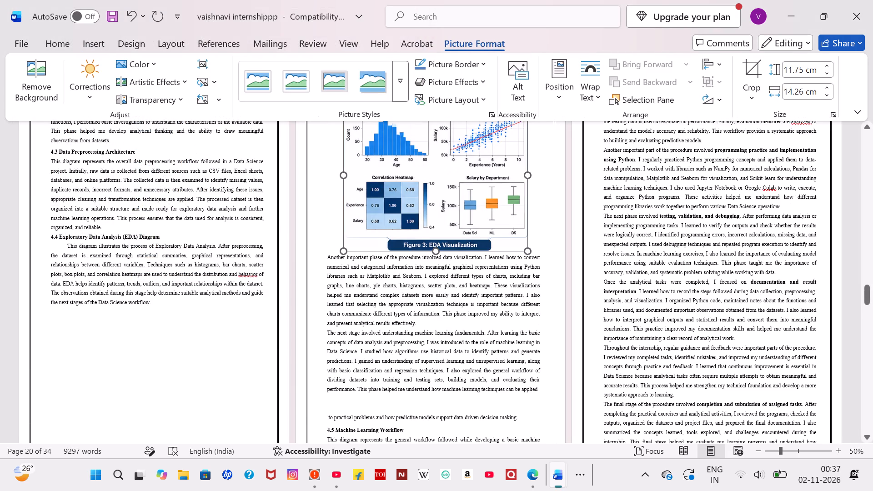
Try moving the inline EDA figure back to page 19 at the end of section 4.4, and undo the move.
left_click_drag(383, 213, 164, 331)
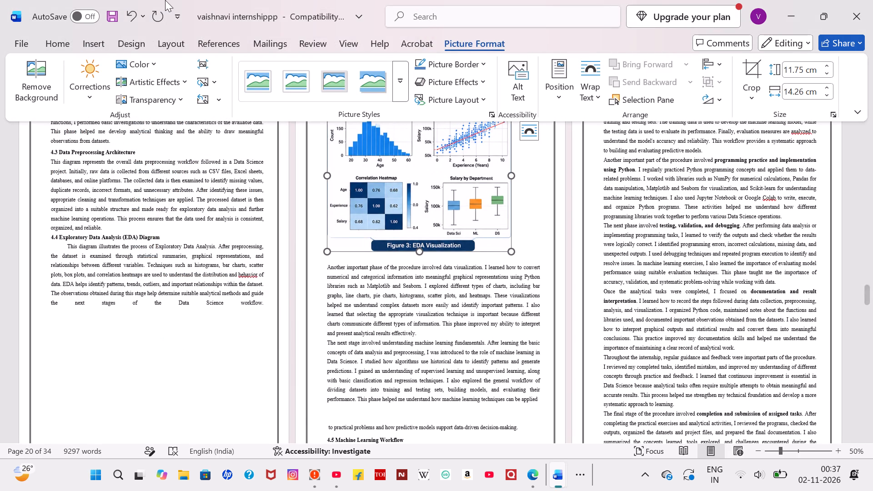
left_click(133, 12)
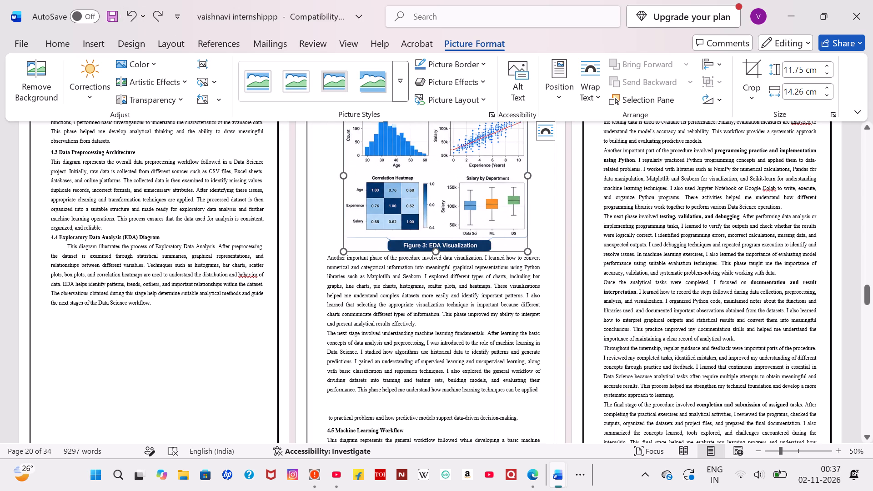
Set the EDA figure's text wrapping to Top and Bottom and move it to page 19, near the end of the section 4.3 paragraph.
scroll(427, 208, "up", 1)
left_click(457, 240)
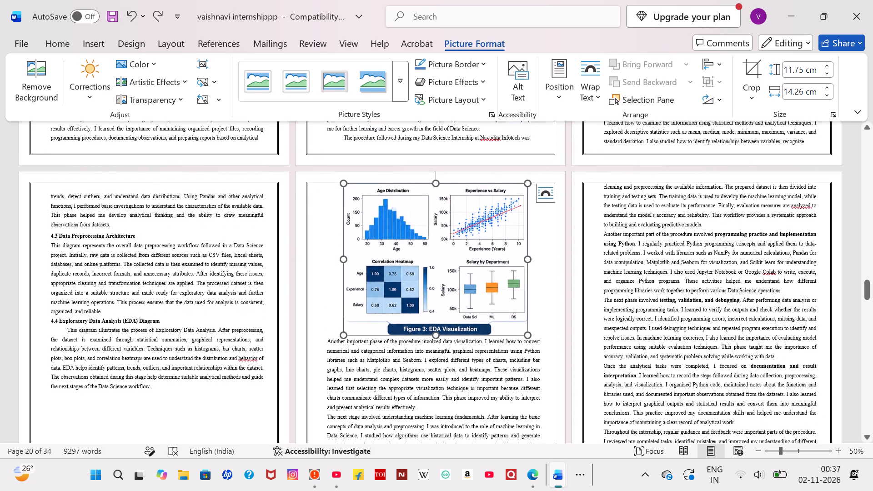
left_click(549, 191)
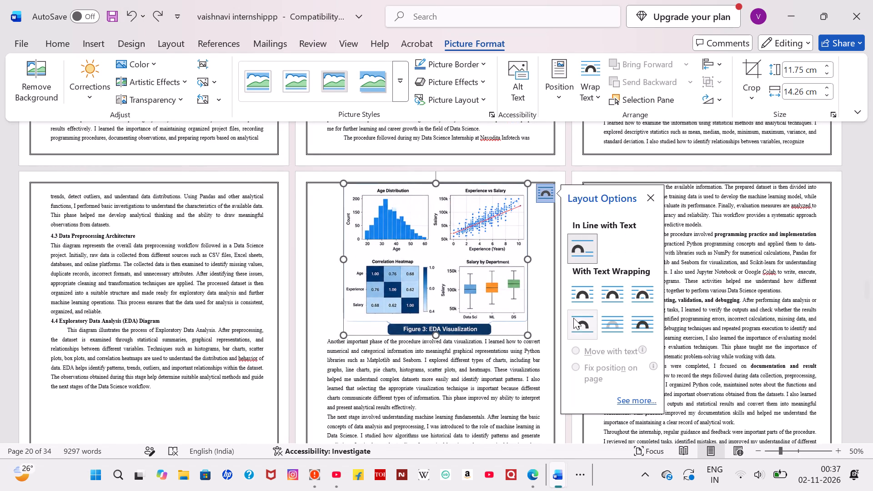
left_click(577, 321)
left_click_drag(444, 264, 241, 373)
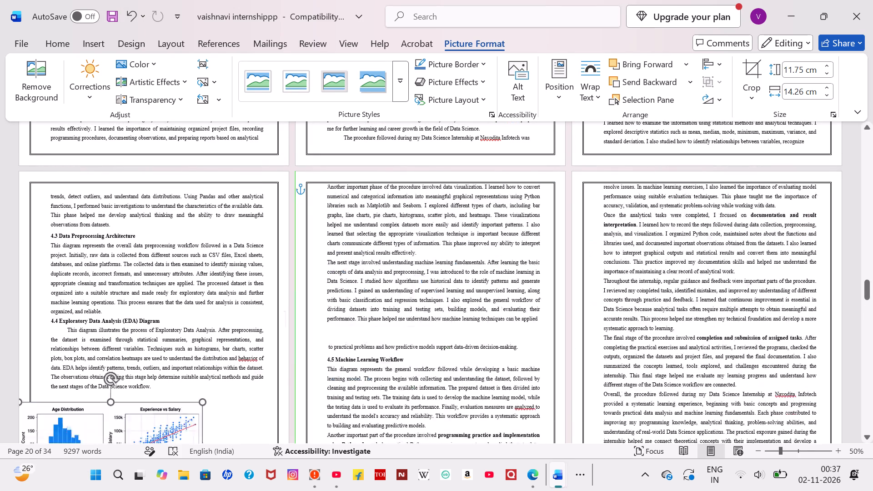
left_click_drag(241, 373, 162, 383)
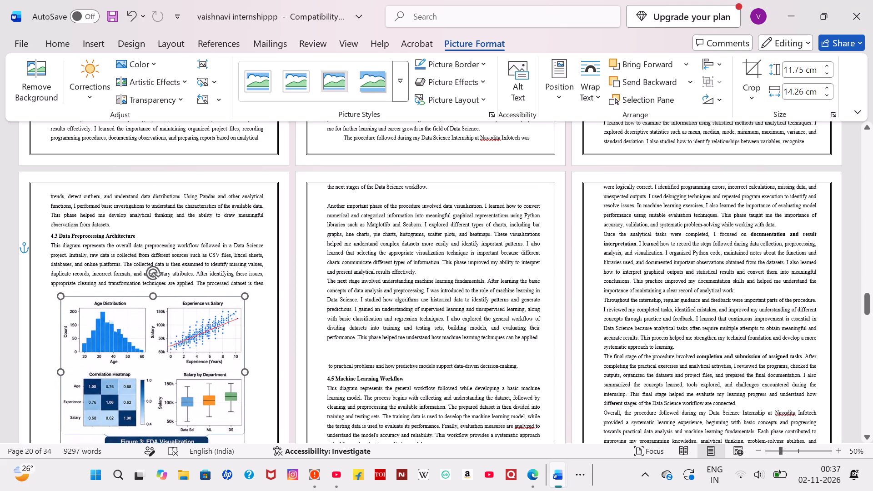
left_click_drag(162, 383, 164, 394)
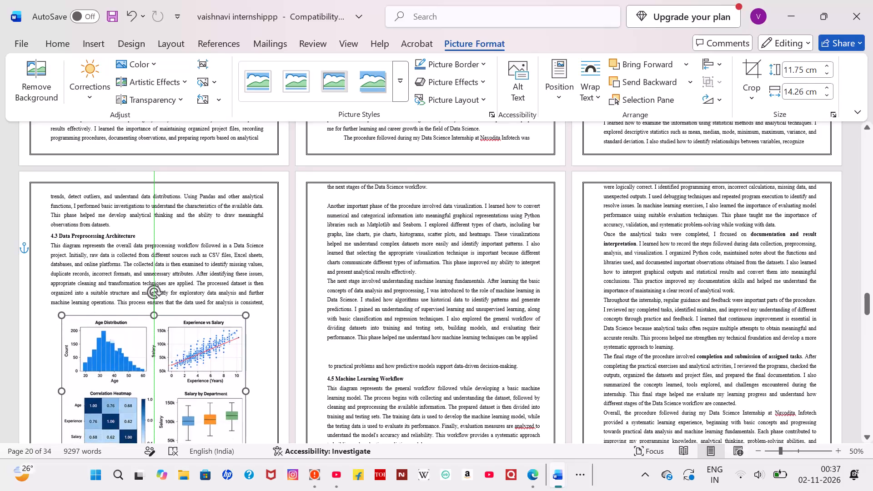
scroll(164, 394, "down", 2)
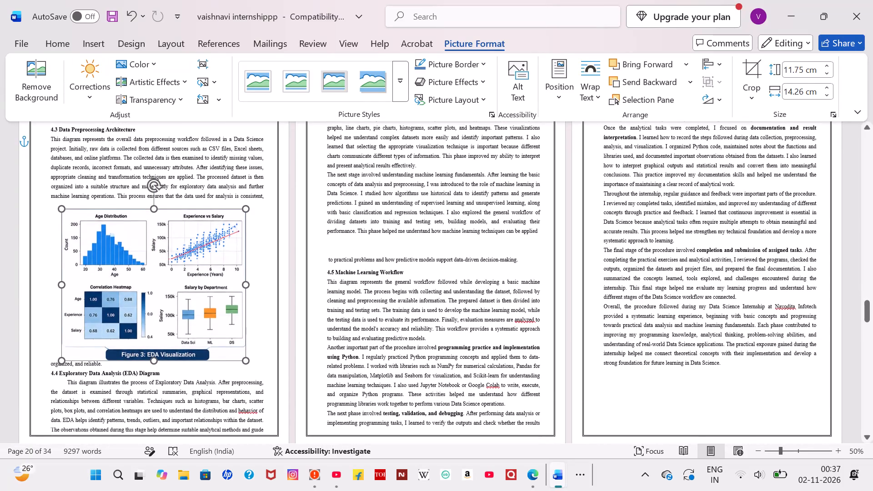
Resize the EDA figure to about 9.14 cm high and 13.13 cm wide.
left_click(161, 289)
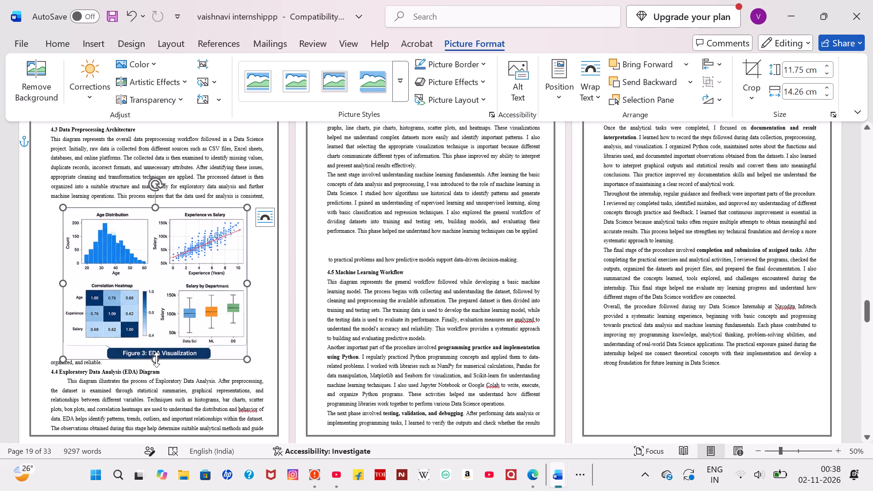
left_click_drag(156, 360, 160, 333)
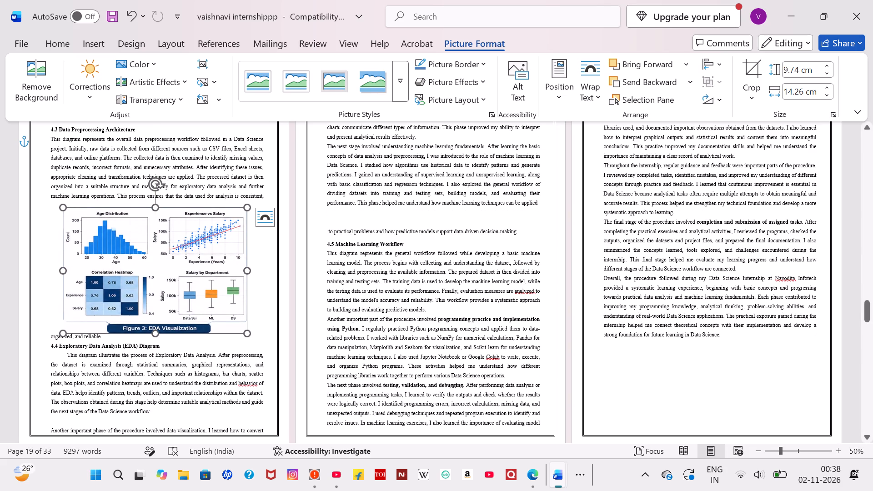
left_click_drag(155, 207, 156, 215)
left_click_drag(61, 273, 70, 272)
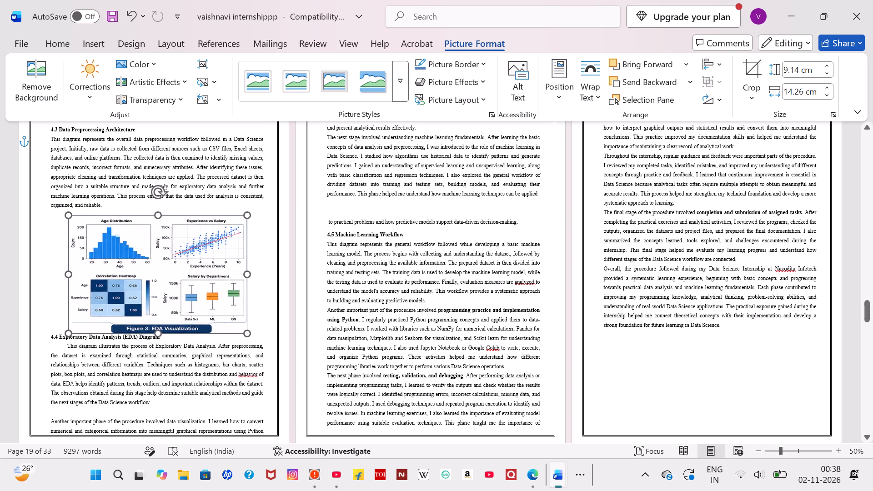
left_click_drag(70, 272, 78, 272)
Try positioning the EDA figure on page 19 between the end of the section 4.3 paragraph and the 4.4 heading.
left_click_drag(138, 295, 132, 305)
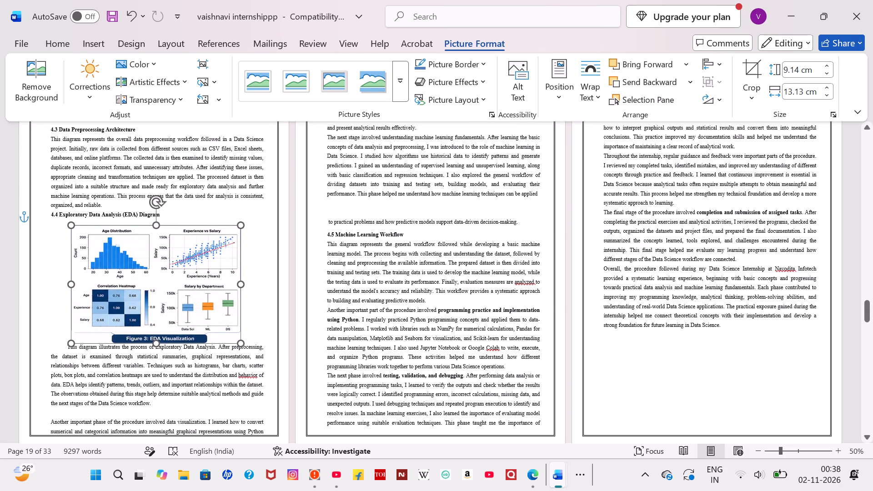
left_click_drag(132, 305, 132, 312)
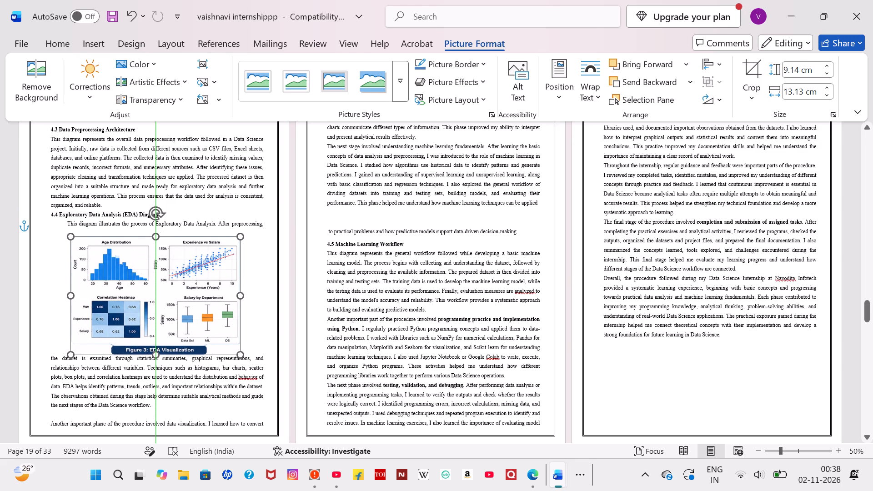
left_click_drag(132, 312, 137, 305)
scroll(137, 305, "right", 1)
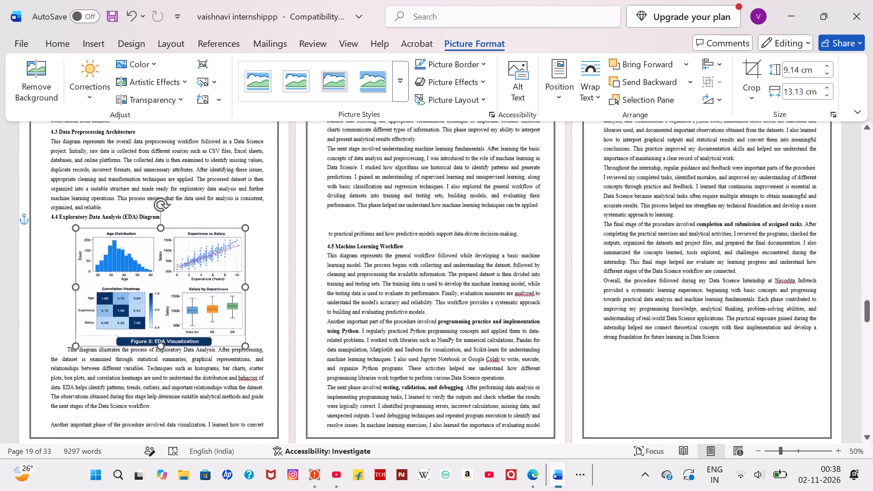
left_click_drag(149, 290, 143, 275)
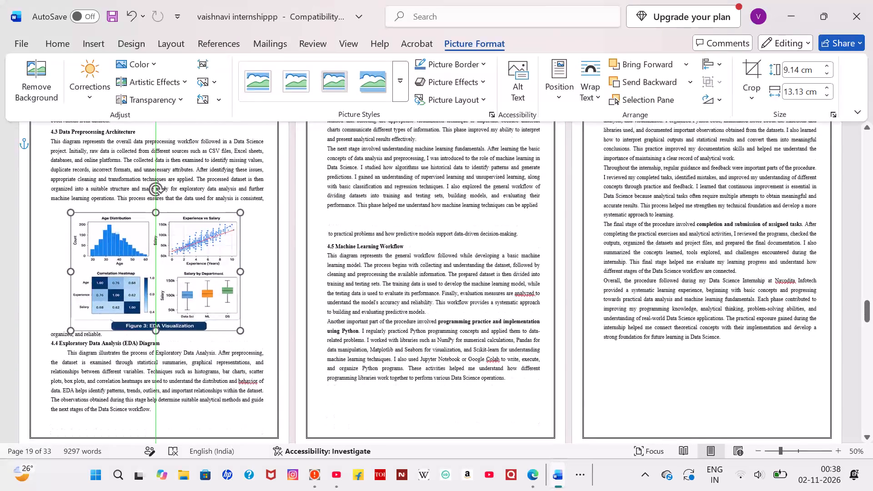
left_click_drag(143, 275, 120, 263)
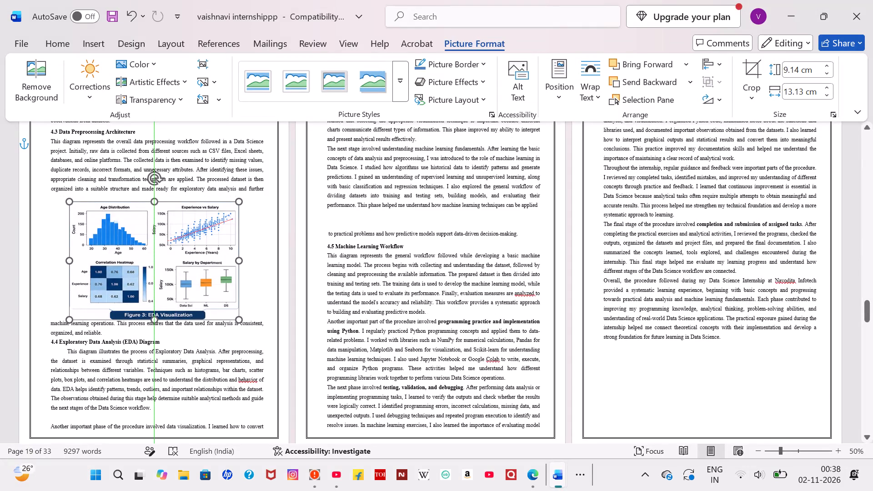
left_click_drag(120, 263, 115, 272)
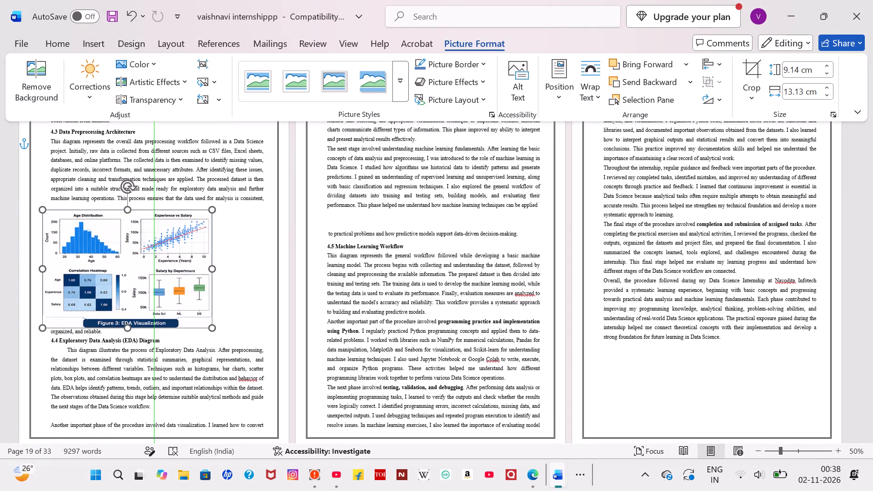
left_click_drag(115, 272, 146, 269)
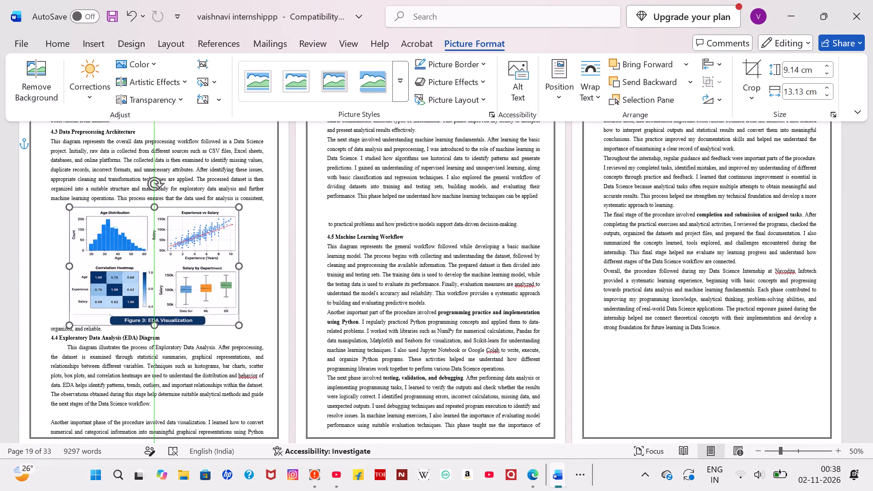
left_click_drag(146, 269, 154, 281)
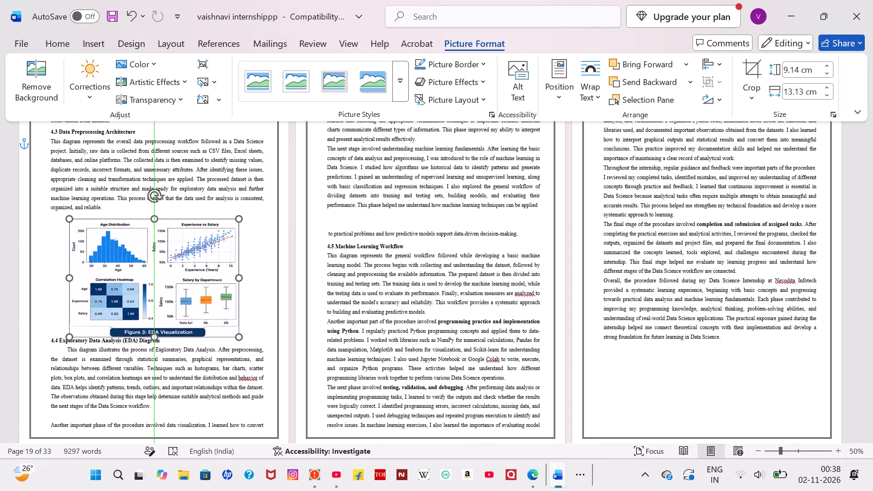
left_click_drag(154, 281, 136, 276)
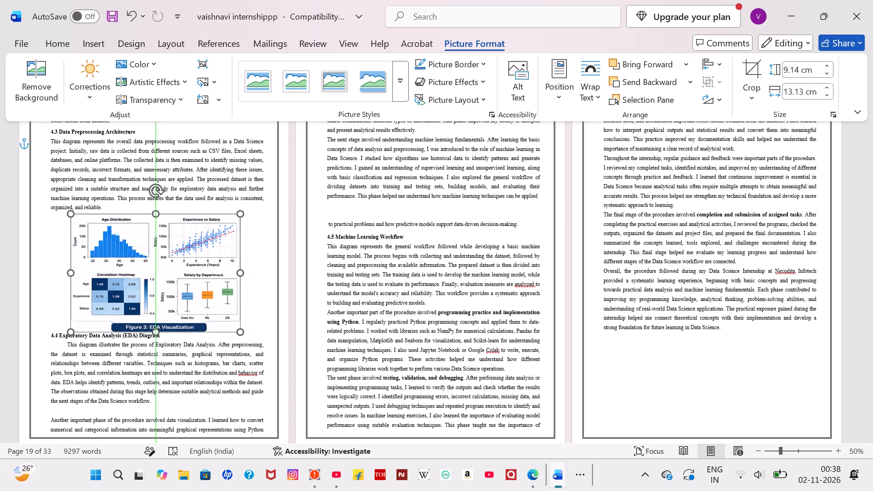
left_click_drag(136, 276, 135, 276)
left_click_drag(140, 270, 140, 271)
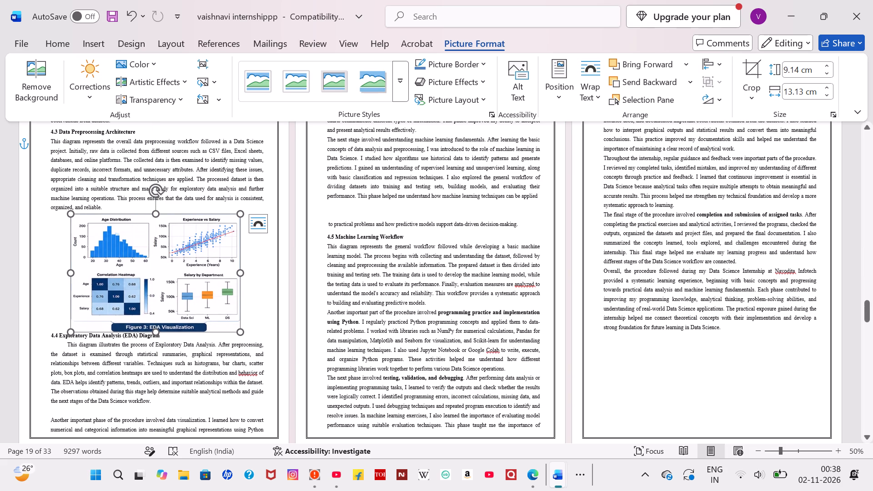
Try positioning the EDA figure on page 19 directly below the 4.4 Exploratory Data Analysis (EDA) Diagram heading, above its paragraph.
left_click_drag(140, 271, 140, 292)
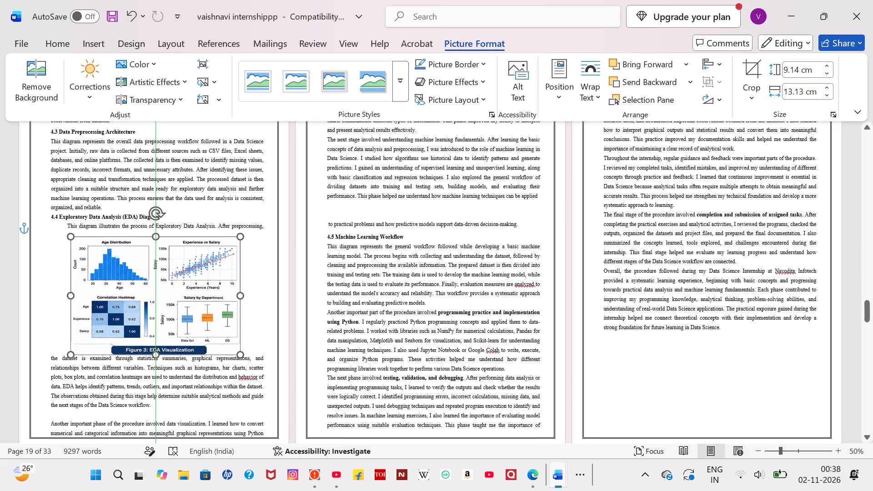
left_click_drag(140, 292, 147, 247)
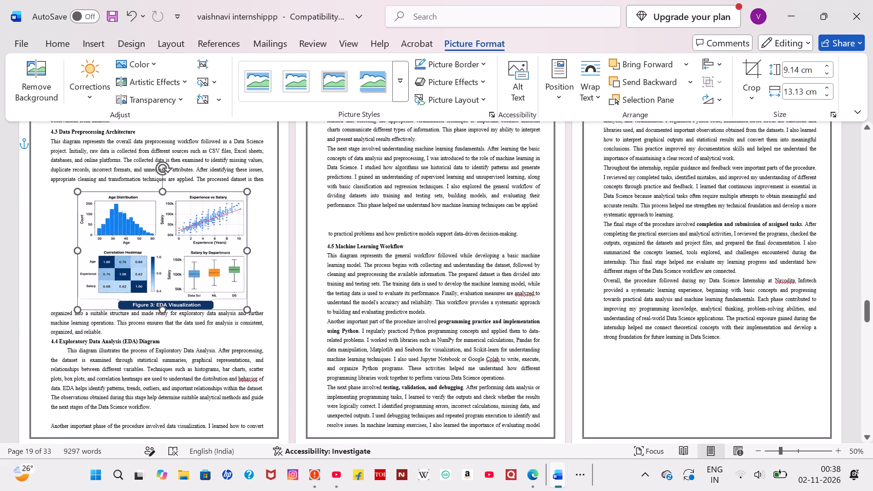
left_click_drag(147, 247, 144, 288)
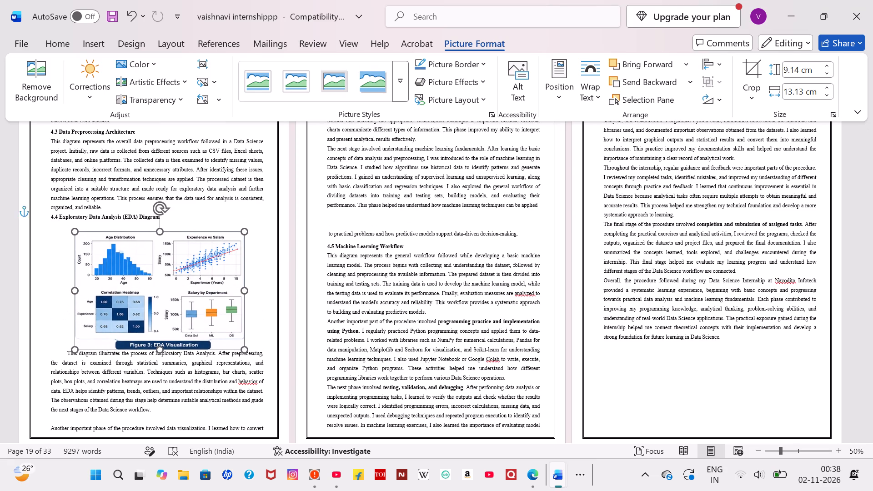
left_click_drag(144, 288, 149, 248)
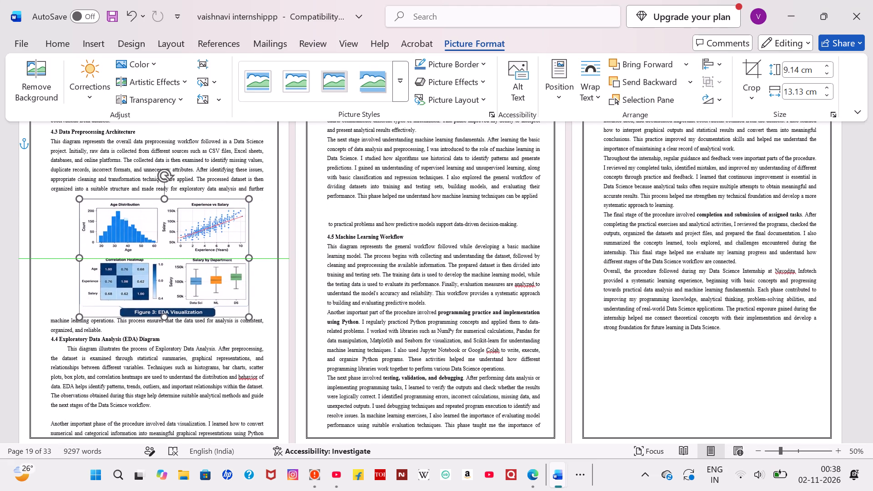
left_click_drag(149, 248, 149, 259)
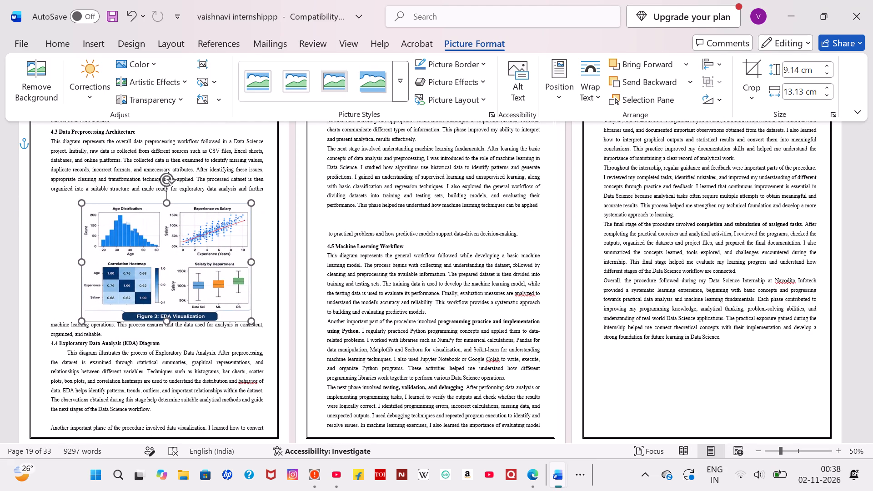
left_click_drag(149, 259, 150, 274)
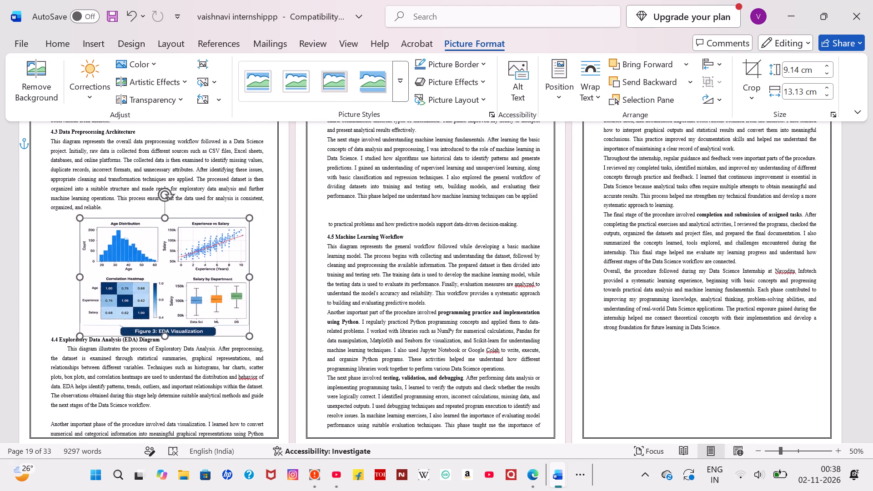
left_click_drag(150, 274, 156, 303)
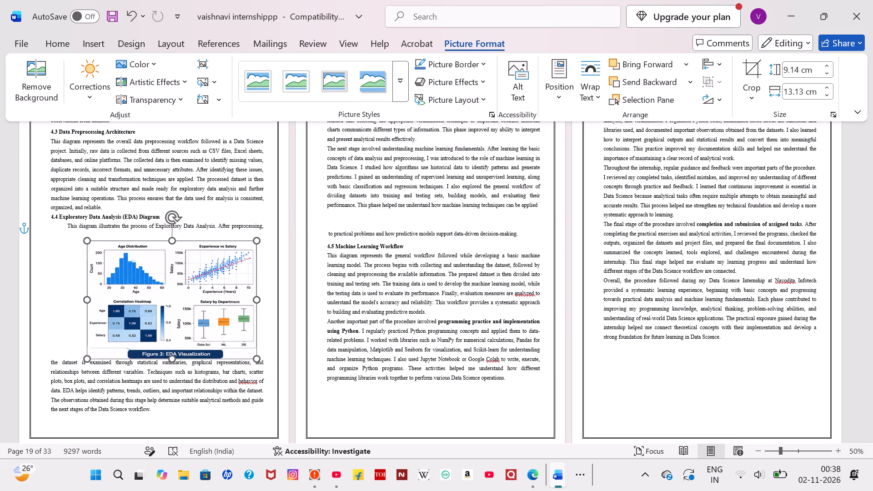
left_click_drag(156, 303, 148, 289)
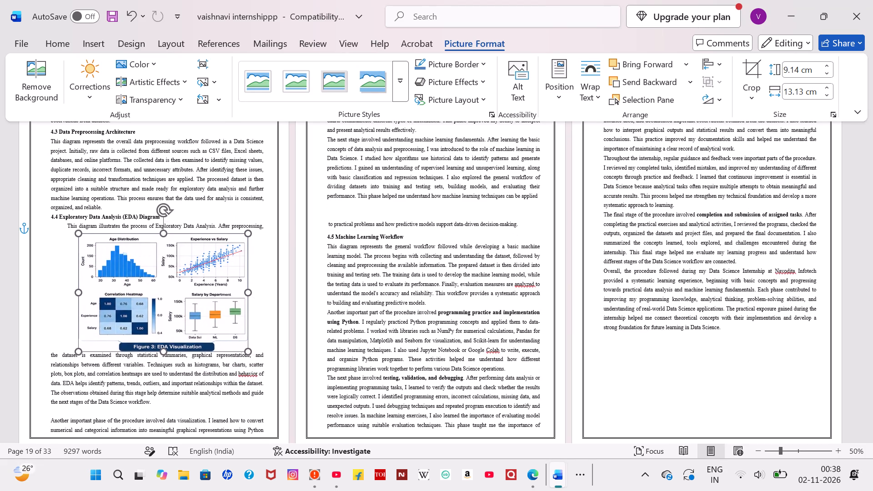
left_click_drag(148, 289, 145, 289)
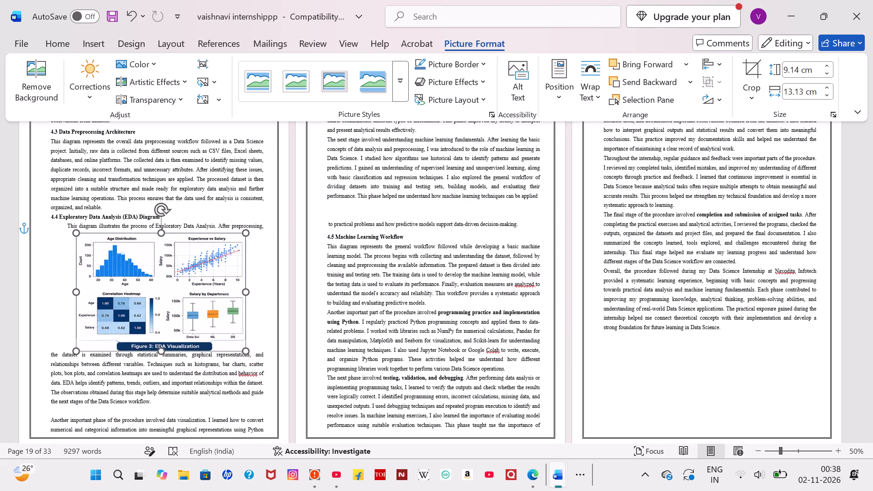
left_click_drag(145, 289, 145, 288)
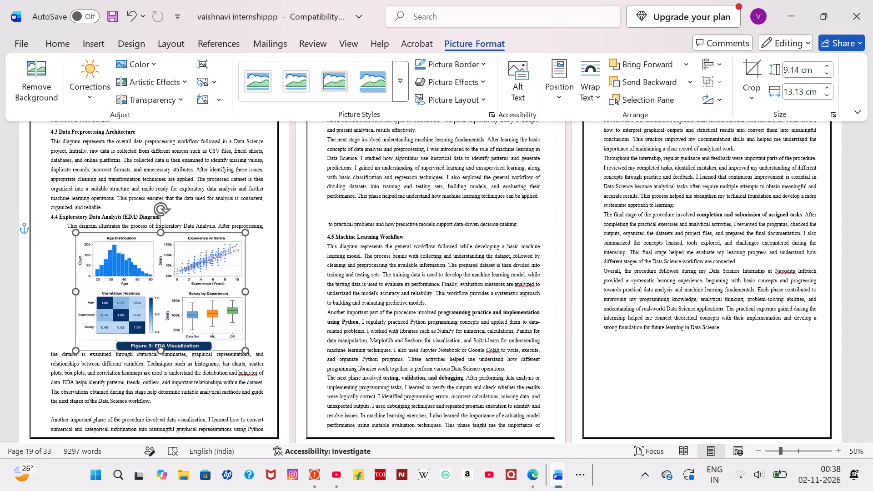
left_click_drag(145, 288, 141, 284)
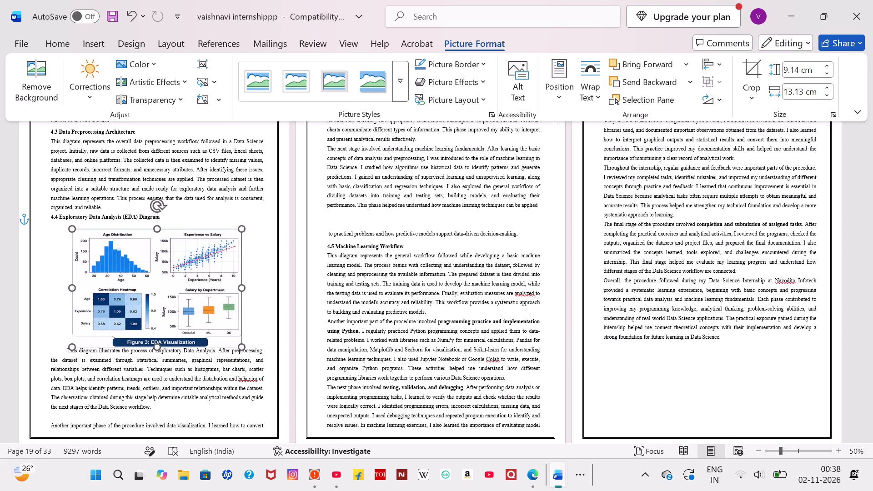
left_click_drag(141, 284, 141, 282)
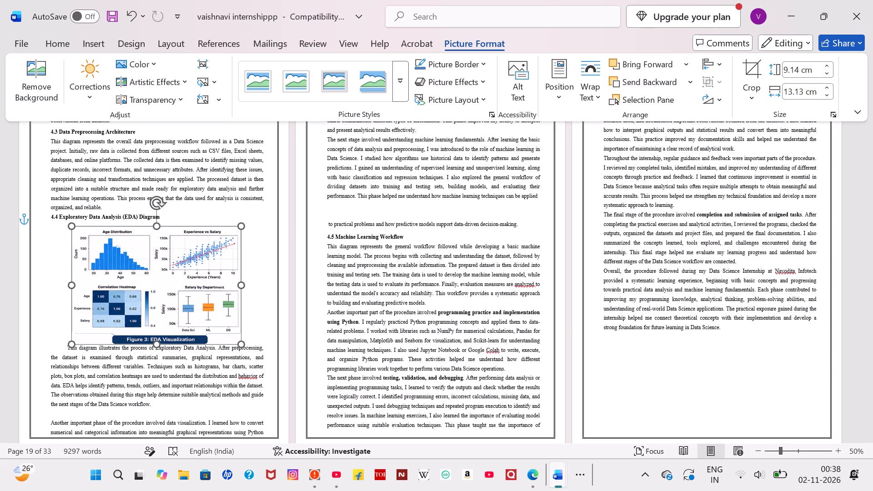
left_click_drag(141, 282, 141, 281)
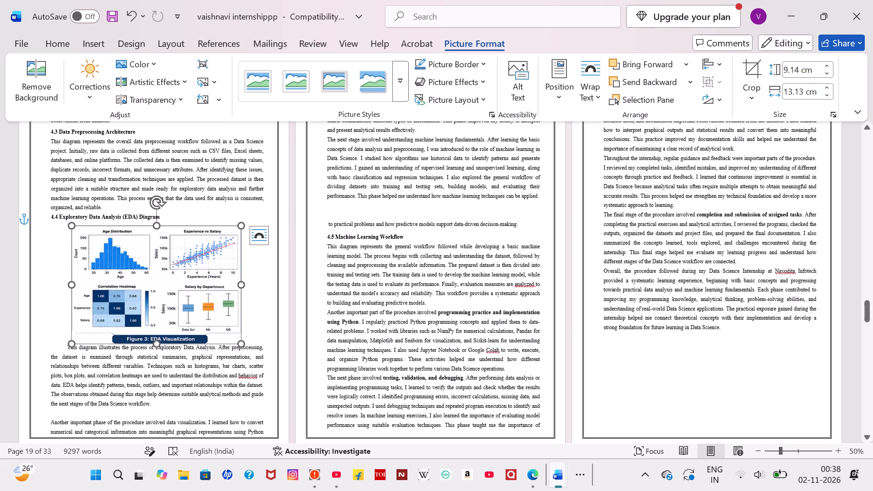
Move the EDA figure to page 20, between the line ending "data-driven decision-making" and the 4.5 Machine Learning Workflow heading.
left_click_drag(141, 281, 322, 249)
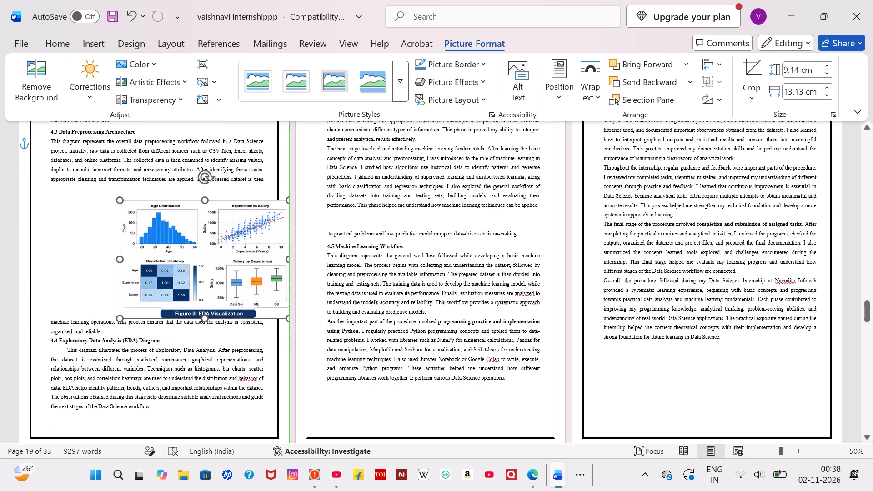
left_click_drag(322, 249, 406, 240)
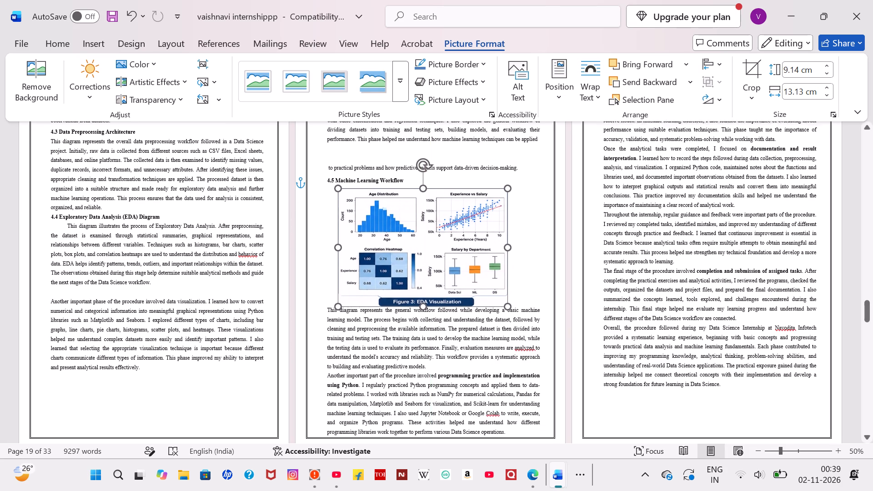
left_click_drag(406, 240, 405, 232)
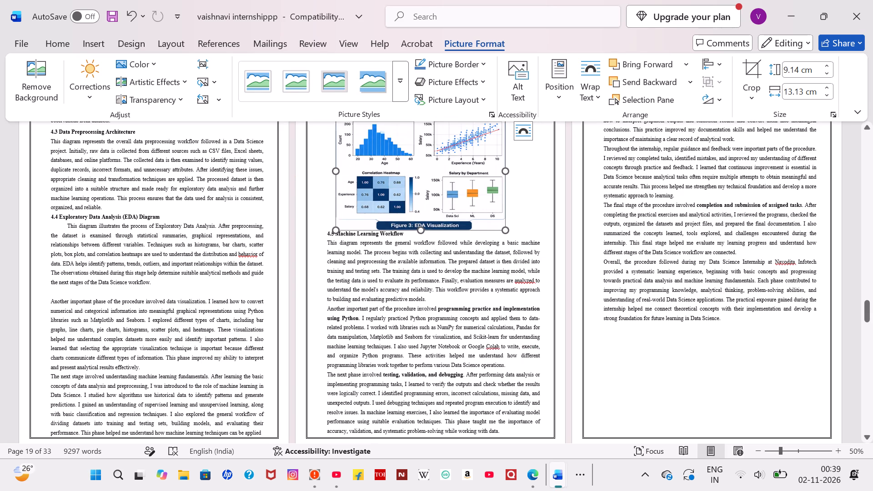
Insert two paragraph breaks after "evaluating their" near the bottom of page 19, pushing the rest of the paragraph to page 20.
left_click(267, 421)
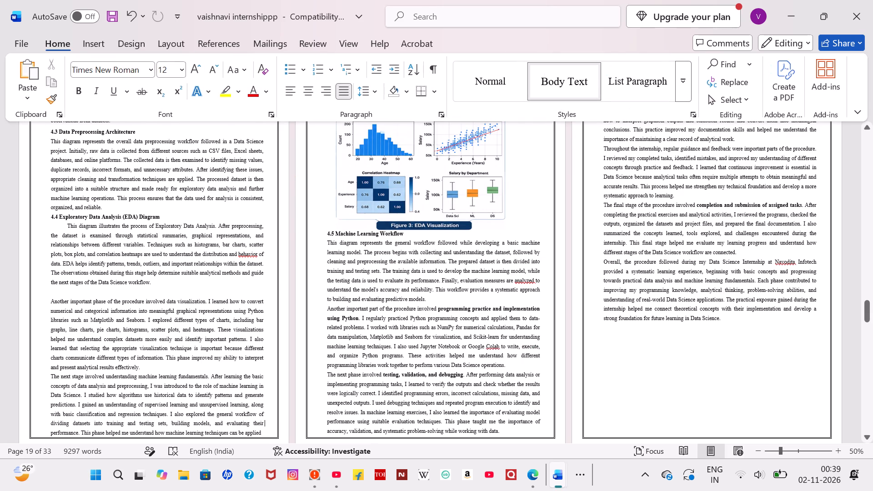
key("Return")
key("Return")
Remove the gap before "to practical problems" on page 20 and add a blank line above the line starting "performance".
scroll(267, 421, "up", 1)
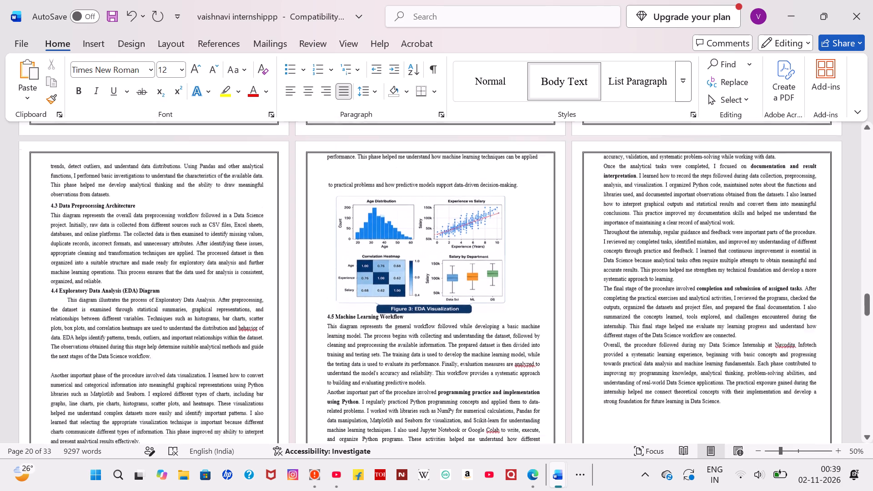
scroll(267, 421, "up", 1)
left_click(326, 212)
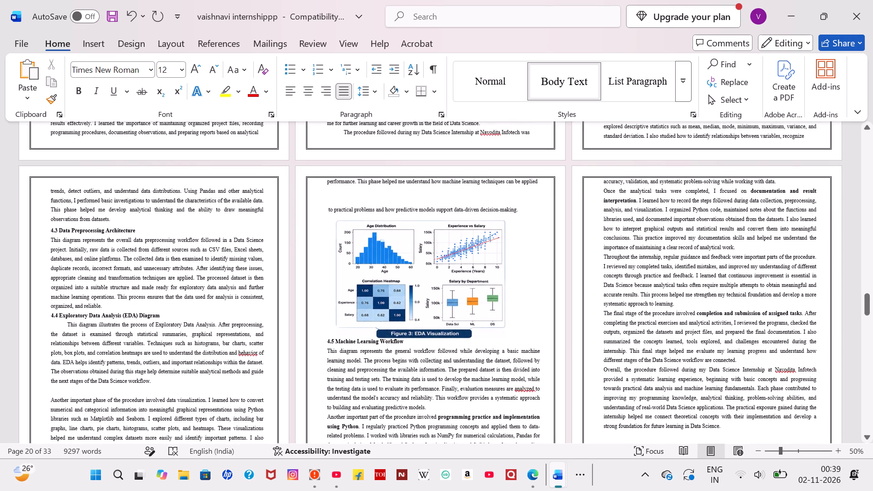
key("BackSpace")
key("BackSpace")
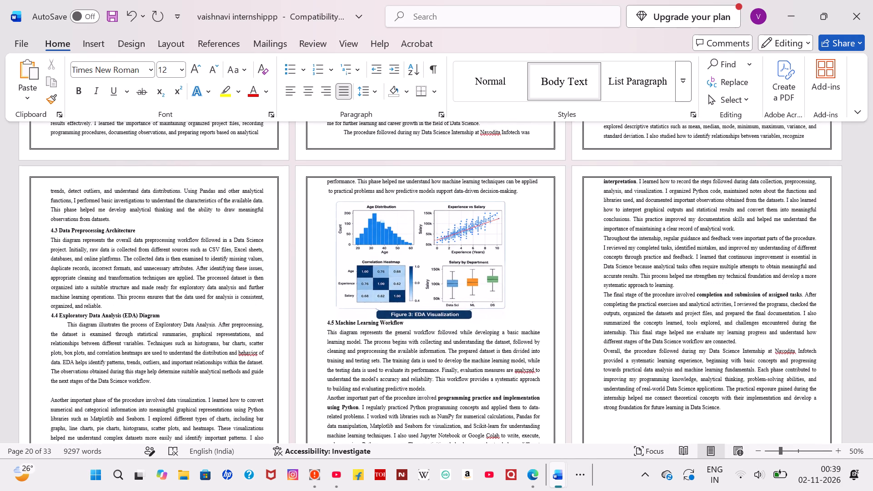
key("Up")
key("Return")
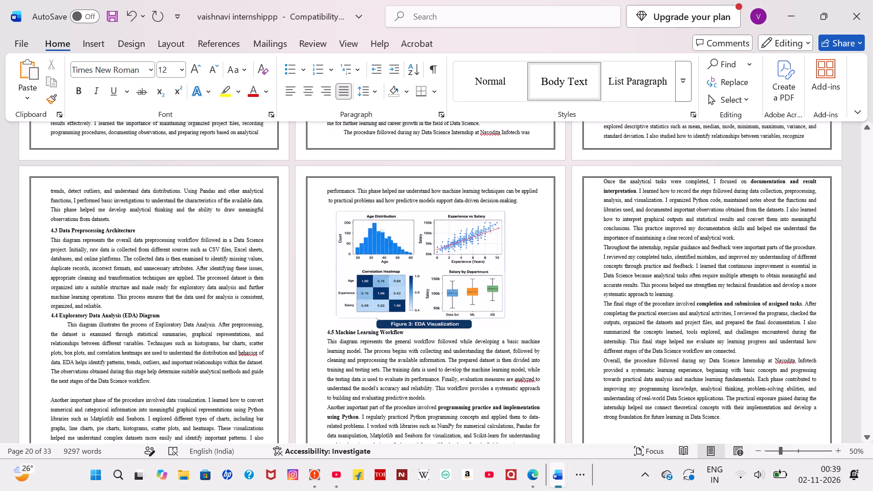
Reduce the EDA figure's height slightly from its lower edge and nudge it sideways above the 4.5 Machine Learning Workflow heading.
left_click(420, 313)
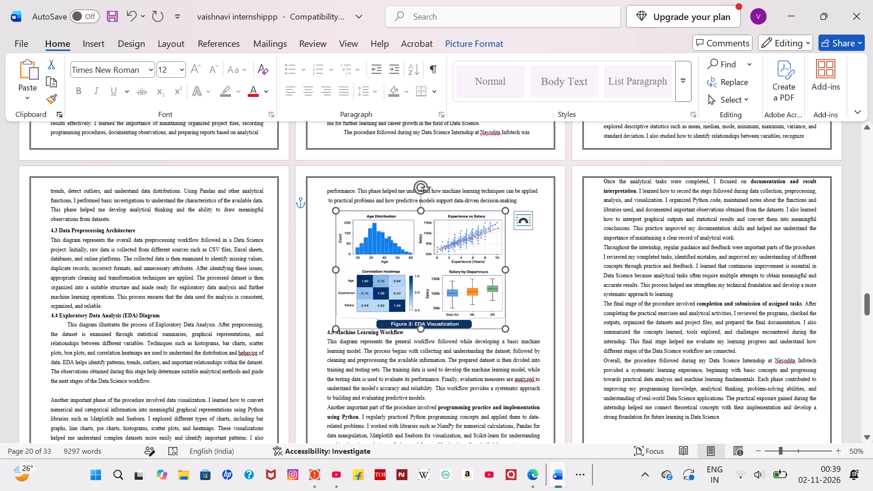
left_click_drag(421, 326, 422, 317)
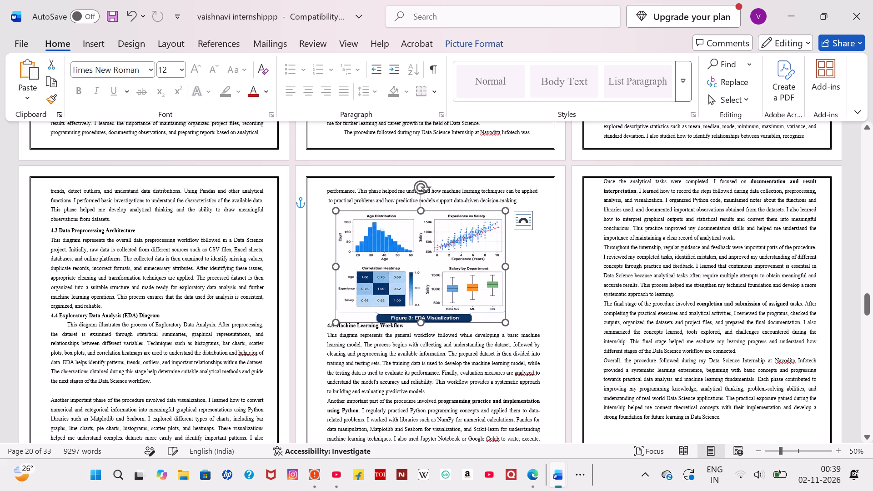
left_click(428, 271)
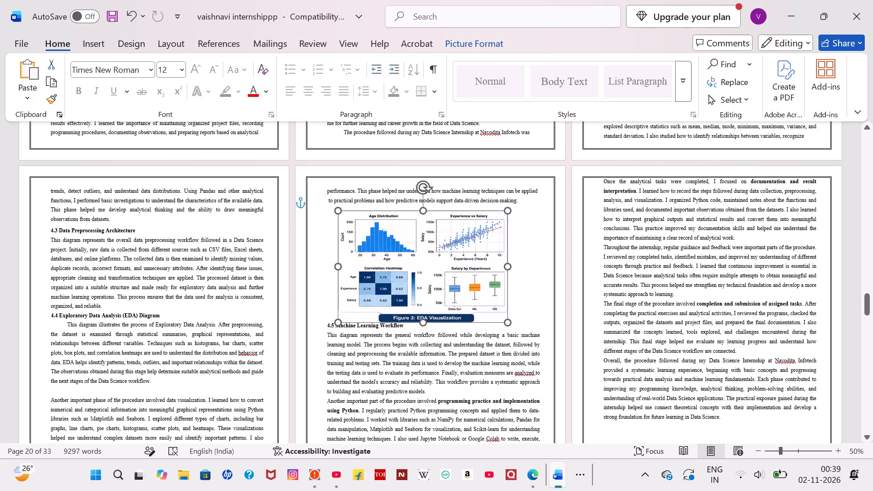
left_click_drag(423, 326, 423, 320)
scroll(423, 320, "down", 2)
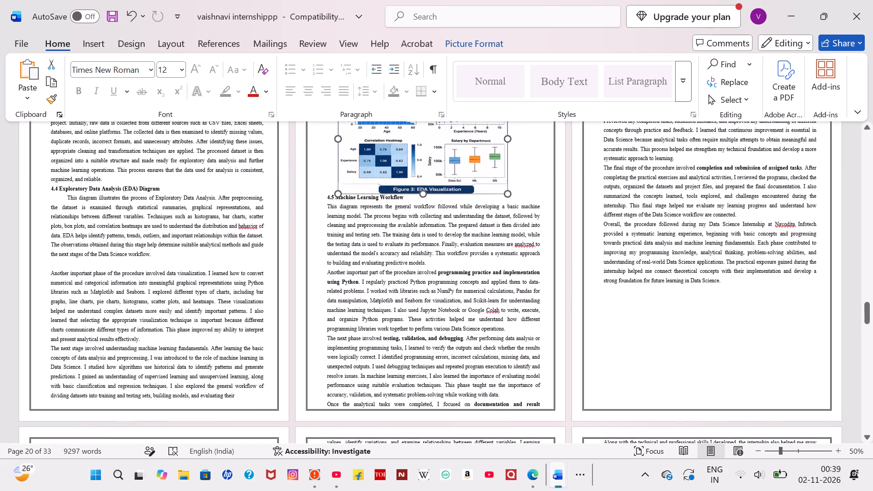
Remove the blank line above the paragraph starting "Another important phase of the procedure" on page 19.
left_click(41, 264)
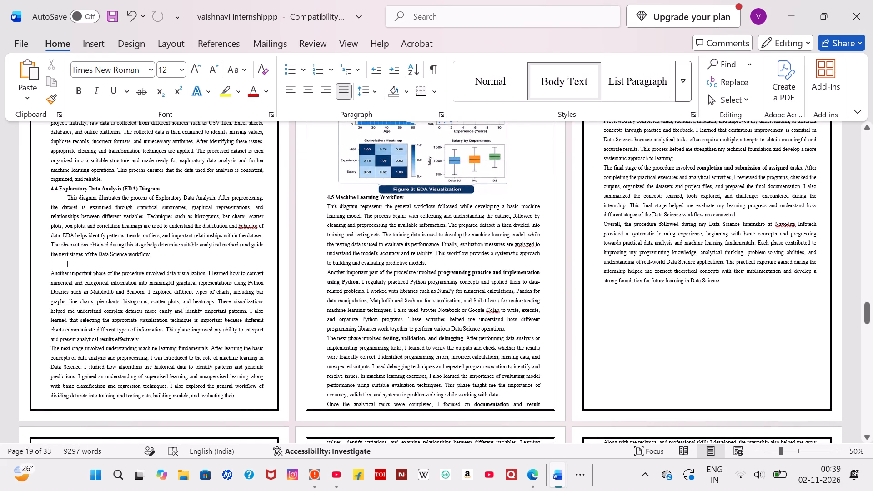
key("BackSpace")
key("BackSpace")
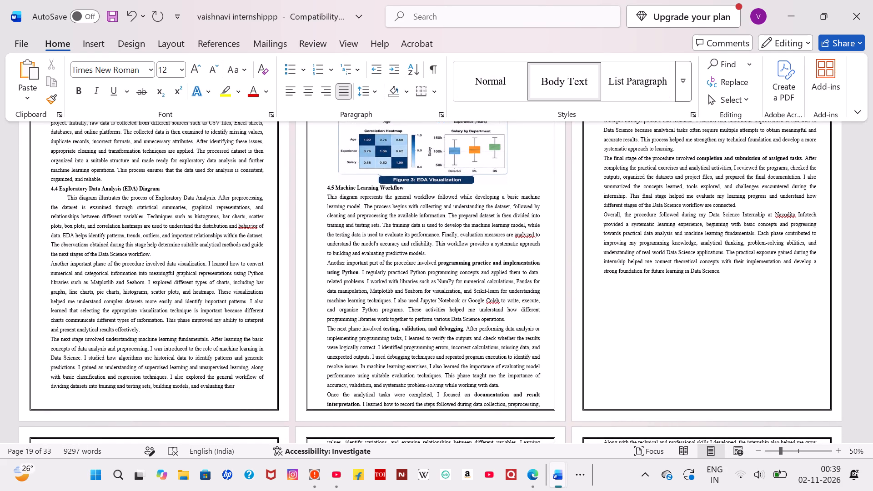
Indent the first line of the paragraph starting "The next stage involved understanding machine learning fundamentals" on page 19.
left_click(53, 336)
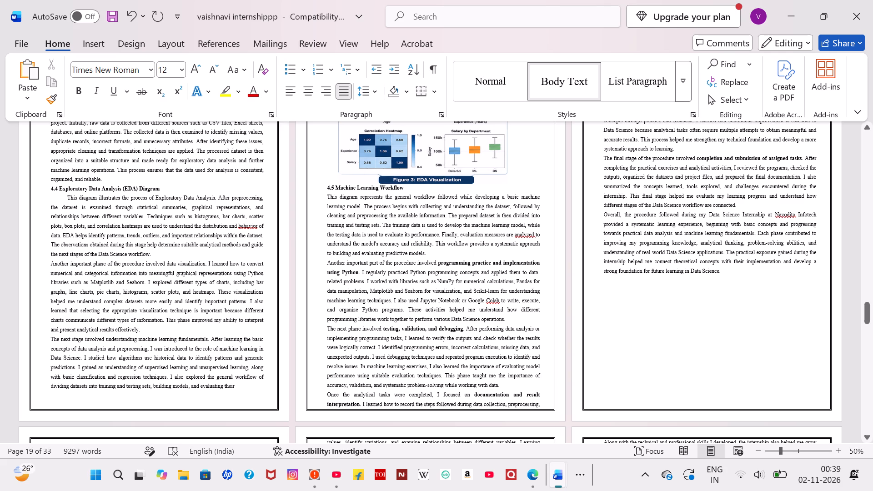
key("Left")
key("Tab")
key("Tab")
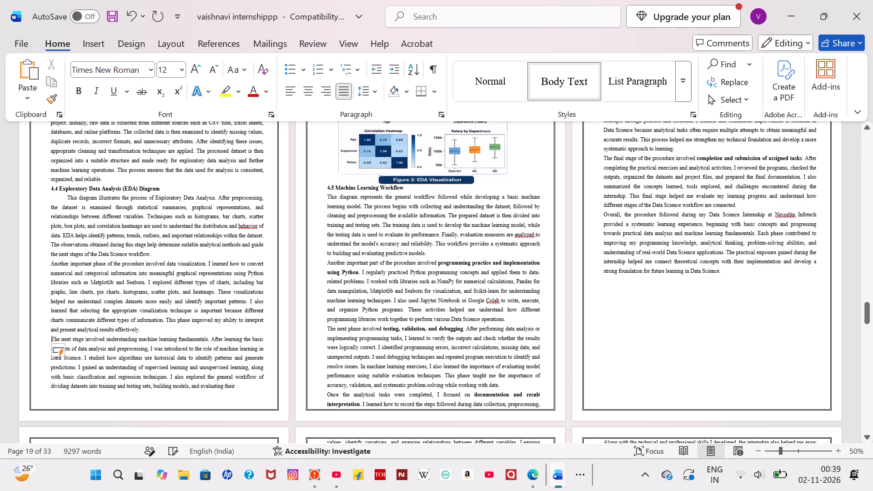
key("Tab")
scroll(53, 336, "right", 1)
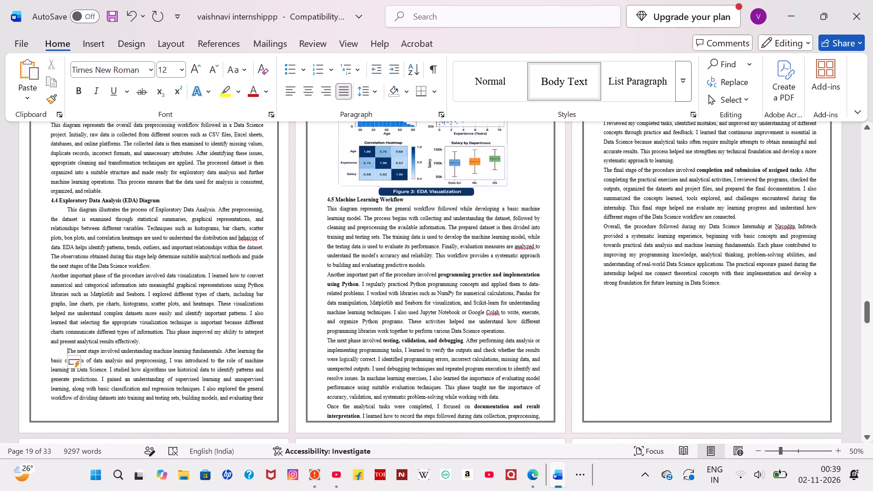
left_click_drag(60, 197, 171, 201)
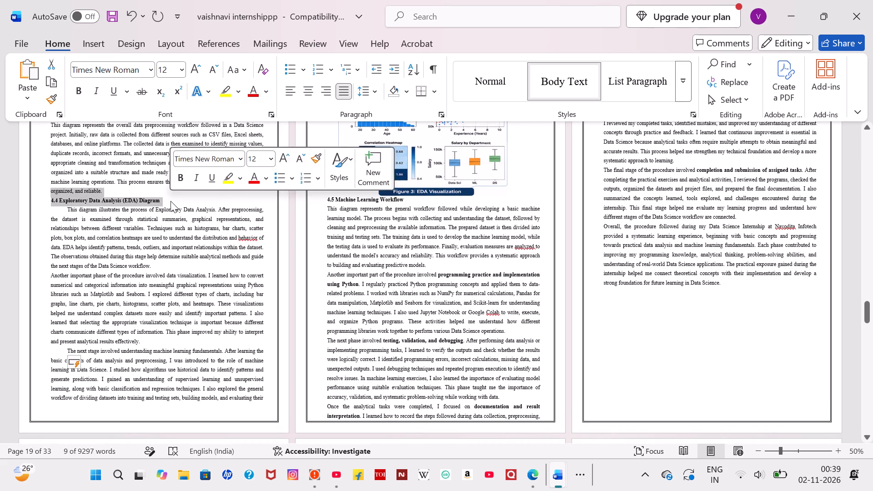
left_click_drag(171, 201, 56, 203)
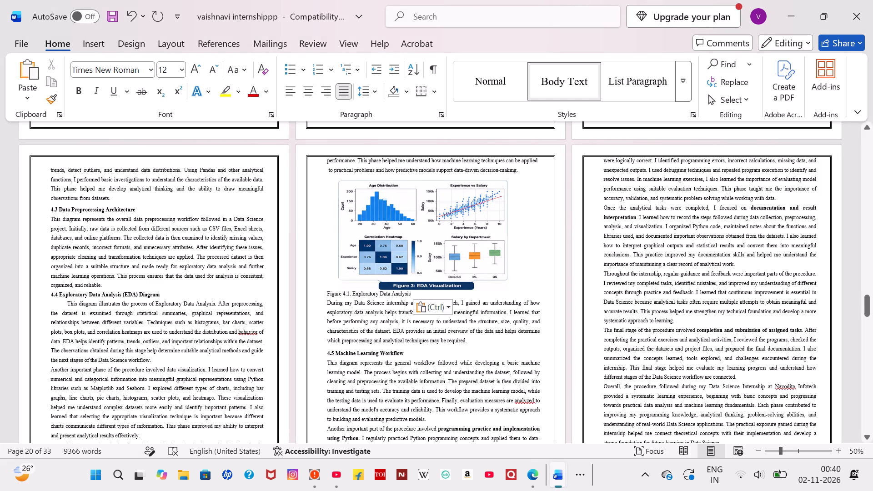
Centre the caption "Figure 4.1: Exploratory Data Analysis" beneath the EDA figure on page 20.
left_click(410, 294)
left_click_drag(410, 294, 342, 289)
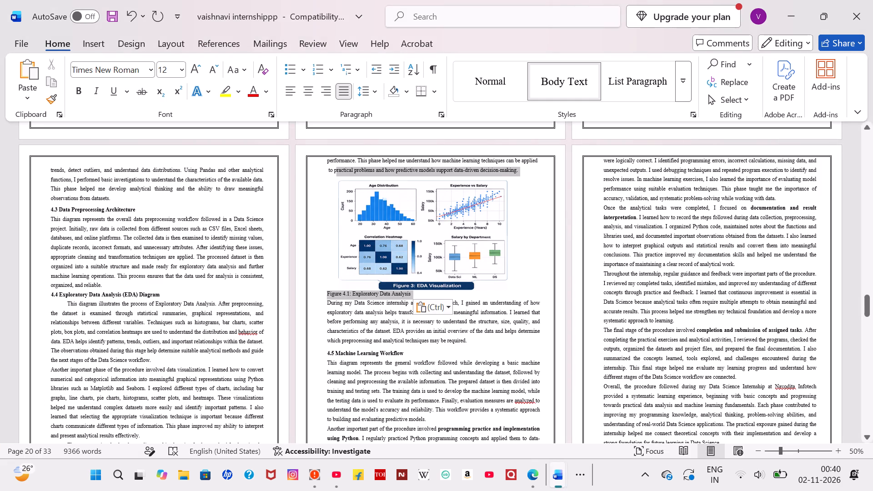
left_click_drag(342, 289, 329, 295)
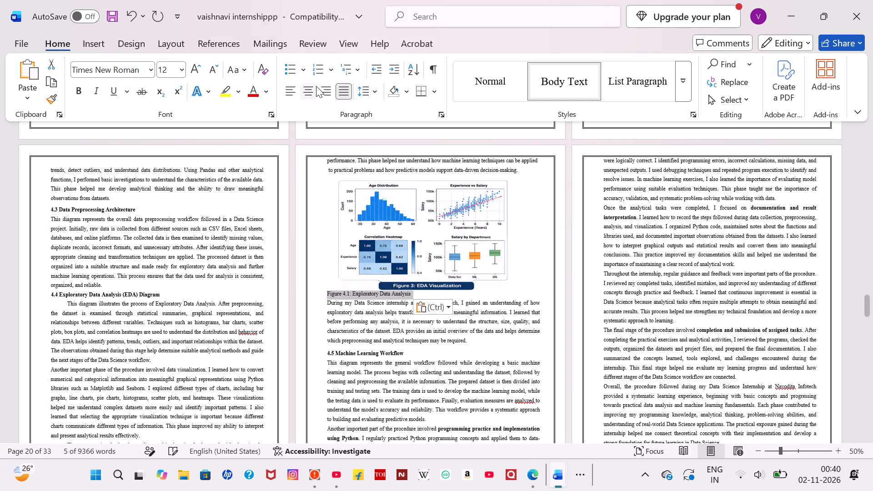
left_click(305, 91)
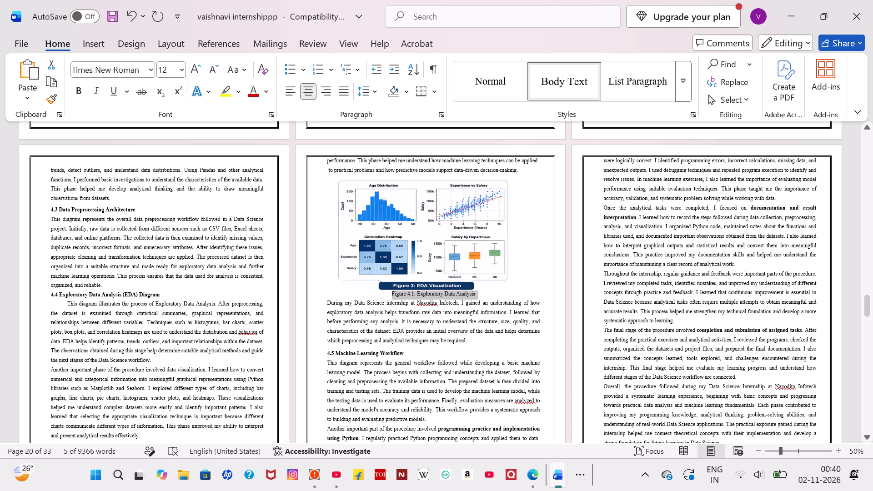
left_click(361, 297)
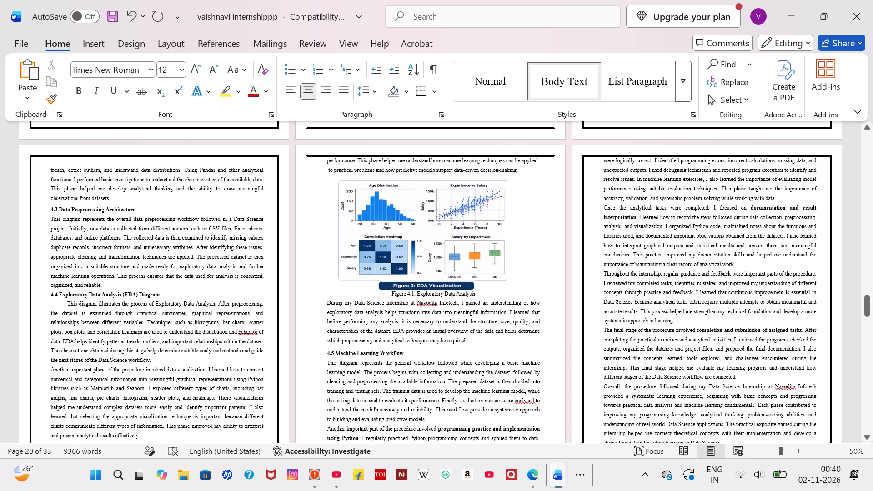
Insert one blank line below the Figure 4.1 caption and one above it, separating it from the paragraph and the figure.
left_click(326, 302)
key("Return")
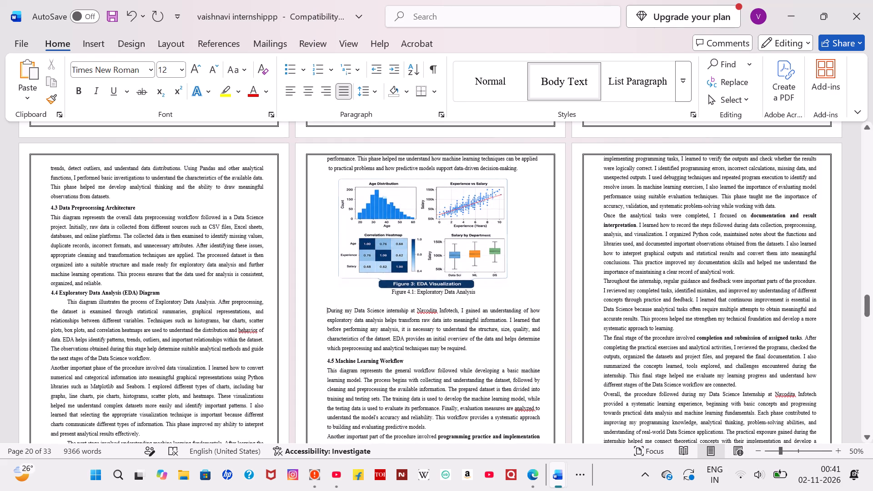
left_click(386, 291)
key("Return")
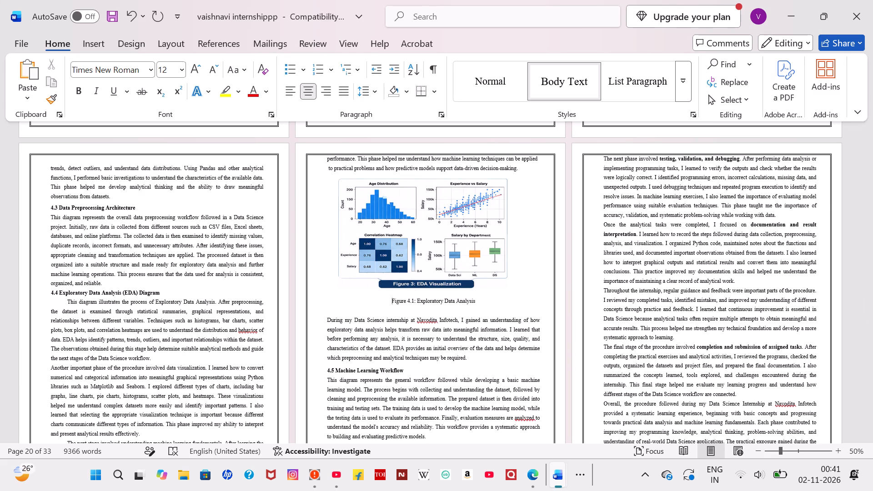
key("BackSpace")
key("Return")
Reduce the EDA figure's height slightly from its bottom edge.
left_click_drag(390, 298, 487, 305)
left_click(431, 264)
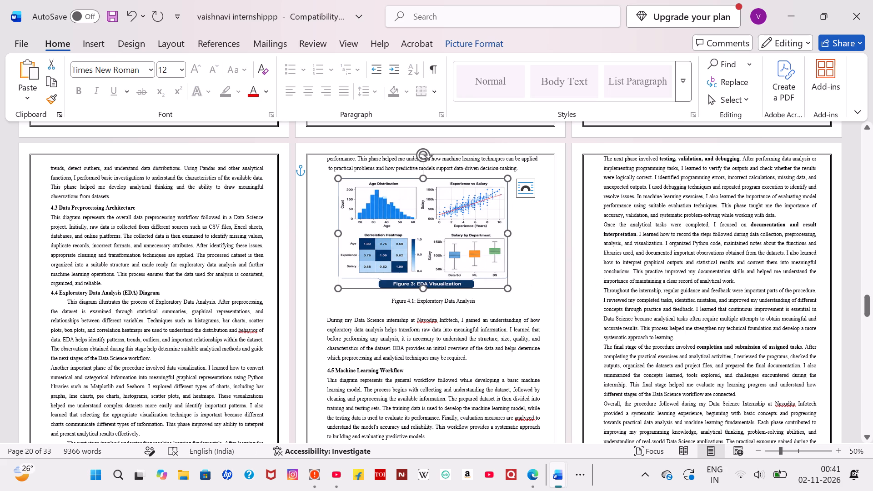
left_click(424, 285)
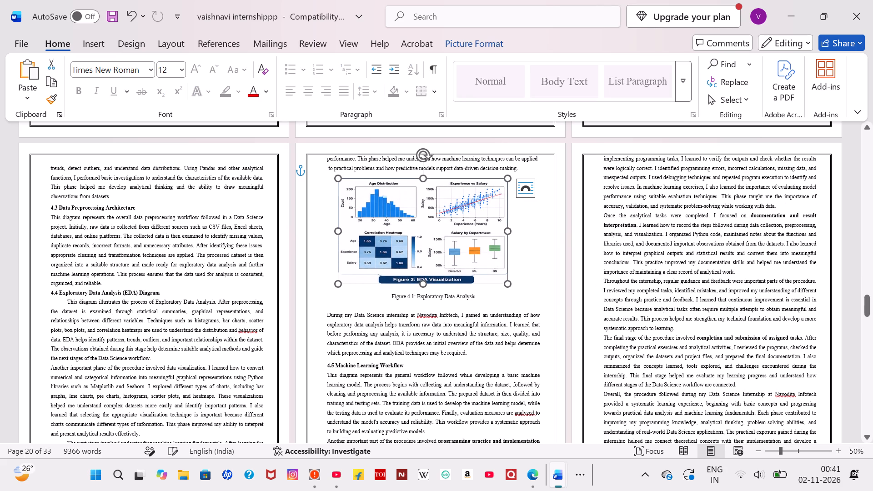
Insert a line break before "performance. This phase helped me" at the start of page 20's text.
left_click(321, 158)
key("Return")
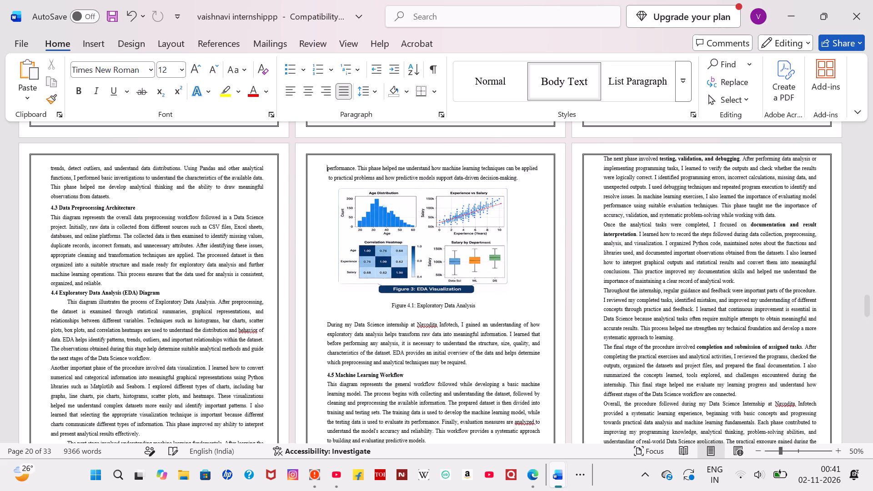
Reposition the EDA figure so it sits centred between the "data-driven decision-making" line and the Figure 4.1 caption.
left_click_drag(404, 224, 415, 238)
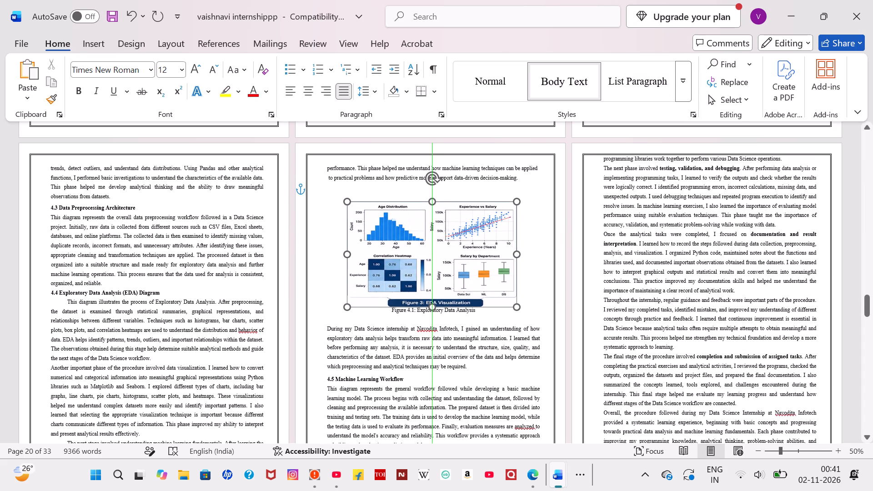
left_click_drag(415, 238, 421, 229)
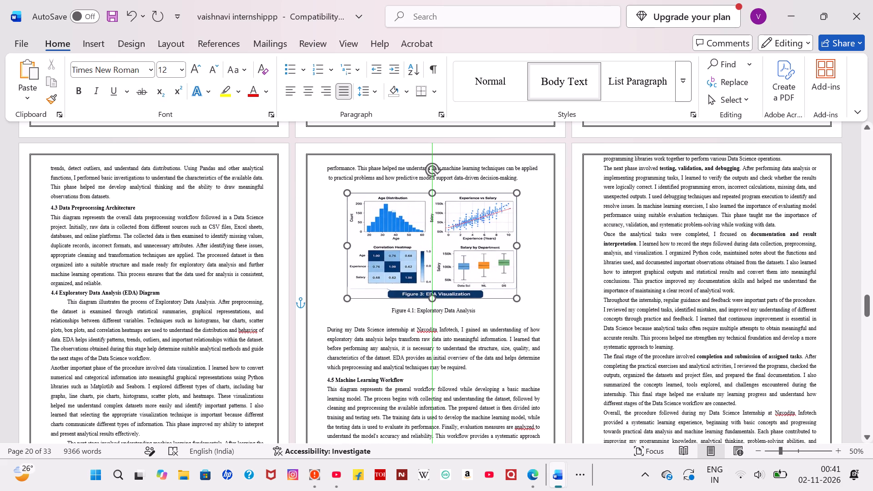
left_click_drag(421, 229, 431, 226)
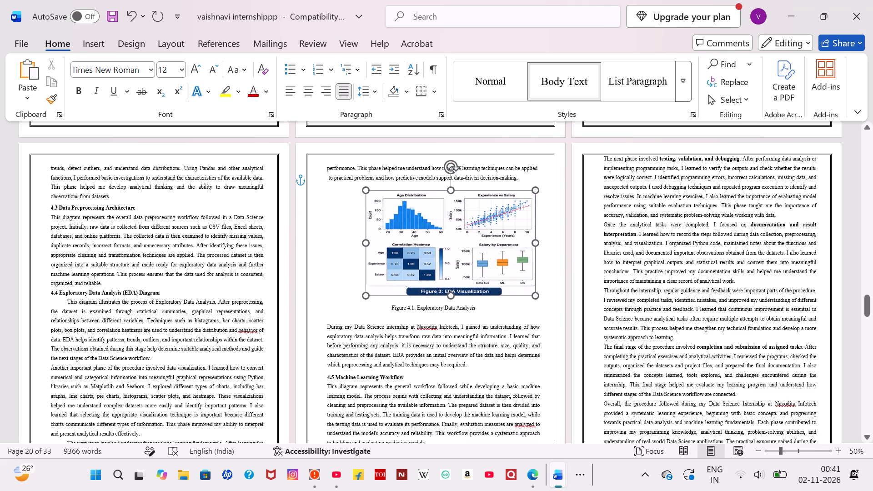
left_click_drag(431, 226, 414, 235)
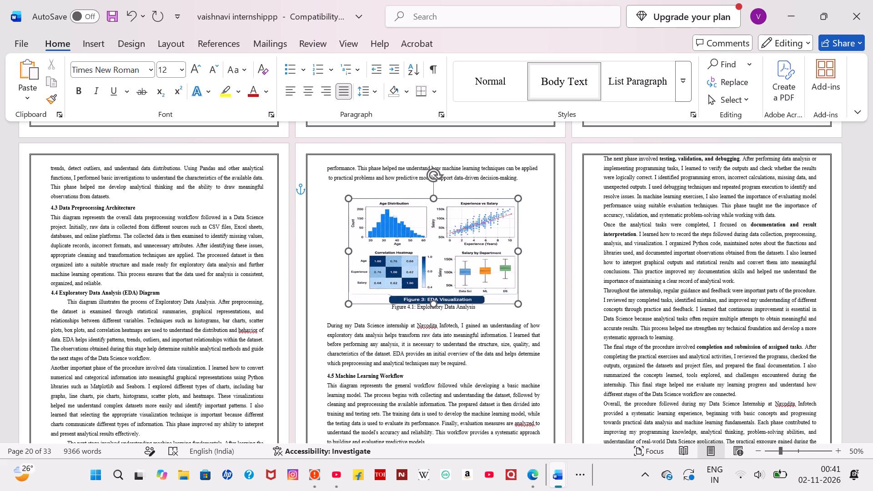
left_click_drag(414, 235, 415, 226)
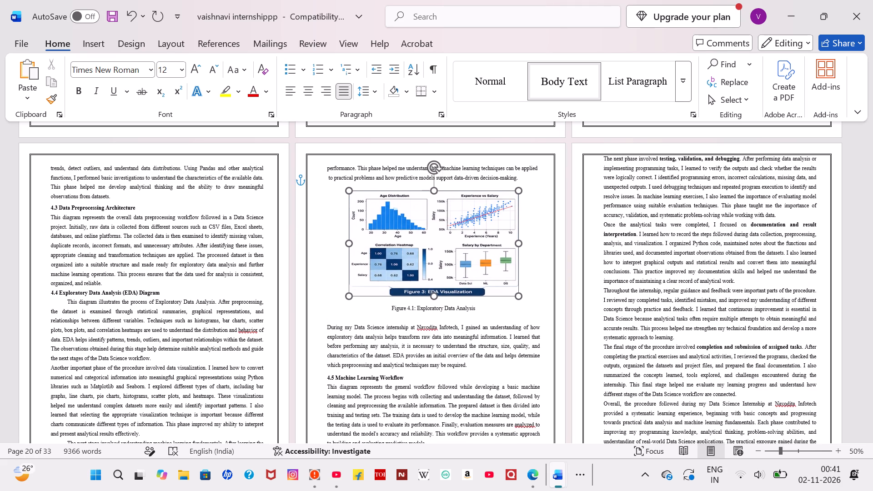
left_click_drag(415, 226, 416, 226)
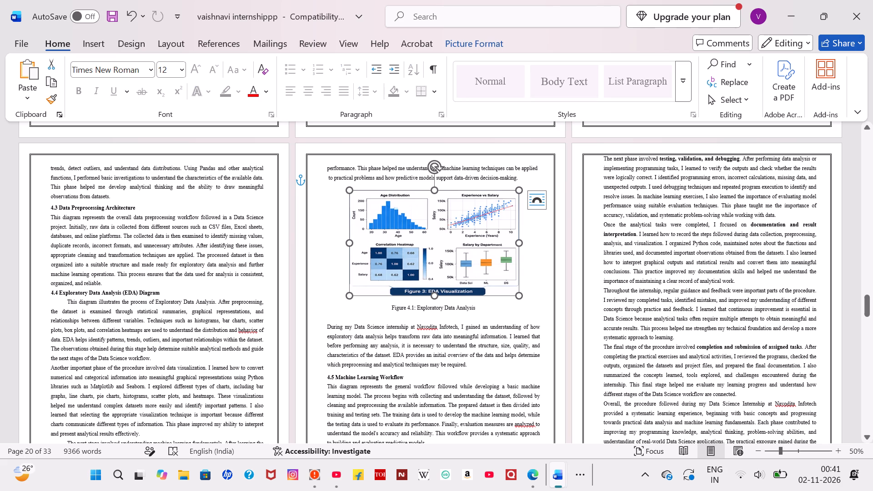
Set the line spacing of the Figure 4.1 caption and the blank line below it to 1.15.
left_click_drag(393, 302, 482, 315)
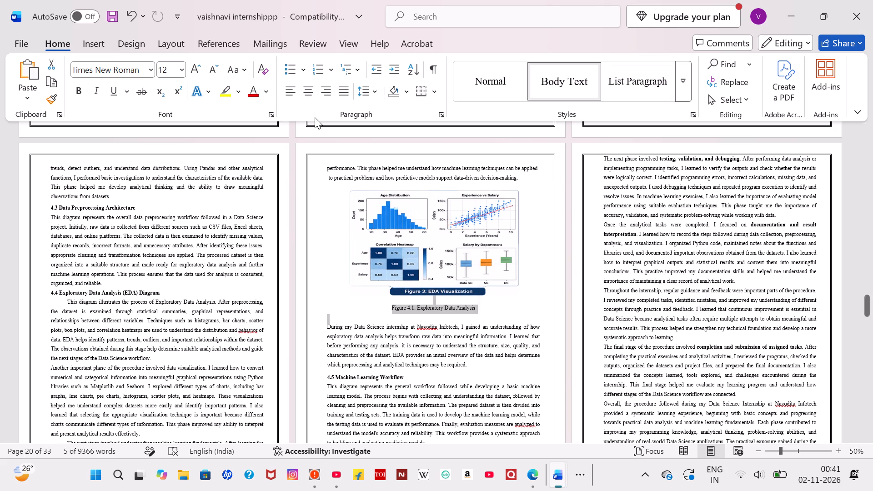
left_click(372, 94)
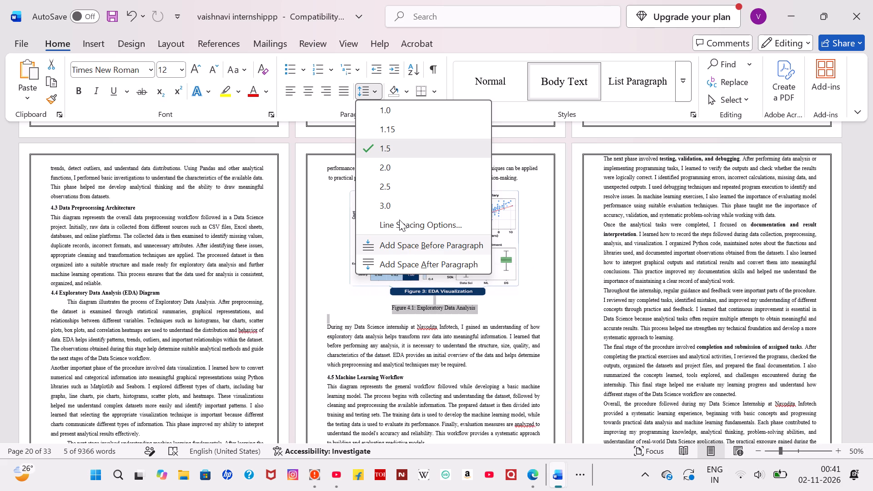
left_click(388, 122)
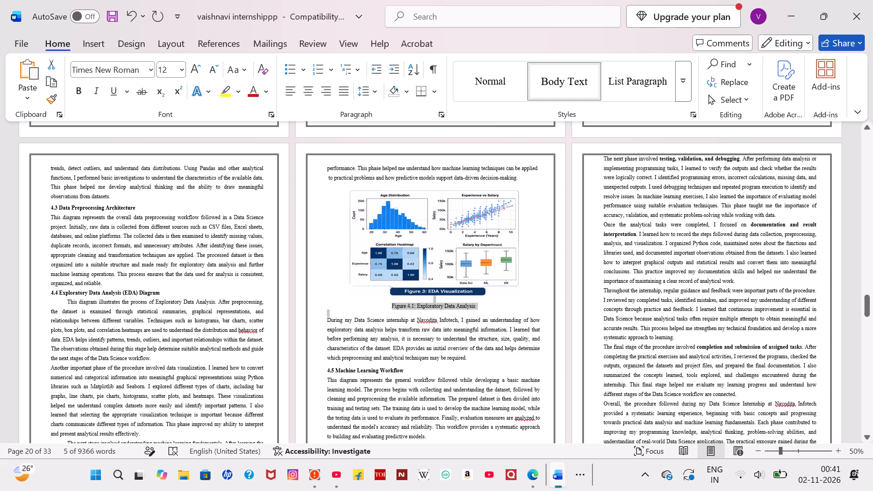
Set 1.5 line spacing from the blank line under the caption through the EDA paragraph and the "4.5 Machine Learning Workflow" heading.
left_click(357, 333)
left_click_drag(336, 315, 457, 378)
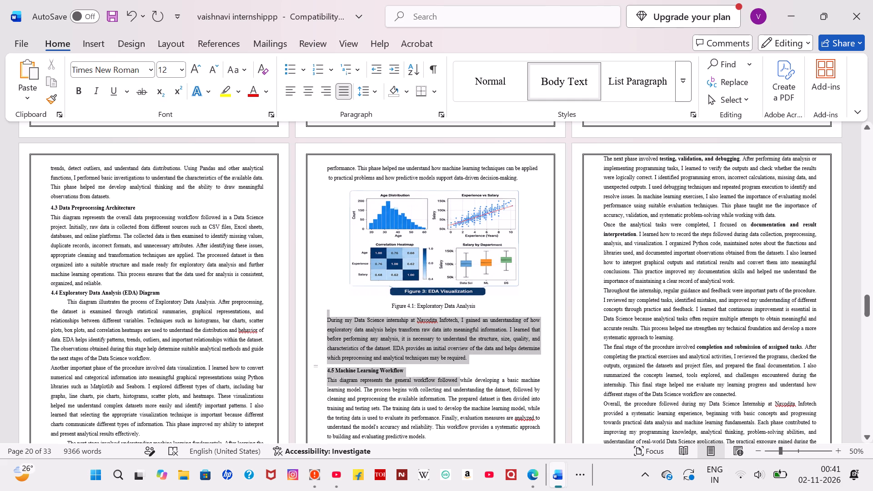
left_click_drag(457, 378, 481, 371)
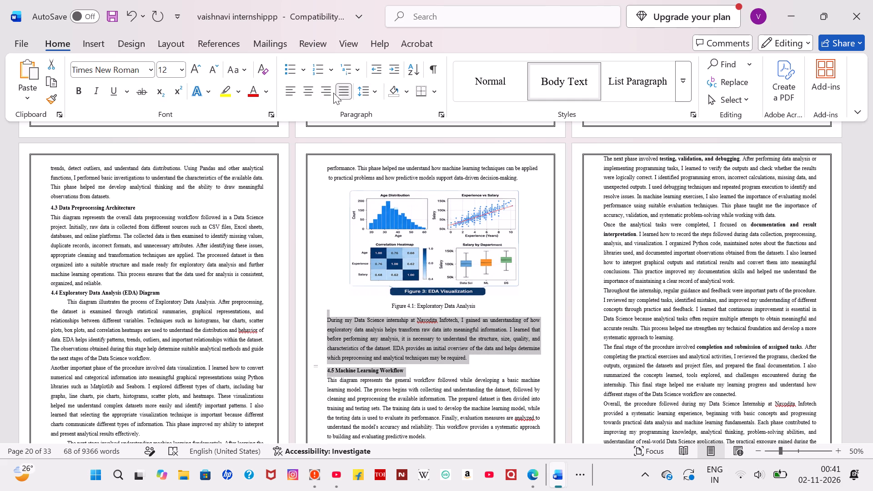
left_click(364, 91)
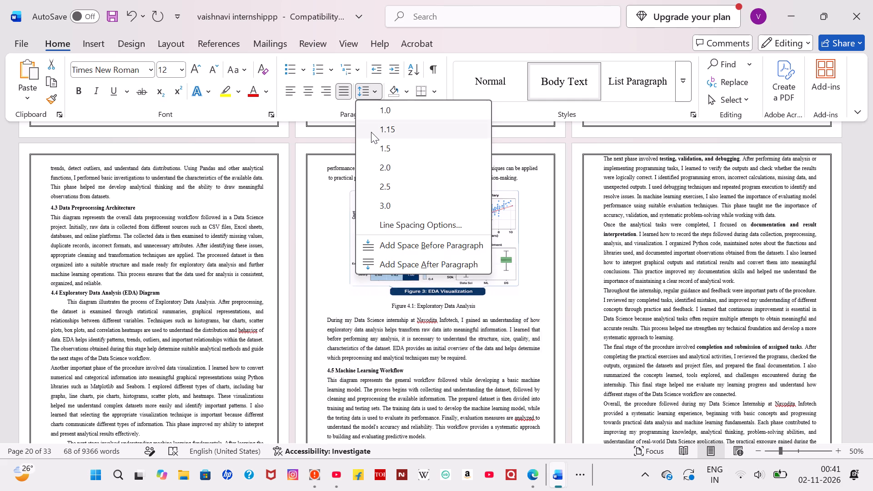
left_click(374, 147)
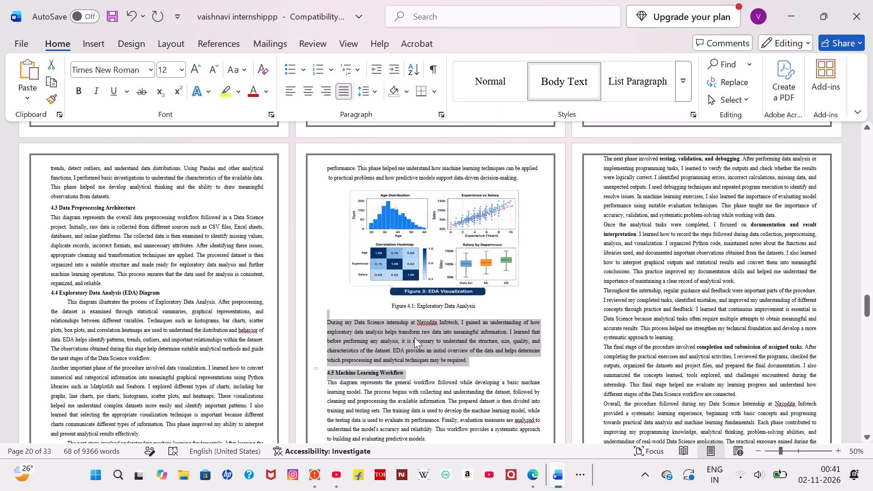
left_click(429, 357)
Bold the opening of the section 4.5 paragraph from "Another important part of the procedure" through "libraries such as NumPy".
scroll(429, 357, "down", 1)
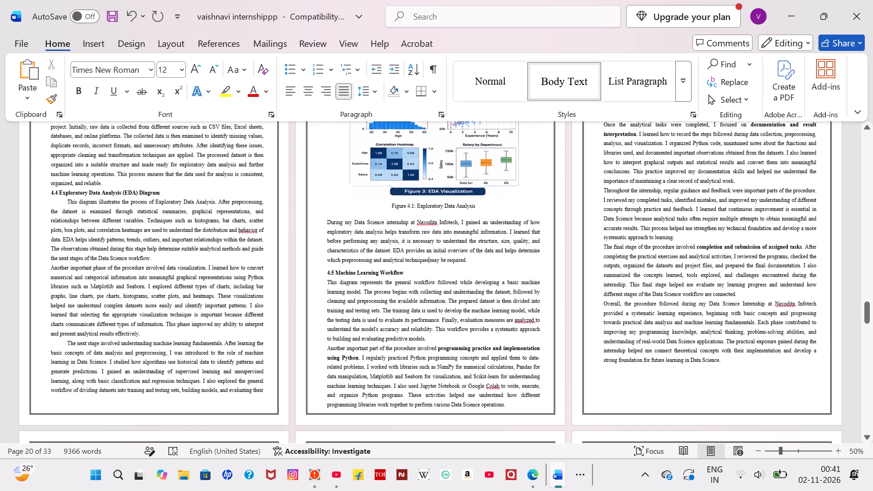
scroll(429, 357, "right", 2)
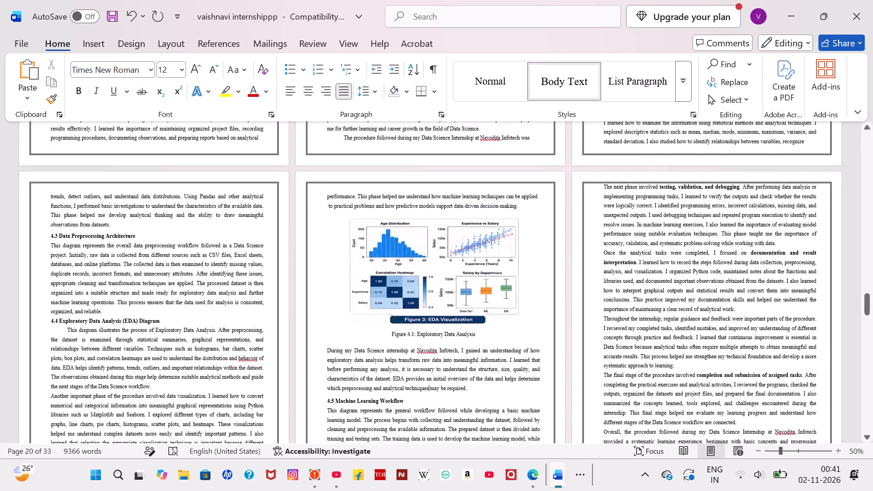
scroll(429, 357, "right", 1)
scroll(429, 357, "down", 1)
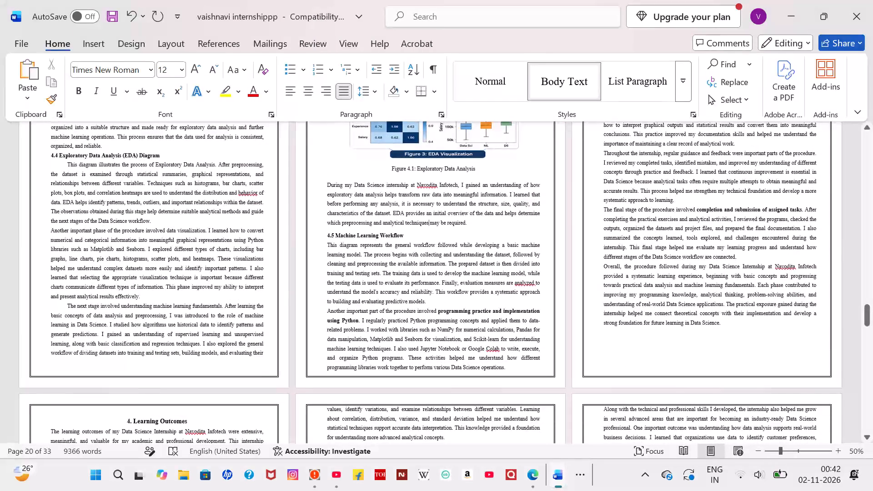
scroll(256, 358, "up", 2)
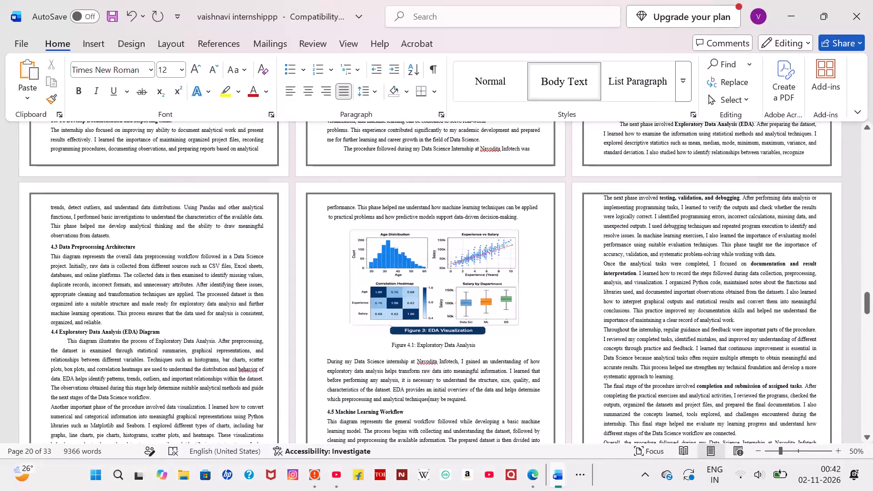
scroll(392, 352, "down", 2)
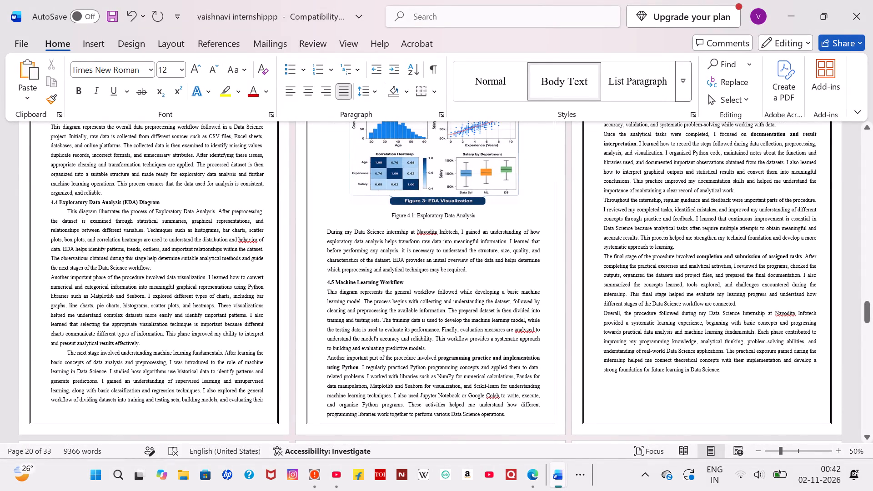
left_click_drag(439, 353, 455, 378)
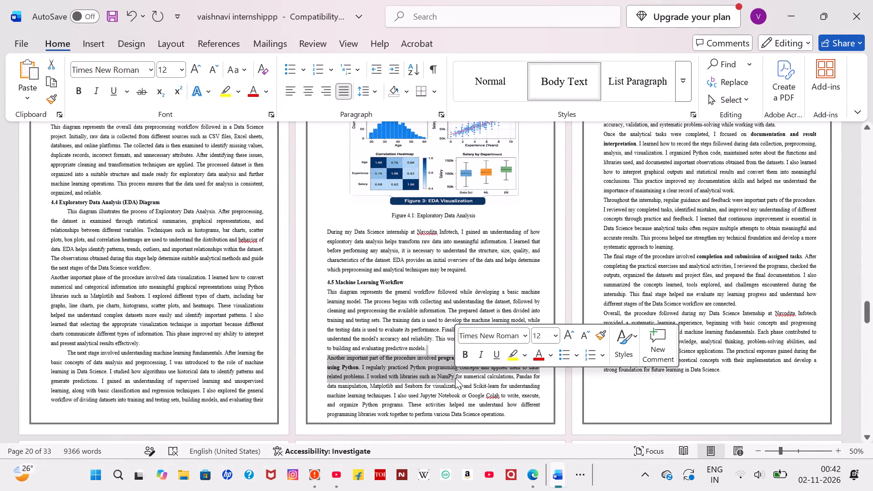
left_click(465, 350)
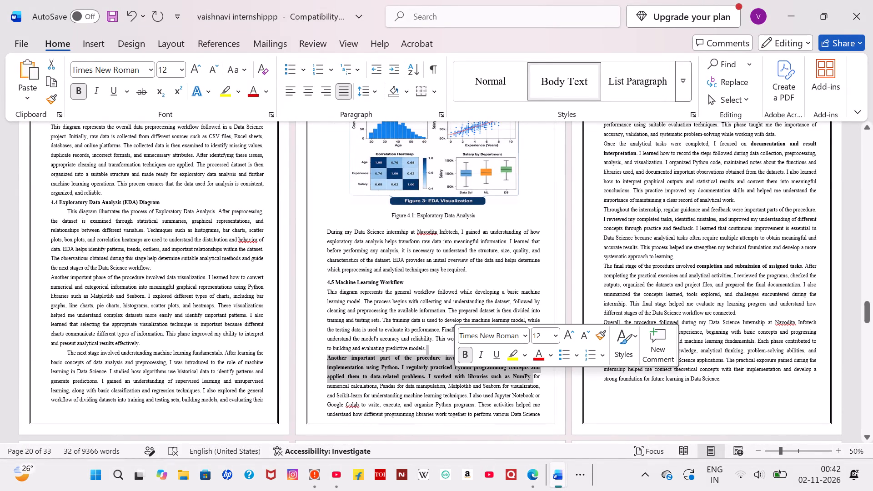
Split the programming practice paragraph after "These activities helped me" with two line breaks.
left_click(545, 401)
key("Return")
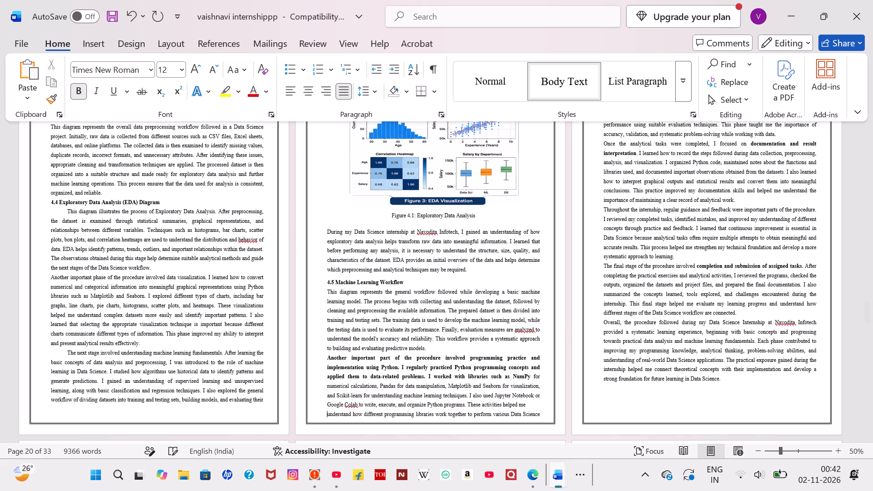
key("Return")
scroll(545, 401, "down", 1)
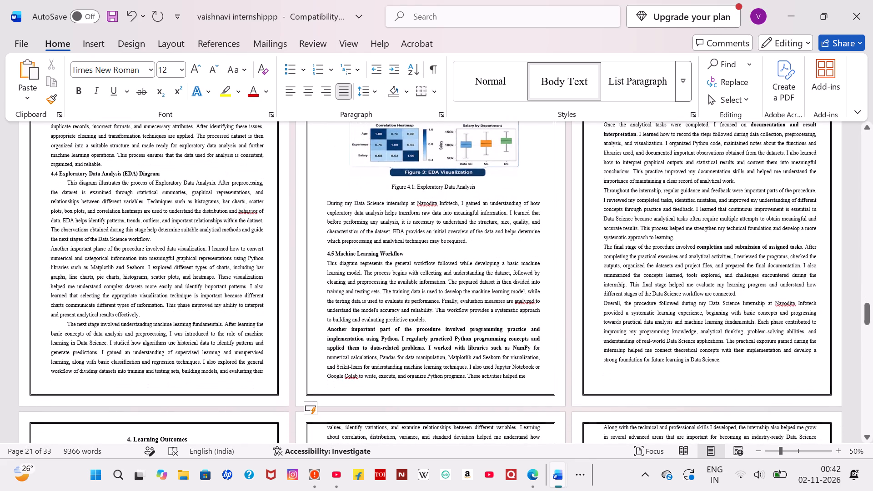
Remove all bold formatting from the paragraph running from "Another important part of the procedure" to "These activities helped me".
left_click_drag(328, 330, 547, 376)
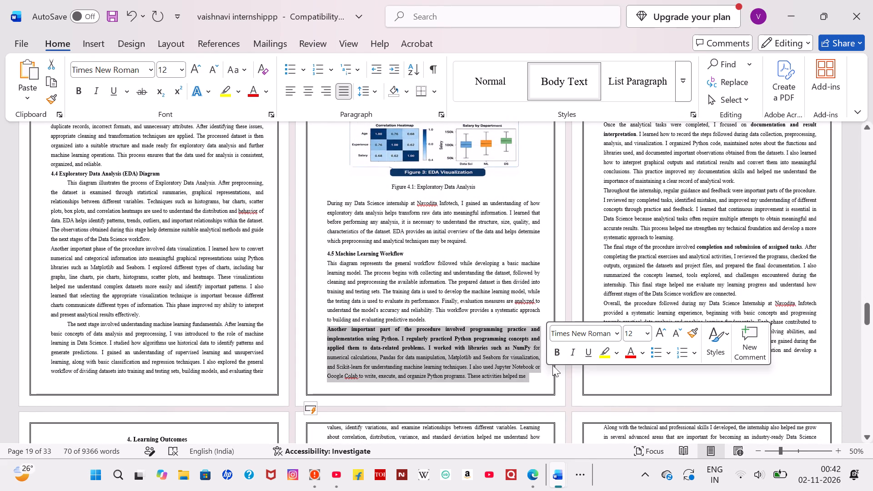
left_click(554, 354)
left_click(496, 378)
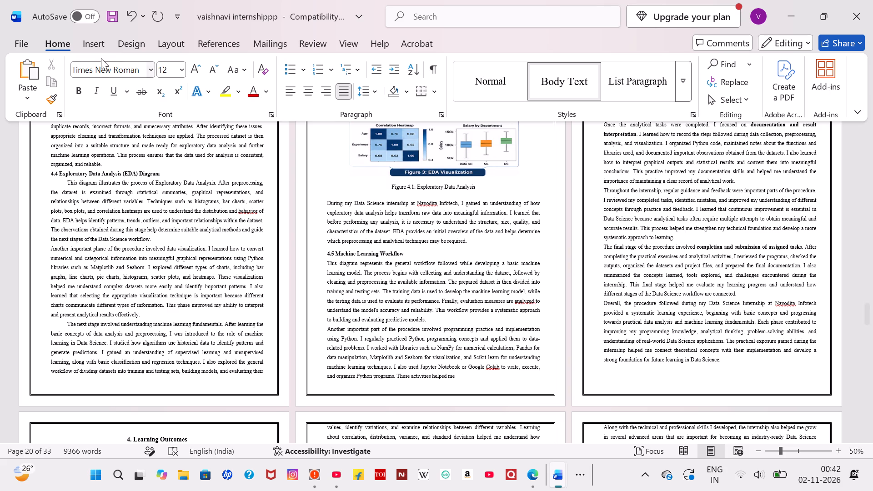
Undo the last three edits to the section 4.5 programming practice paragraph, back through its bolding.
left_click(135, 17)
left_click(135, 17)
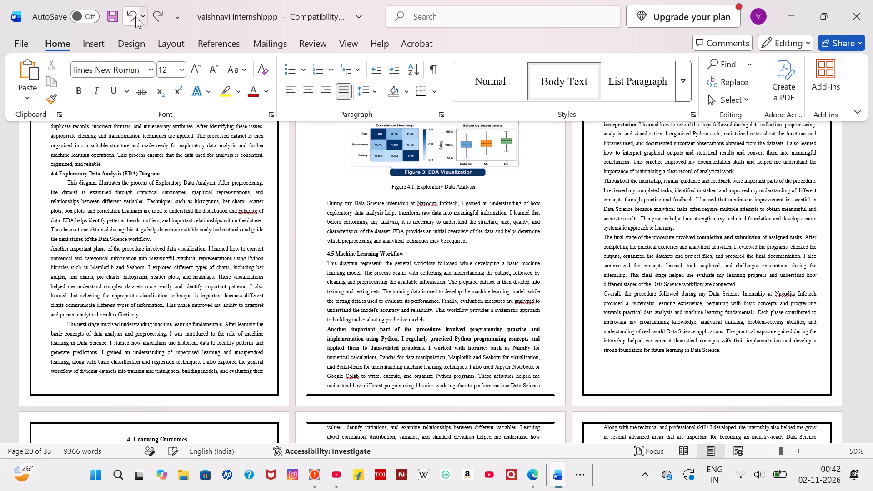
left_click(135, 17)
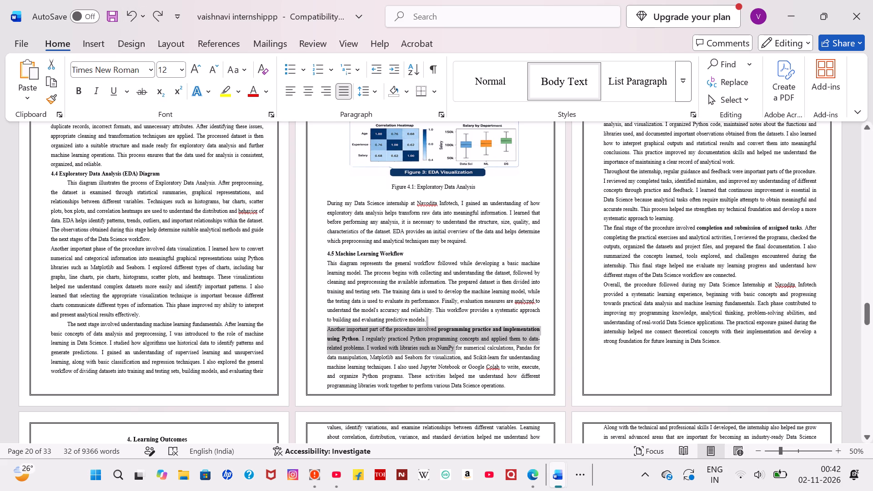
left_click(390, 340)
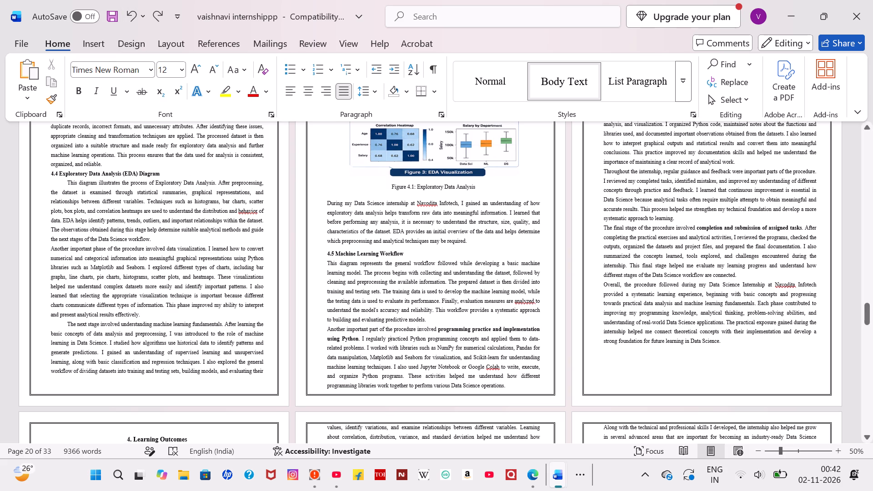
Remove bold from the opening of the section 4.5 programming practice paragraph, from "Another important part" through "data-related problems".
left_click_drag(326, 330, 362, 345)
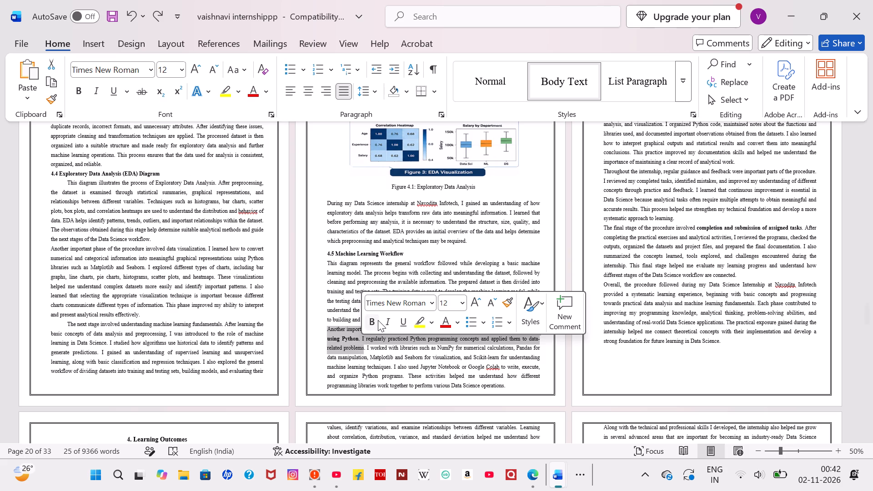
left_click(378, 320)
left_click(378, 320)
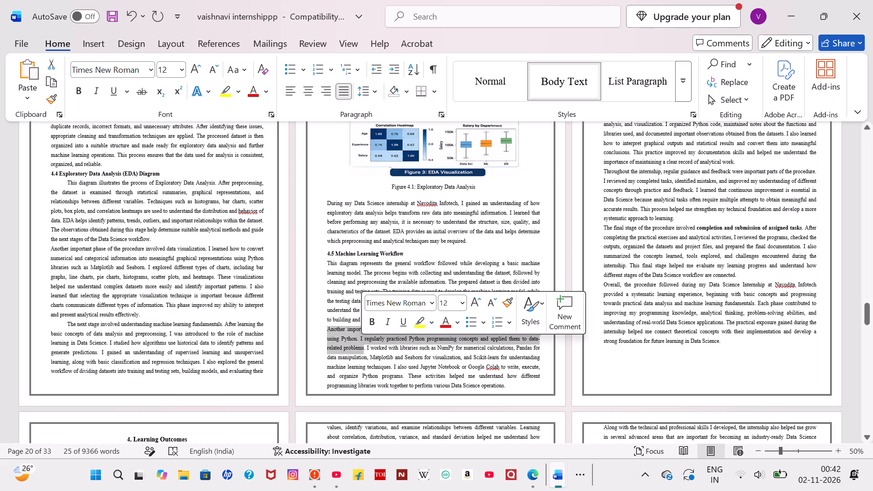
Split the programming practice paragraph after "helped me understand how different" so "programming libraries work together" starts the following page.
left_click(542, 379)
key("Return")
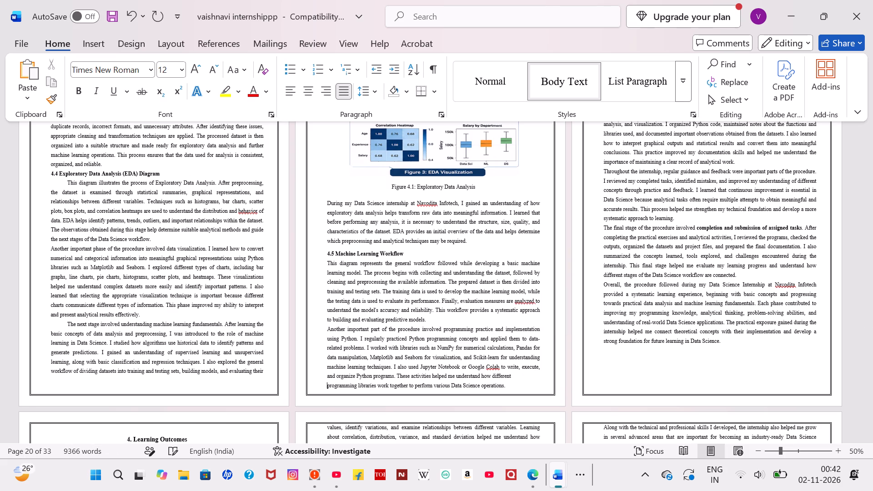
key("Return")
scroll(542, 379, "up", 2)
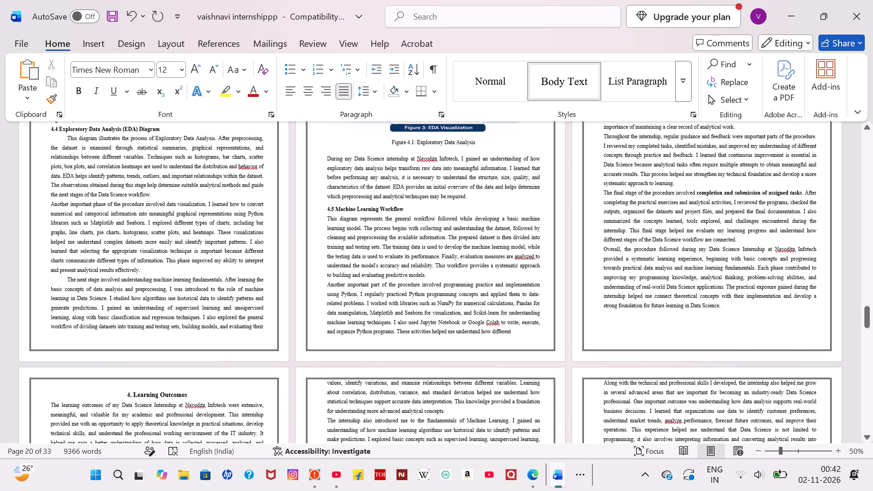
scroll(542, 379, "up", 3)
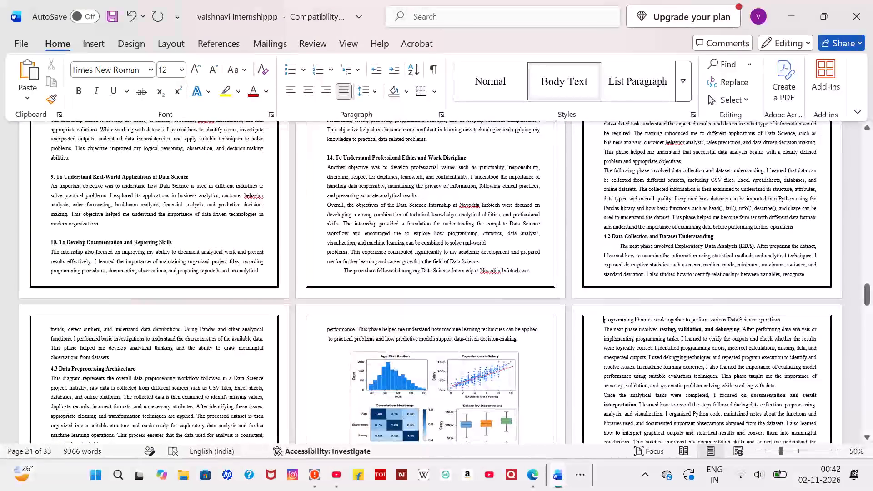
key("Return")
Remove all bold formatting from "programming libraries work together" through "Overall, the procedure followed during my".
scroll(606, 331, "down", 2)
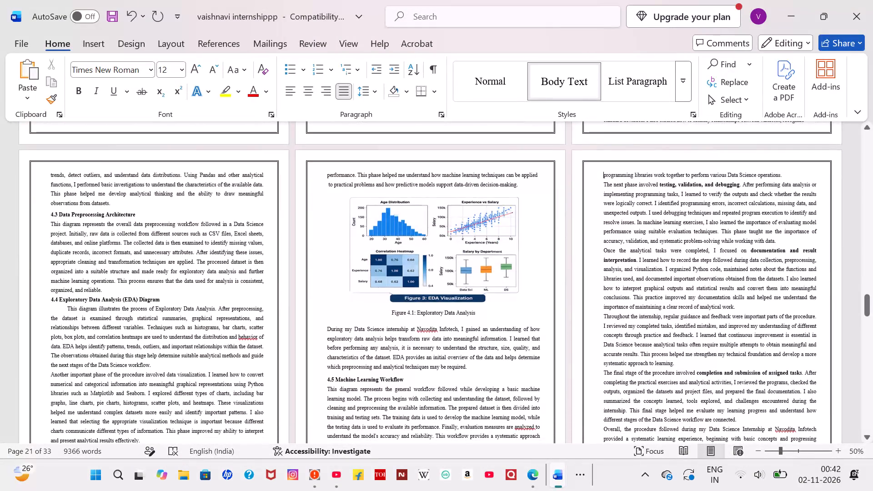
left_click_drag(603, 173, 681, 334)
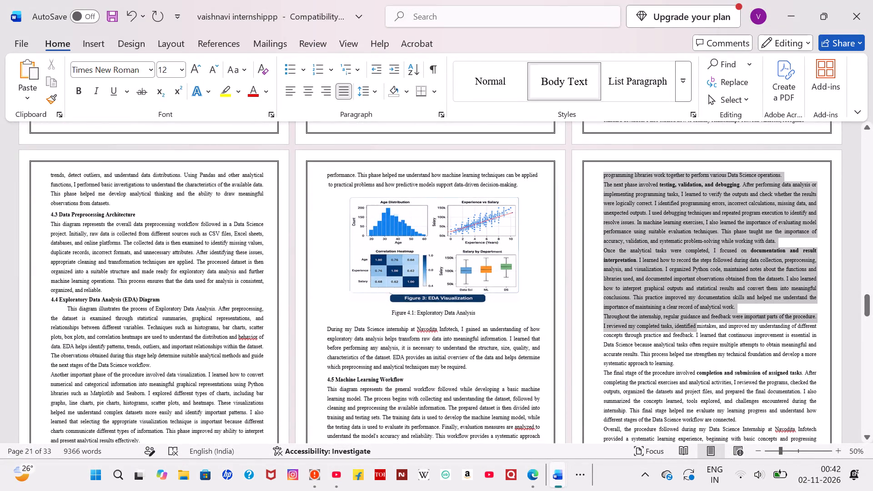
left_click_drag(681, 334, 702, 428)
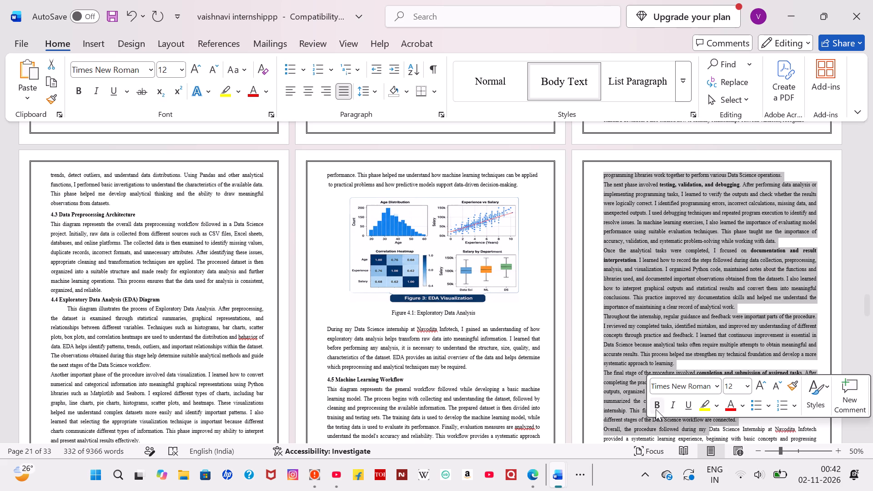
left_click(656, 409)
left_click(656, 409)
left_click(681, 294)
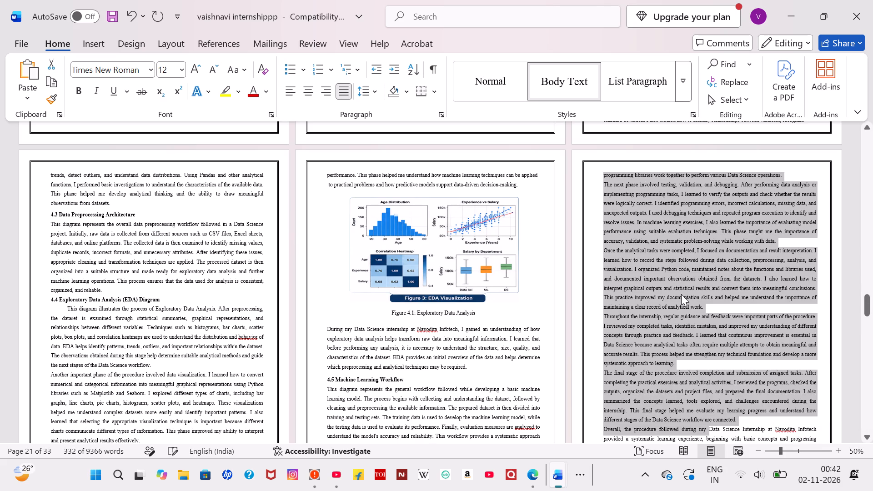
Insert a blank line above the "Throughout the internship, regular guidance" paragraph and indent its first line.
scroll(681, 294, "down", 1)
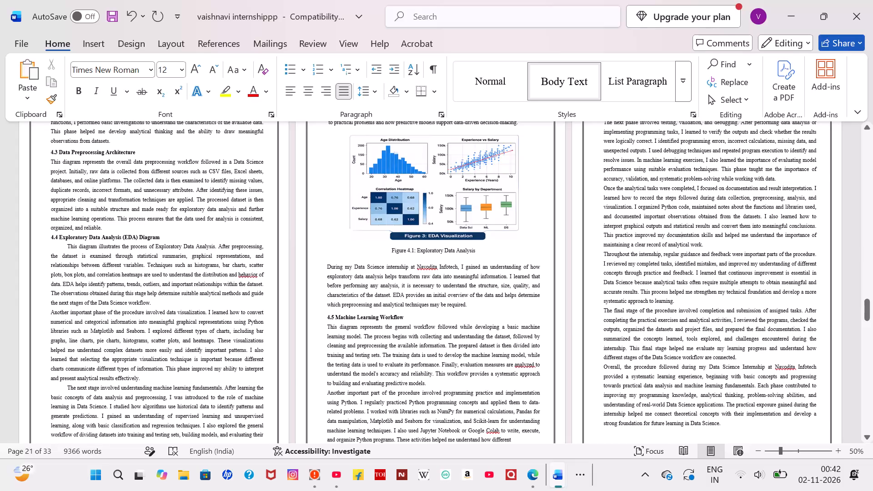
left_click(712, 247)
key("Return")
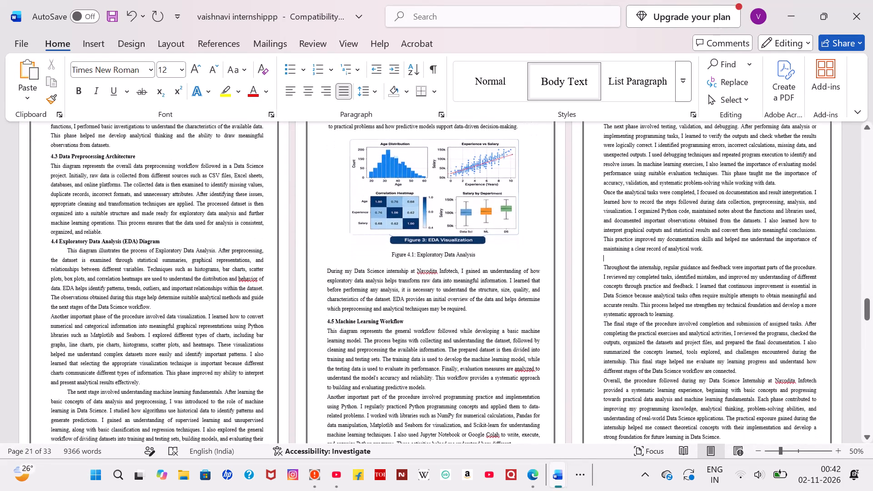
left_click(599, 264)
left_click(602, 269)
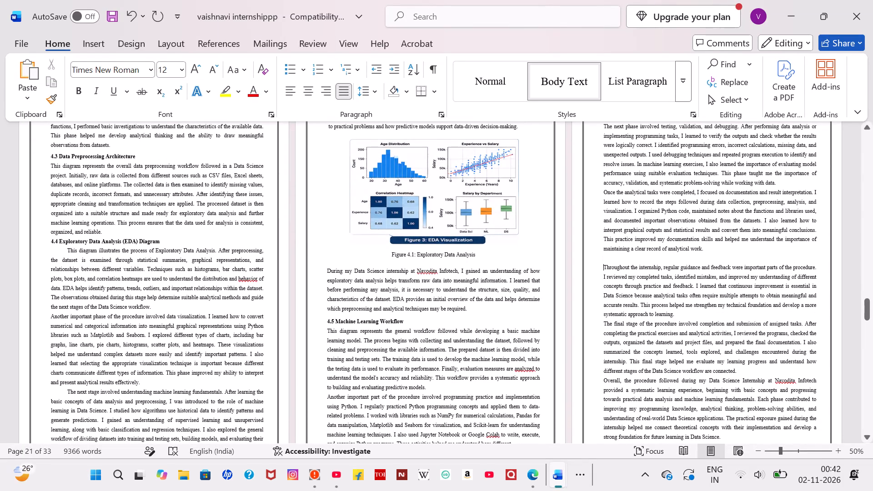
key("Tab")
key("Tab")
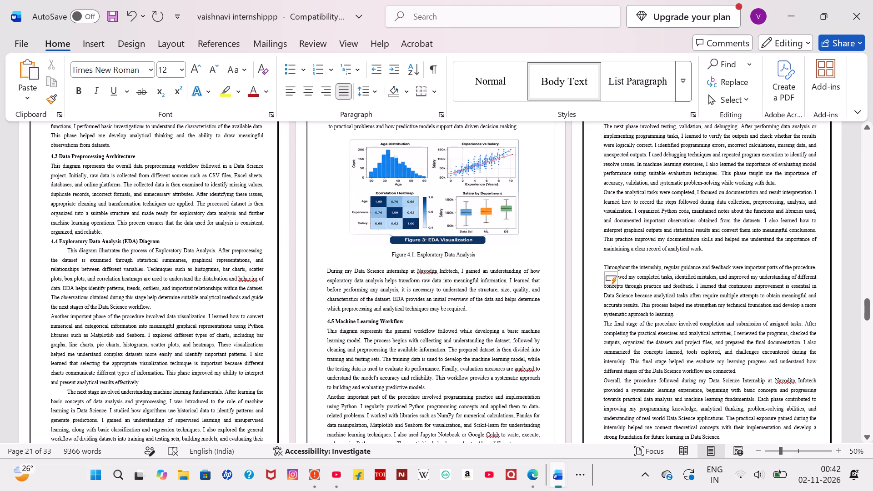
key("Tab")
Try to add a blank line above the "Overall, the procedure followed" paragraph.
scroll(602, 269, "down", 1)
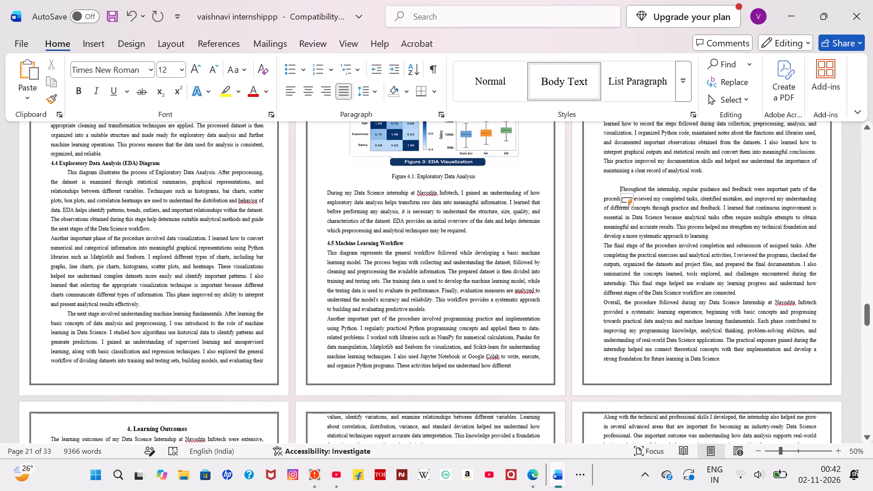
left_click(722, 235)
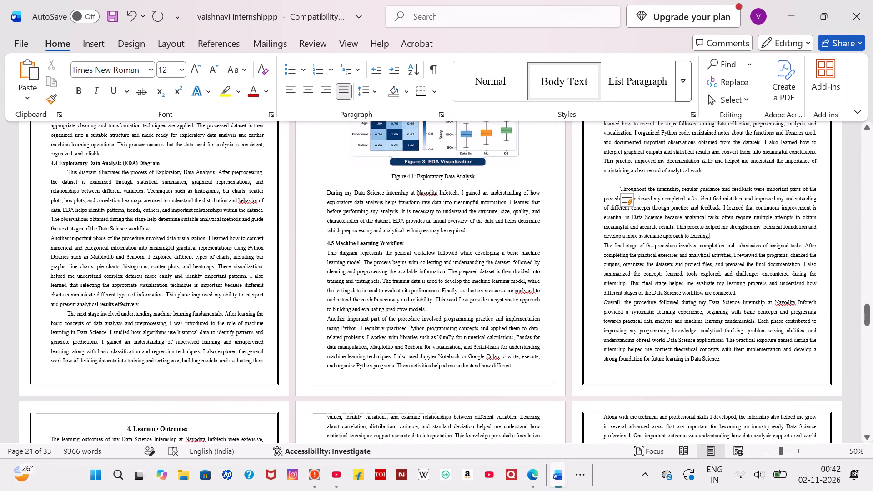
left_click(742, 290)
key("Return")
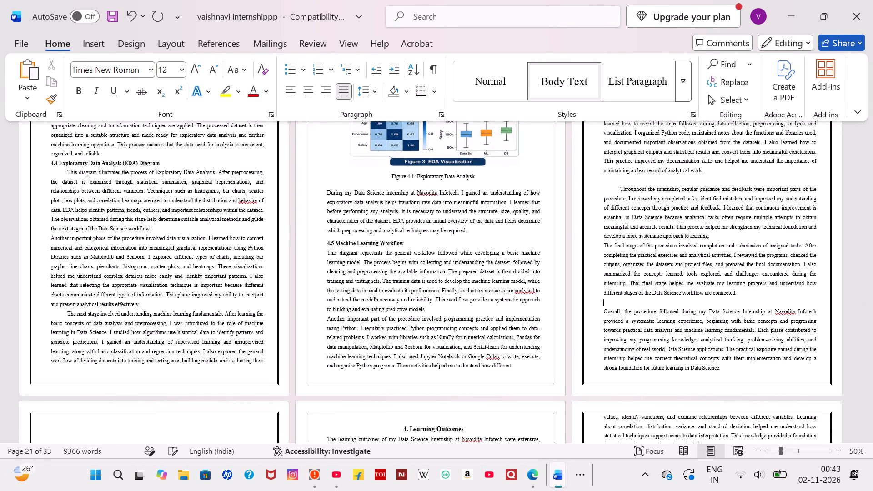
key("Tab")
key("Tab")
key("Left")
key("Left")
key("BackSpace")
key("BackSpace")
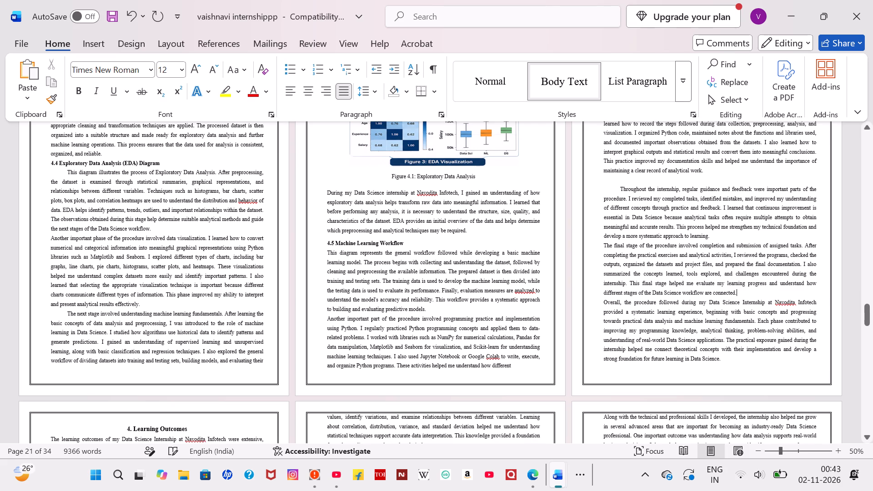
Indent the first line of the "Overall, the procedure followed during my Data Science Internship" paragraph.
key("Down")
key("Left")
key("Left")
key("Left")
key("Left")
key("Left")
key("Left")
key("Left")
key("Left")
key("Left")
key("Left")
key("Left")
key("Left")
key("Left")
key("Left")
key("Left")
key("Left")
key("Left")
key("Left")
key("Left")
key("Left")
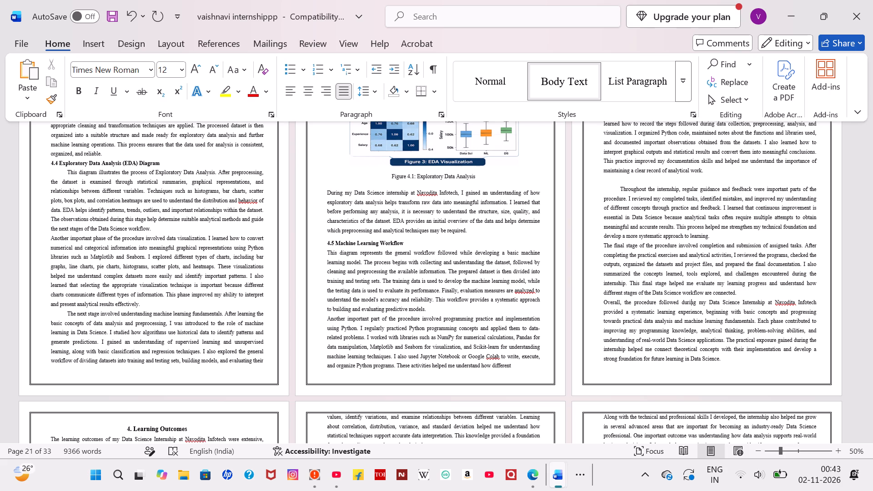
key("Left")
key("Left")
key("Left")
key("Left")
key("Left")
key("Left")
key("Left")
key("Left")
key("Left")
key("Left")
key("Left")
key("Left")
key("Left")
key("Left")
key("Left")
key("Tab")
key("Tab")
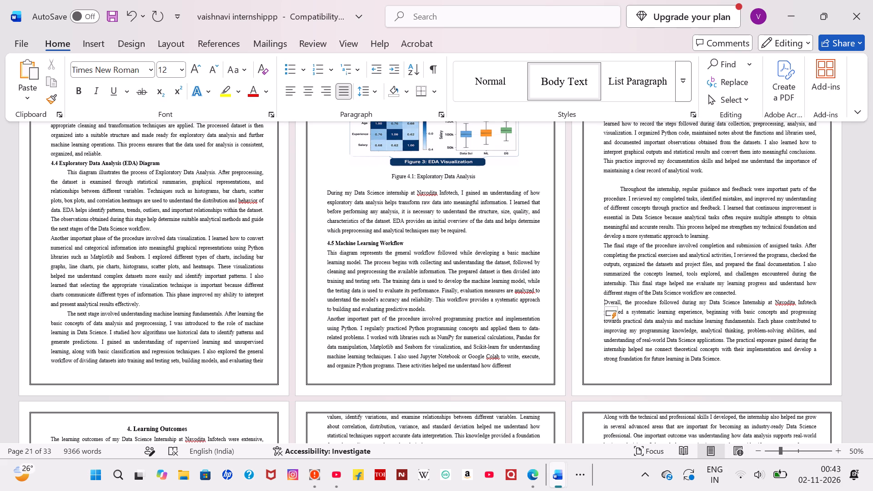
key("Tab")
In Learning Outcomes, split the statistics paragraph after "basic knowledge of statistics and its" so "applications in Data Science" starts the following page.
scroll(742, 290, "down", 1)
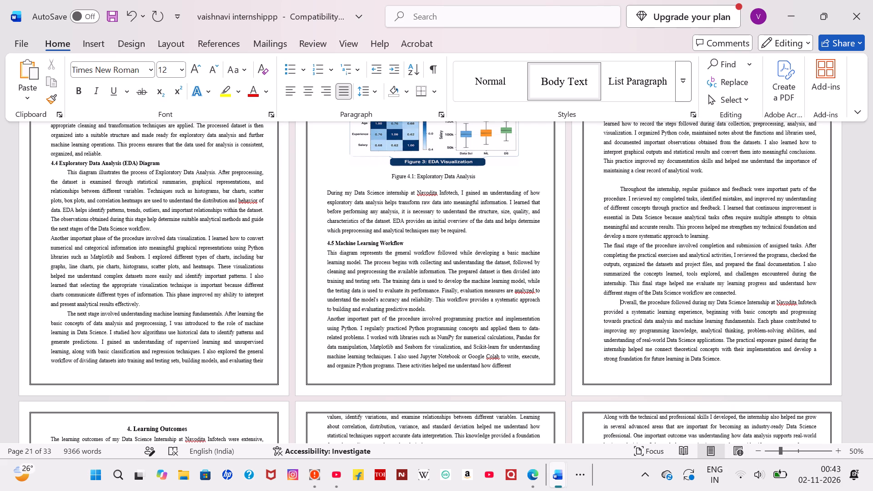
scroll(742, 290, "down", 1)
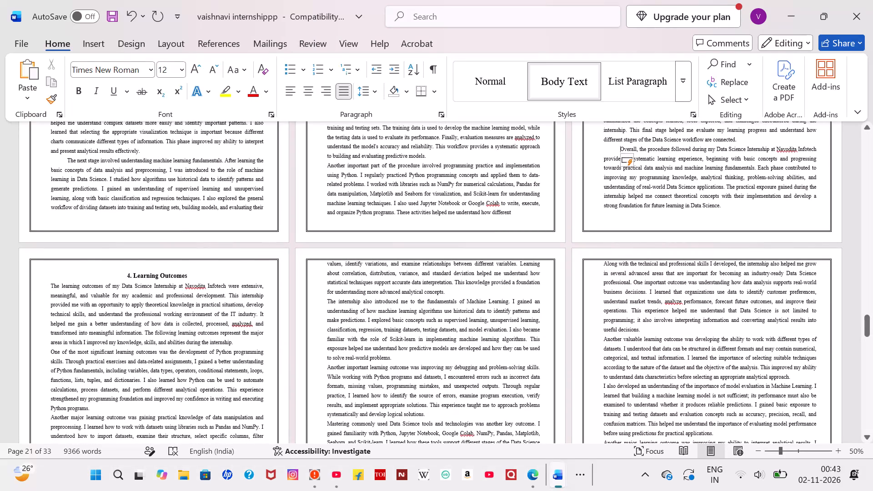
scroll(321, 271, "down", 3)
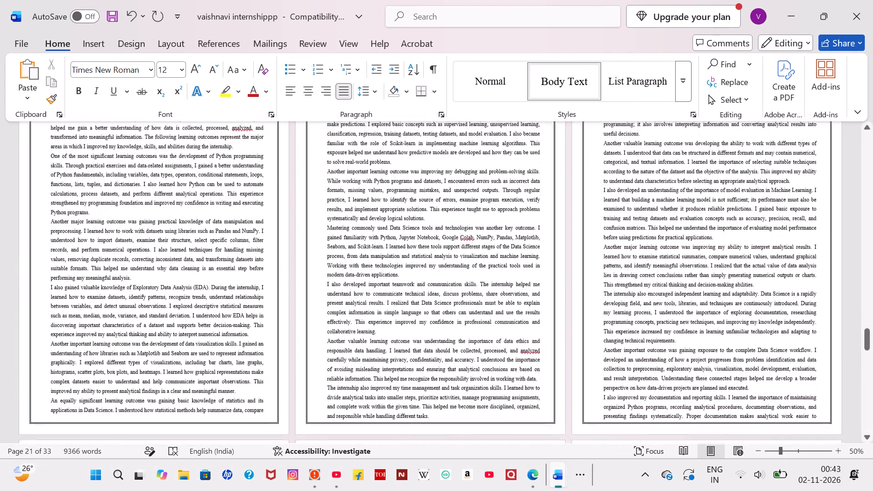
left_click(266, 398)
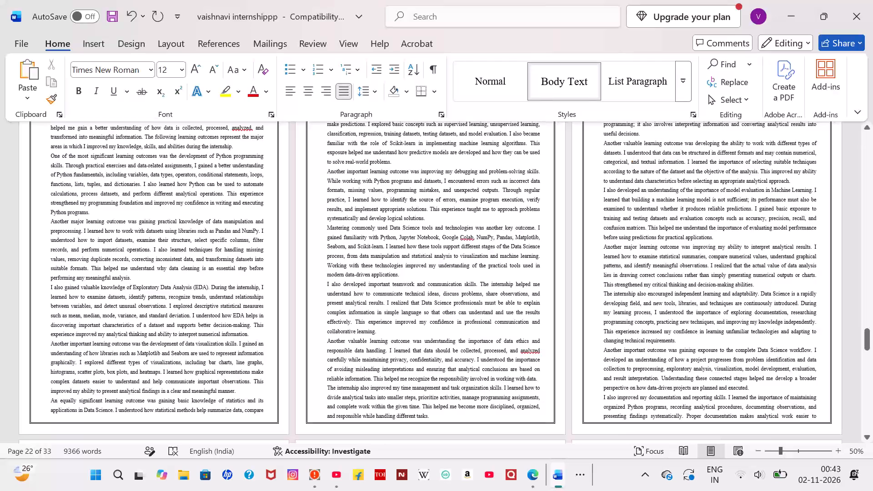
key("Return")
key("Return")
scroll(266, 398, "up", 1)
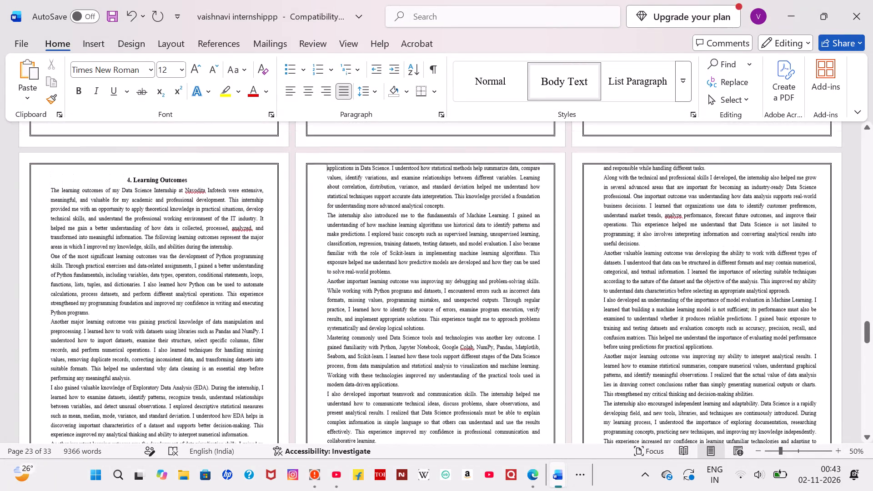
key("Return")
Split the time management paragraph after "I learned how to" so "divide analytical tasks" starts the following page.
scroll(266, 398, "down", 2)
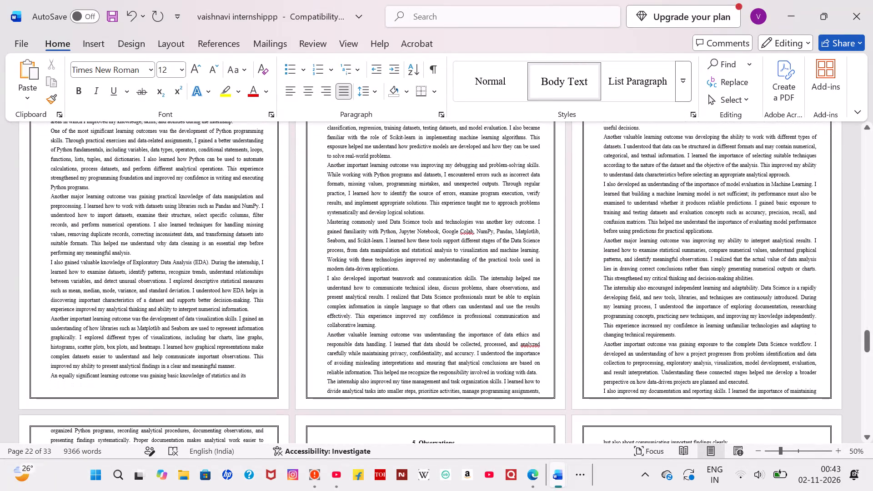
left_click(546, 380)
key("Return")
key("Return")
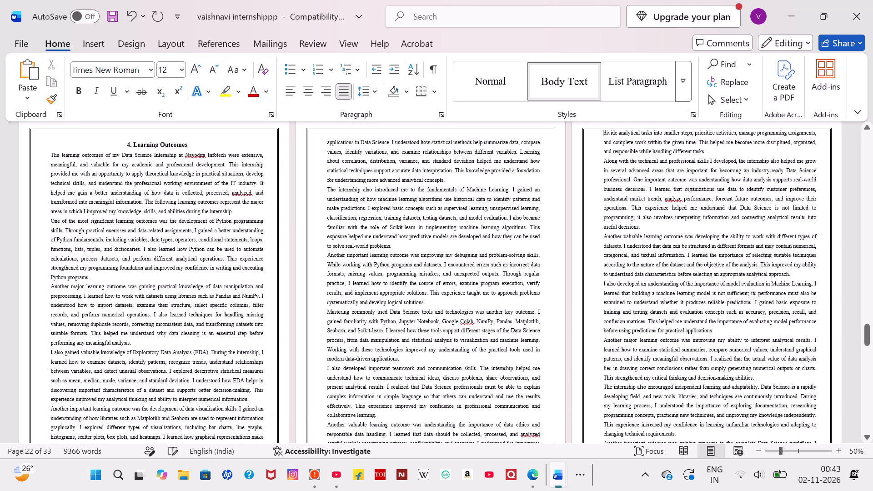
scroll(546, 380, "down", 2)
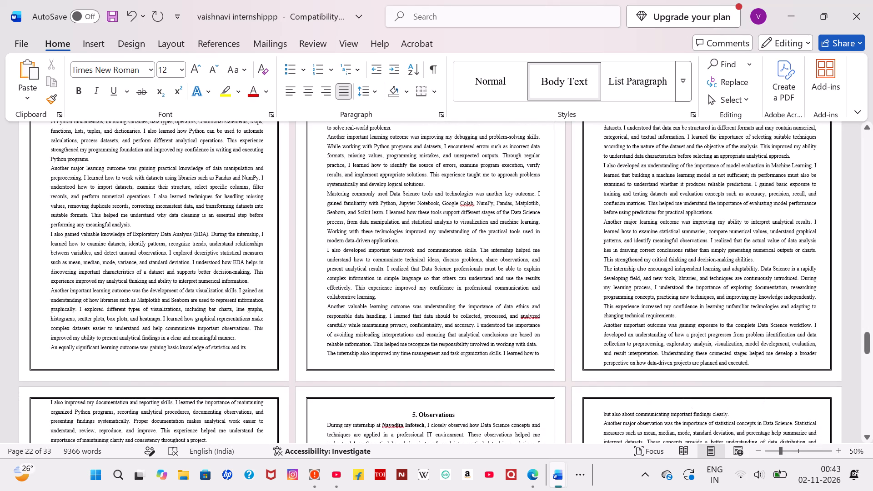
Split the Data Science workflow paragraph after "develop a broader" so "perspective on how data-driven projects" starts the following page.
left_click(818, 355)
key("Return")
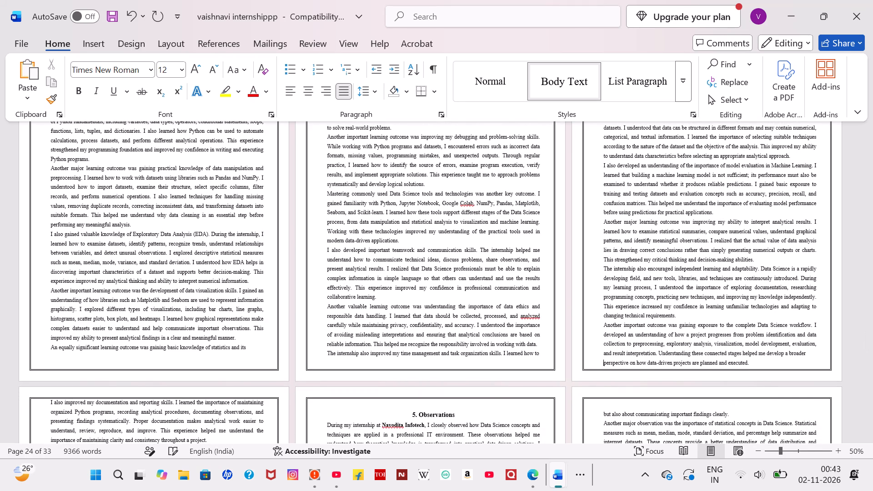
key("Return")
Add a blank line above "divide analytical tasks into smaller steps" at the top of its Learning Outcomes page.
scroll(818, 355, "up", 2)
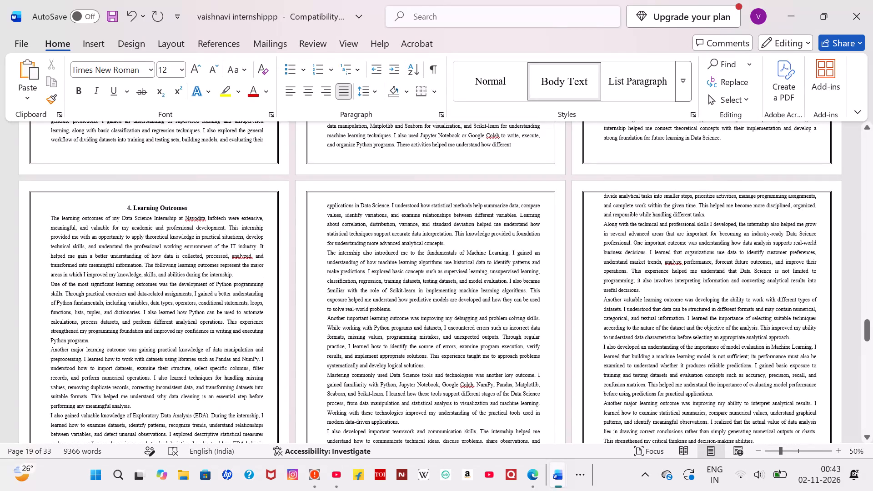
left_click(602, 194)
key("Return")
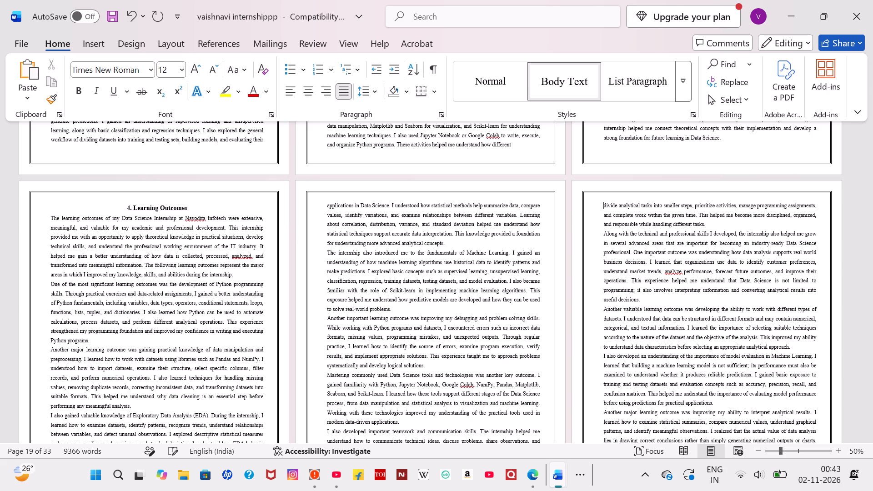
scroll(602, 194, "down", 3)
scroll(34, 168, "up", 1)
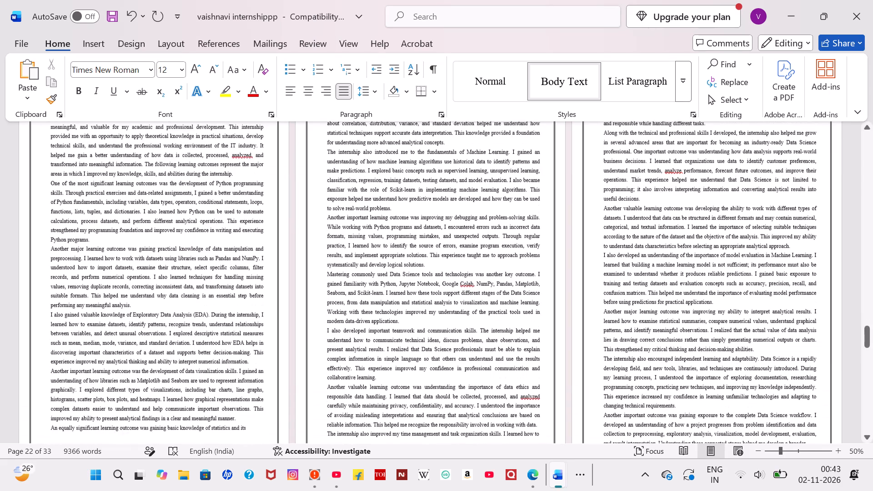
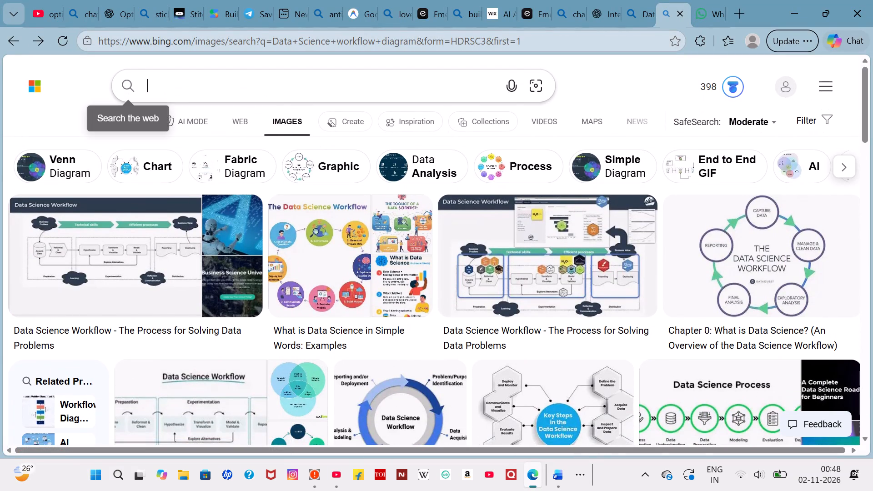
Search Bing Images for "Figure 4.2: Machine Learning Workflow".
key("ctrl+v")
key("Return")
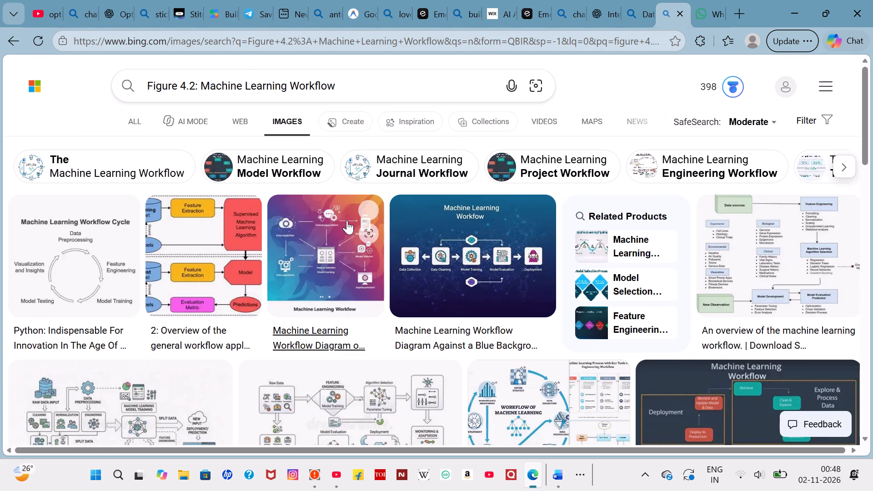
Open the blue-background Machine Learning Workflow diagram from the image results and start saving it to the Downloads folder.
left_click(443, 243)
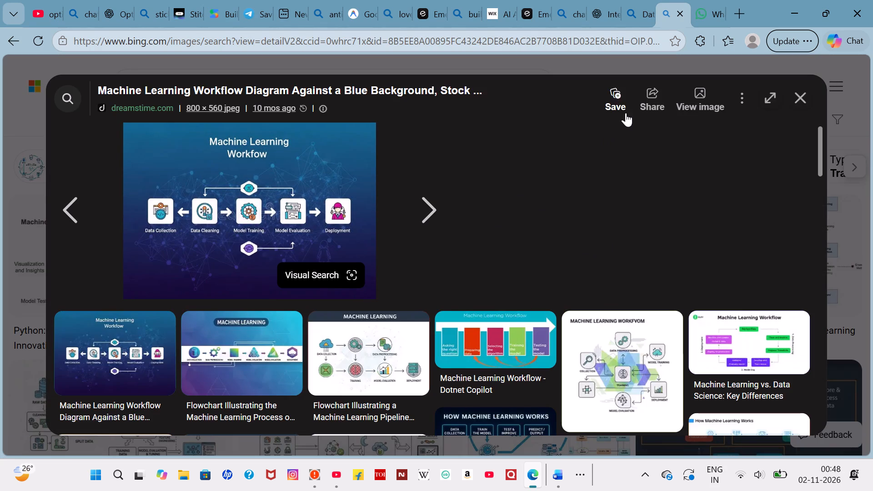
right_click(307, 186)
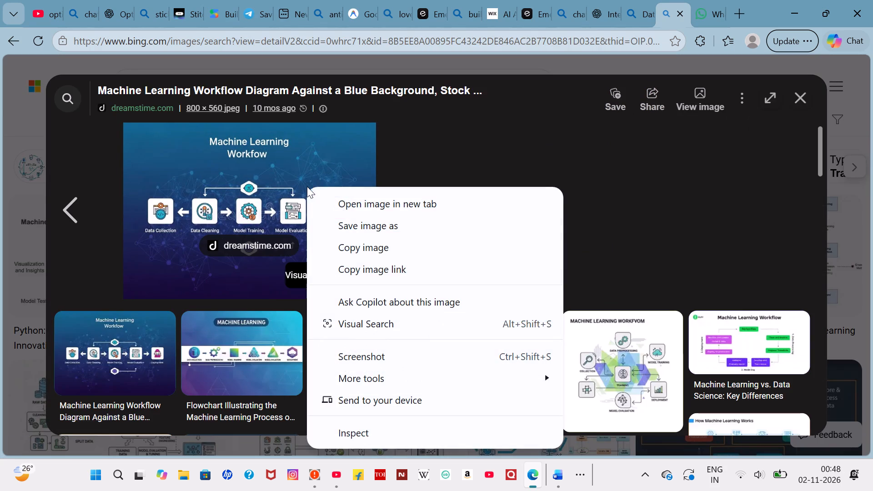
left_click(351, 220)
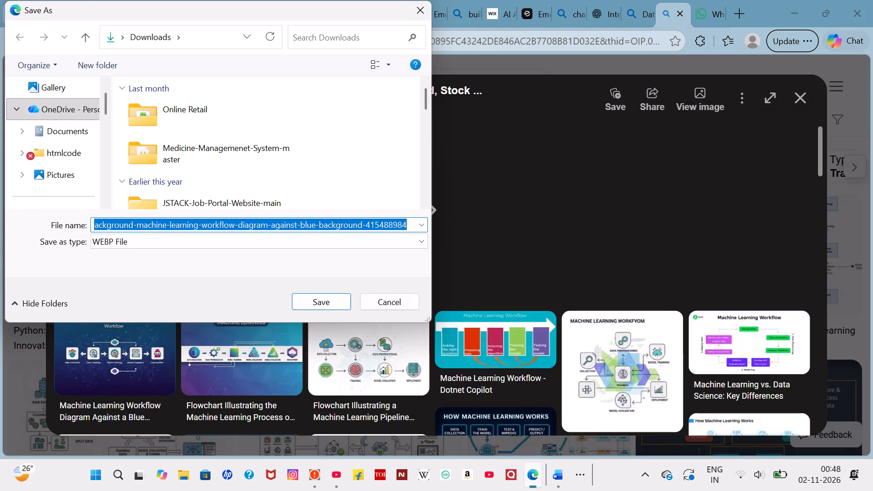
Save the blue machine learning workflow diagram as a WEBP file in the Pictures folder.
left_click(339, 237)
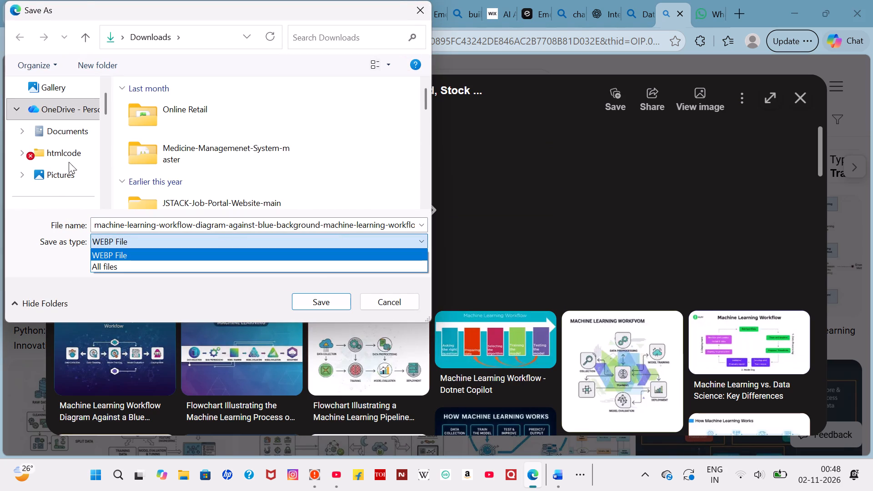
left_click(55, 175)
left_click(55, 175)
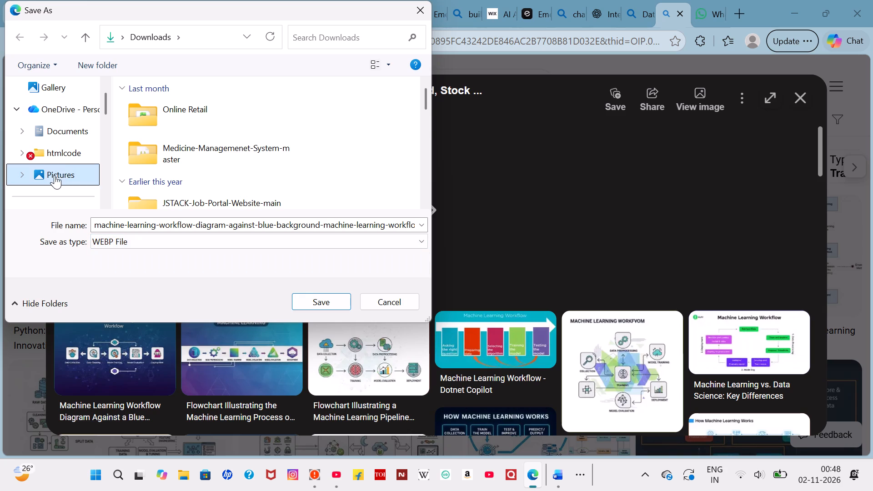
scroll(66, 145, "down", 1)
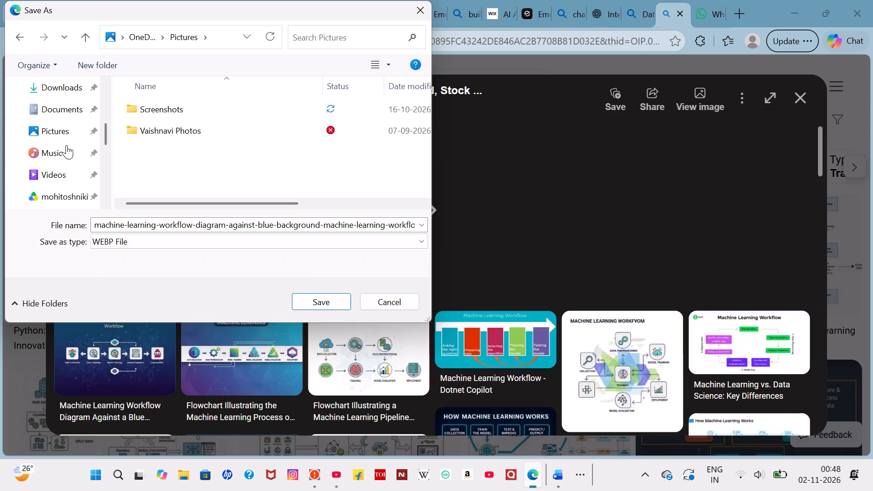
scroll(60, 93, "up", 3)
left_click(47, 121)
left_click(317, 295)
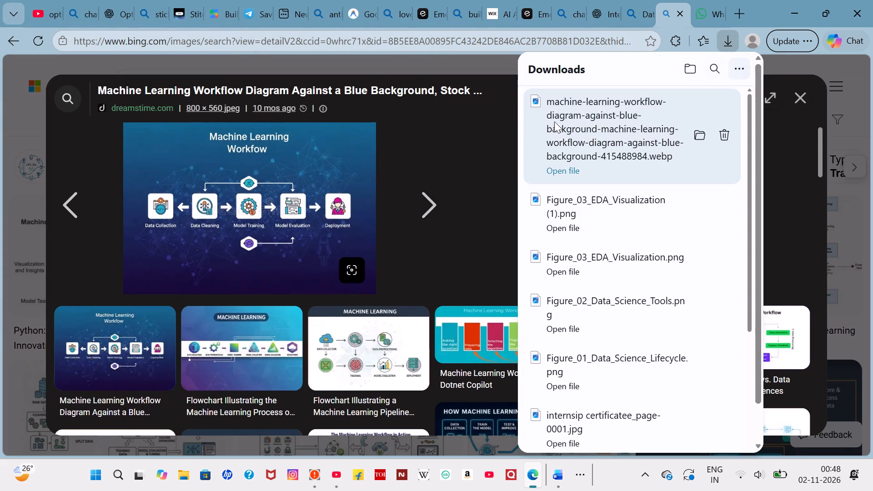
Open the downloaded workflow diagram in Photos to check it, and close the viewer.
left_click(524, 163)
left_click_drag(815, 122, 626, 372)
left_click(580, 483)
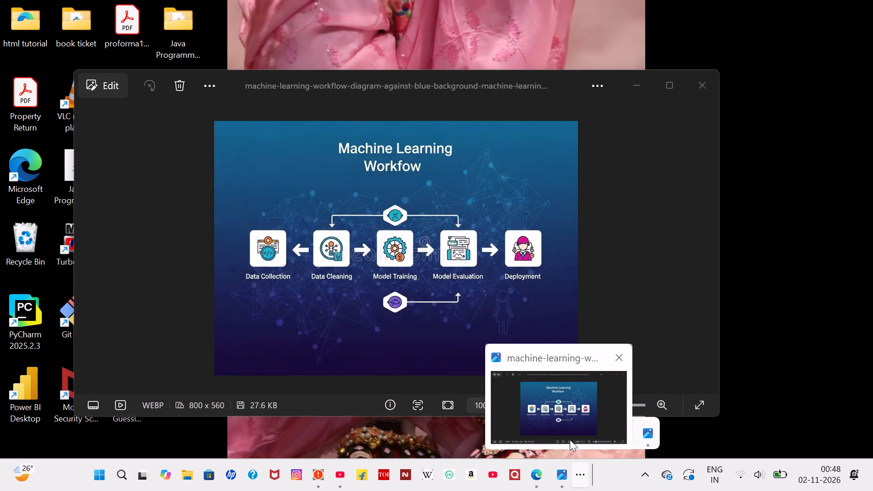
left_click(612, 362)
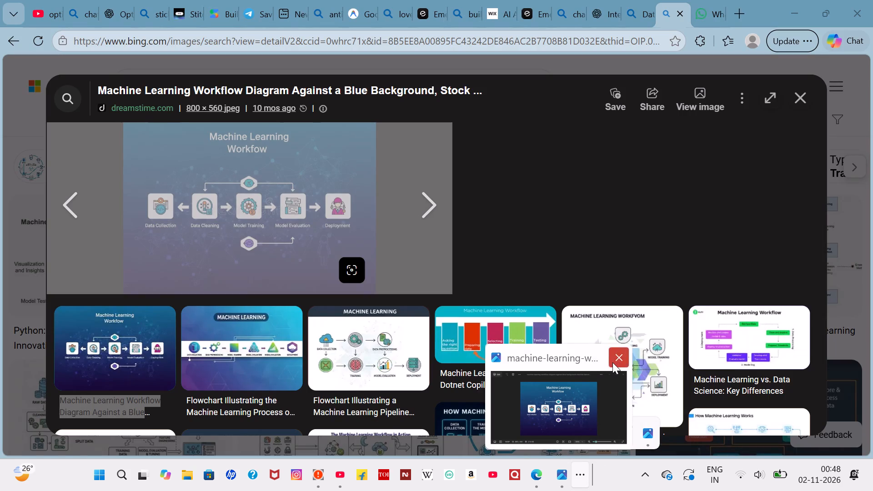
Switch to the internship report in Word and insert the downloaded machine learning workflow picture from the Gallery.
left_click(585, 439)
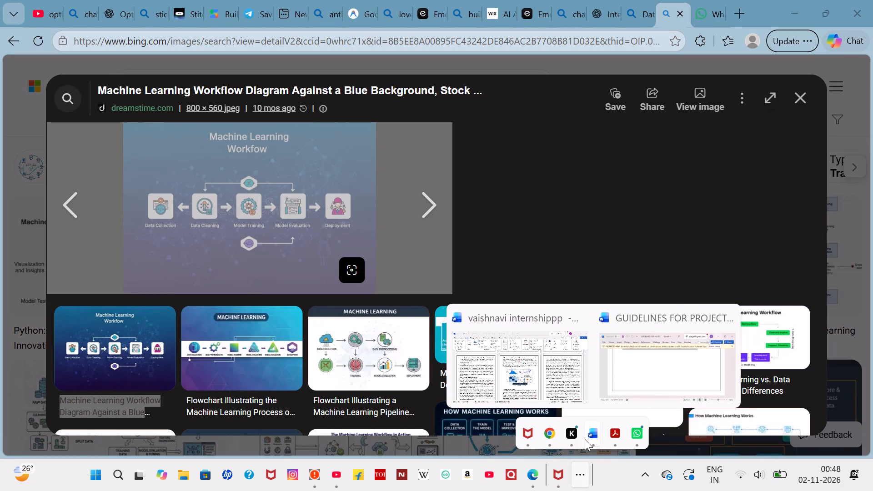
left_click(527, 366)
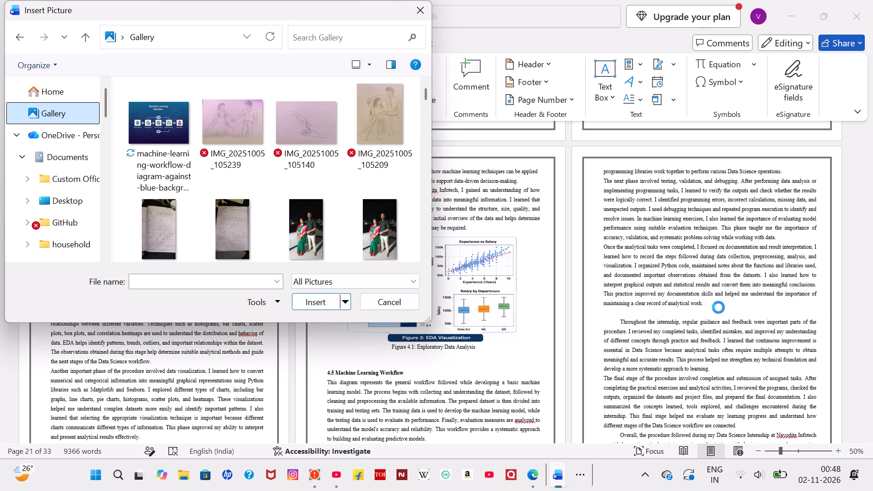
left_click(718, 307)
left_click(145, 158)
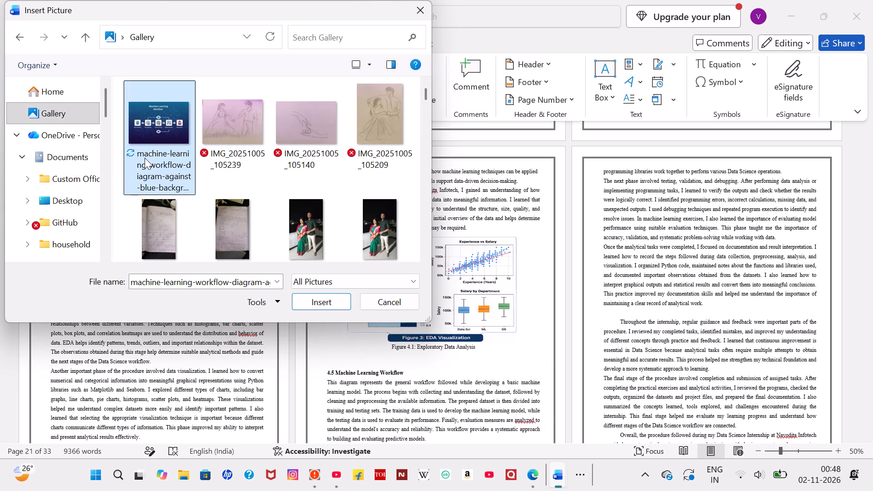
left_click(325, 307)
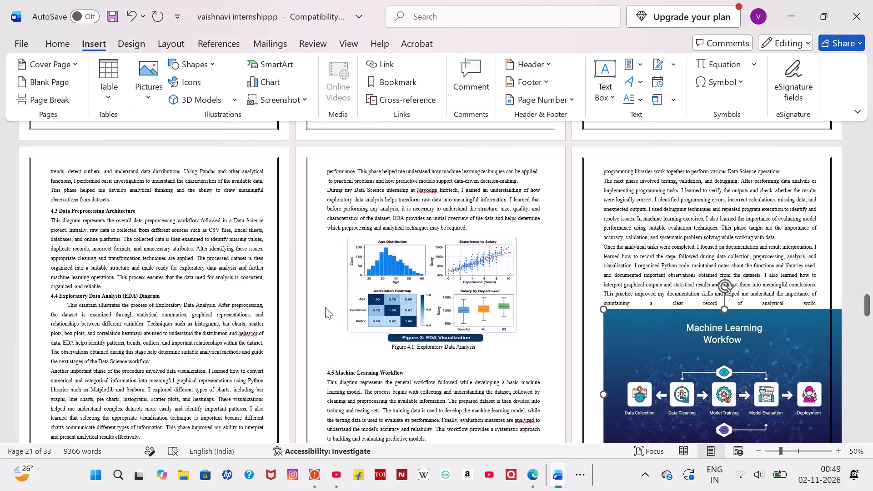
Set the workflow picture's text wrapping to Top and Bottom.
left_click_drag(700, 364, 690, 344)
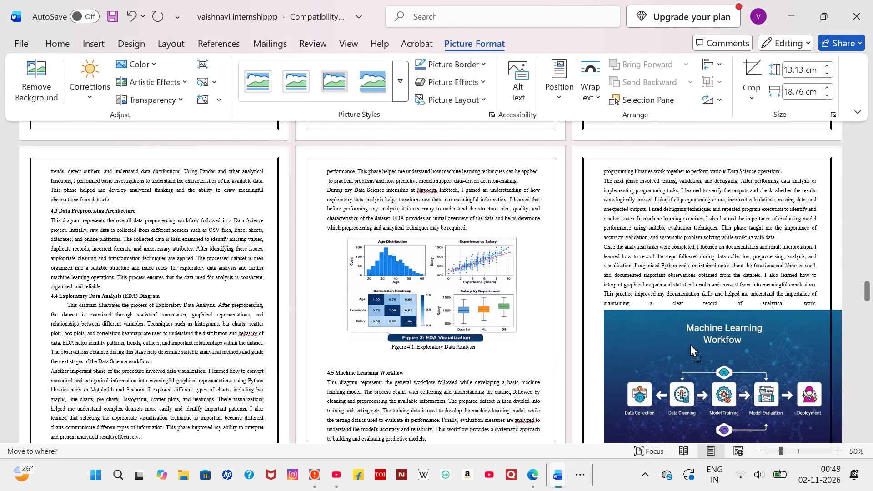
left_click_drag(690, 344, 685, 327)
scroll(713, 361, "left", 1)
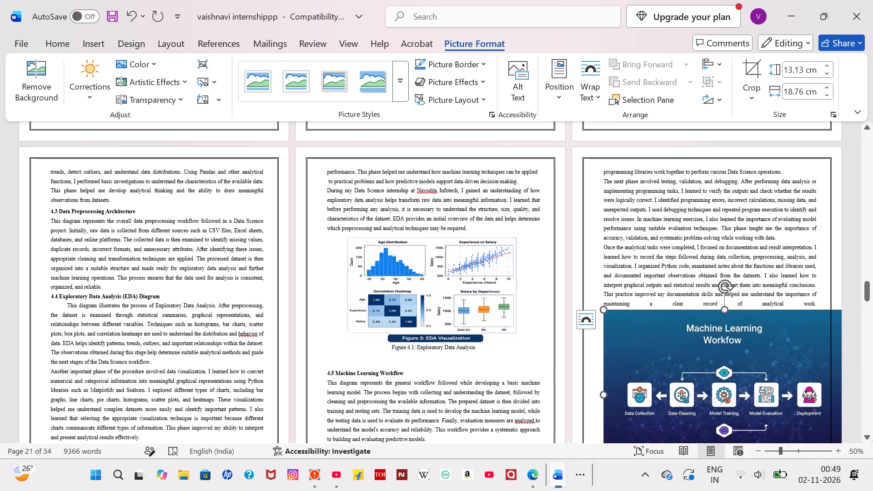
scroll(713, 361, "left", 1)
scroll(713, 361, "down", 2, "ctrl")
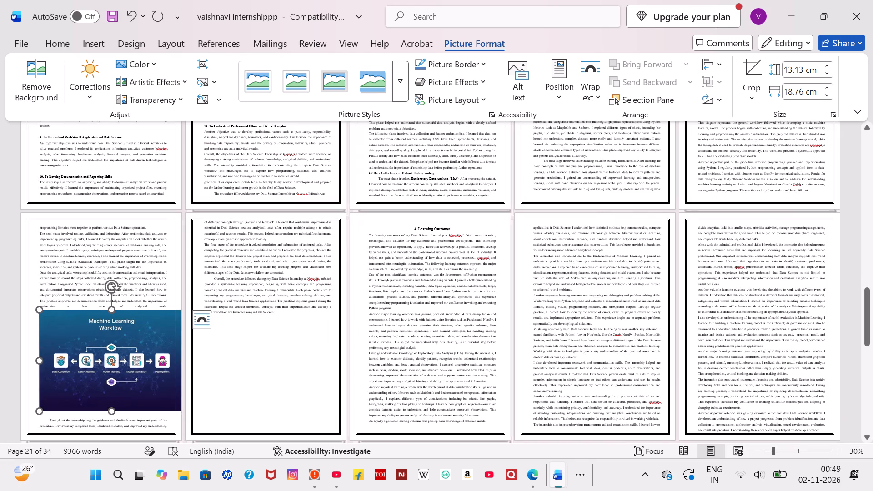
left_click(205, 326)
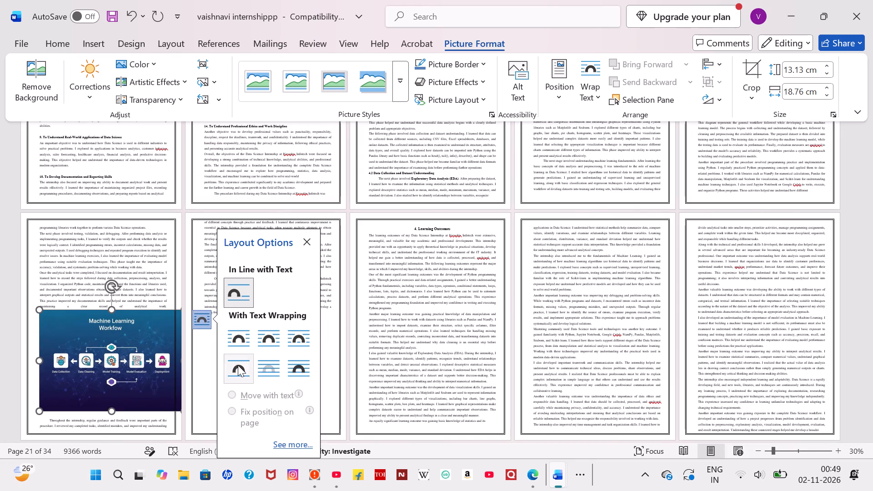
left_click(238, 365)
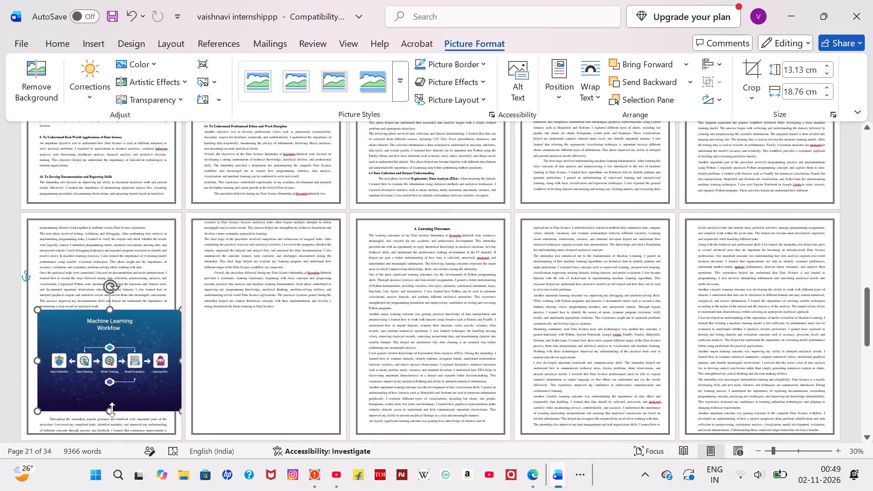
Shrink the workflow picture to about 9.75 cm high and 14.12 cm wide.
left_click_drag(112, 410, 111, 385)
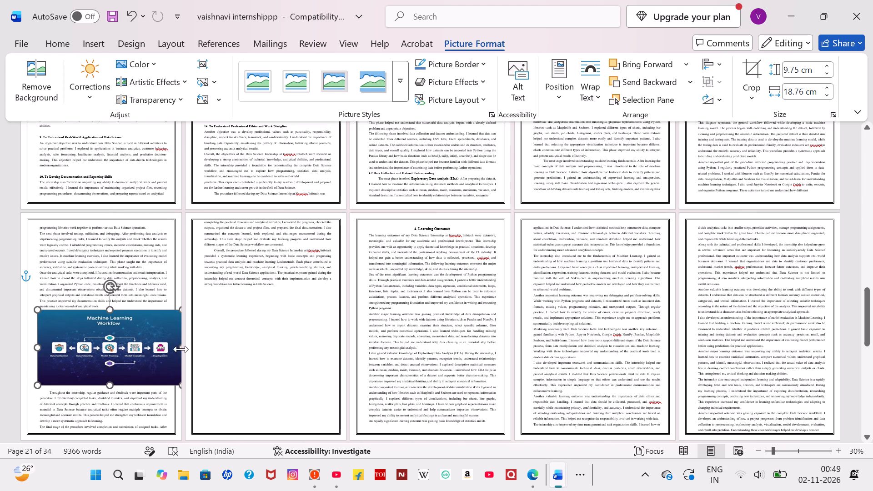
left_click_drag(180, 347, 146, 346)
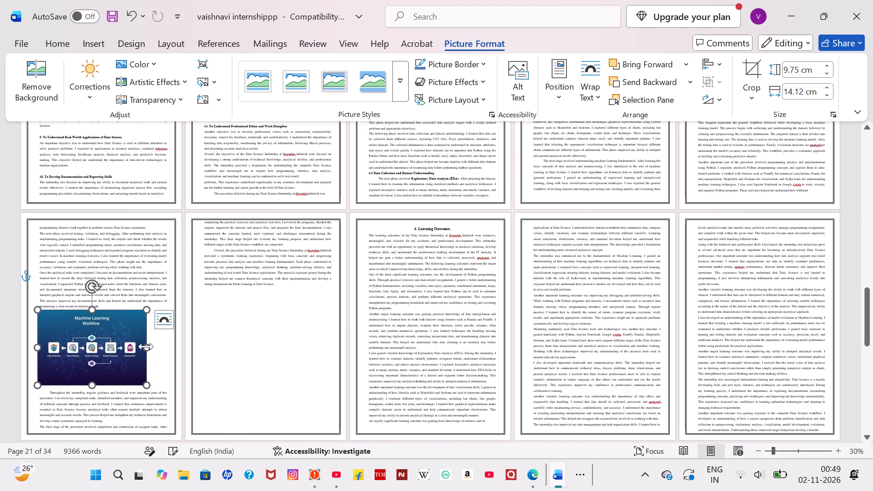
Move the workflow picture higher on its page, above the "Once the analytical tasks" paragraph, roughly centred between the margins.
double_click(107, 341)
left_click_drag(107, 341, 120, 301)
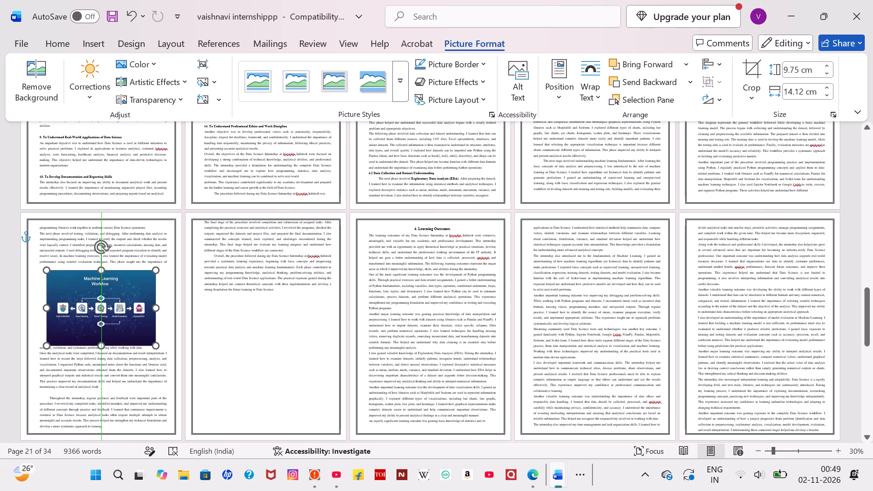
left_click_drag(120, 301, 120, 307)
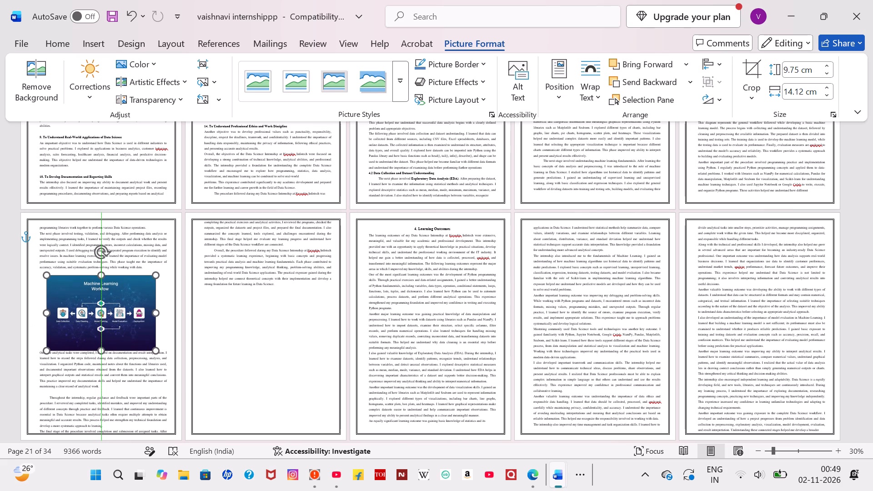
left_click_drag(120, 307, 122, 303)
left_click(122, 303)
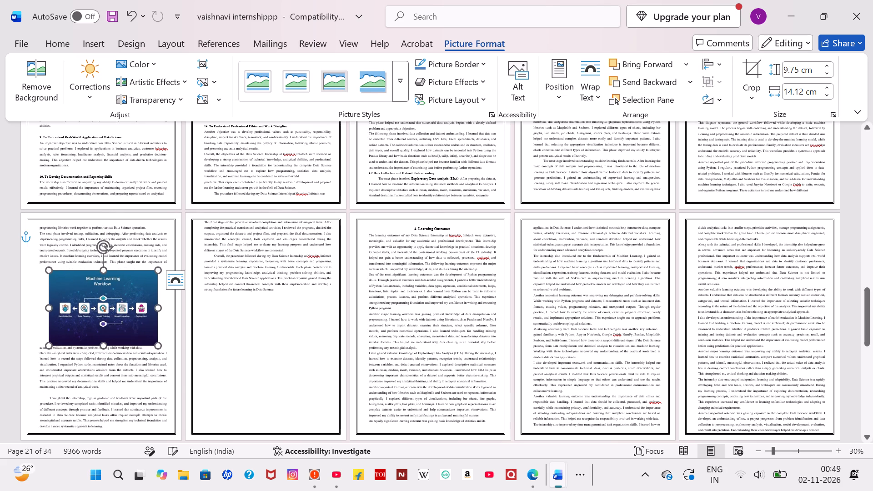
Trim the workflow picture to about 13.82 cm wide and 9.07 cm high.
left_click(49, 307)
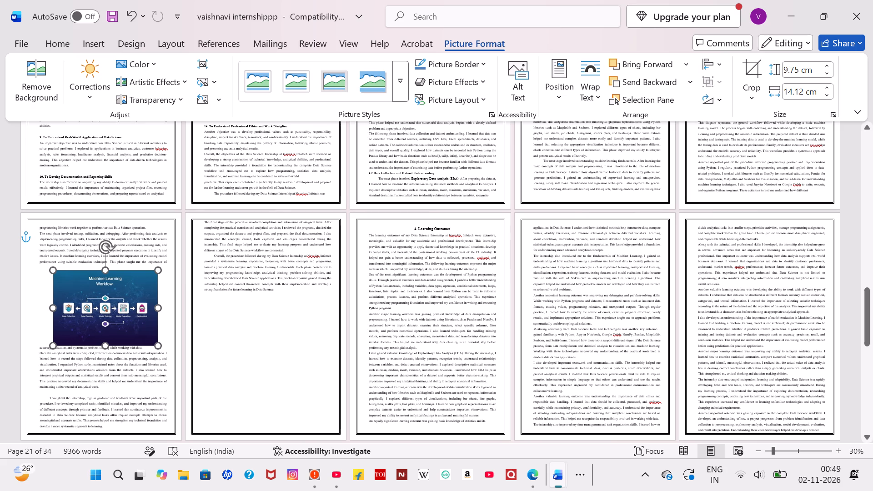
left_click(157, 306)
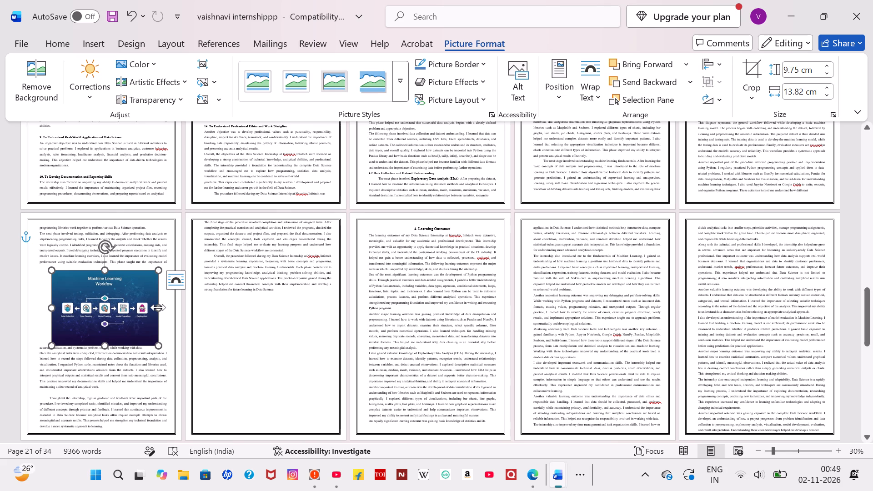
scroll(135, 311, "up", 1, "ctrl")
scroll(135, 311, "down", 1)
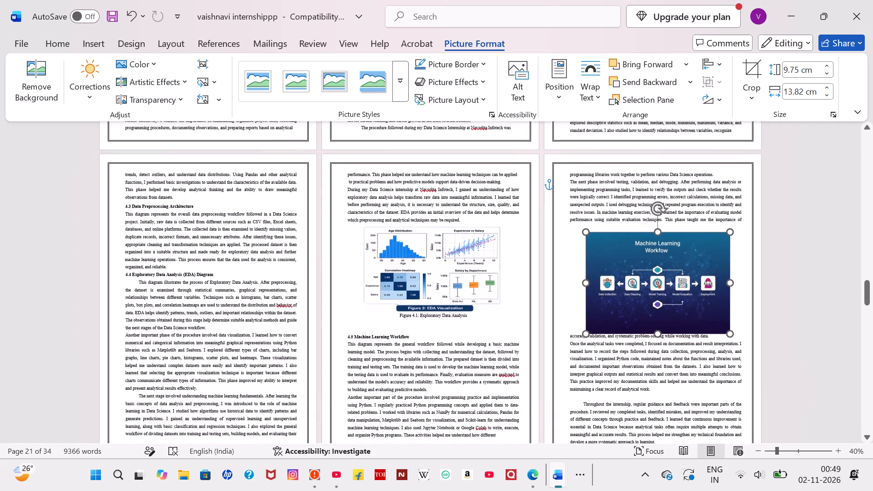
left_click_drag(656, 334, 656, 330)
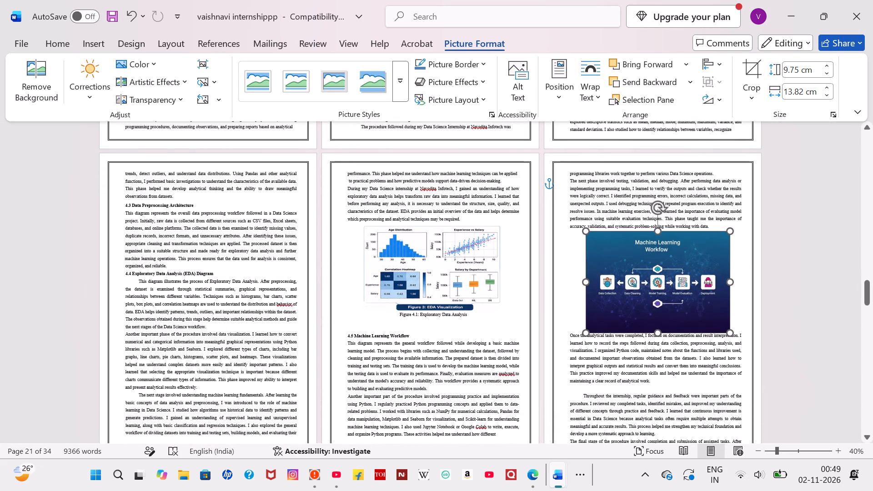
left_click_drag(656, 330, 655, 324)
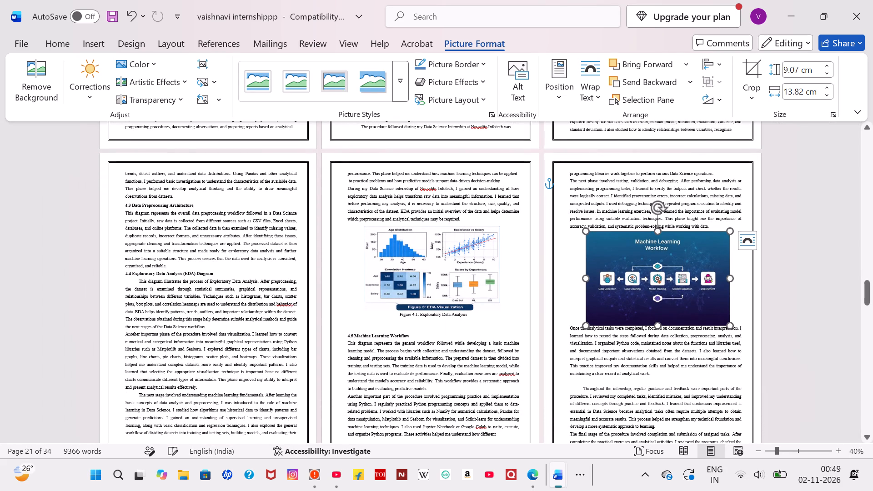
left_click(637, 308)
Add a new line directly below the workflow picture and paste the caption "Figure 4.2: Machine Learning Workflow" there.
left_click(572, 327)
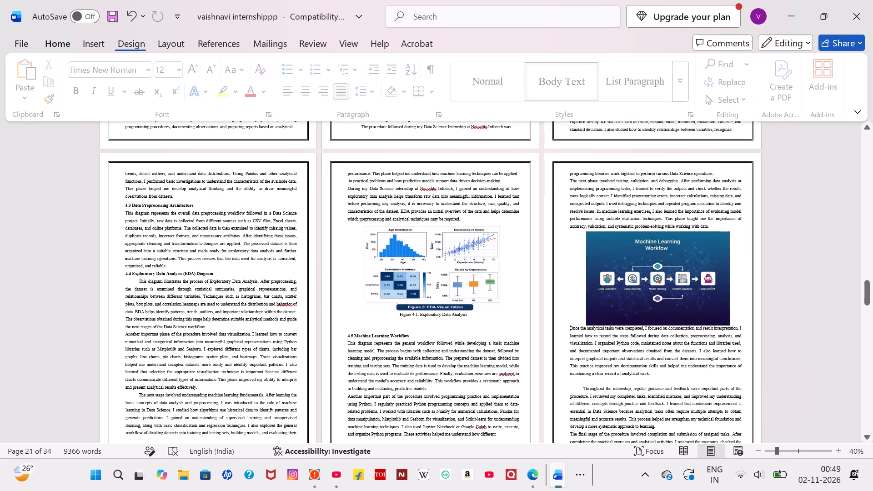
key("Return")
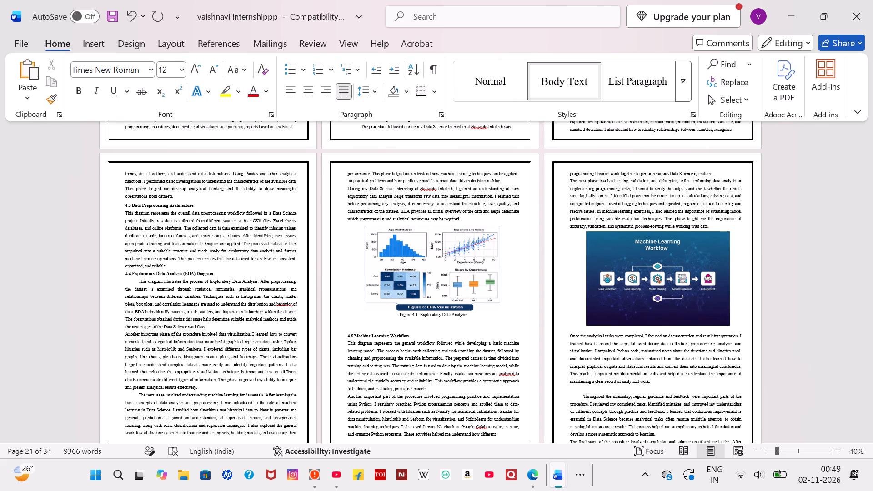
key("Up")
key("ctrl+v")
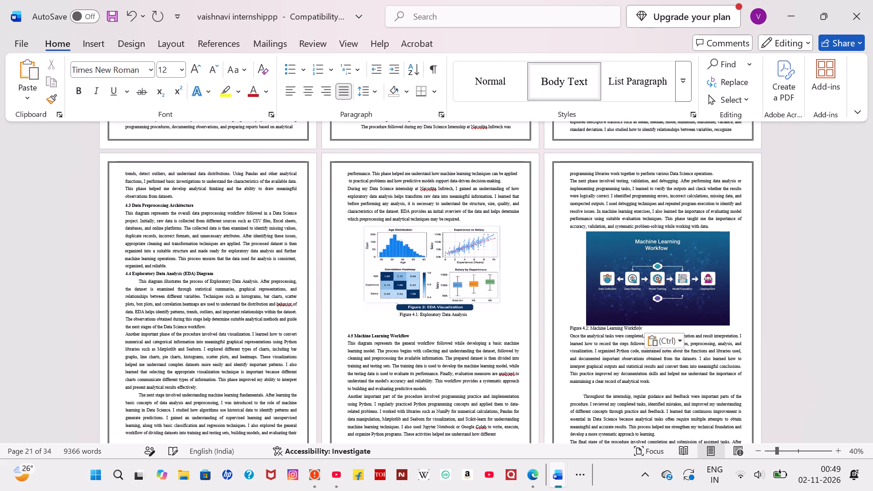
Shorten "Figure" to "Fig" in the workflow picture's caption.
left_click(570, 327)
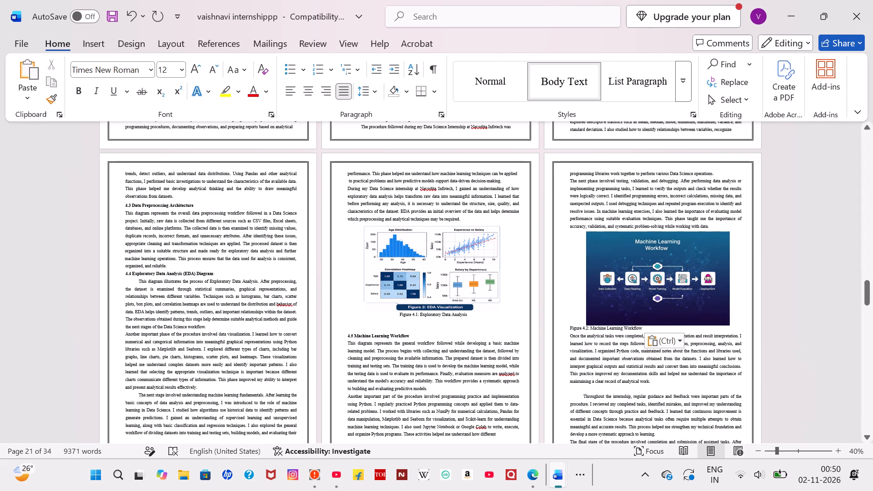
left_click(581, 327)
key("BackSpace")
key("BackSpace")
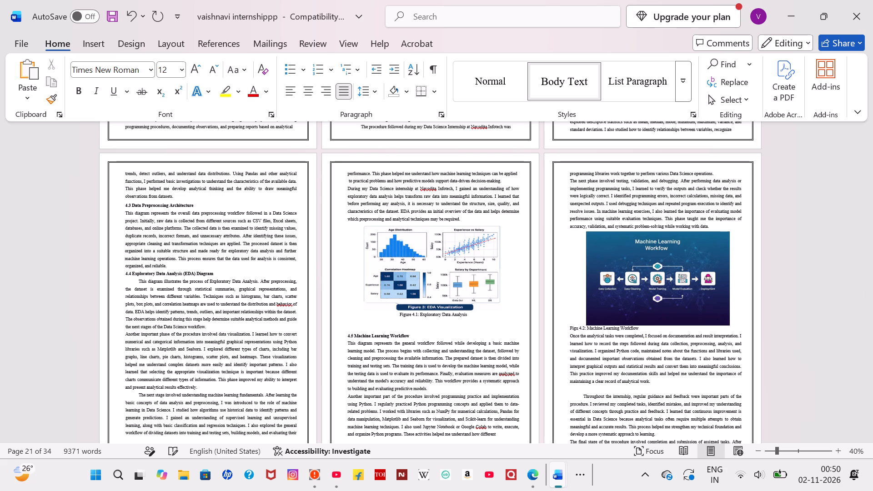
key("BackSpace")
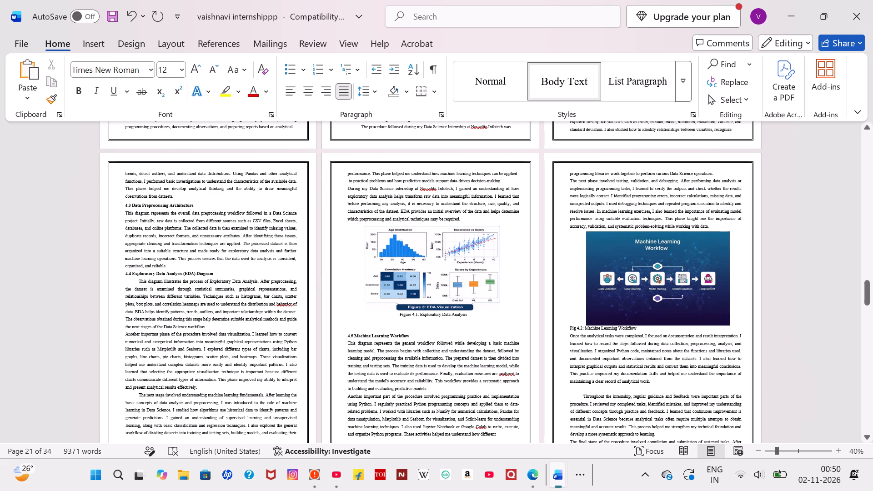
Centre the "Fig 4.2: Machine Learning Workflow" caption beneath the workflow picture.
left_click_drag(568, 328, 645, 327)
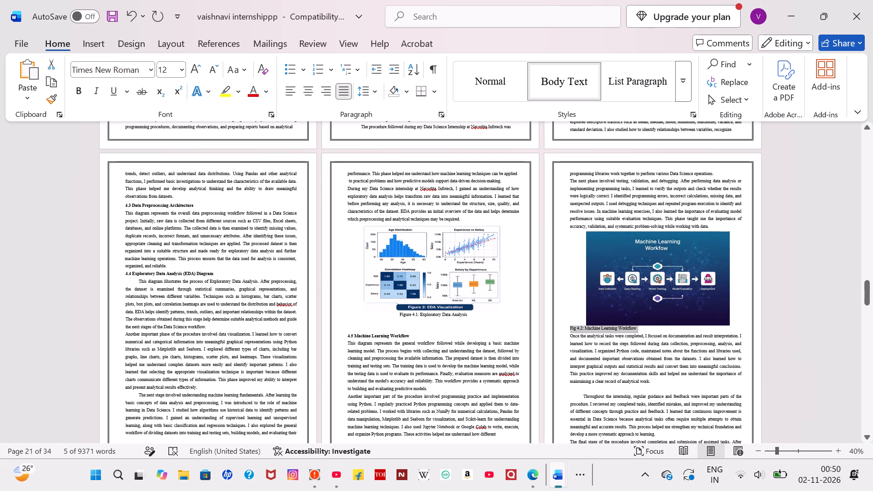
left_click(305, 96)
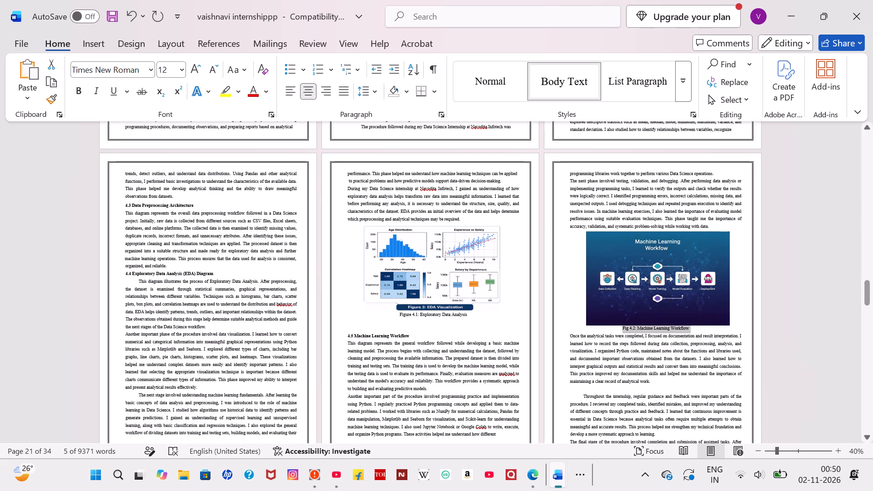
Add one blank line above and one blank line below the "Fig 4.2: Machine Learning Workflow" caption.
left_click(592, 290)
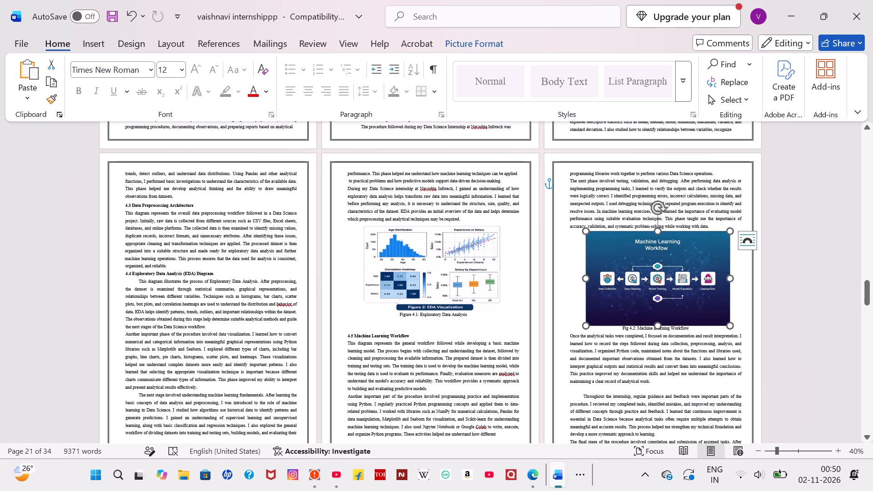
left_click(617, 326)
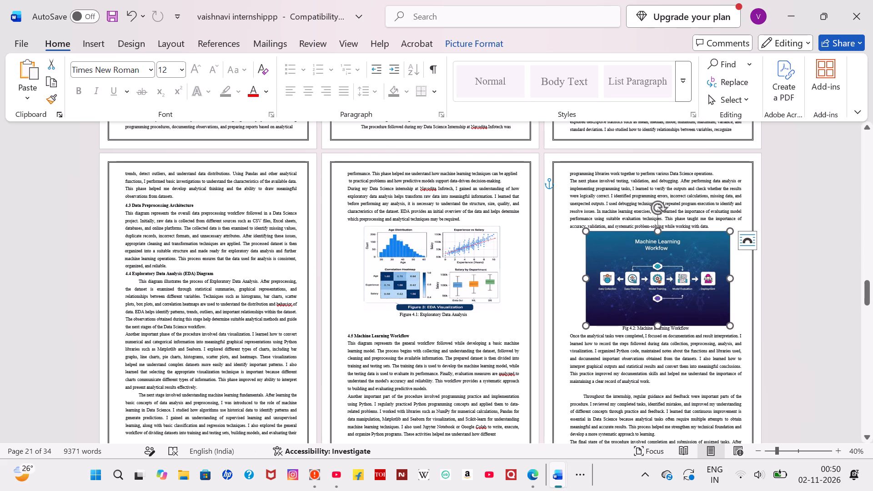
left_click(618, 330)
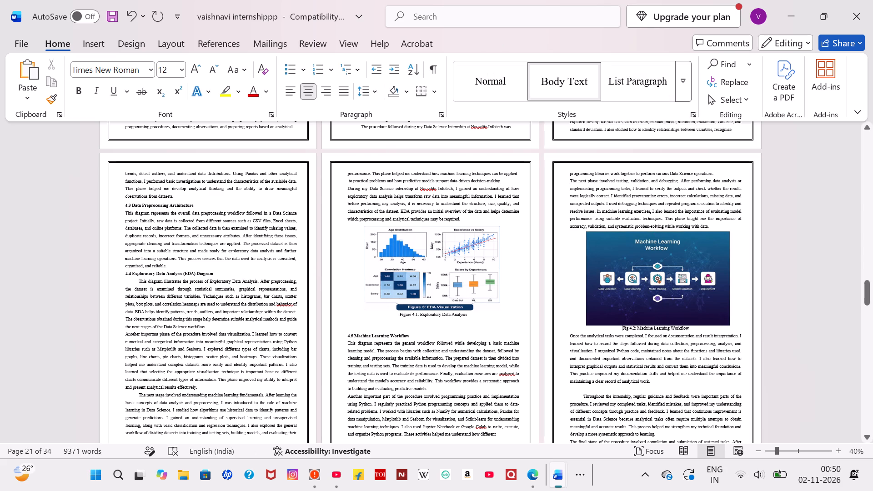
key("Return")
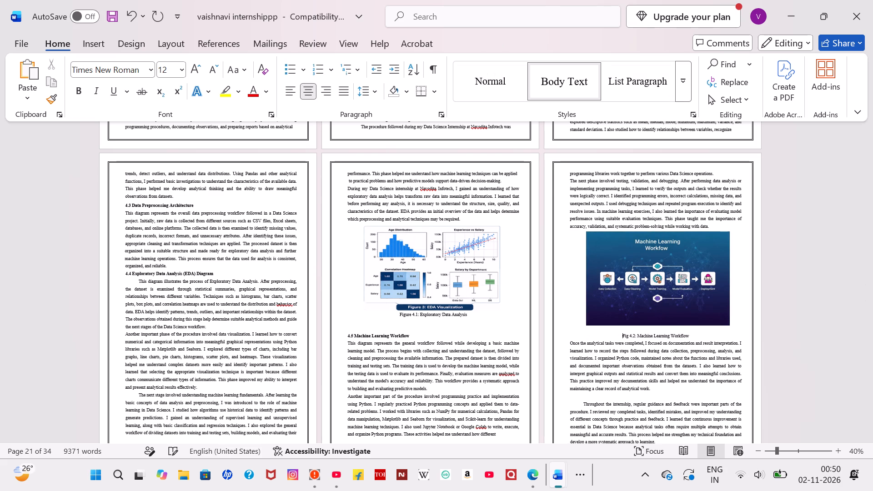
left_click(569, 346)
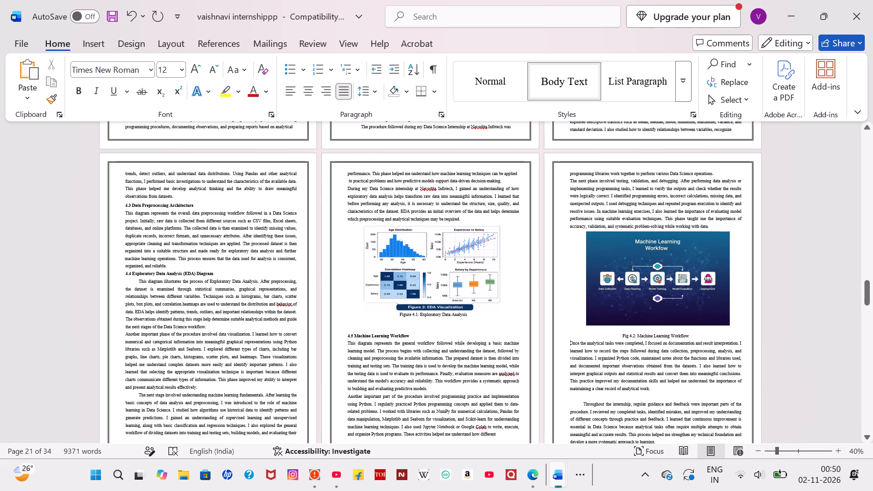
key("Return")
Split the "Throughout the internship" paragraph after "multiple attempts to obtain" so that "meaningful and accurate results" starts a new paragraph.
scroll(569, 346, "down", 2)
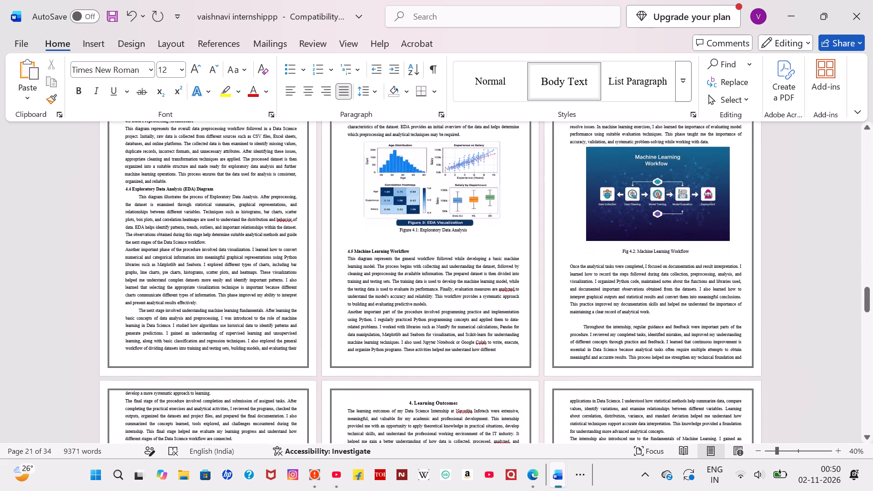
left_click(745, 350)
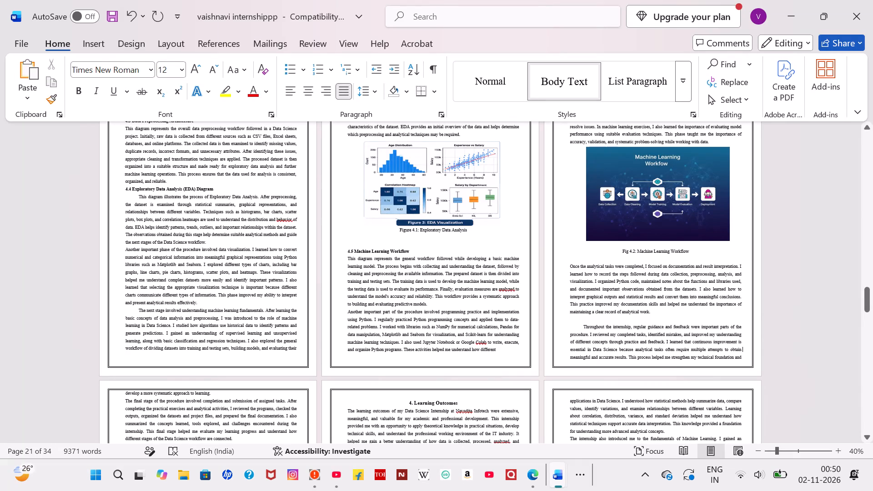
key("Return")
key("Return")
scroll(745, 350, "down", 1)
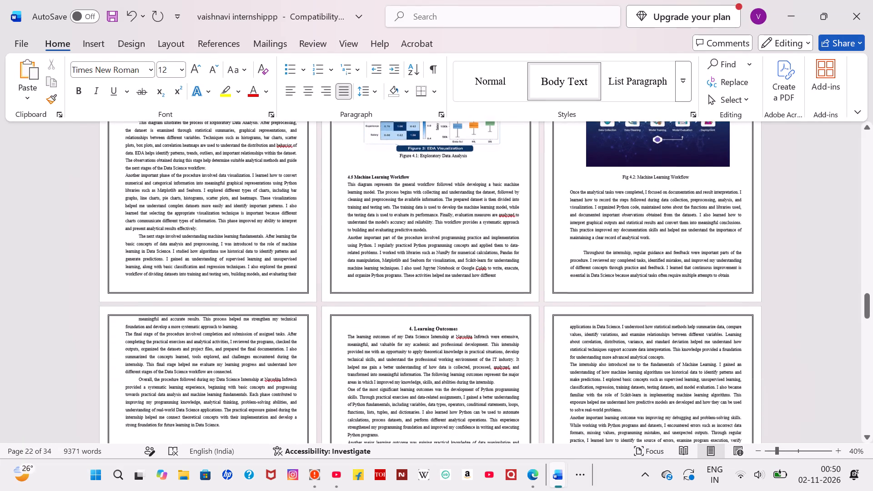
key("BackSpace")
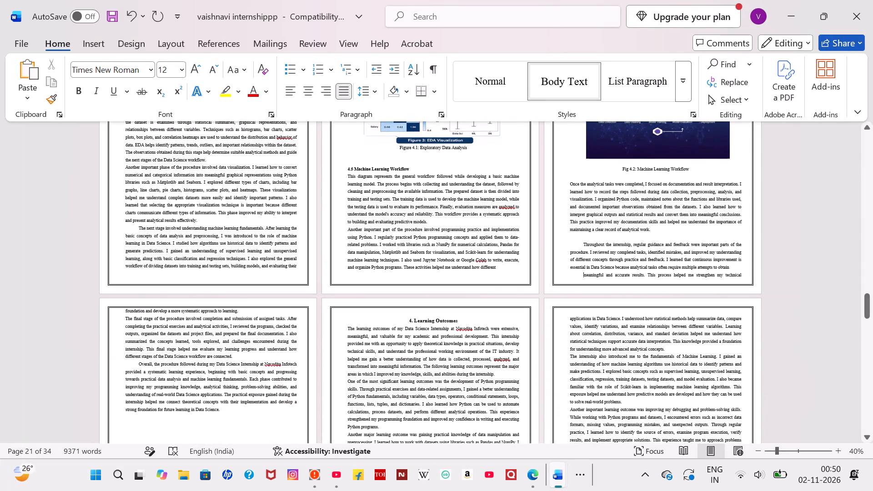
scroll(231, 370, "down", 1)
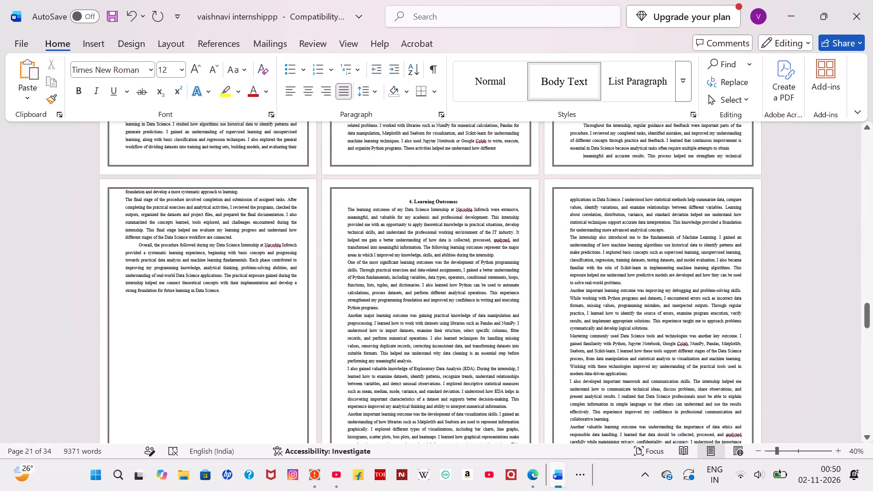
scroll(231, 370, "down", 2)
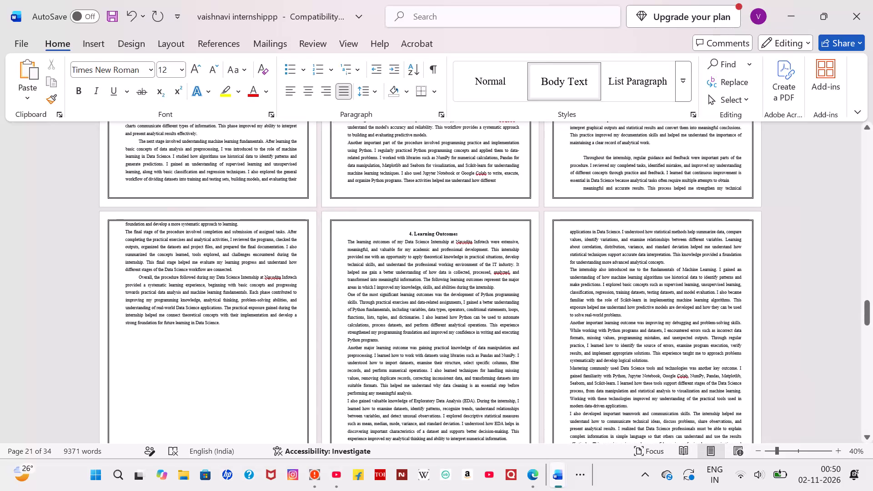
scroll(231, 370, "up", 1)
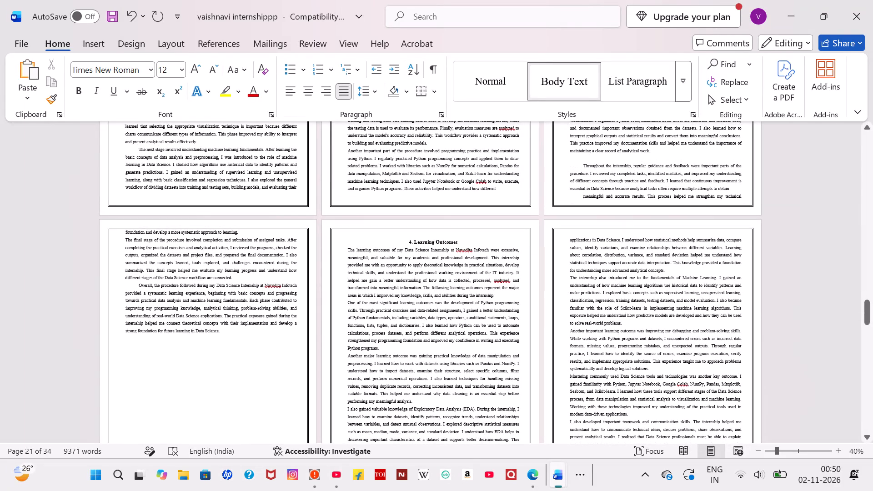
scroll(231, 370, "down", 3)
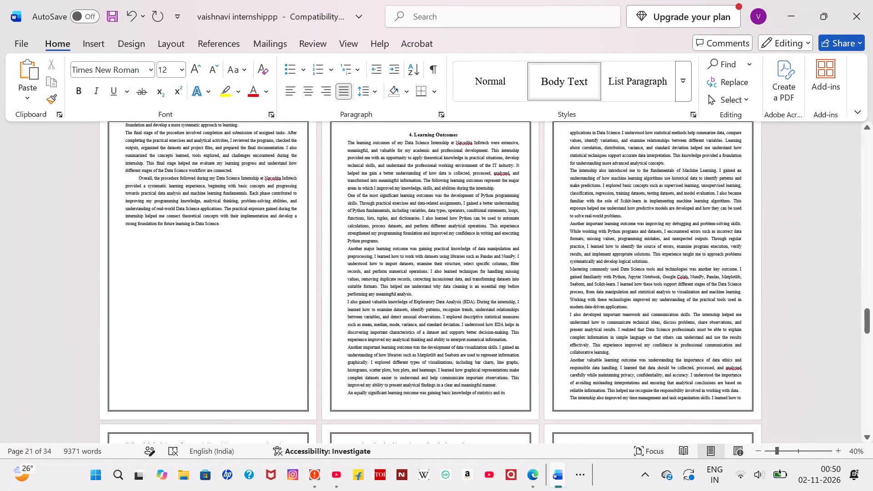
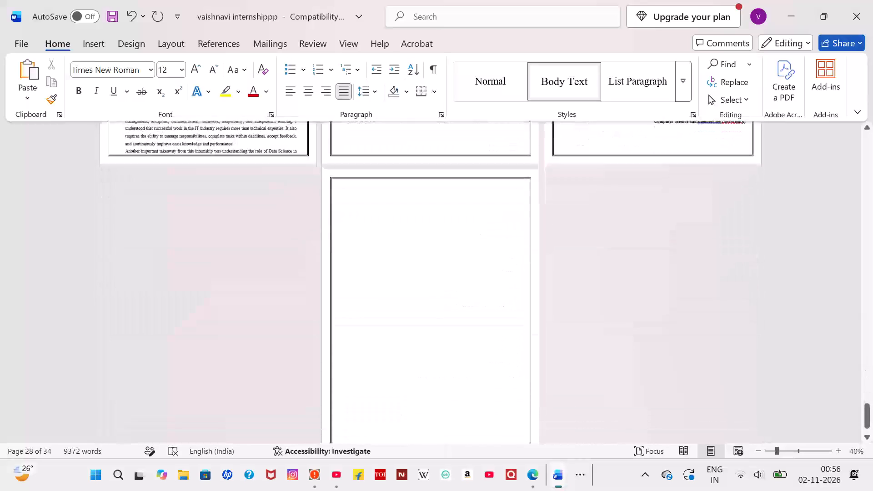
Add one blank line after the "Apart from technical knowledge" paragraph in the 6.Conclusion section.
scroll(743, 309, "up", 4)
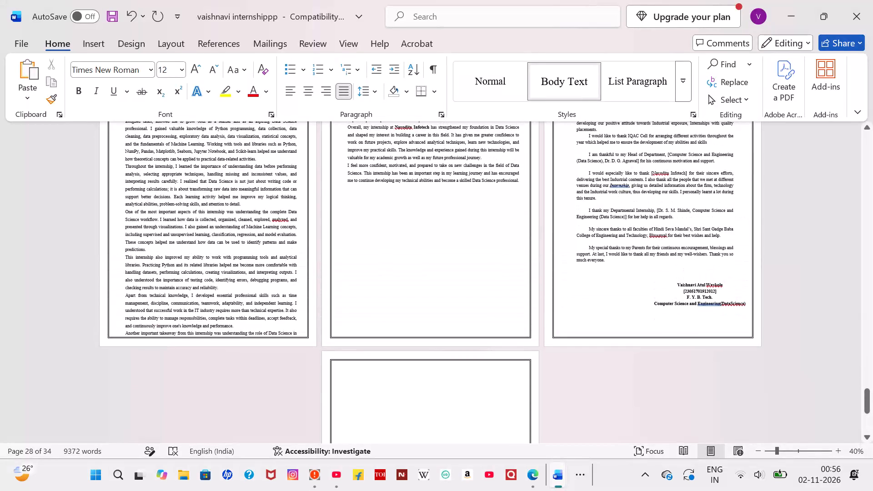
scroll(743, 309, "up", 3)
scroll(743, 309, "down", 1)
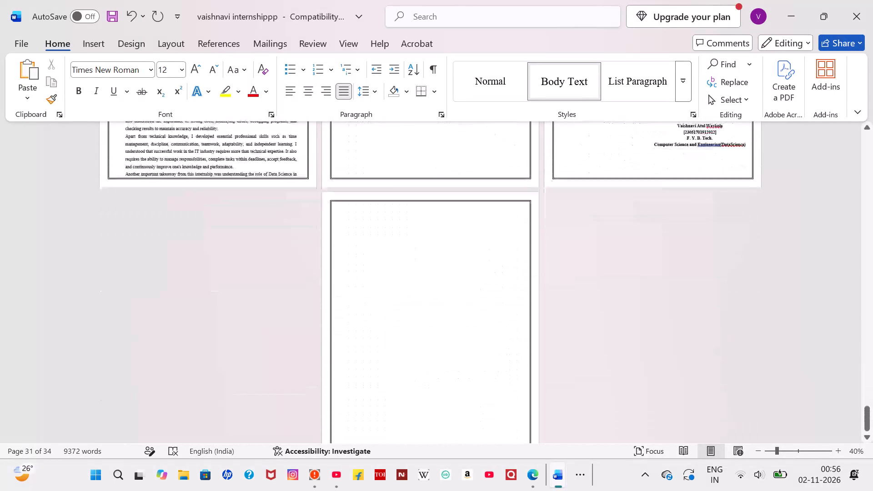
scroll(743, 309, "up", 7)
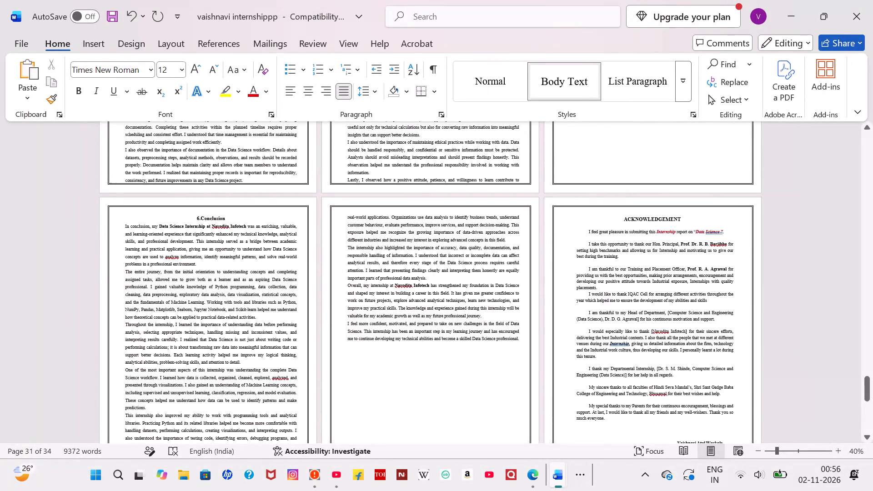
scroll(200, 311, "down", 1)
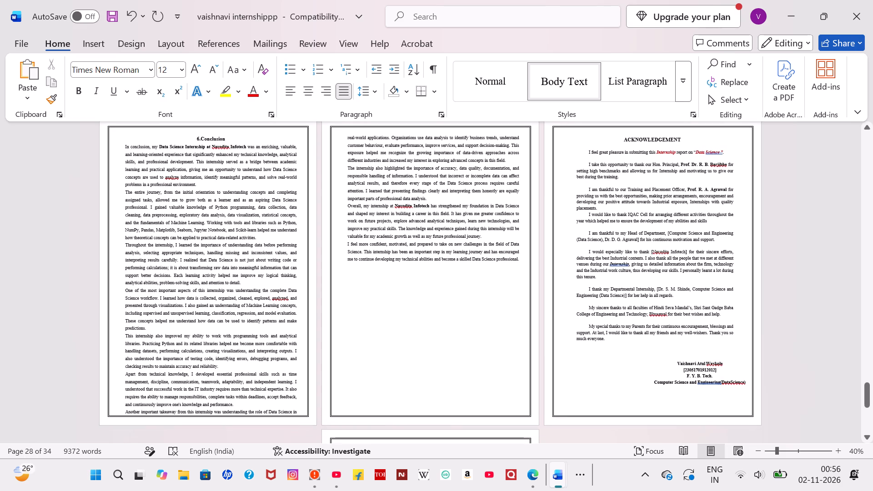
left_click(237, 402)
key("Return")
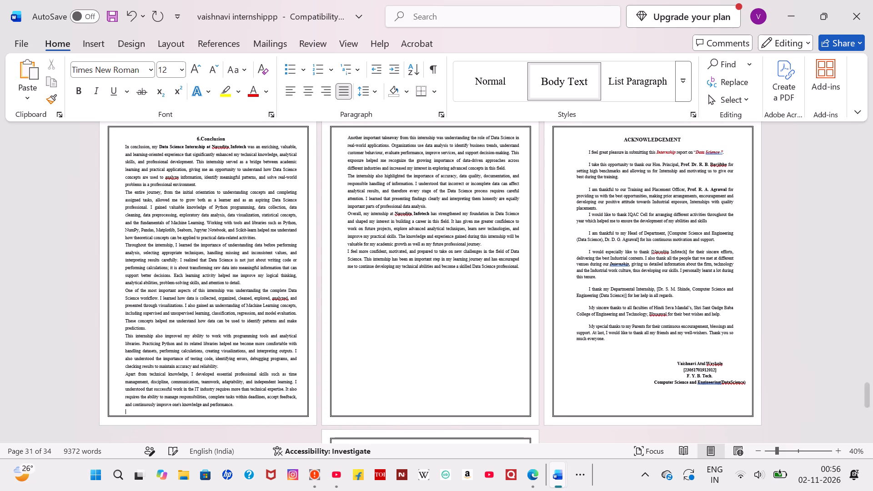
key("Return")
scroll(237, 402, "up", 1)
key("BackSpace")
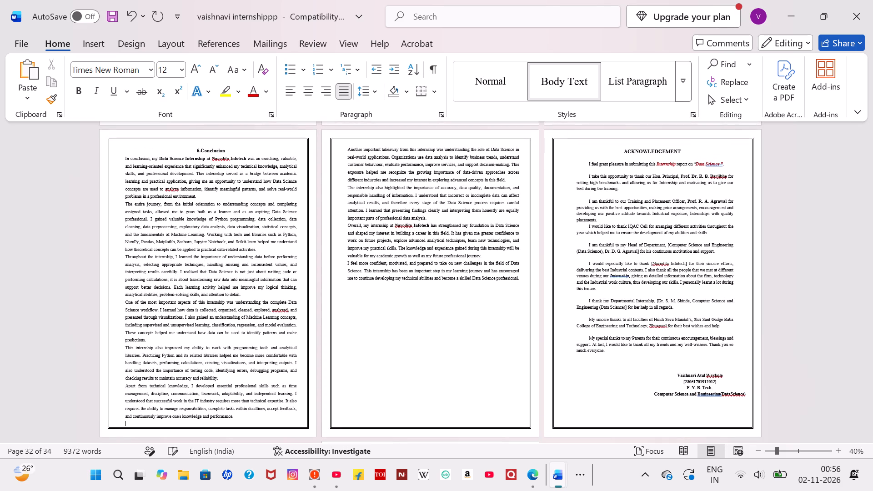
Add a blank line above each Conclusion paragraph starting "Overall, my internship", "Throughout the internship" and "This internship also improved".
left_click(431, 216)
key("Return")
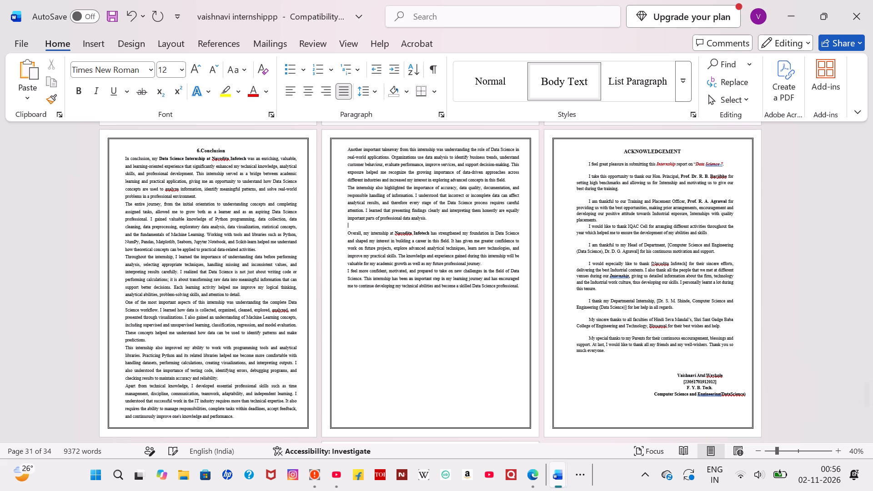
left_click(261, 249)
key("Return")
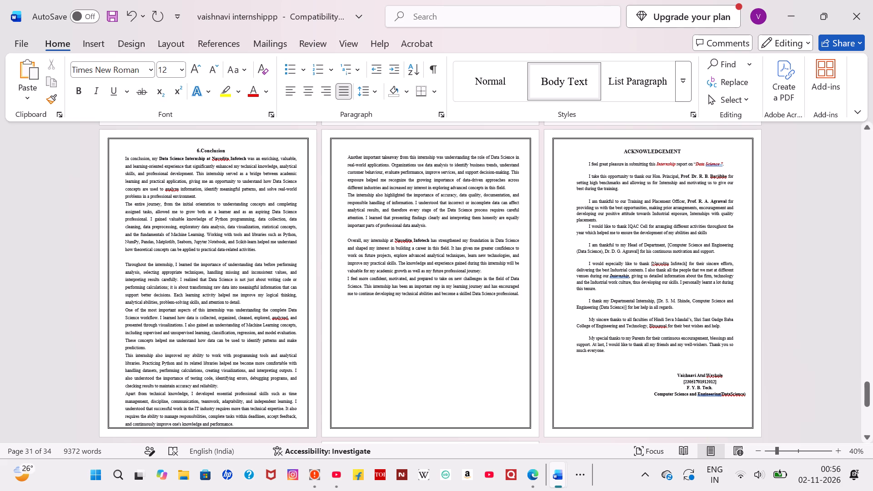
left_click(152, 350)
key("Return")
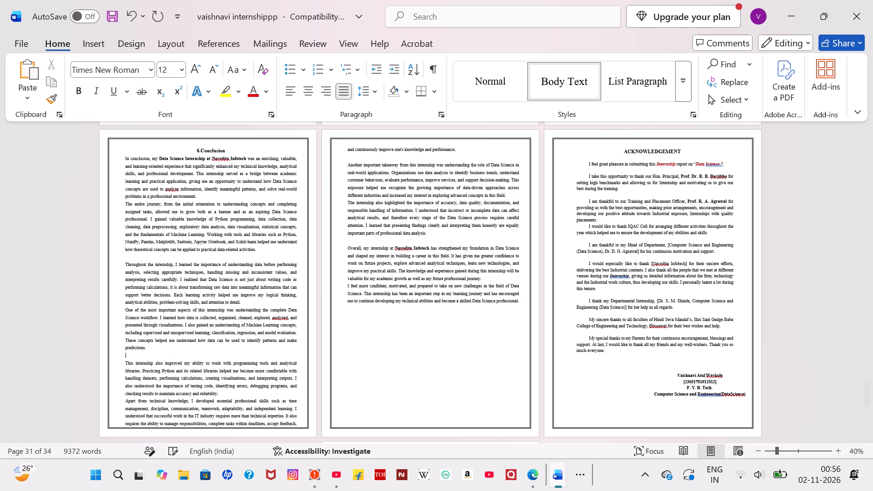
Indent the first lines of the Conclusion paragraphs starting "In conclusion", "Throughout the internship" and "This internship also improved".
left_click(121, 158)
key("Tab")
key("Tab")
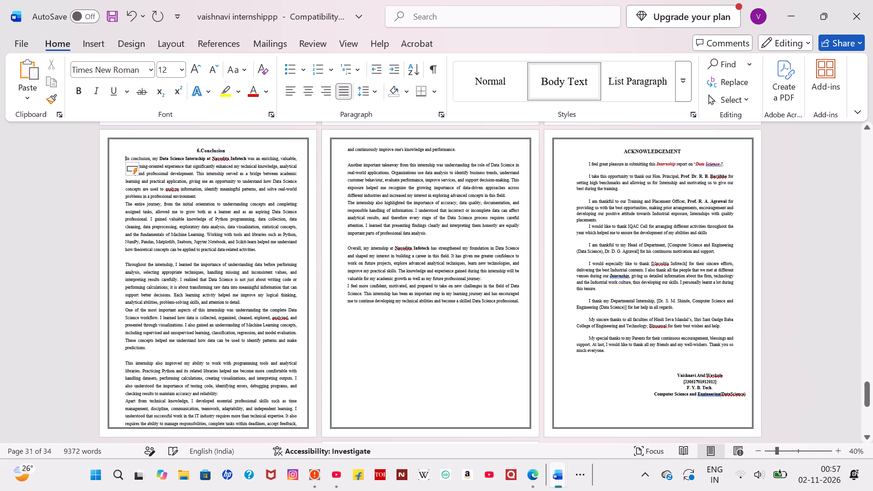
key("Tab")
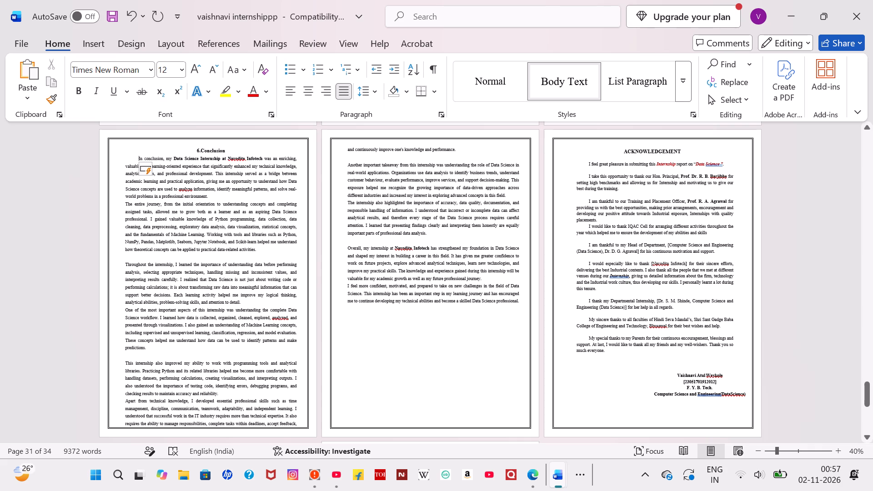
left_click(121, 262)
key("Tab")
key("Tab")
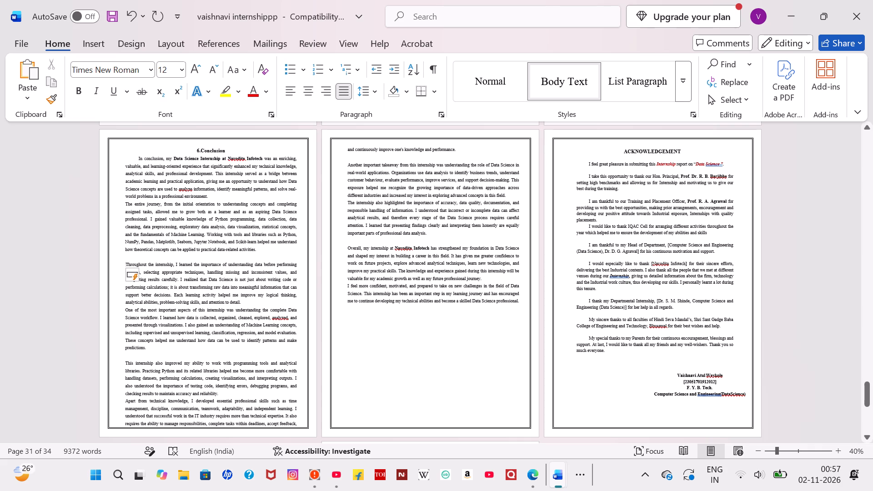
key("Tab")
left_click(123, 363)
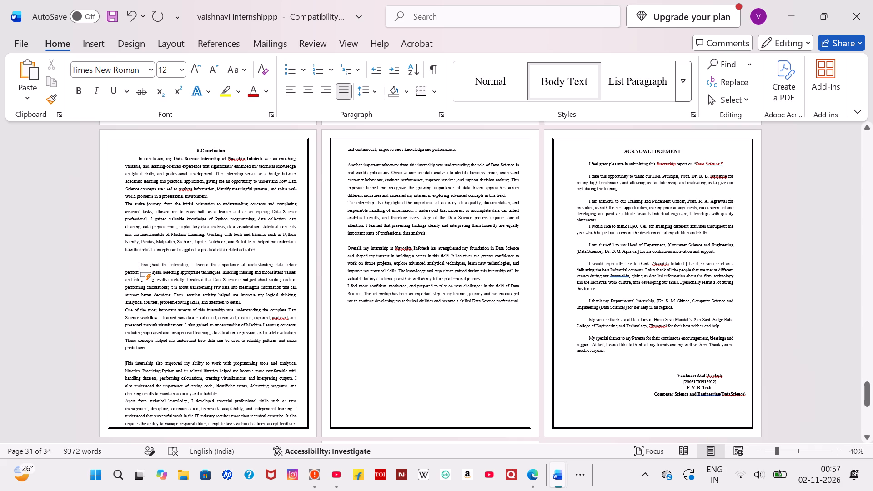
key("Tab")
key("Tab")
Remove the first-line indent and the blank line above the "This internship also improved" paragraph, keeping it a separate paragraph.
scroll(208, 392, "down", 1)
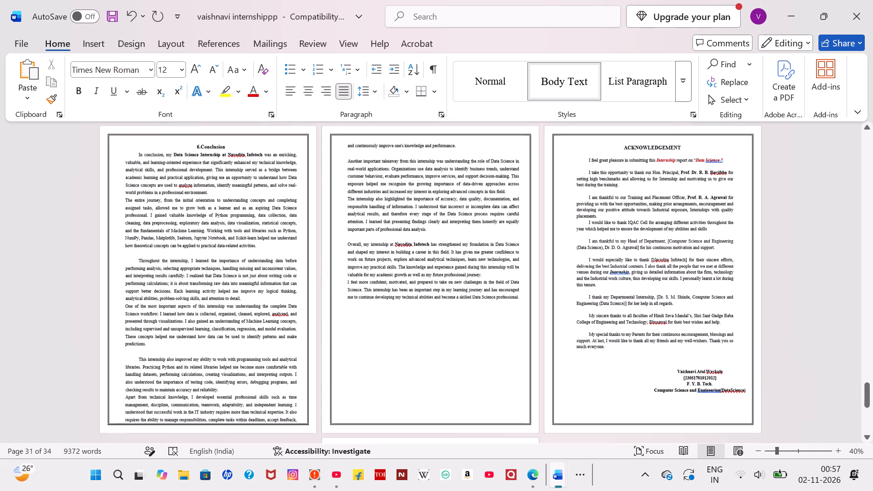
scroll(208, 392, "down", 1)
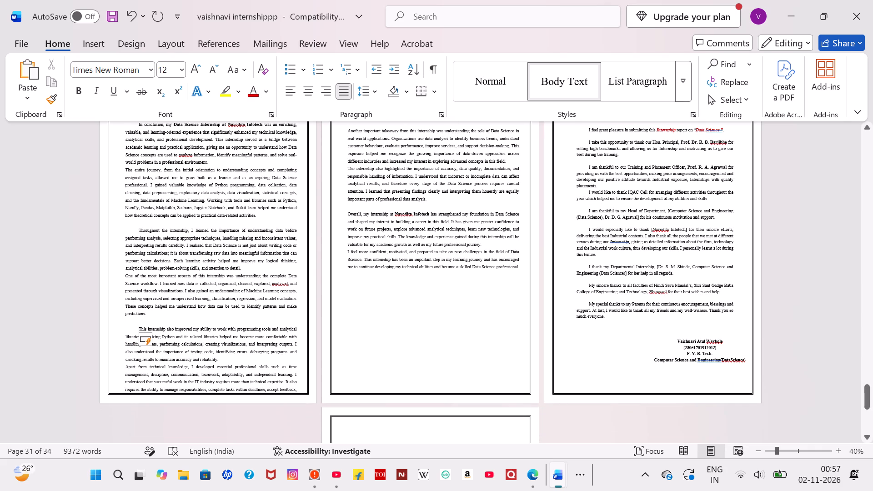
key("BackSpace")
key("BackSpace")
key("BackSpace")
key("BackSpace")
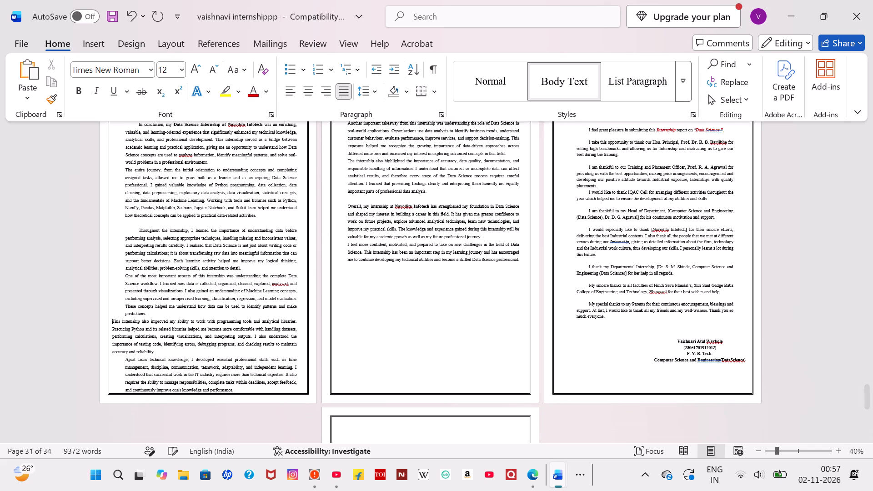
key("BackSpace")
key("Return")
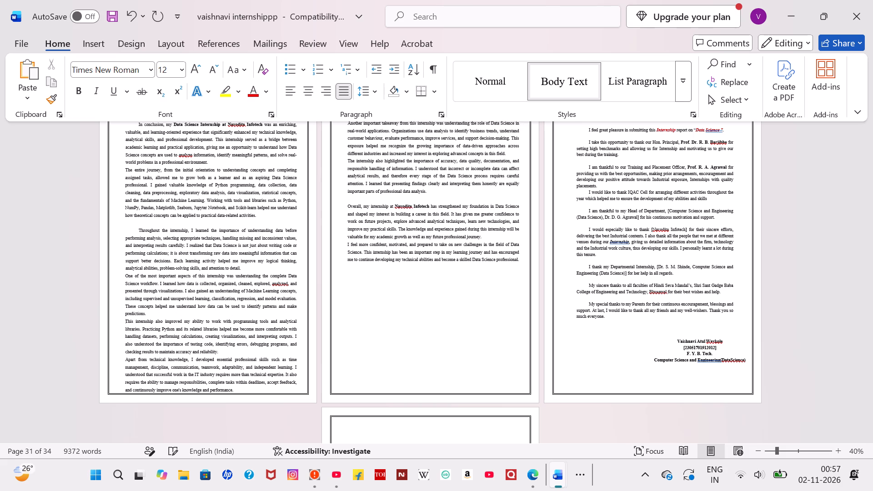
Break the "Apart from technical knowledge" paragraph after "It also" so that "requires the ability" starts the next page.
left_click(298, 379)
key("Return")
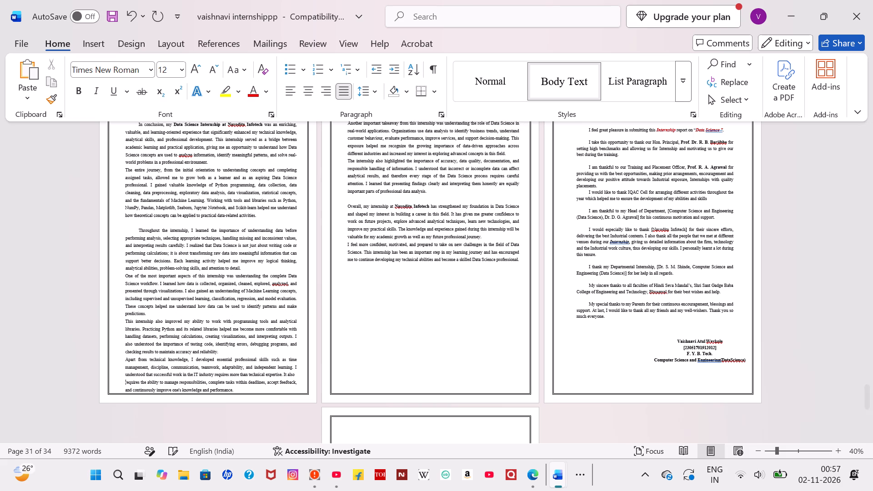
key("Return")
key("Return")
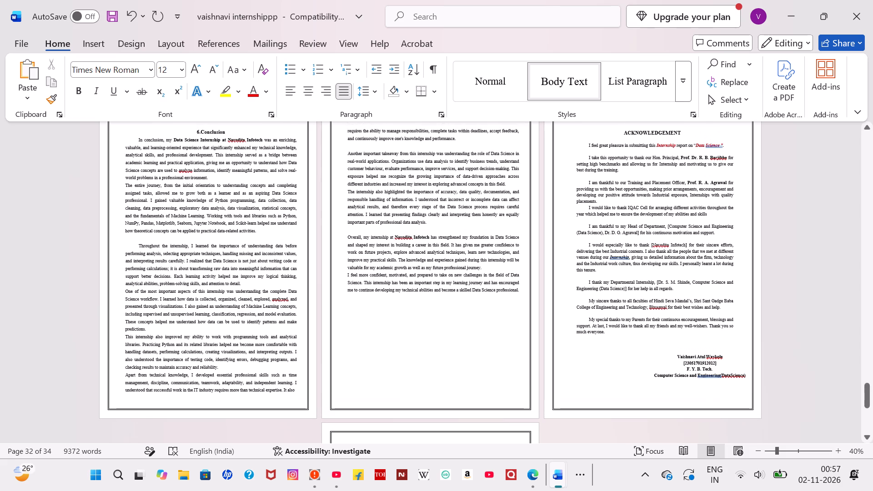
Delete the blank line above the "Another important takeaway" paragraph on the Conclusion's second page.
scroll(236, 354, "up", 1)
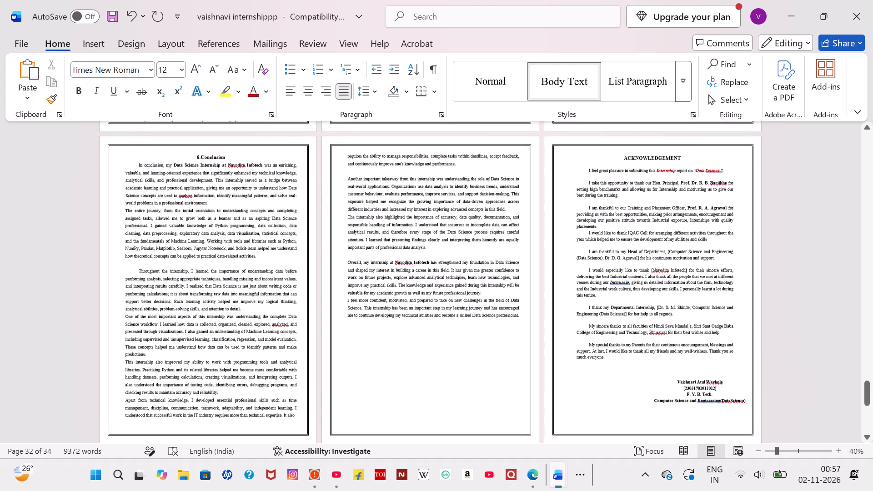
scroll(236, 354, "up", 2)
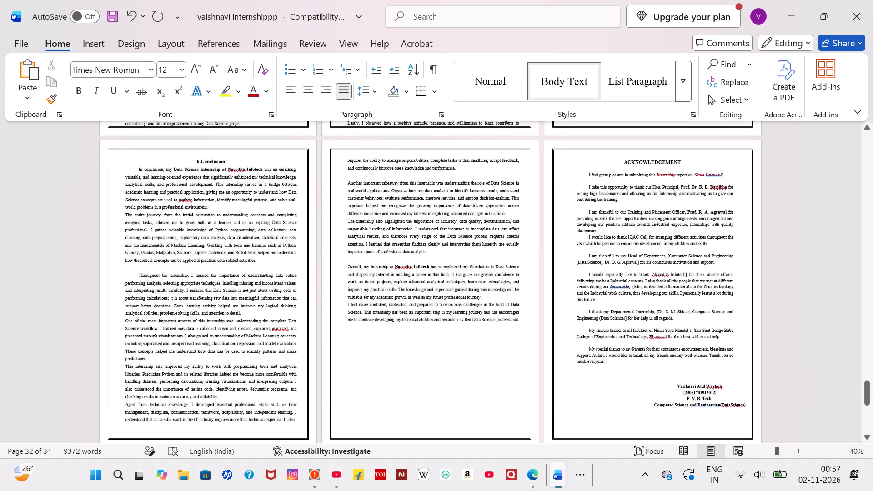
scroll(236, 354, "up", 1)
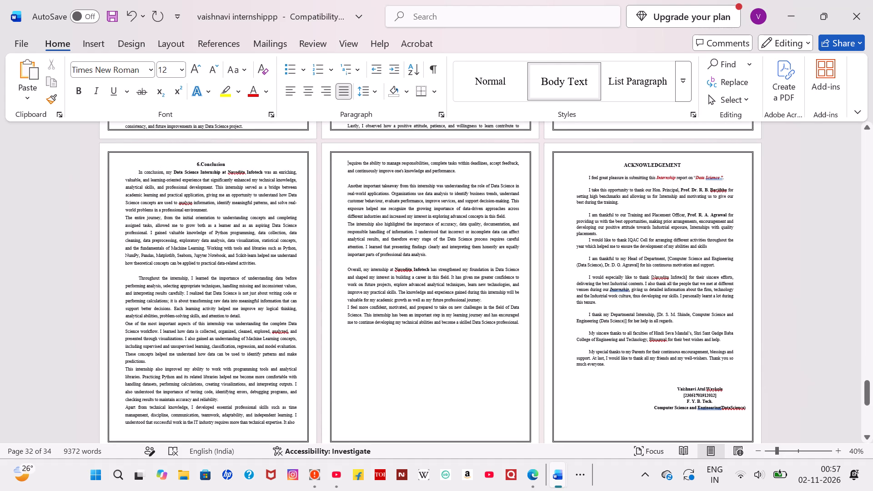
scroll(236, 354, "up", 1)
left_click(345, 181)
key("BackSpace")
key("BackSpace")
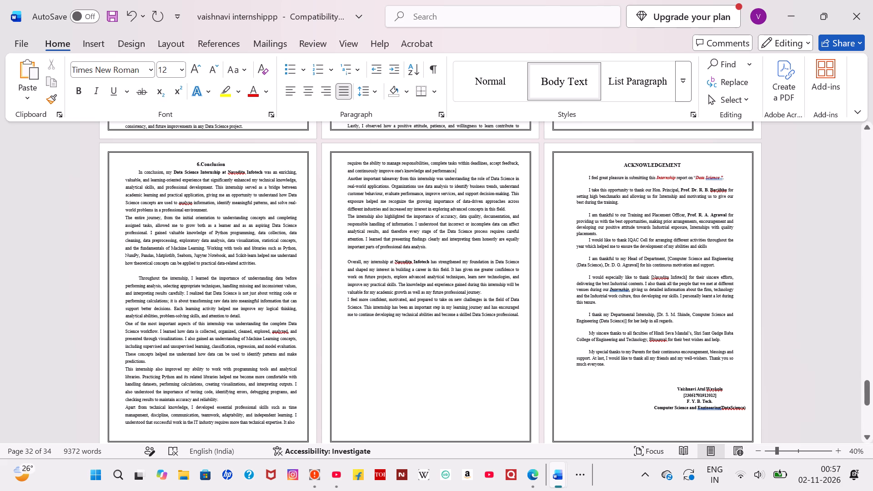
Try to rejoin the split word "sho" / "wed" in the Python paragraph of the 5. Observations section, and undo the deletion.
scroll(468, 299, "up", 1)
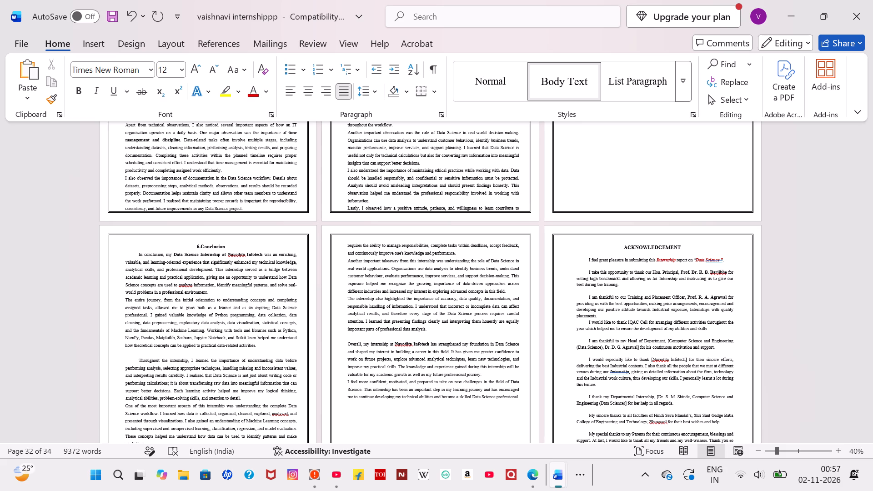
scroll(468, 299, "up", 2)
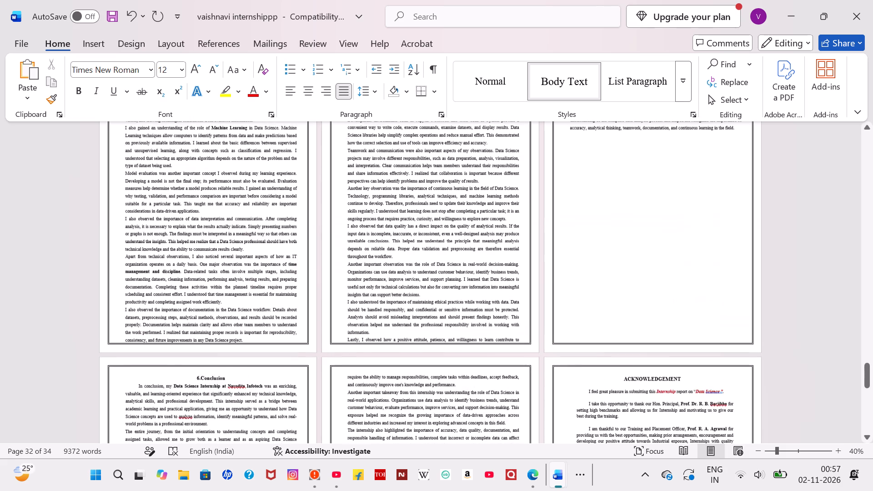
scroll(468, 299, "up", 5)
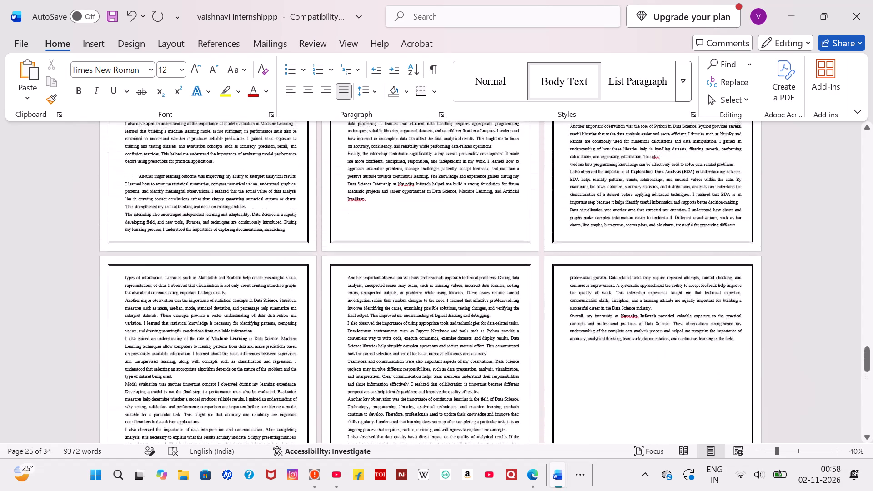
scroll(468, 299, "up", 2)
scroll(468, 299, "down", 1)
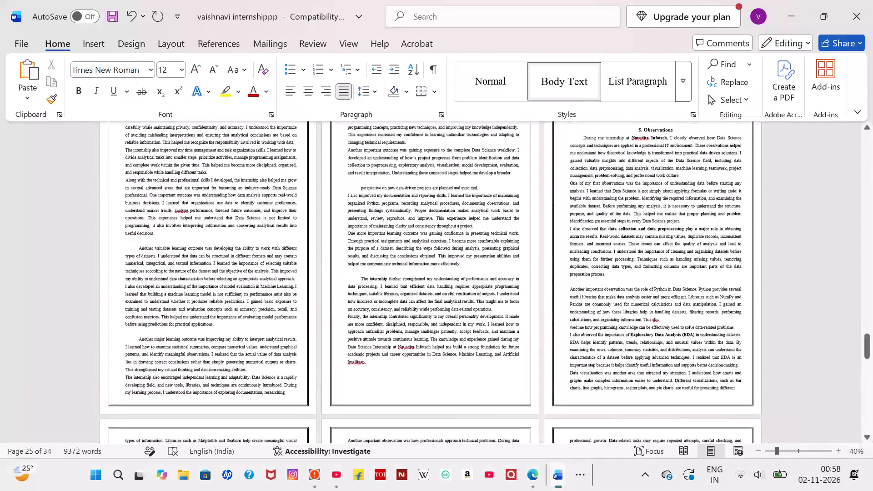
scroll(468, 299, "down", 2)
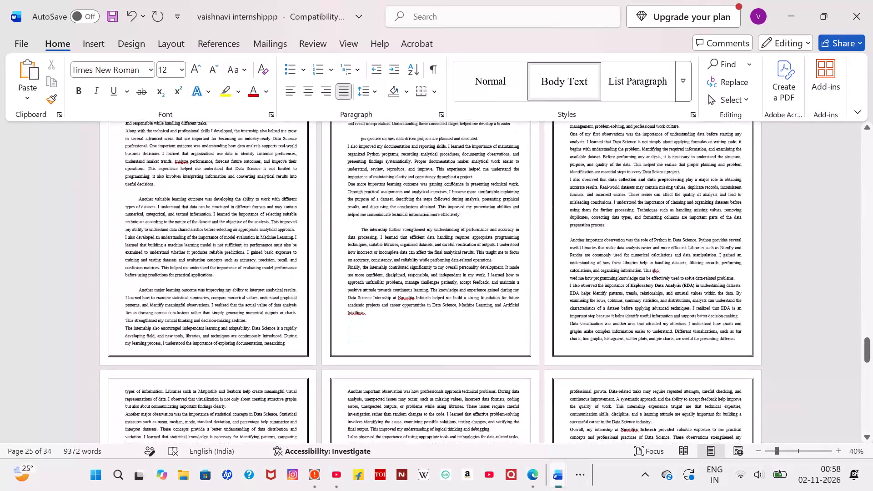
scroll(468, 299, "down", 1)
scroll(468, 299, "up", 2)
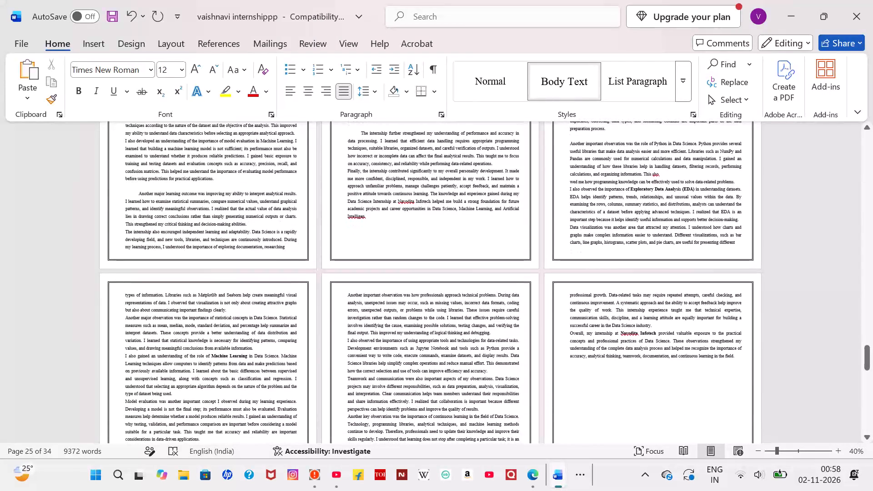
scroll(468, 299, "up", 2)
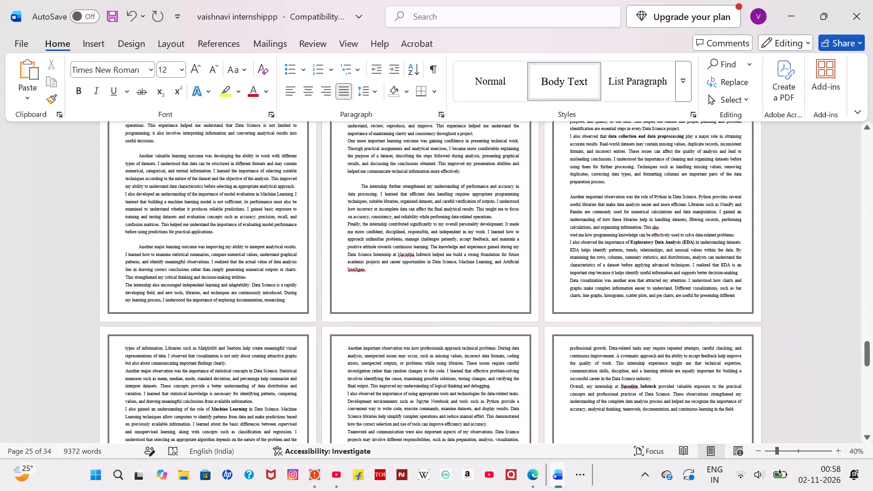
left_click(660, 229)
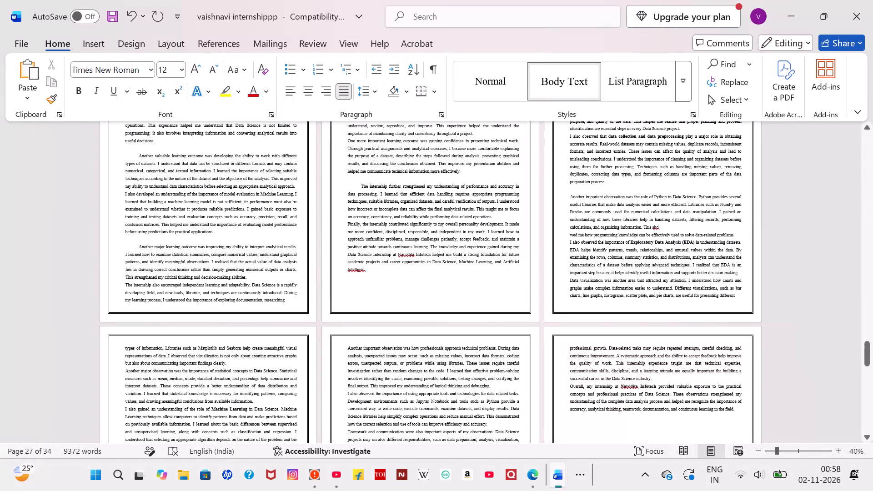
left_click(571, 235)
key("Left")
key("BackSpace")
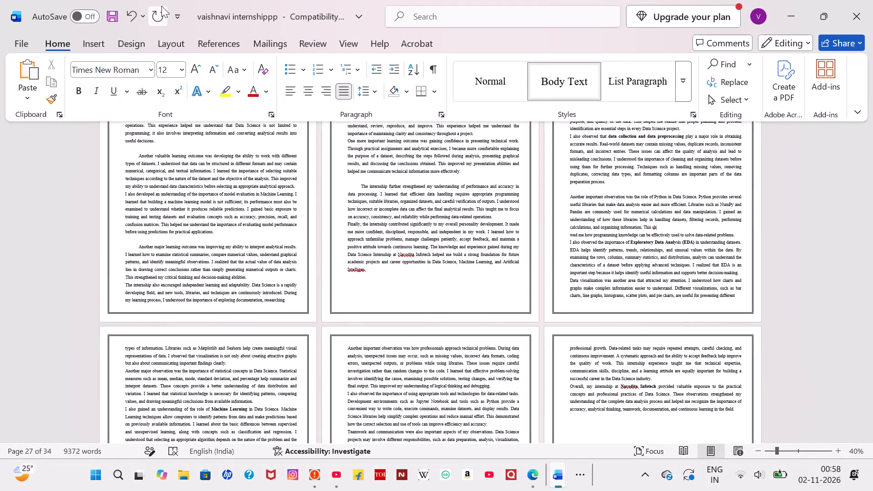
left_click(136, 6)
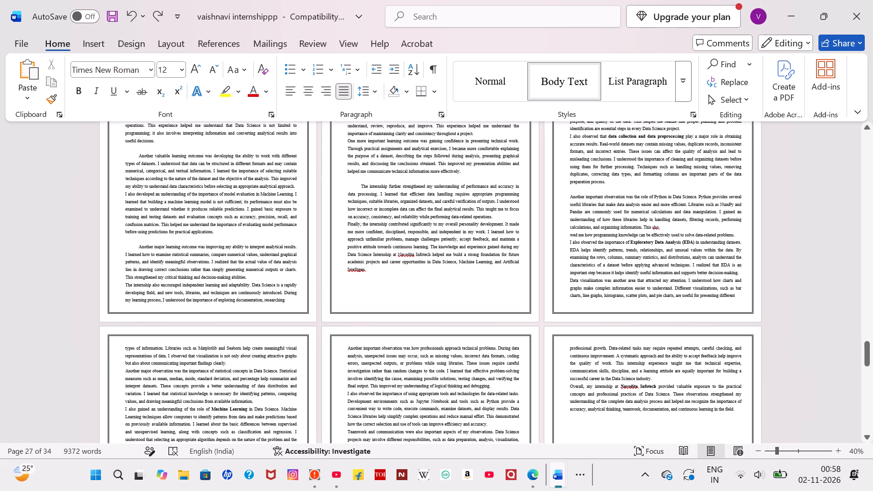
Rejoin the split word "sho" / "wed" in the Python paragraph of the Observations section so it reads "showed".
left_click(566, 236)
key("BackSpace")
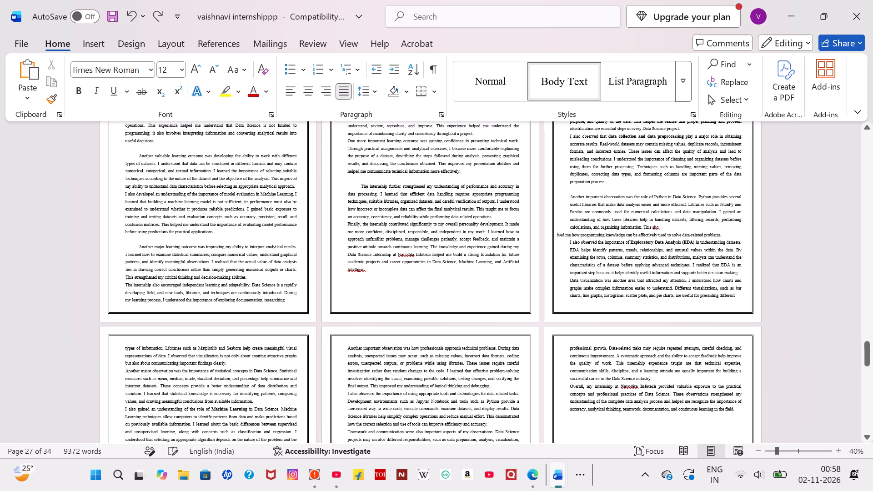
key("BackSpace")
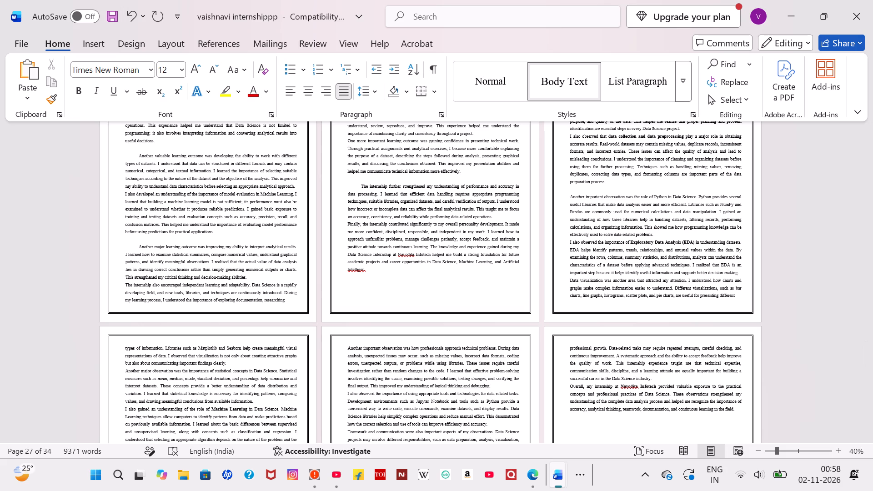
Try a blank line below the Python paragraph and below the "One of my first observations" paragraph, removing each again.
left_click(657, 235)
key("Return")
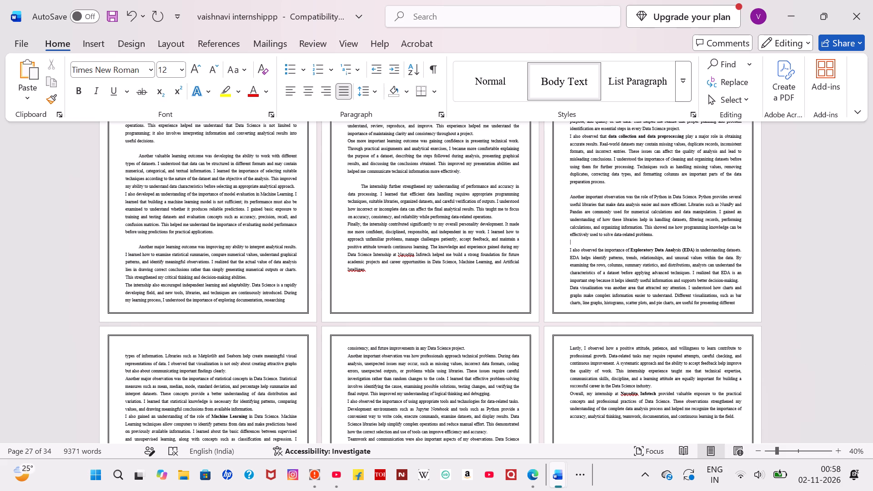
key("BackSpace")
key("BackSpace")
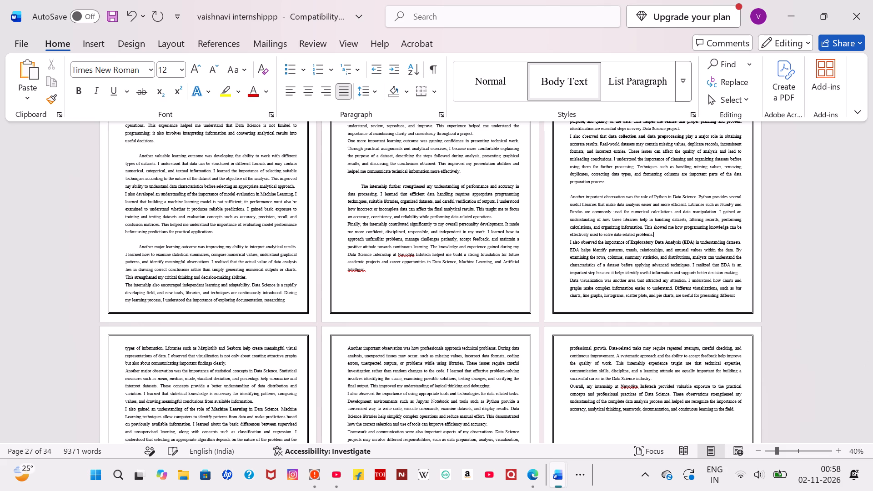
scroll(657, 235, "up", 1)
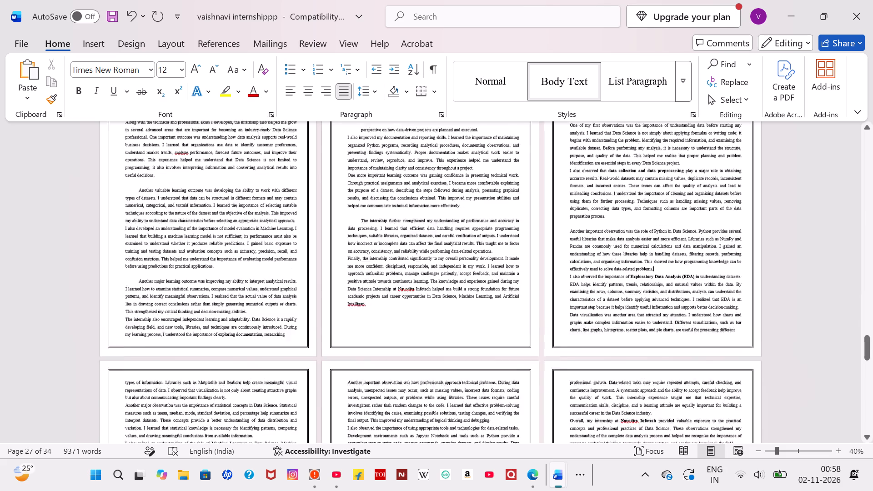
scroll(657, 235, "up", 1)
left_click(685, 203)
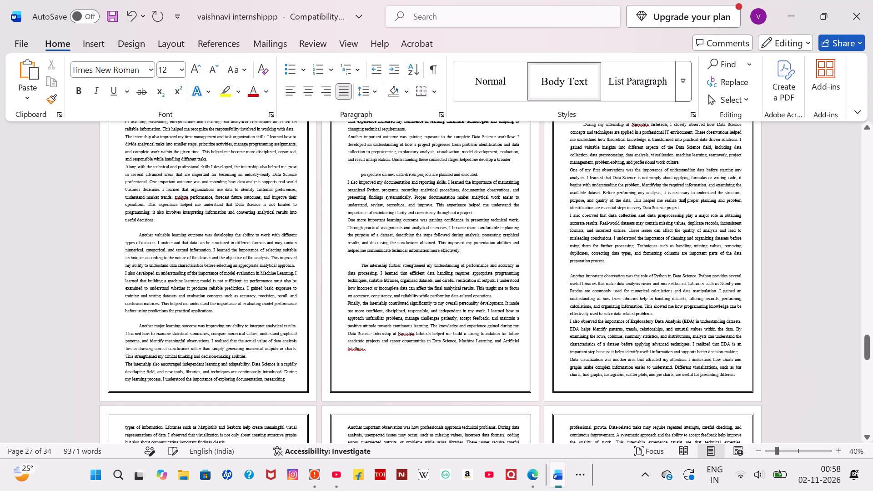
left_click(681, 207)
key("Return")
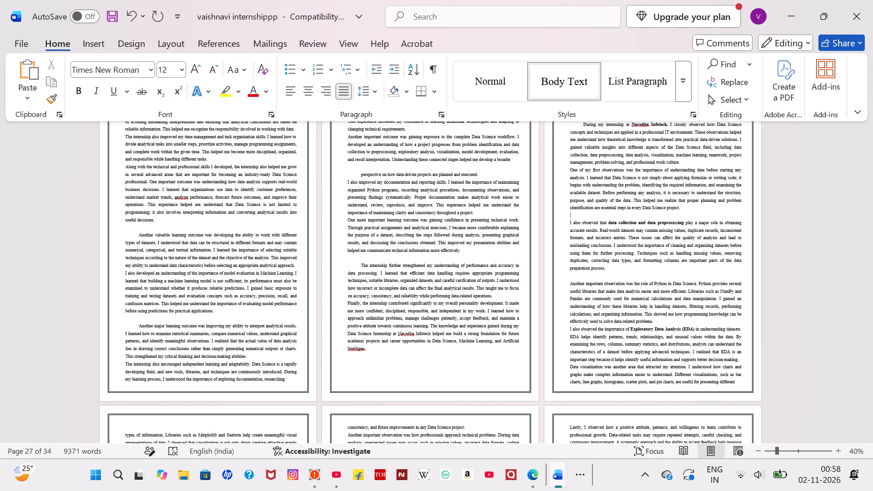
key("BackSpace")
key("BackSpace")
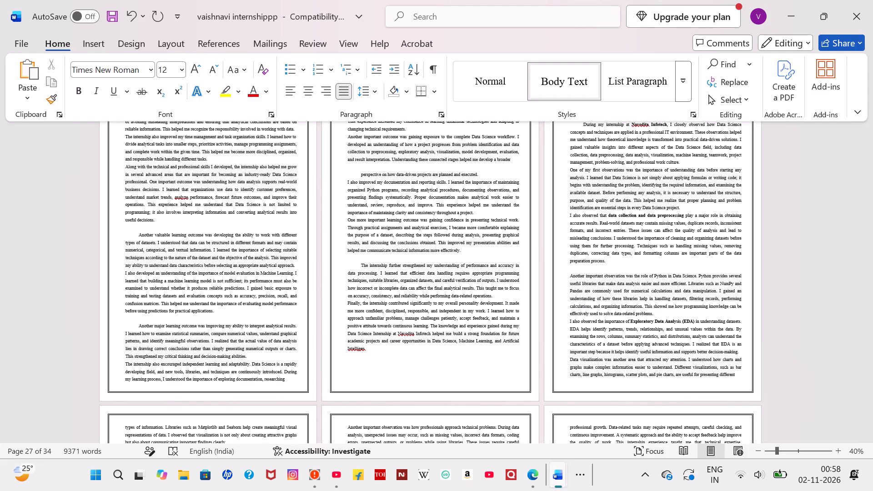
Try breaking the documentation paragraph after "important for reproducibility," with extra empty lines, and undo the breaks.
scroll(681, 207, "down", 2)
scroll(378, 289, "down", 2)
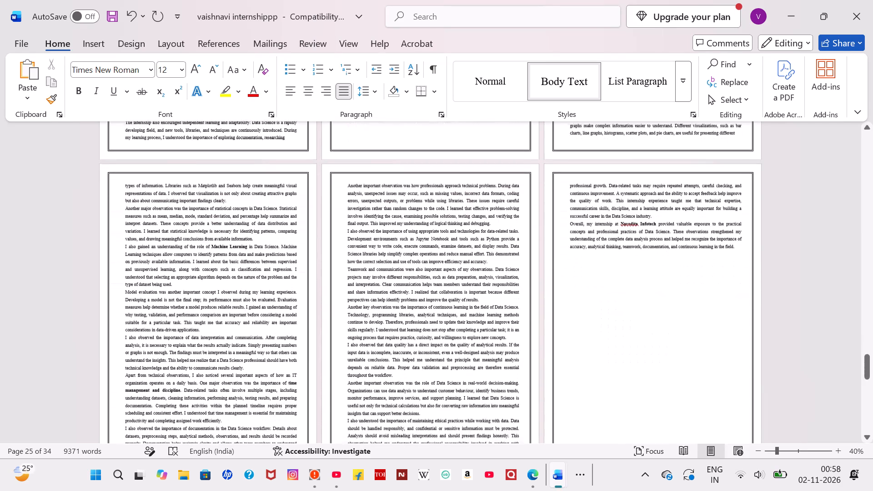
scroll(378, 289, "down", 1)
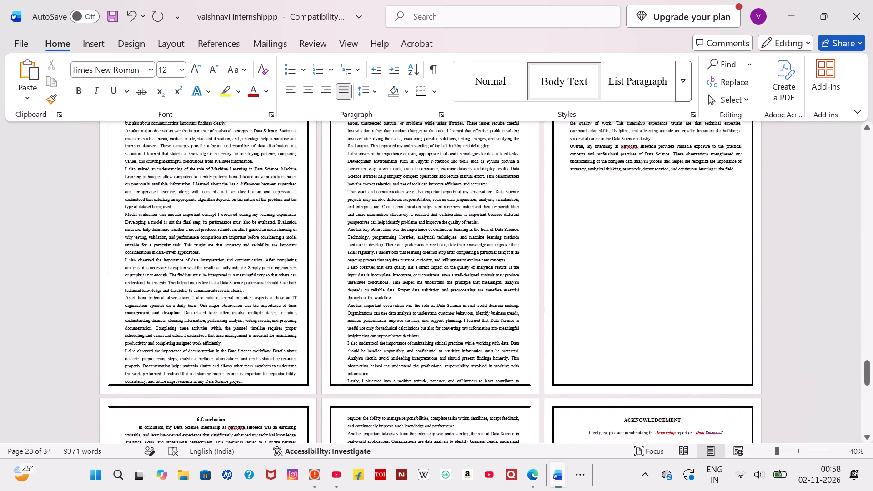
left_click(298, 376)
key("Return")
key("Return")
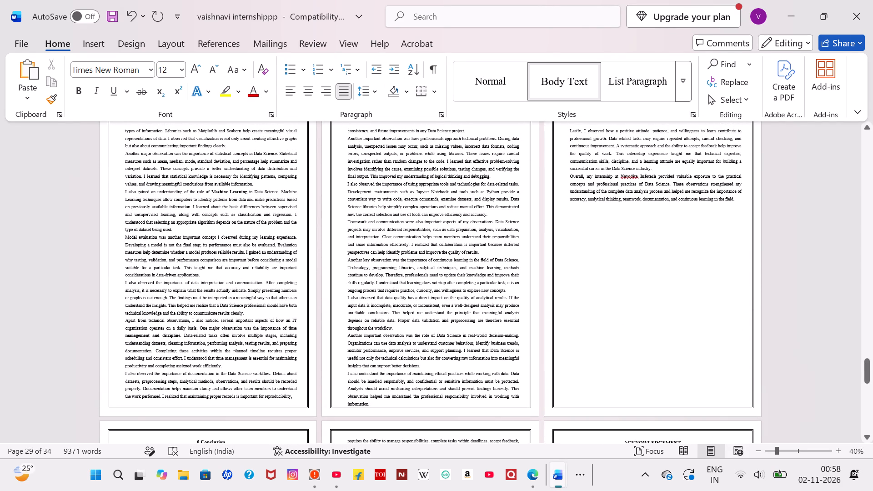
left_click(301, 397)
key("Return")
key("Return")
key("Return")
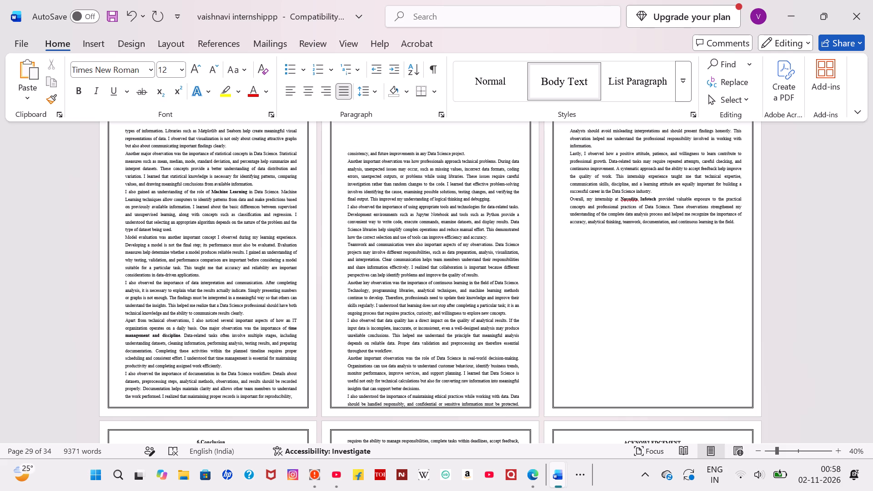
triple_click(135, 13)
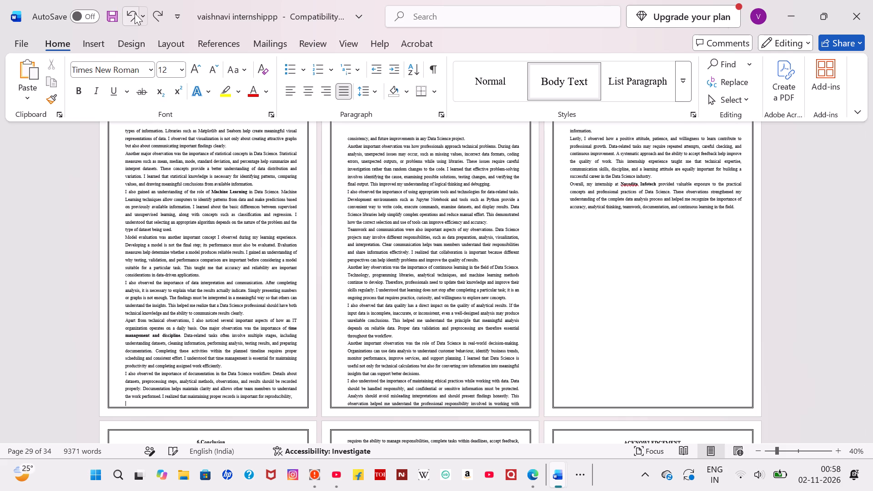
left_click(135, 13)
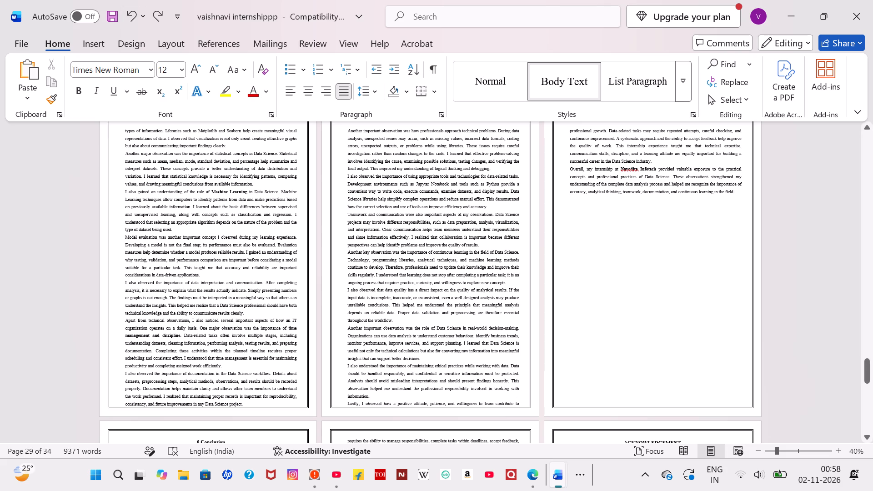
Break the documentation paragraph after "allows other team members to understand" so that "the work performed" moves to the next page.
left_click(295, 386)
key("Right")
key("Return")
key("Return")
key("Return")
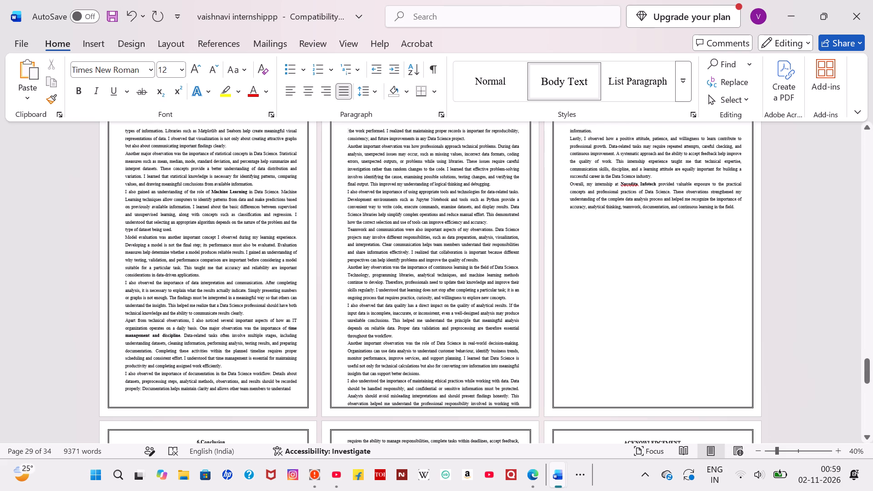
Insert a blank line above the "Model evaluation" paragraph and above the "Apart from technical observations" paragraph.
scroll(239, 275, "up", 1)
left_click(181, 291)
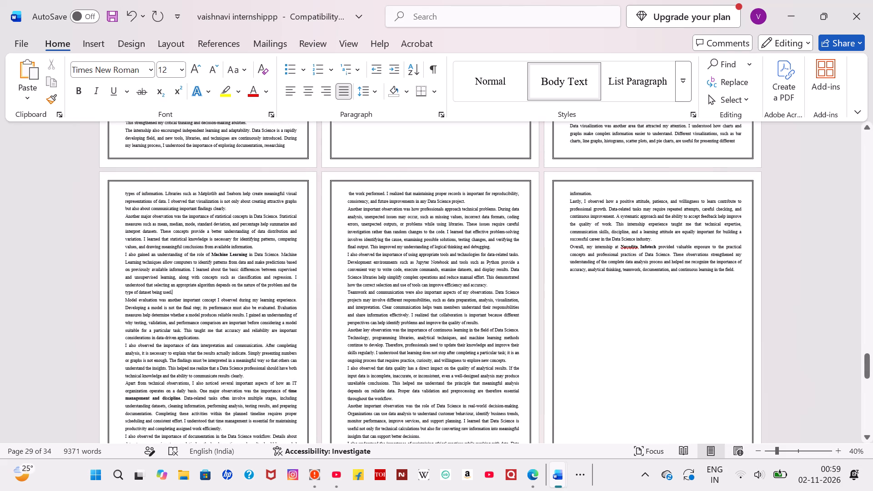
key("Return")
scroll(181, 291, "down", 1)
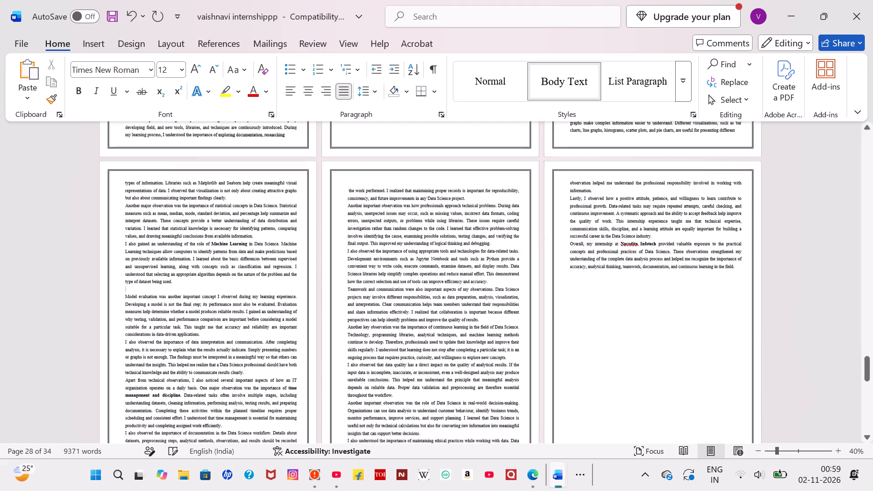
scroll(181, 291, "down", 1)
left_click(247, 323)
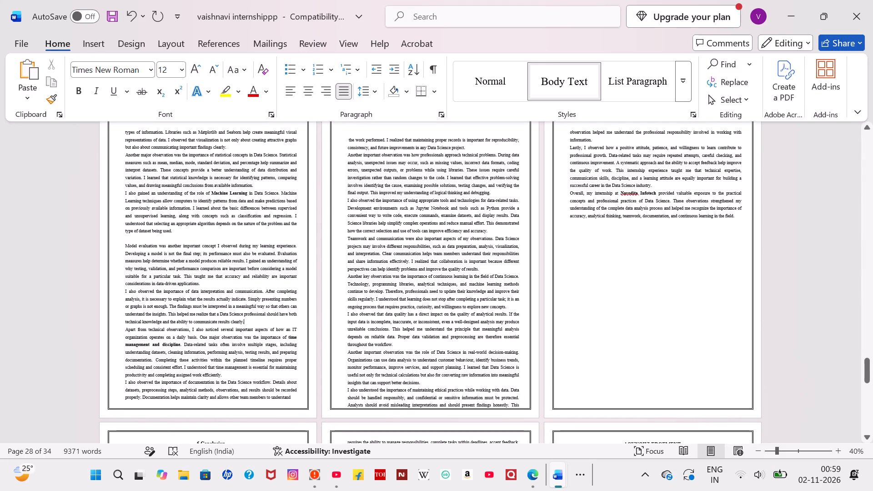
key("Return")
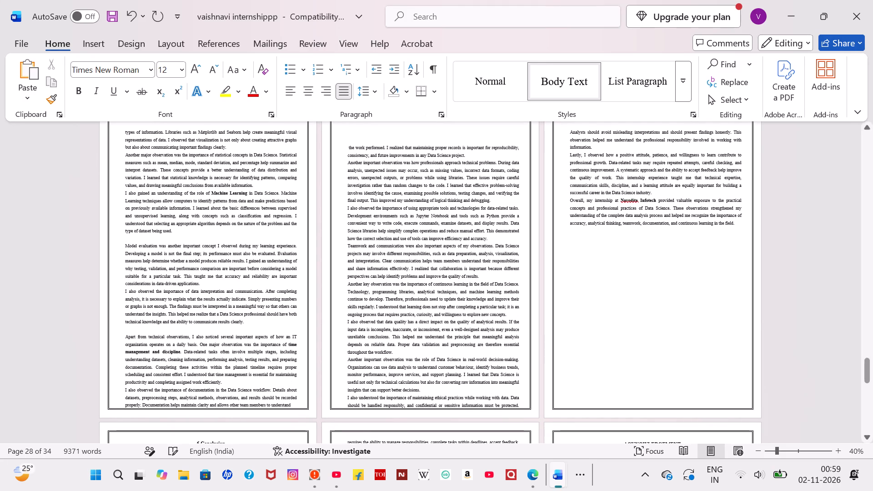
Break the documentation paragraph after "results should be recorded" so that "properly." starts the next page.
left_click(296, 396)
key("Return")
key("Return")
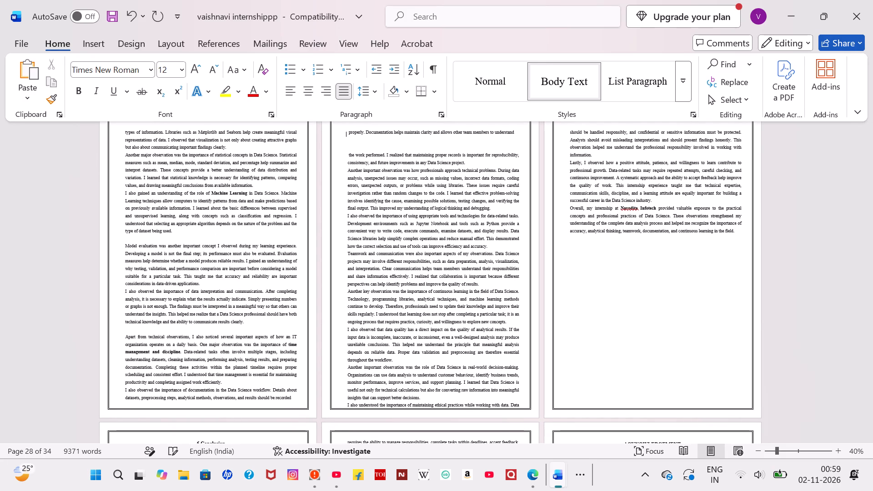
Delete the blank lines between "team members to understand" and "the work performed" in the documentation paragraph.
scroll(296, 396, "up", 1)
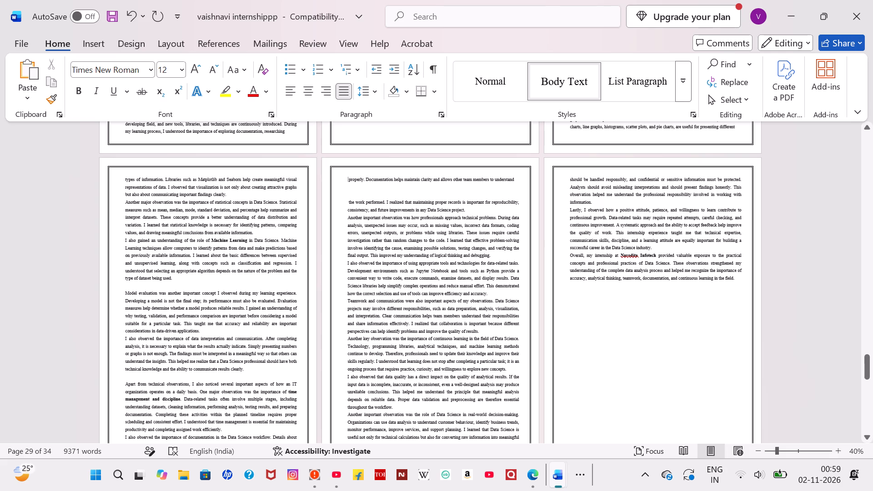
left_click(353, 195)
key("BackSpace")
key("BackSpace")
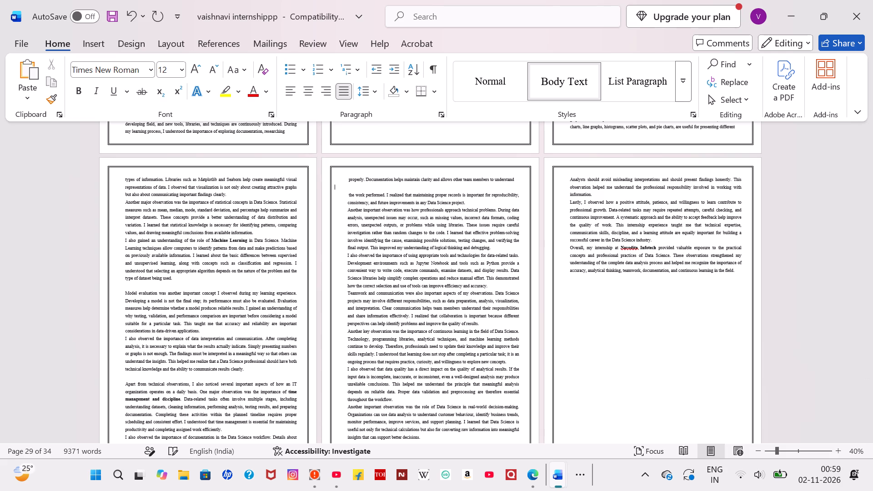
key("BackSpace")
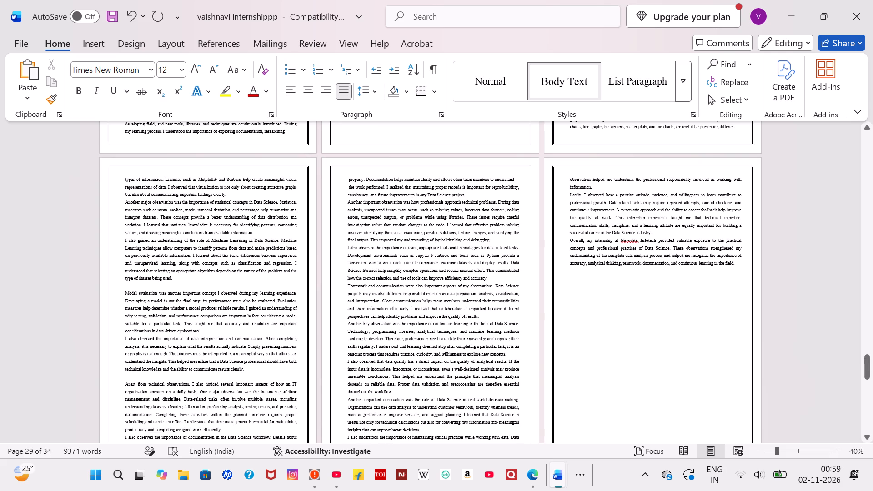
Insert blank lines above the "Another important observation was how professionals", "Another key observation" and "I also understood the importance of maintaining ethical practices" paragraphs.
left_click(472, 199)
key("Return")
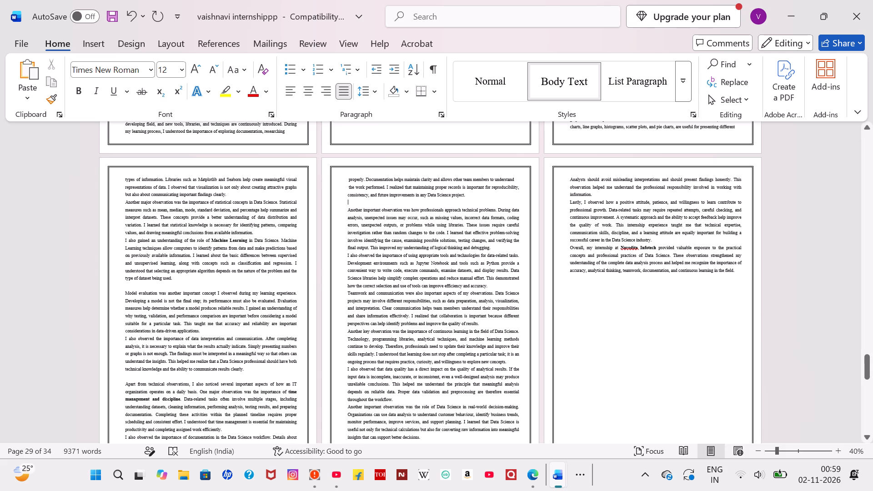
left_click(482, 321)
key("Return")
scroll(482, 321, "down", 1)
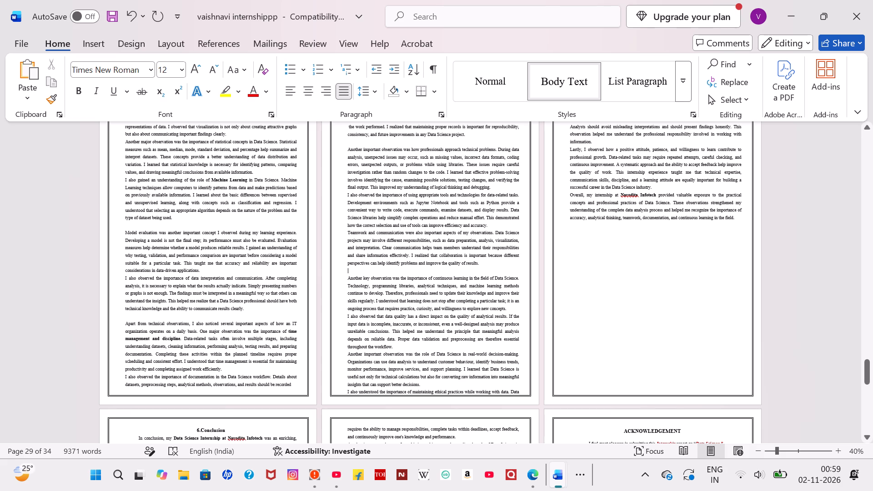
left_click(425, 386)
key("Return")
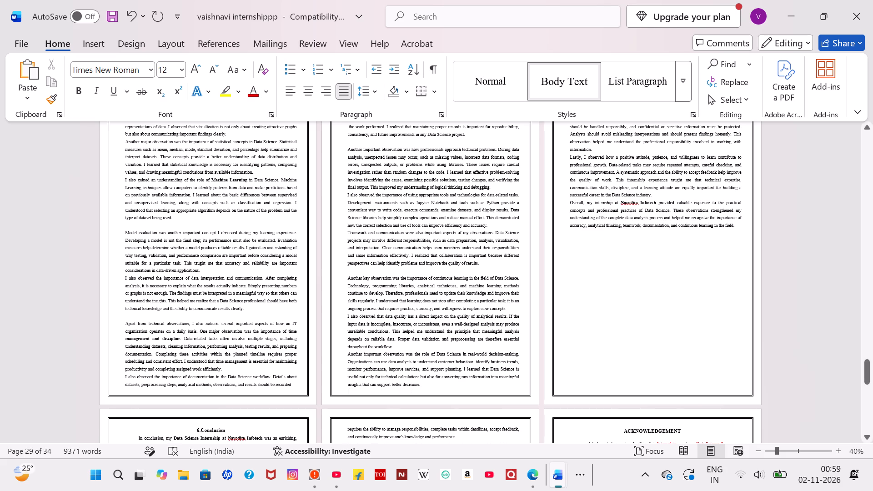
Indent the first lines of the "Model evaluation" and "Apart from technical observations" paragraphs.
scroll(392, 331, "up", 1)
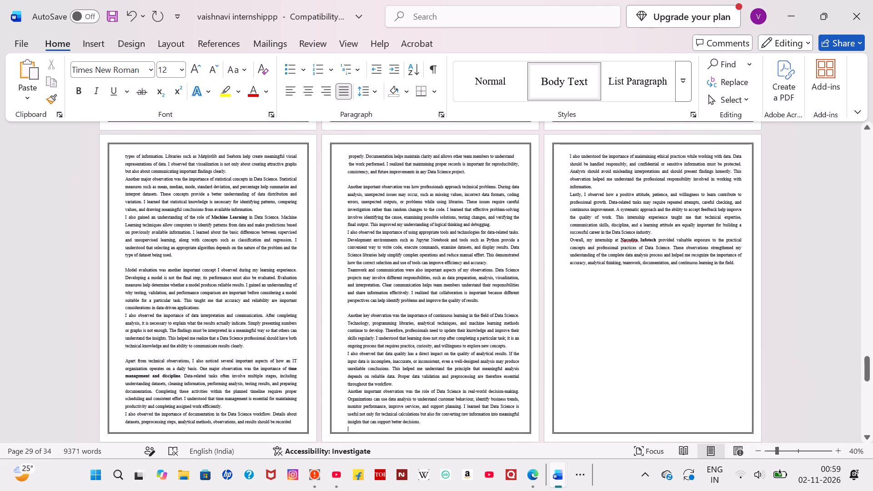
left_click(124, 267)
key("Down")
key("Tab")
key("Tab")
key("Tab")
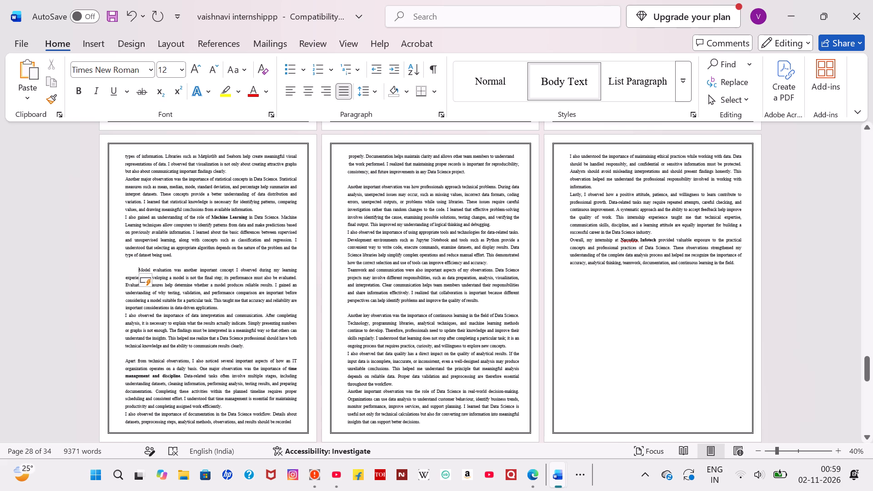
left_click(125, 361)
key("Tab")
key("Tab")
key("Tab")
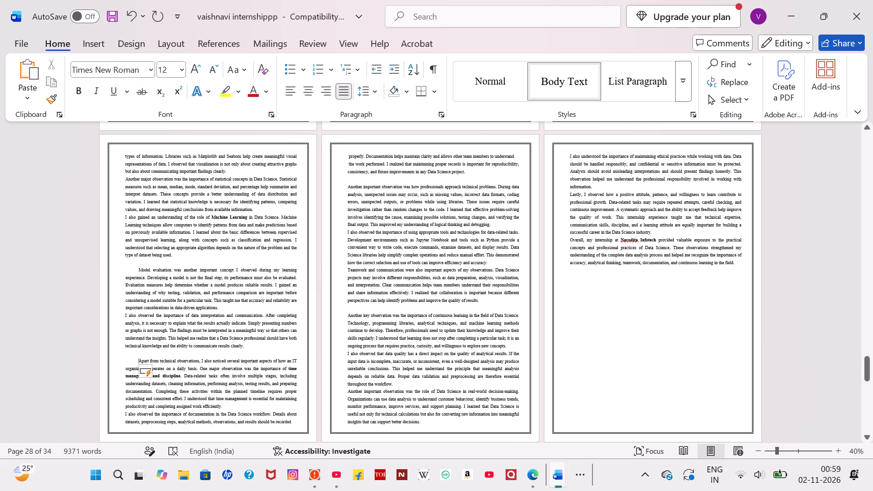
Indent the first lines of the "Another important observation was how professionals" and "Another key observation" paragraphs.
left_click(351, 190)
key("Left")
key("Tab")
key("Tab")
key("Tab")
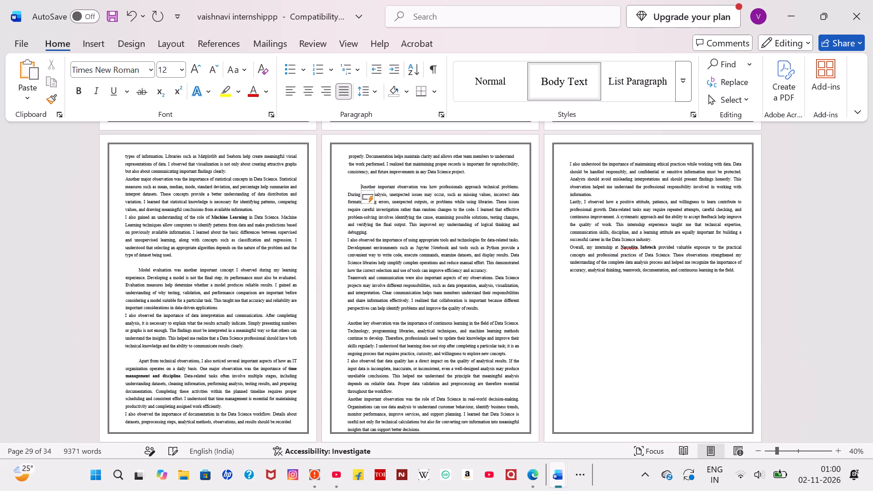
left_click(345, 322)
key("Tab")
key("Tab")
key("Tab")
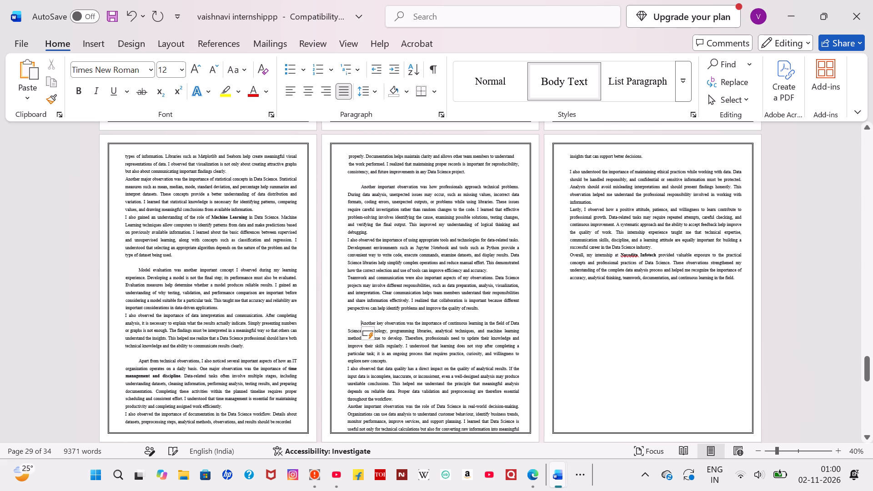
Replace "is" after "I learned that Data Science" with line breaks so that "useful not only" starts the next page.
double_click(523, 421)
key("Return")
key("Return")
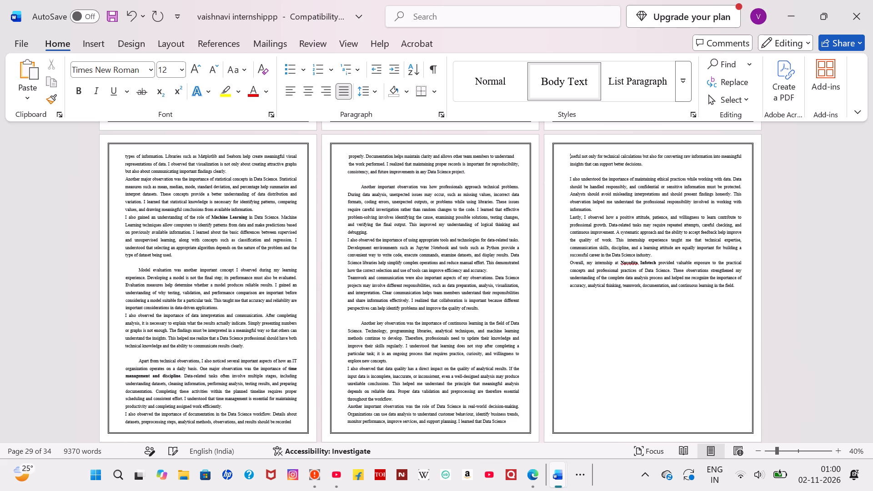
Delete the blank line above the "I also understood the importance of maintaining ethical practices" paragraph.
scroll(523, 421, "up", 1)
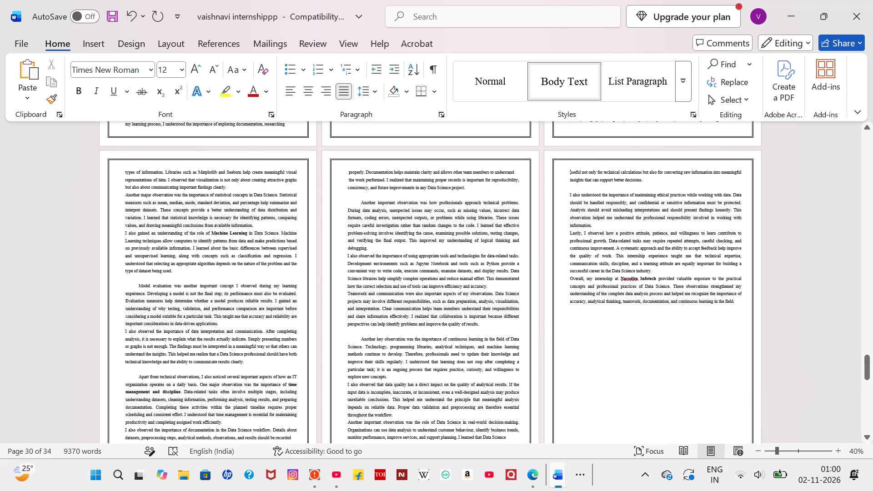
left_click(571, 190)
key("BackSpace")
key("BackSpace")
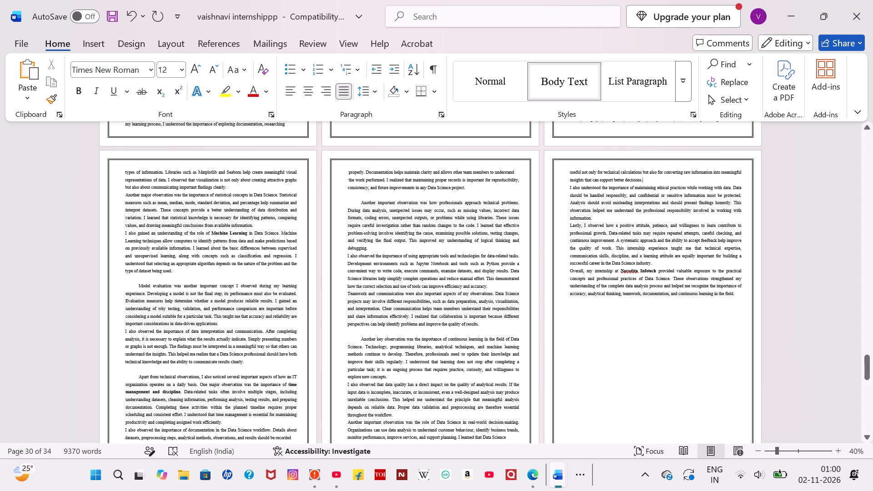
Indent the first line of the "I also understood the importance of maintaining ethical practices" paragraph.
key("Down")
key("Left")
key("Left")
key("Left")
key("Left")
key("Left")
key("Left")
key("Left")
key("Left")
key("Left")
key("Left")
key("Left")
key("Left")
key("Left")
key("Left")
key("Left")
key("Left")
key("Left")
key("Left")
key("Left")
key("Left")
key("Left")
key("Left")
key("Left")
key("Left")
key("Left")
key("Left")
key("Left")
key("Left")
key("Left")
key("Left")
key("Left")
key("Left")
key("Left")
key("Left")
key("Left")
key("Left")
key("Left")
key("Left")
key("Tab")
key("Tab")
key("Tab")
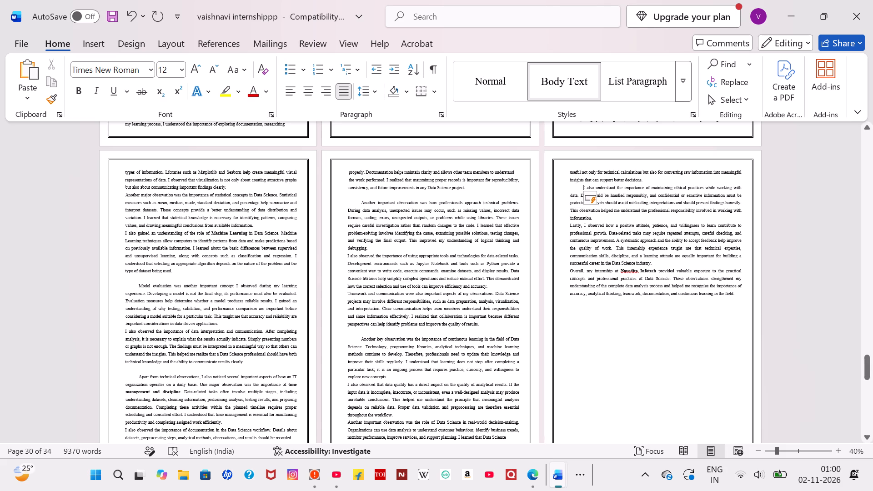
Pull "requires the ability to manage responsibilities" back onto the first Conclusion page and pad it with spaces to align with the text above.
scroll(617, 325, "down", 1)
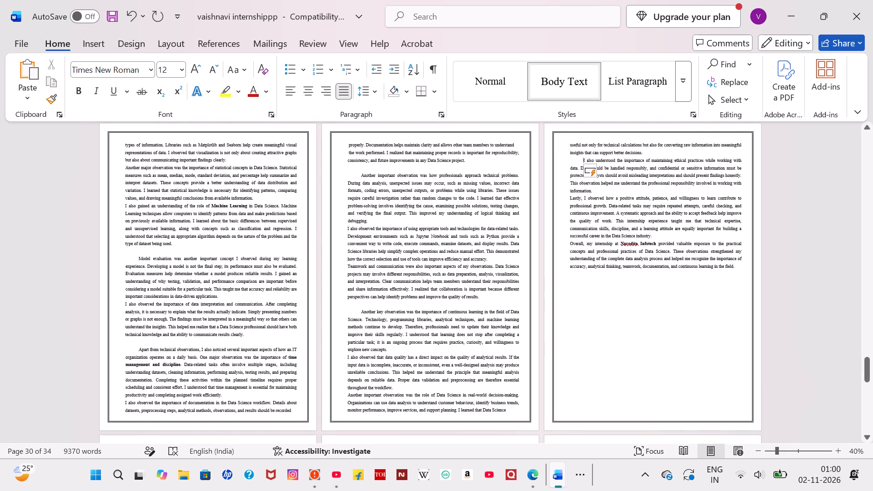
scroll(617, 325, "down", 6)
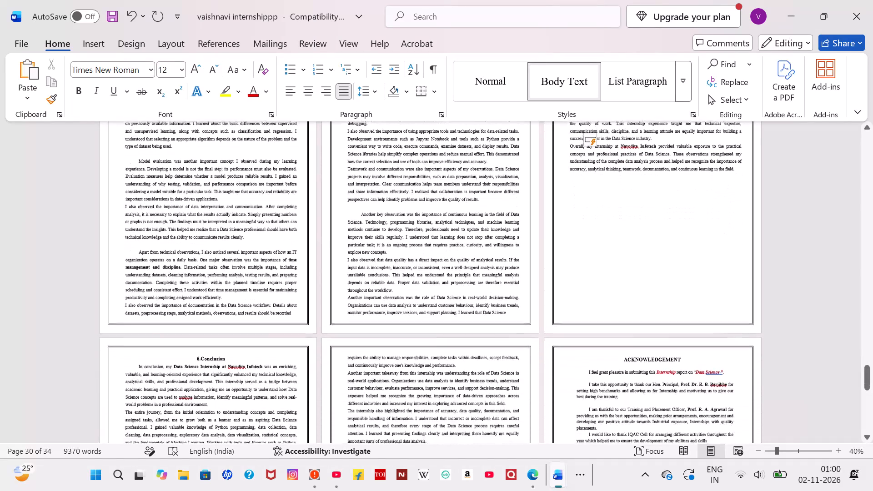
scroll(617, 325, "down", 4)
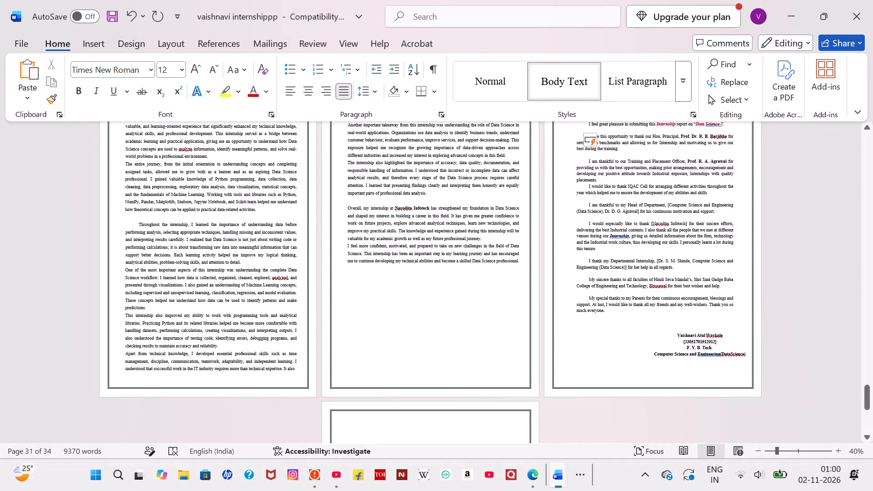
scroll(335, 314, "up", 3)
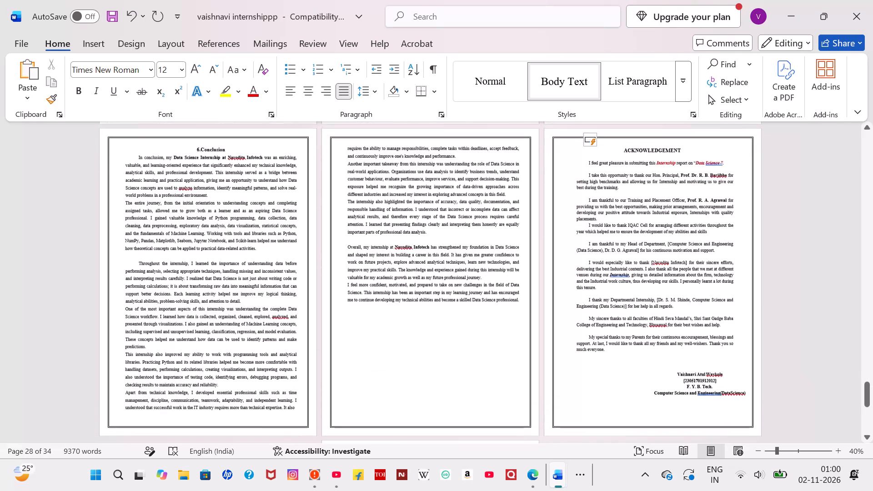
scroll(335, 314, "up", 1)
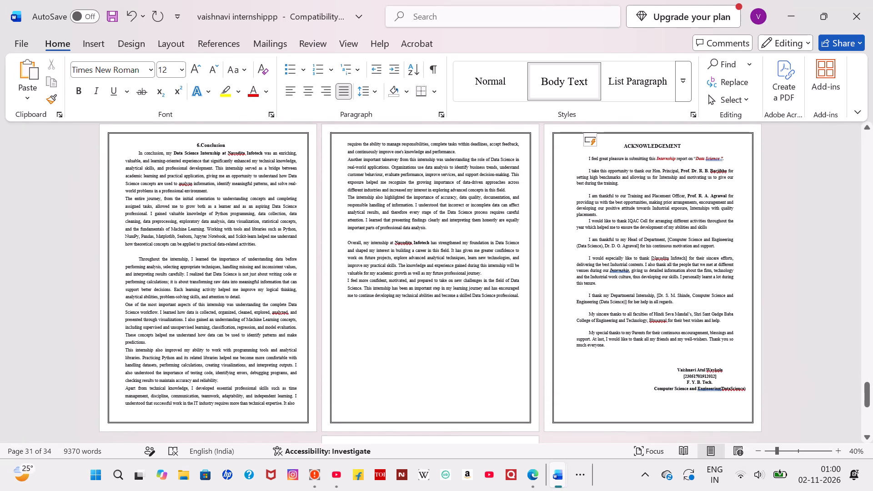
left_click(343, 146)
key("BackSpace")
key("BackSpace")
key("BackSpace")
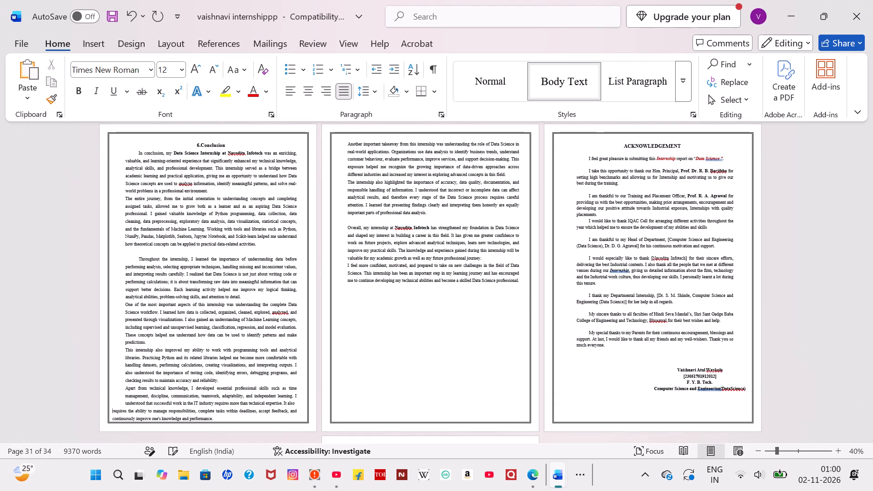
key("space")
key("space")
key("space")
key("space")
key("space")
key("space")
key("space")
key("space")
key("space")
key("space")
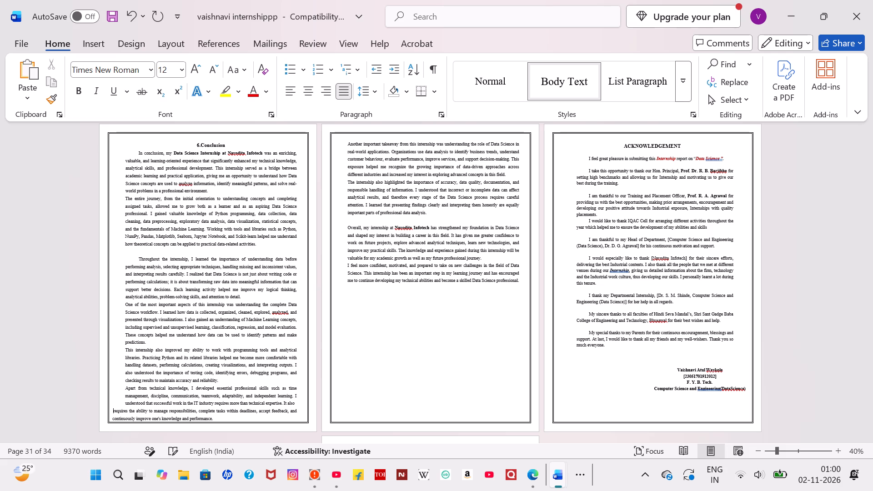
key("space")
key("space")
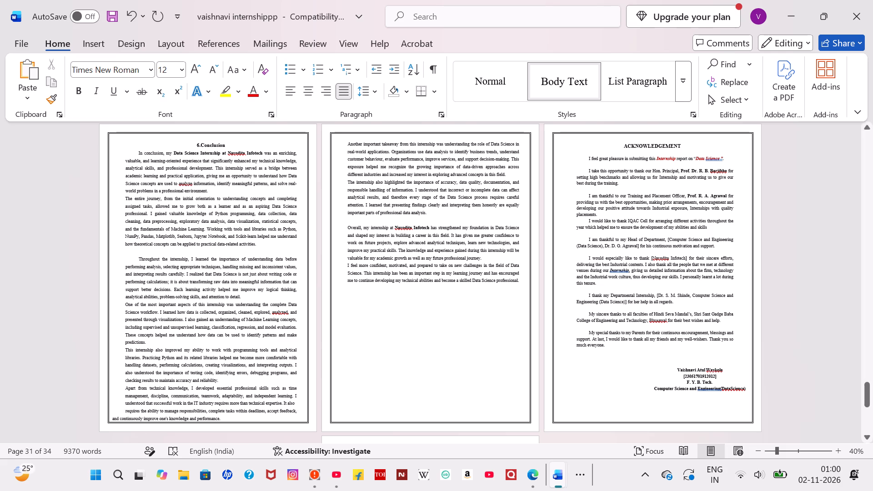
Break the line after "accept feedback," so that "and continuously improve" starts the next page, padded with spaces to align with the body text.
left_click(297, 413)
key("Return")
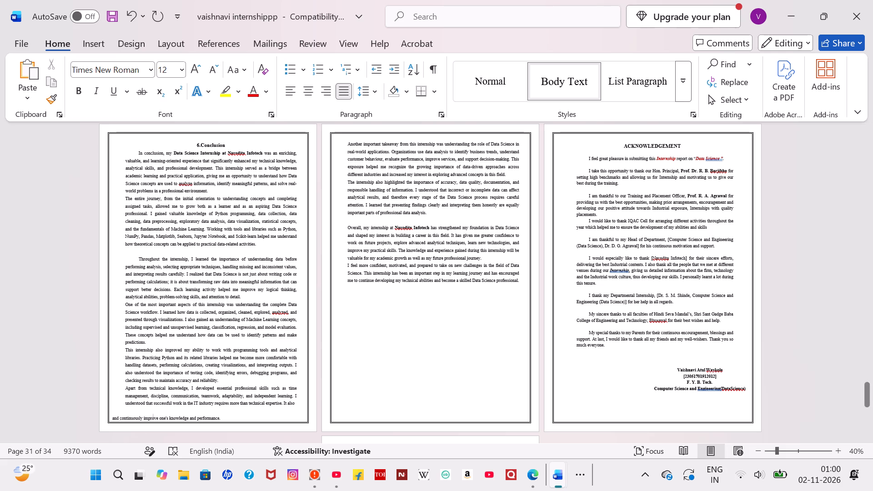
key("Return")
scroll(297, 413, "up", 1)
key("space")
key("space")
key("space")
key("space")
key("space")
key("space")
key("space")
key("space")
key("space")
key("space")
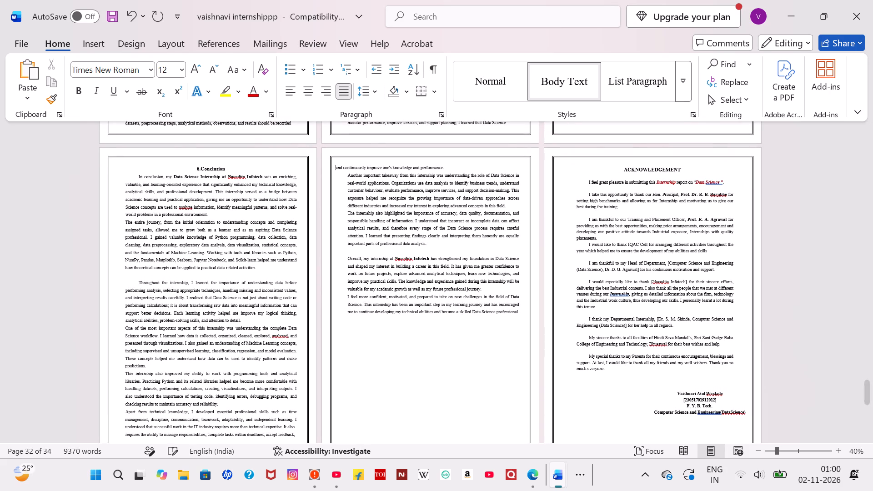
key("space")
key("space")
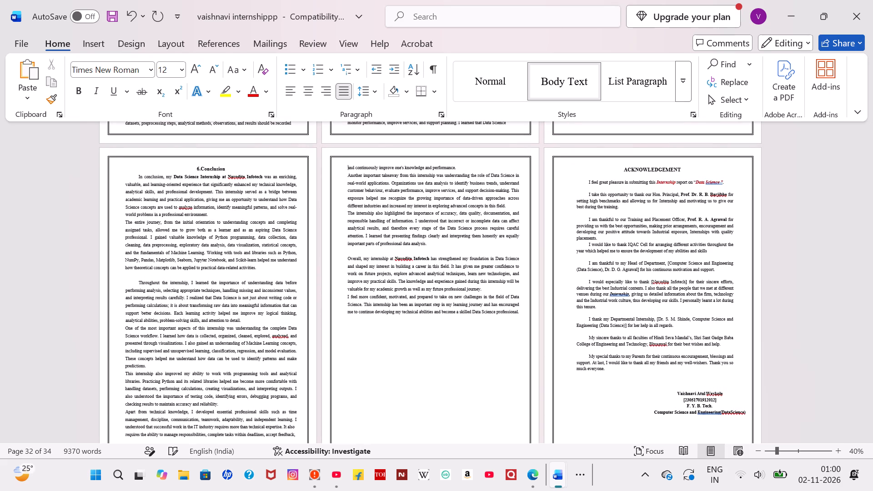
Review the spacing, indents and page breaks across the Observations and Conclusion pages.
scroll(467, 311, "up", 2)
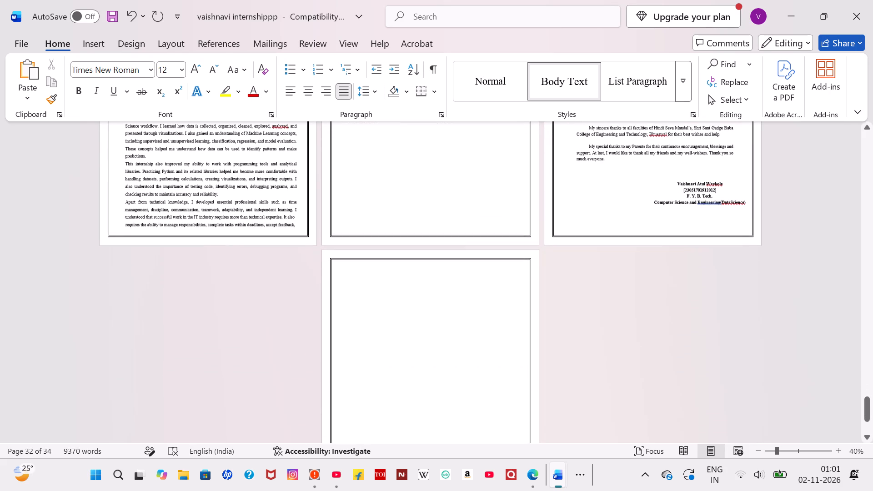
scroll(467, 311, "up", 3)
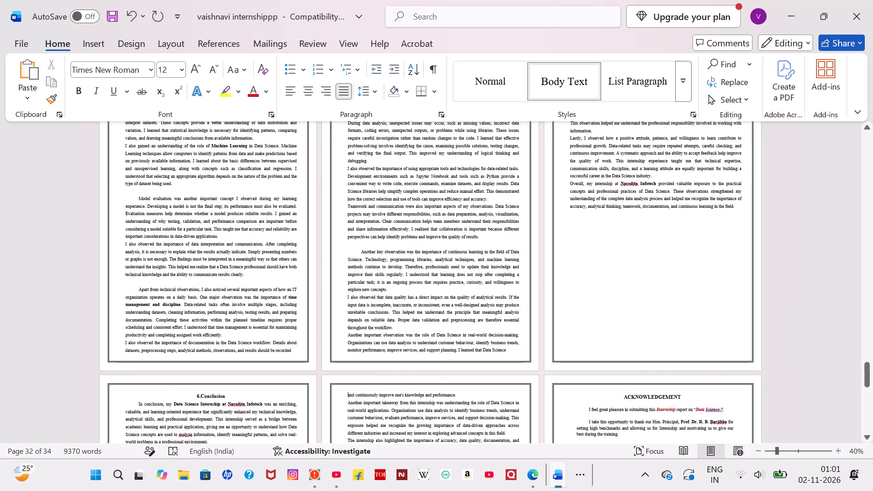
scroll(467, 311, "up", 5)
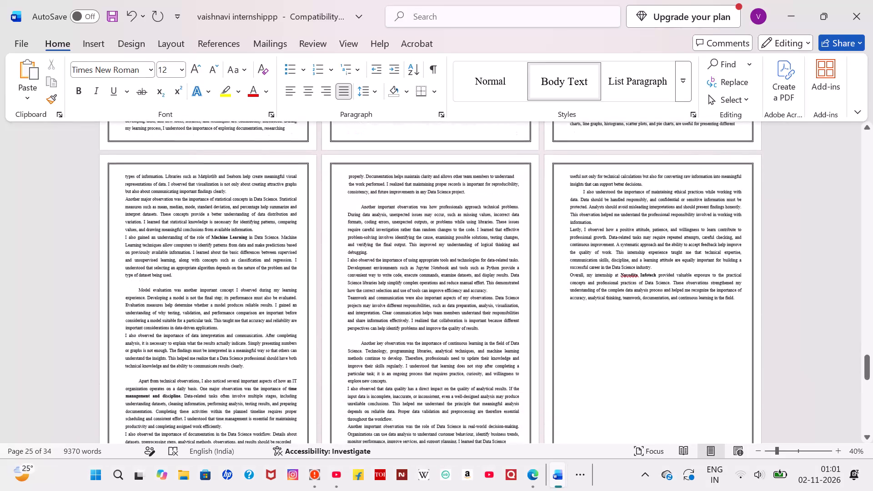
scroll(467, 311, "up", 3)
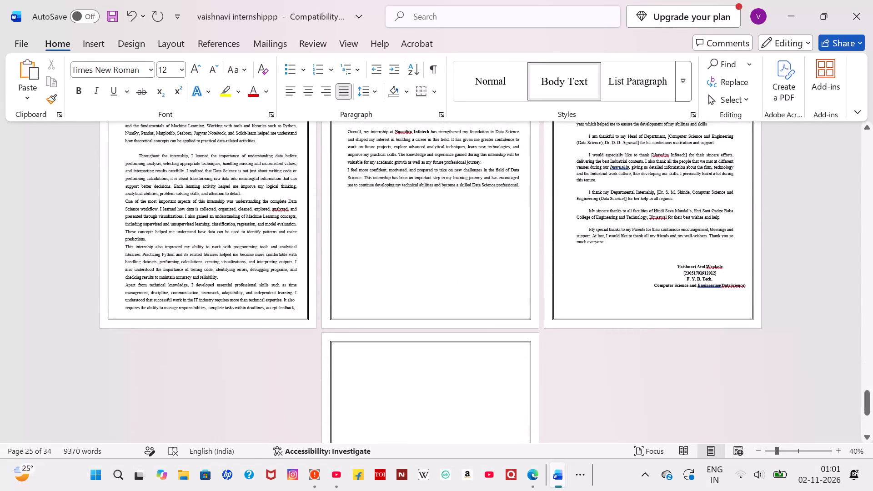
scroll(382, 304, "up", 6)
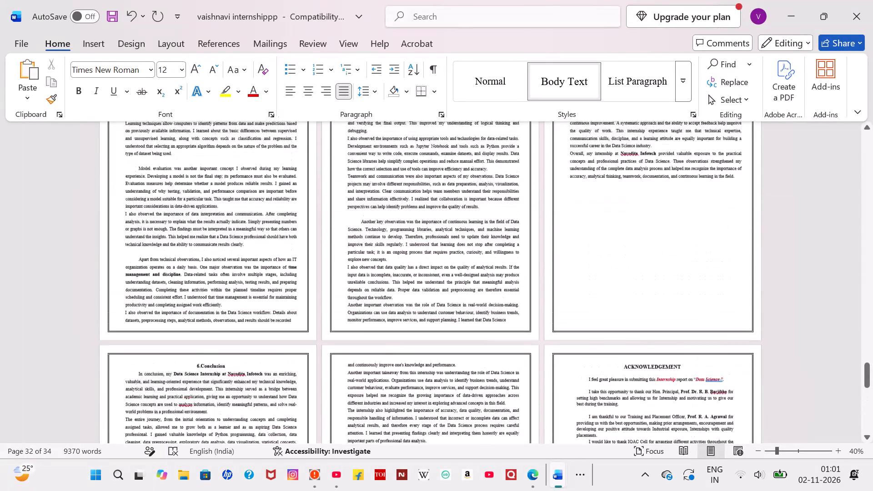
scroll(382, 304, "up", 3)
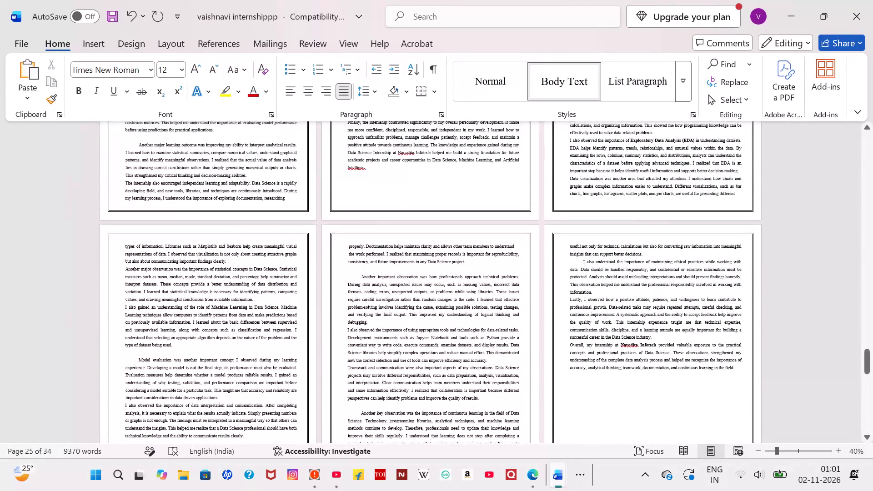
Remove the indent before "meaningful and accurate results" at the end of the page with the Machine Learning Workflow figure.
scroll(382, 304, "up", 5)
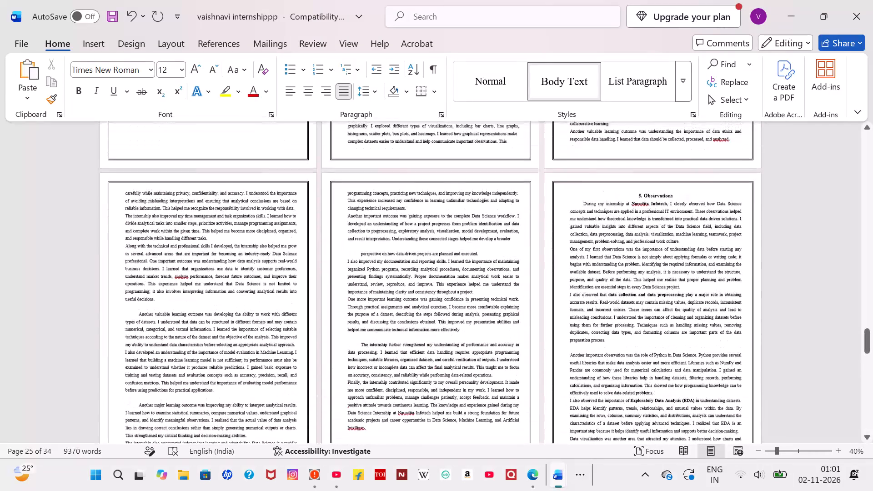
scroll(382, 304, "up", 4)
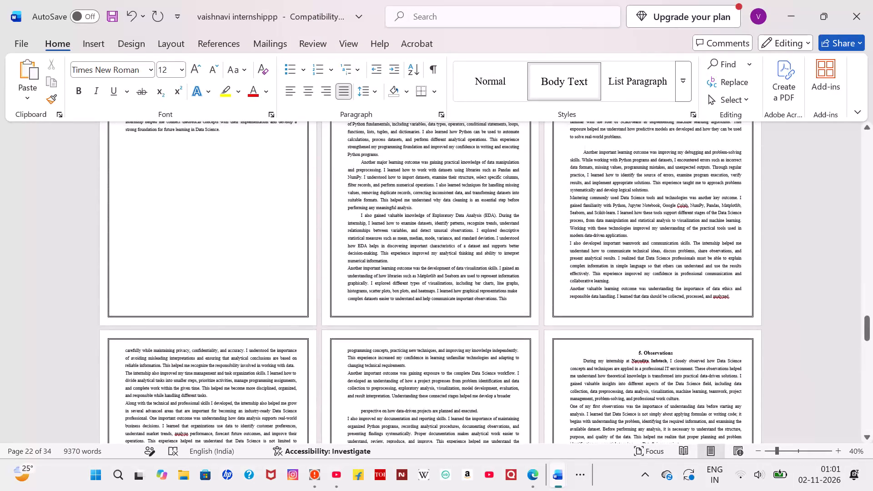
scroll(382, 304, "up", 1)
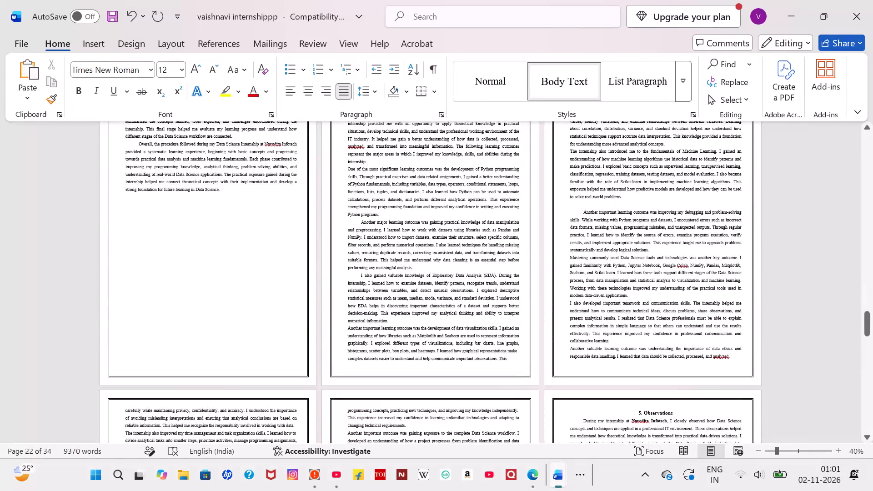
scroll(382, 304, "up", 2)
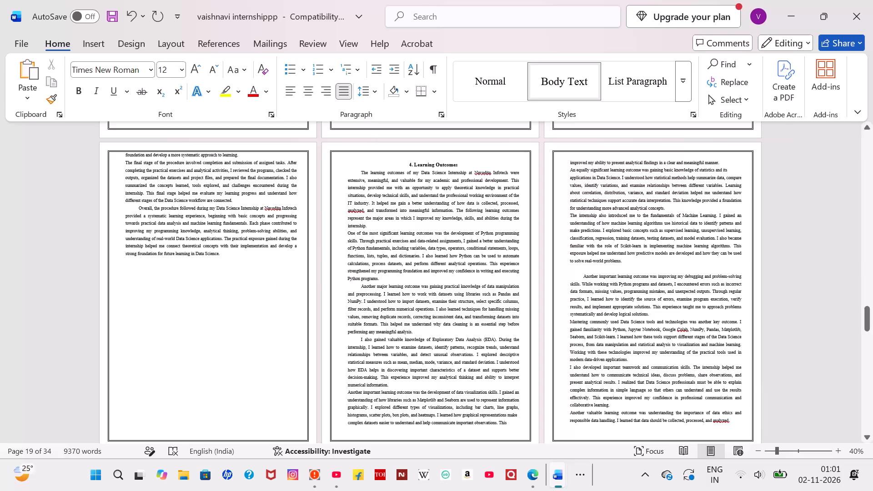
scroll(382, 304, "up", 2)
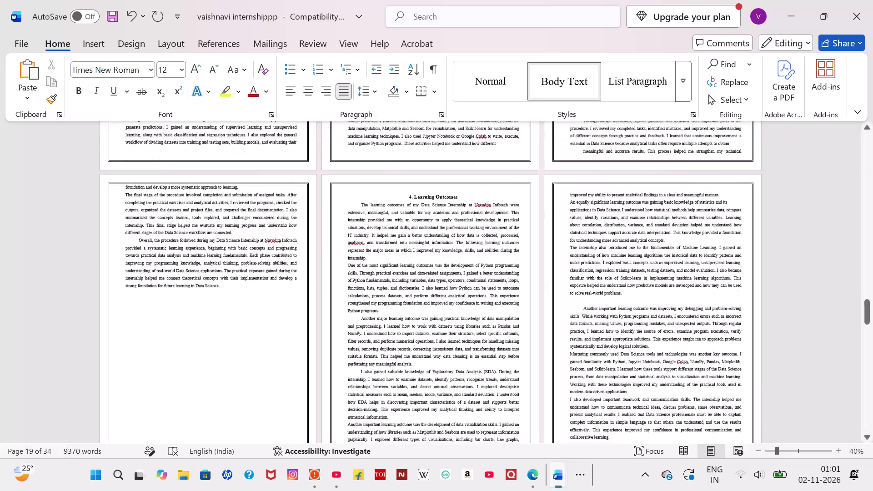
scroll(382, 304, "up", 2)
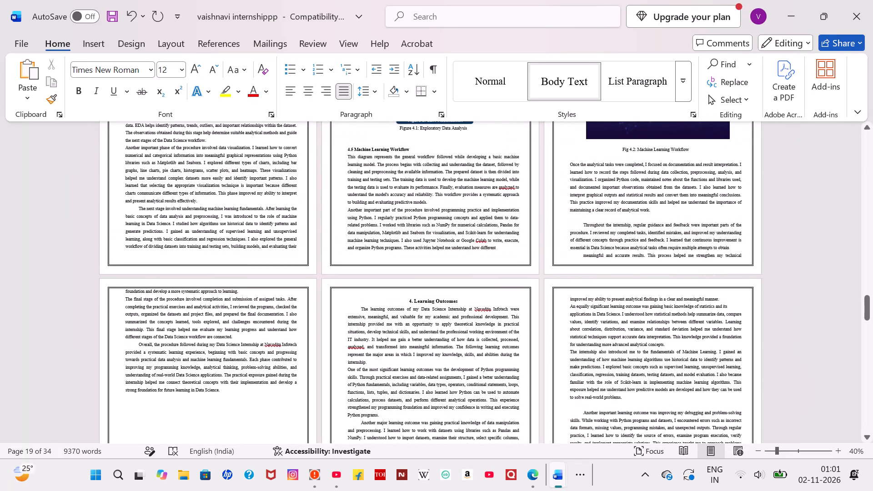
left_click(582, 255)
key("BackSpace")
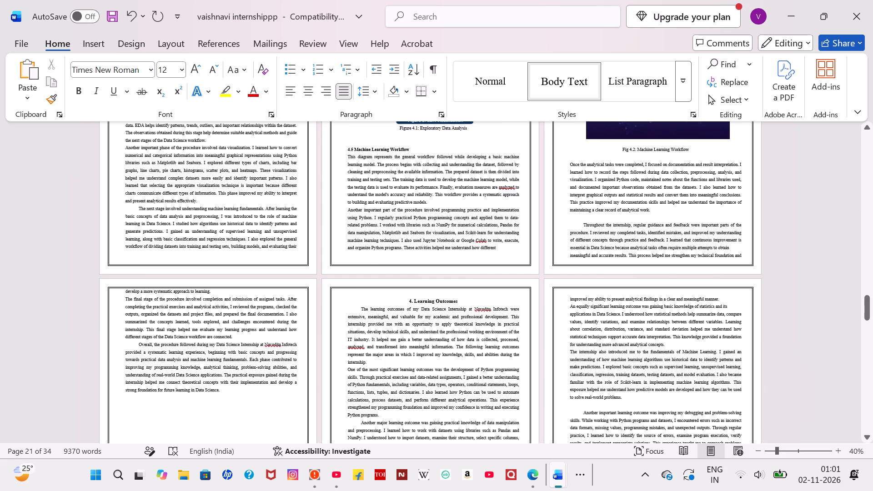
Review the paragraph spacing and page breaks across the objectives pages and the start of the procedure section.
scroll(314, 268, "up", 8)
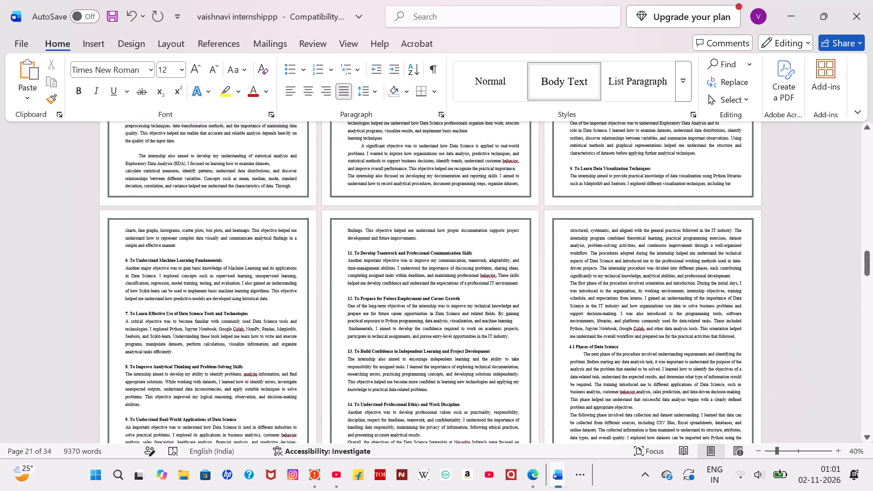
scroll(314, 268, "up", 3)
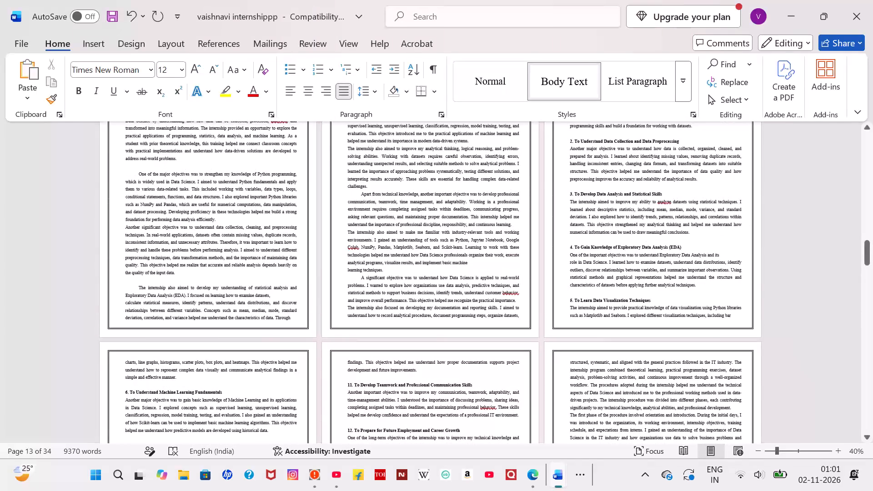
scroll(314, 268, "down", 3)
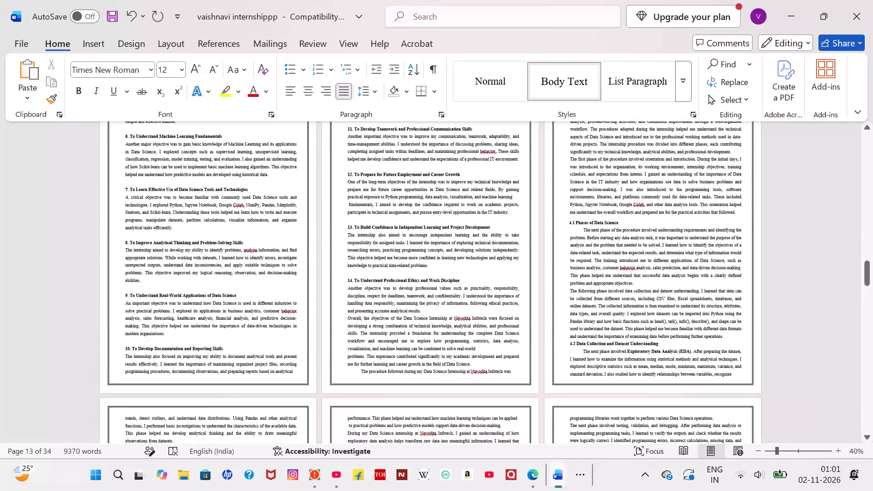
scroll(314, 268, "down", 2)
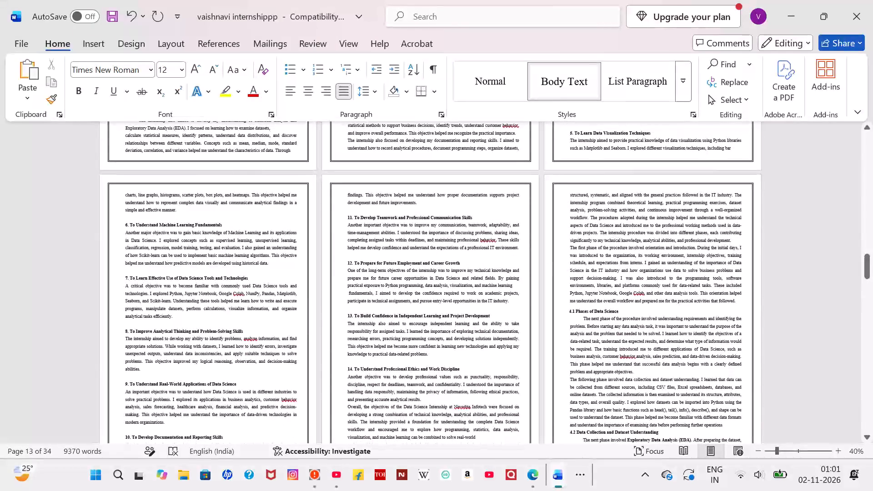
scroll(314, 268, "down", 1)
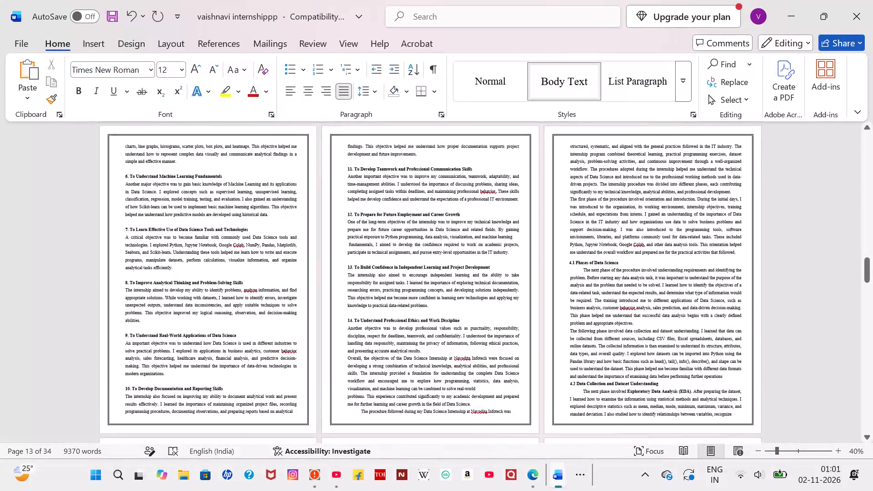
scroll(314, 268, "down", 2)
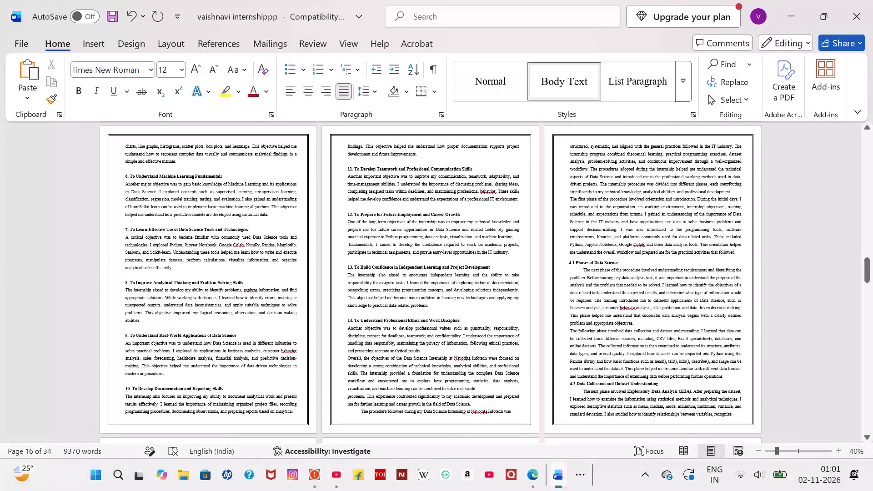
scroll(314, 268, "down", 1)
scroll(353, 421, "right", 1)
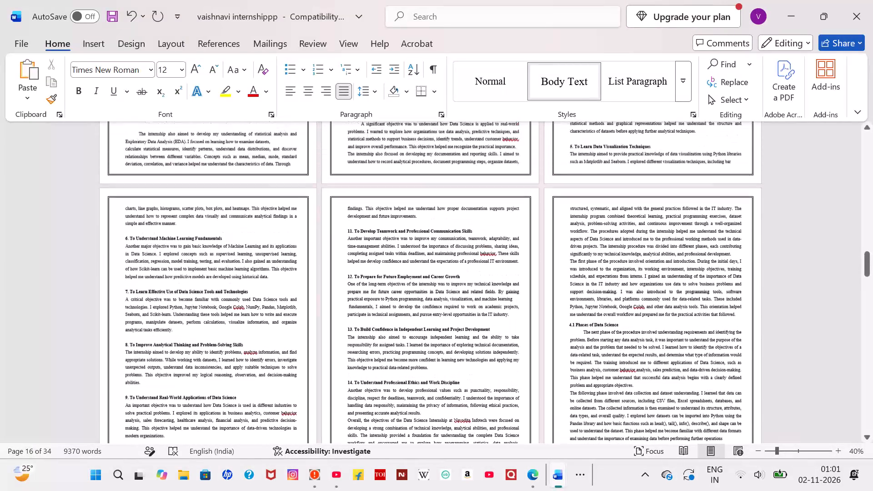
scroll(353, 421, "right", 1)
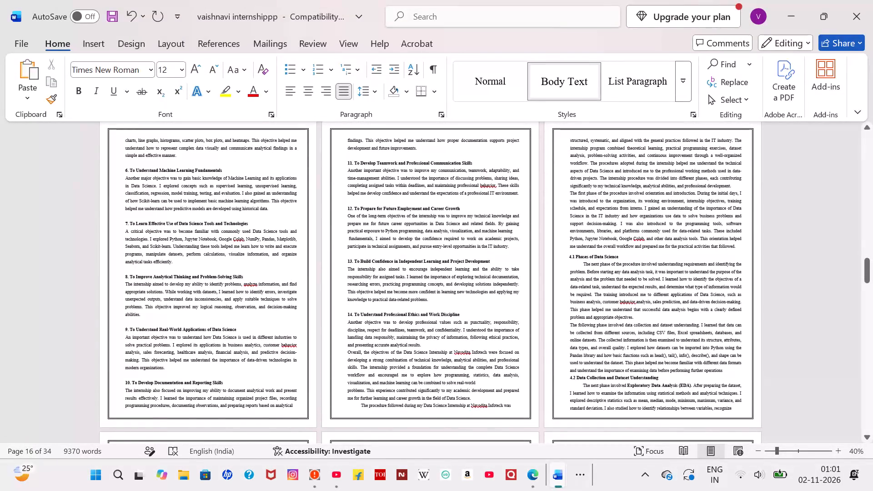
scroll(334, 413, "up", 5)
scroll(334, 413, "down", 4)
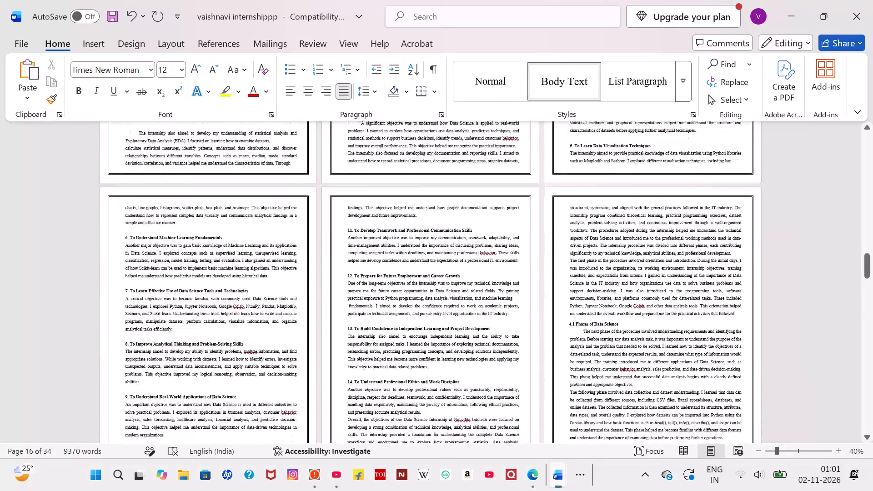
scroll(334, 413, "down", 3)
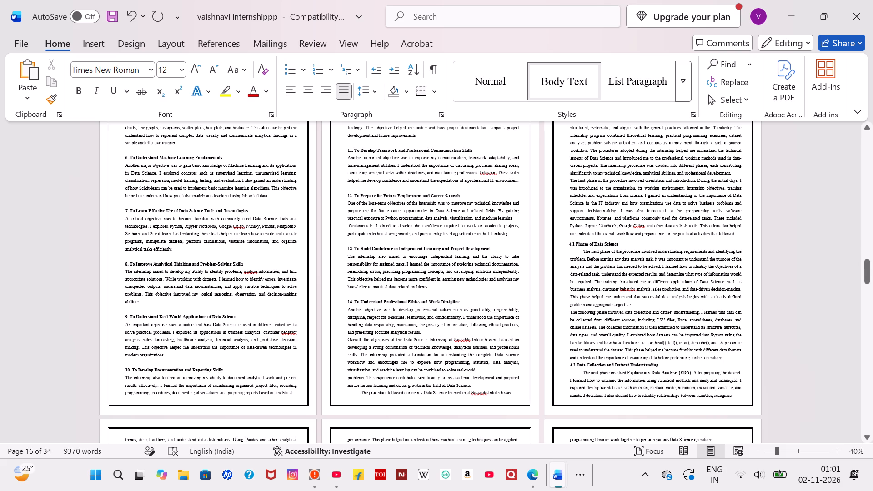
Insert a blank line above the "Overall, the objectives of the Data Science Internship" paragraph.
left_click(427, 335)
key("Return")
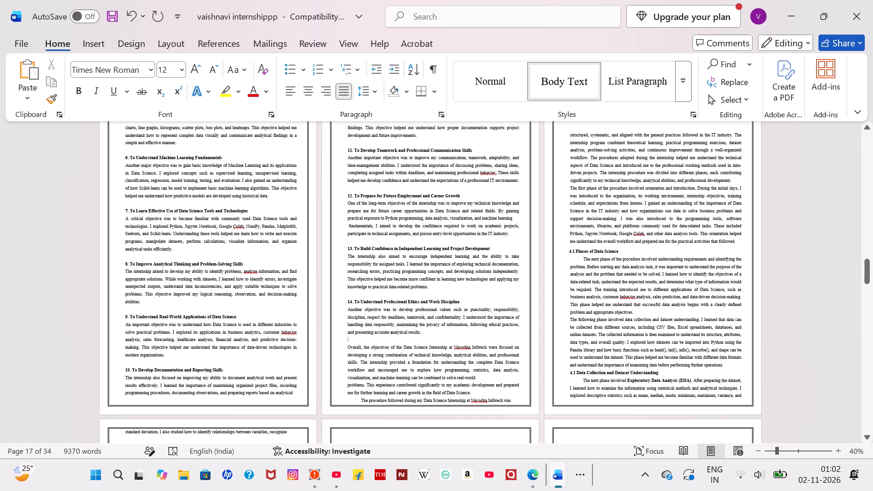
Push the line "The procedure followed during my Data Science Internship" onto the following page.
left_click(476, 397)
key("Return")
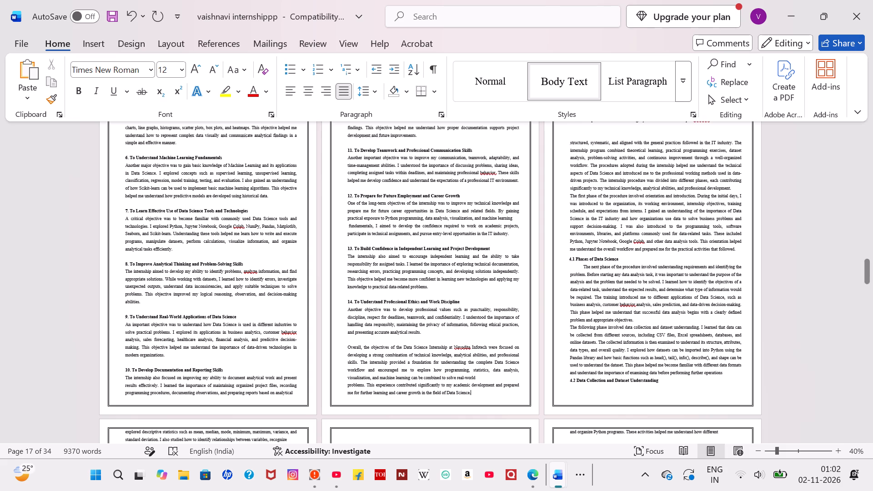
Remove the gap before "structured, systematic, and aligned" so it continues directly from the "The procedure followed during my Data Science Internship" line.
scroll(476, 397, "up", 2)
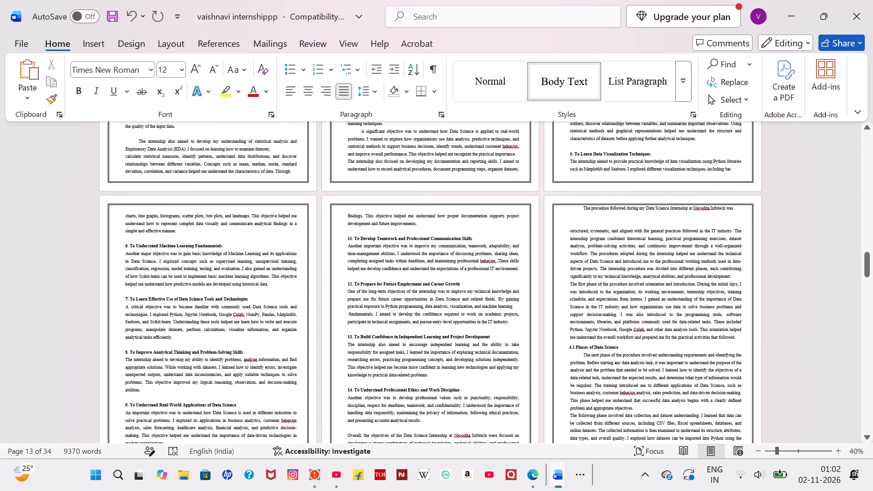
left_click(565, 226)
key("Down")
key("Left")
key("Left")
key("Left")
key("Left")
key("Left")
key("Left")
key("Left")
key("Left")
key("BackSpace")
key("BackSpace")
key("BackSpace")
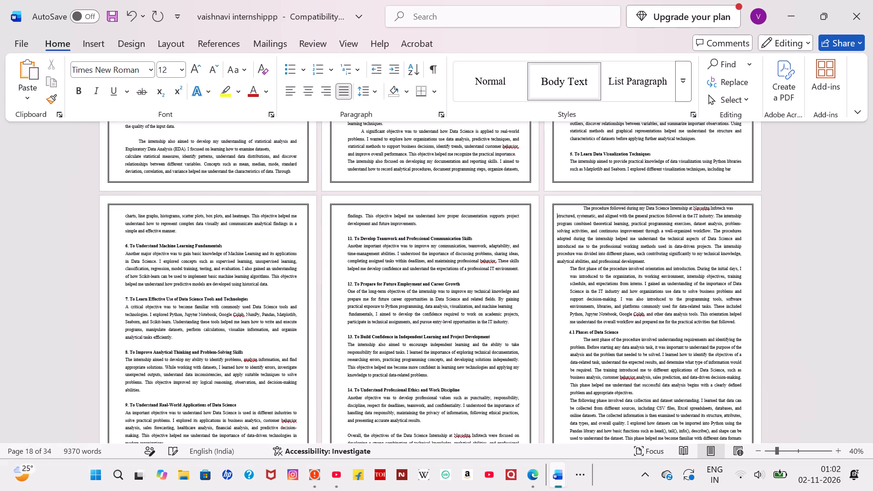
key("BackSpace")
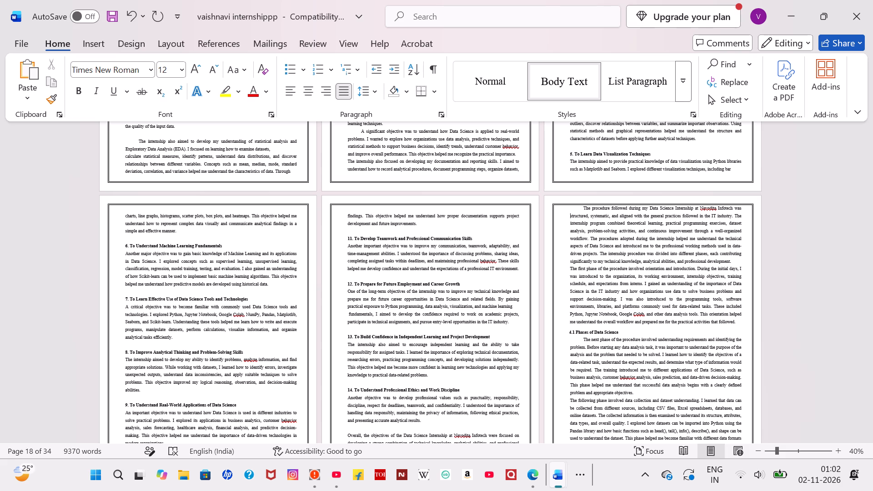
Insert a blank line above the "4.2 Data Collection and Dataset Understanding" heading.
scroll(582, 243, "down", 1)
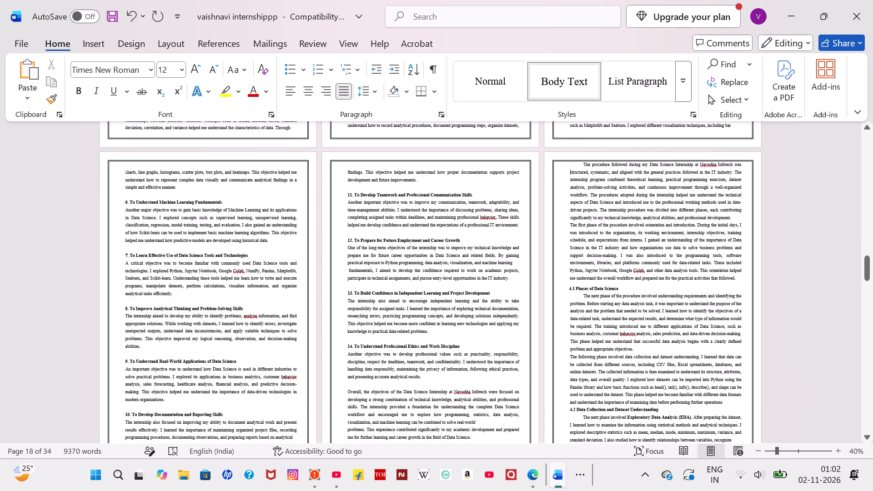
scroll(582, 243, "down", 2)
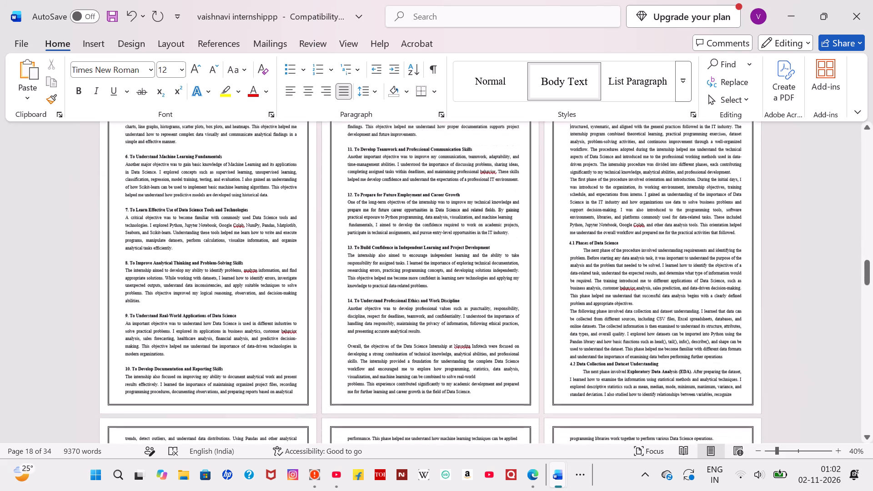
scroll(582, 243, "down", 1)
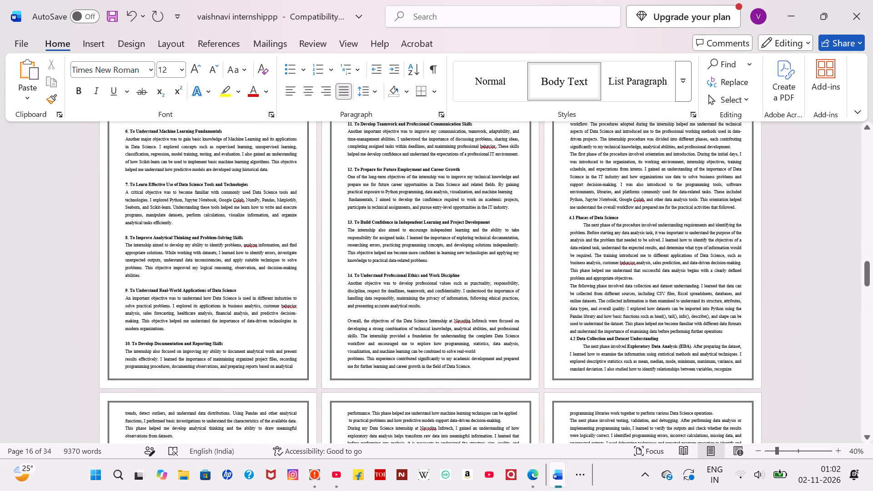
left_click(662, 338)
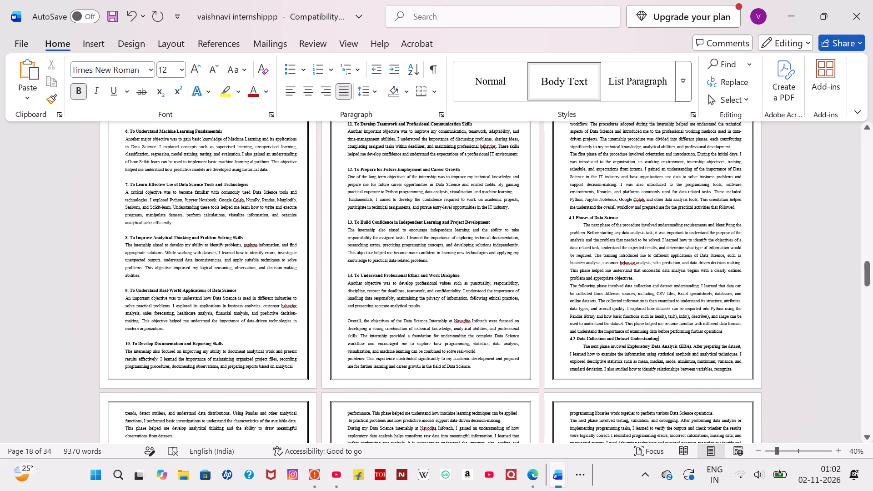
left_click(727, 331)
key("Return")
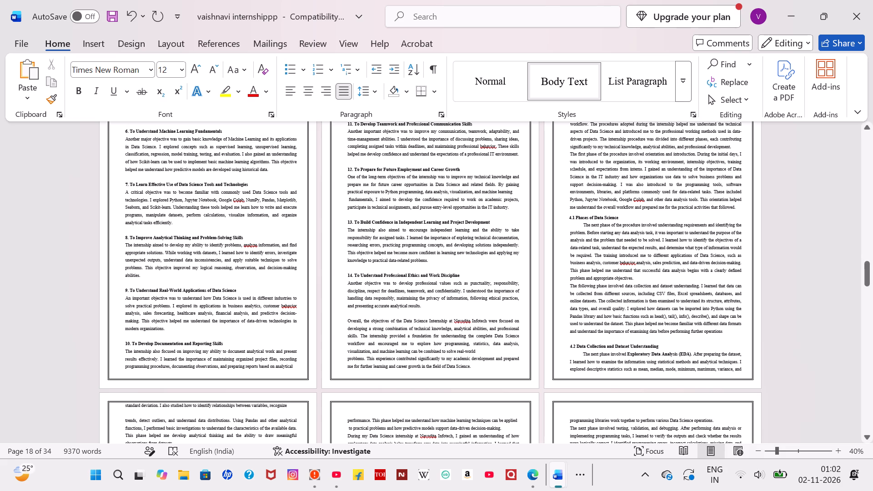
Break the paragraph under heading 4.2 before "explored descriptive statistics" so that text starts on the following page.
scroll(289, 364, "down", 2)
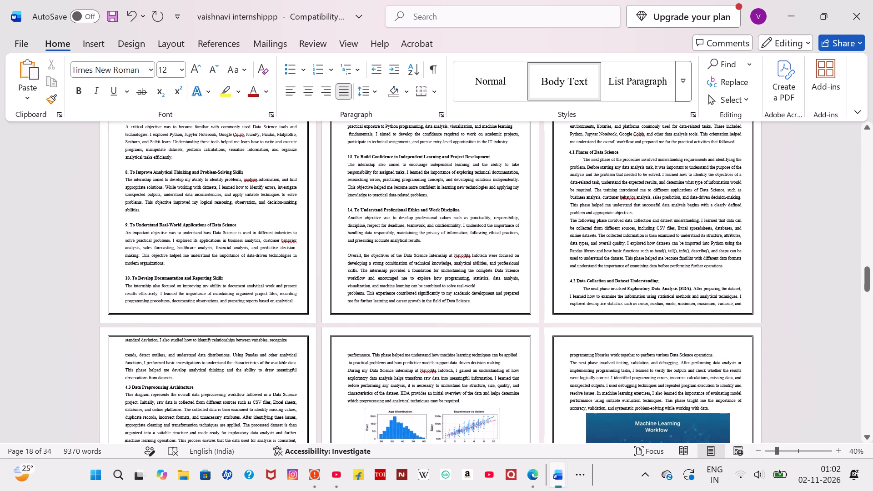
left_click(741, 306)
key("Right")
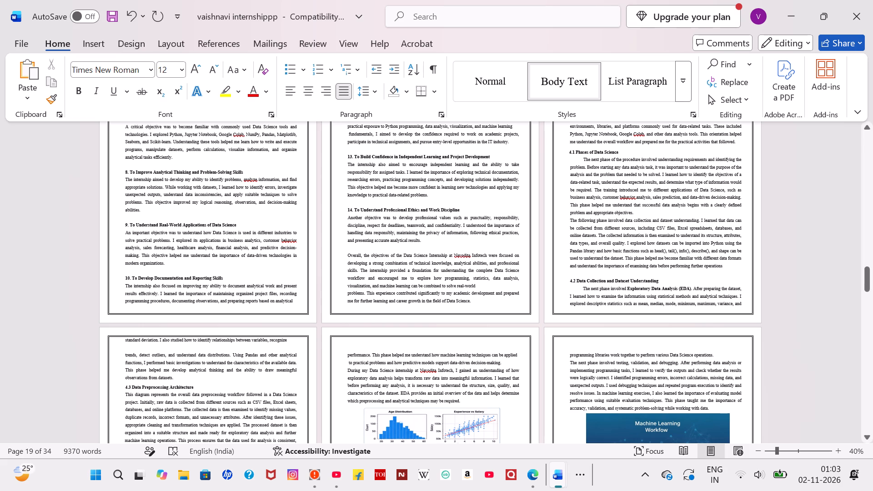
left_click(745, 299)
left_click(744, 303)
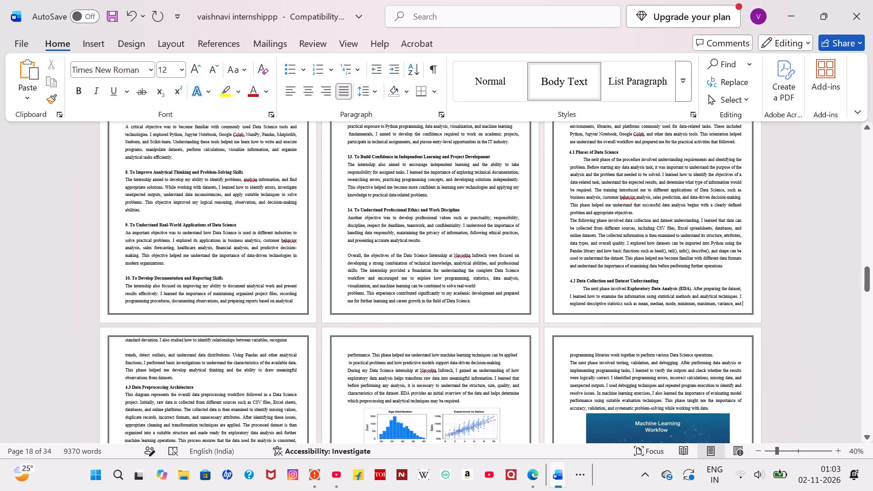
left_click(743, 298)
key("Return")
key("Return")
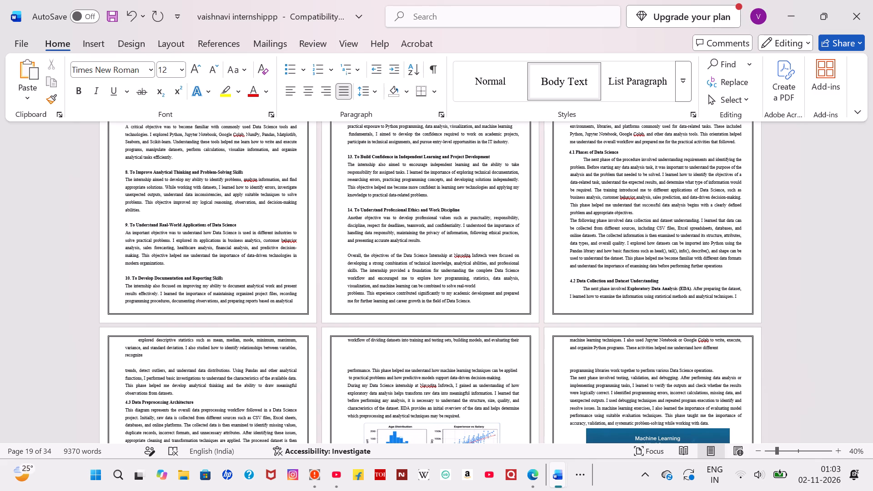
Remove the gap before "trends, detect outliers" so it continues directly after "recognize" in the same paragraph.
scroll(732, 321, "down", 3)
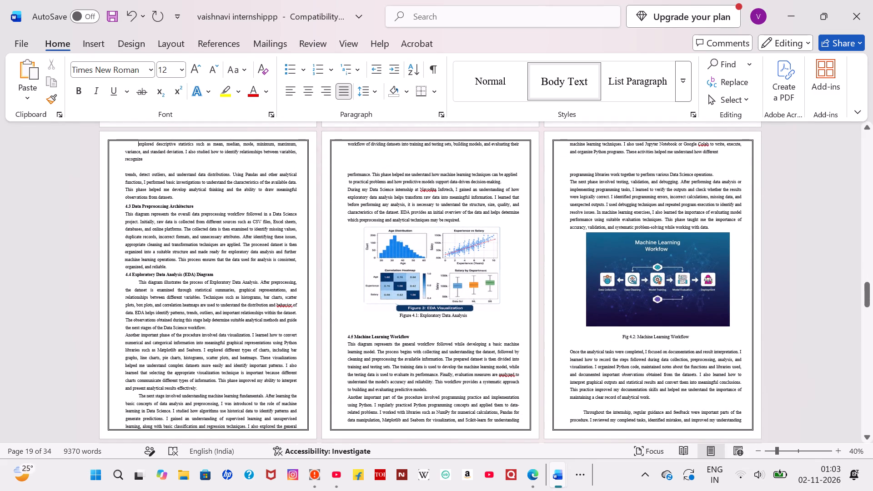
left_click(118, 170)
key("BackSpace")
key("BackSpace")
key("Up")
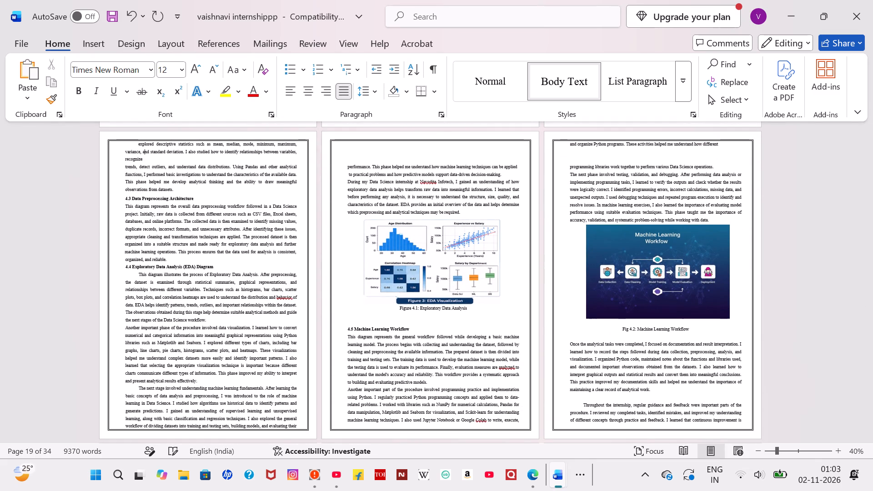
key("Down")
key("Down")
key("Down")
key("Up")
key("Left")
key("Left")
key("Left")
key("Left")
key("Left")
key("Left")
key("Left")
key("Left")
key("Left")
key("Left")
key("BackSpace")
key("BackSpace")
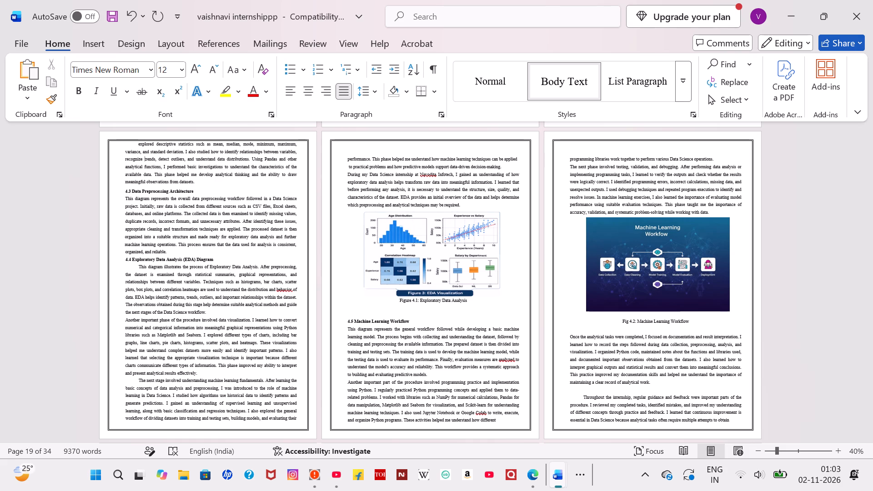
Remove the blank line above "performance. This phase helped me understand" and pad that line with spaces to align it with the text below.
left_click(348, 156)
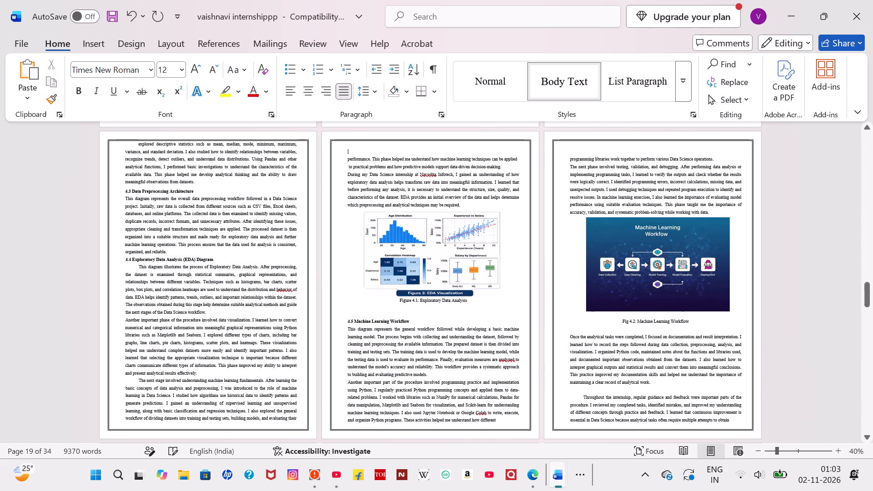
key("Up")
key("Down")
key("Down")
key("Down")
key("Up")
key("BackSpace")
key("BackSpace")
key("BackSpace")
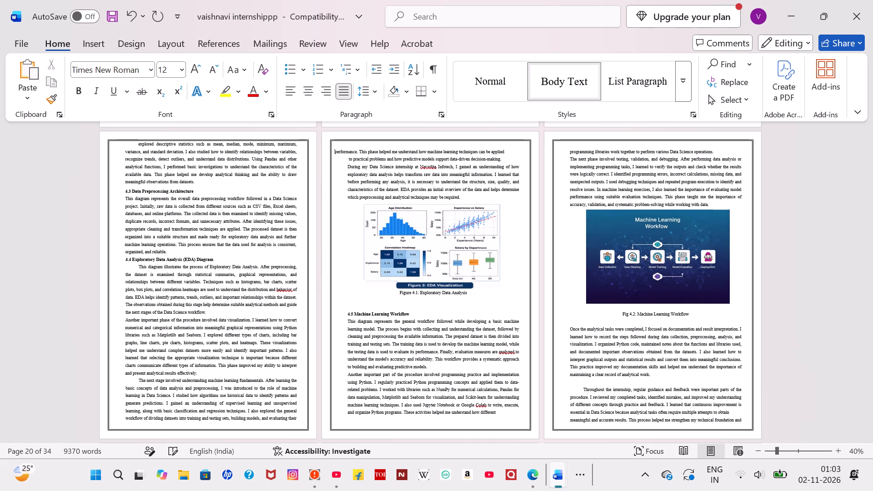
key("space")
key("space")
key("space")
key("space")
key("space")
key("space")
key("space")
key("space")
key("space")
key("space")
key("space")
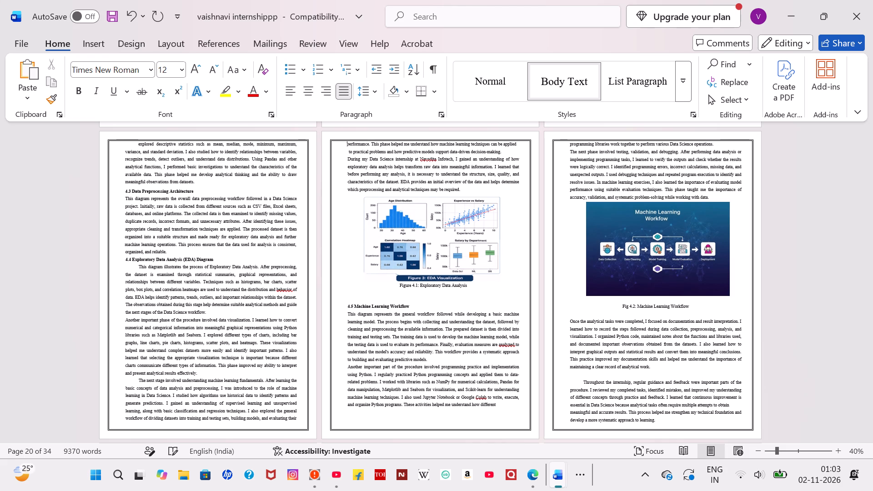
key("space")
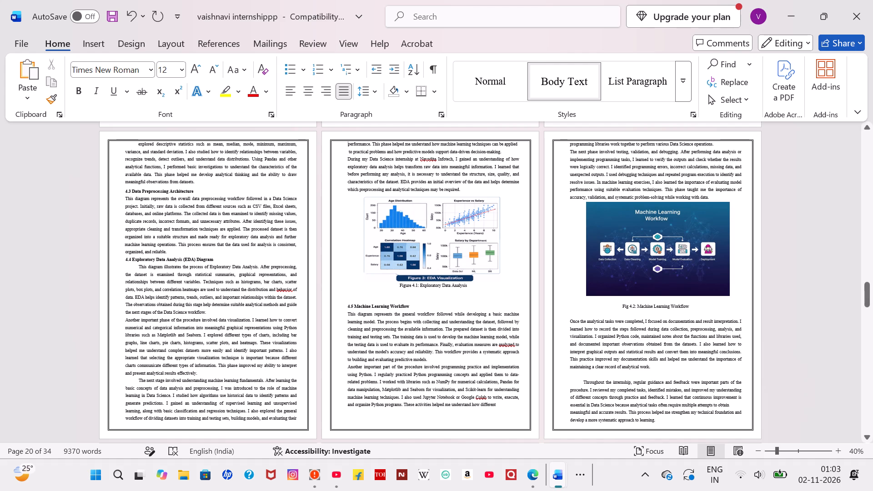
Insert a blank line above the paragraph beginning "The final stage of the procedure involved completion".
scroll(350, 200, "down", 1)
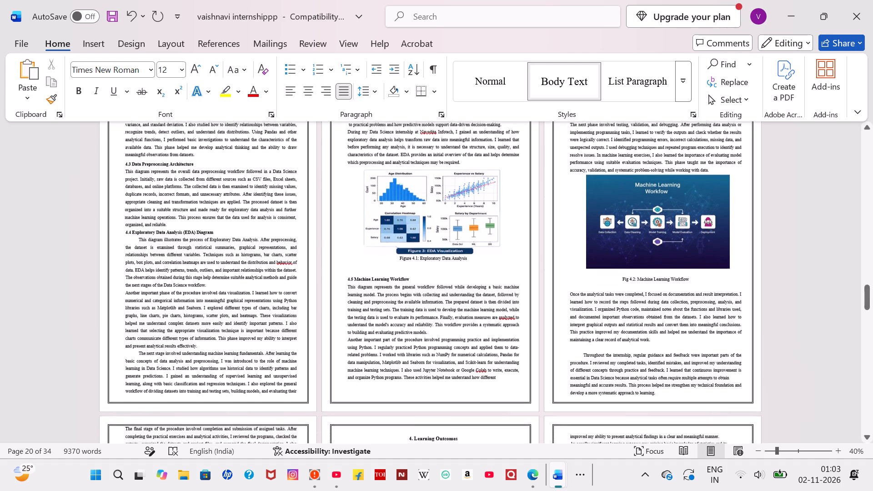
scroll(350, 200, "down", 2)
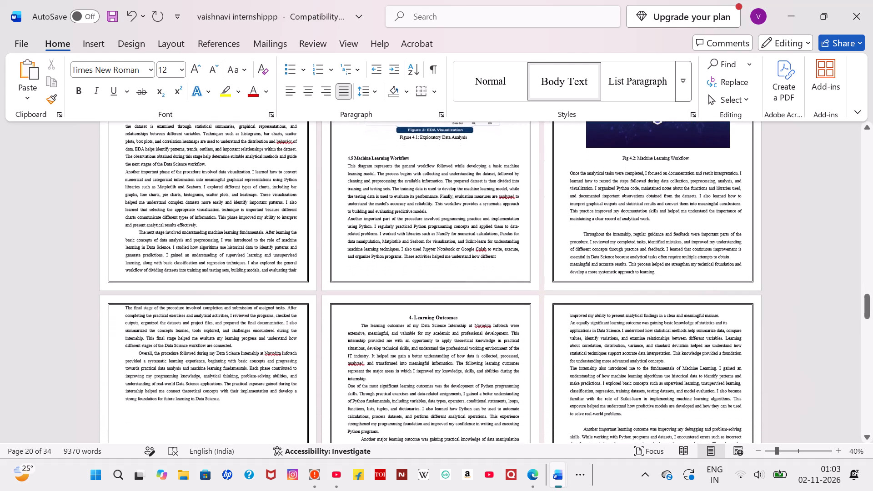
right_click(350, 200)
left_click(275, 339)
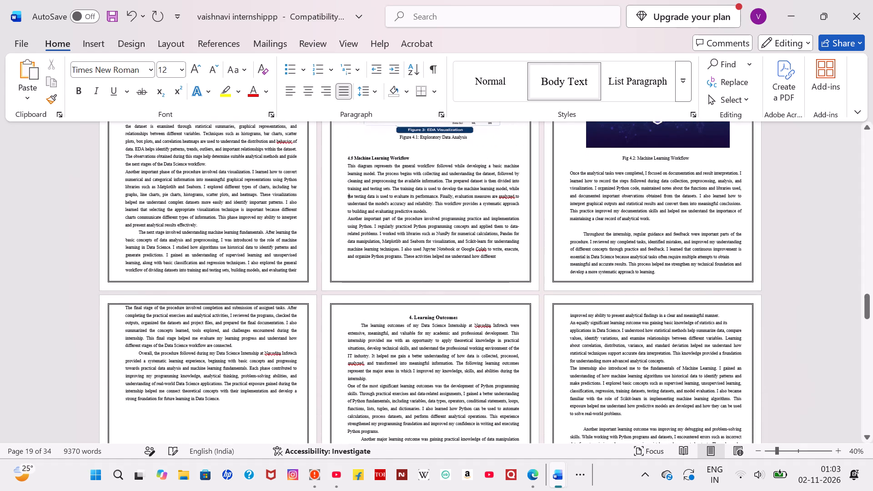
left_click(122, 311)
key("space")
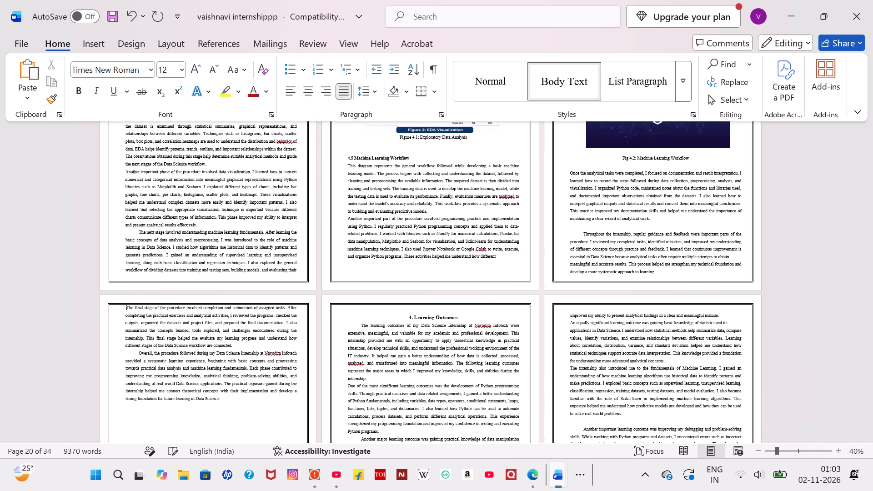
key("Return")
Insert a blank line above the paragraph beginning "The procedure followed during my Data Science Internship".
scroll(122, 311, "up", 1)
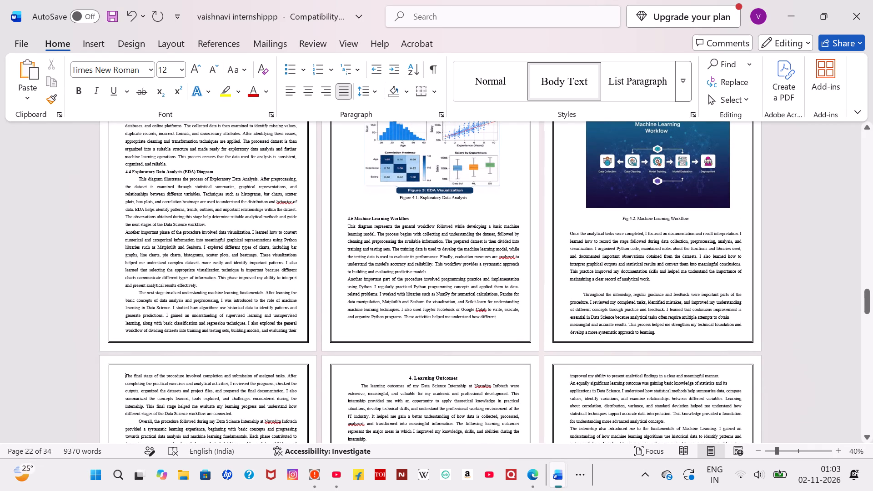
scroll(487, 306, "up", 1)
scroll(610, 383, "up", 1)
scroll(610, 383, "down", 1)
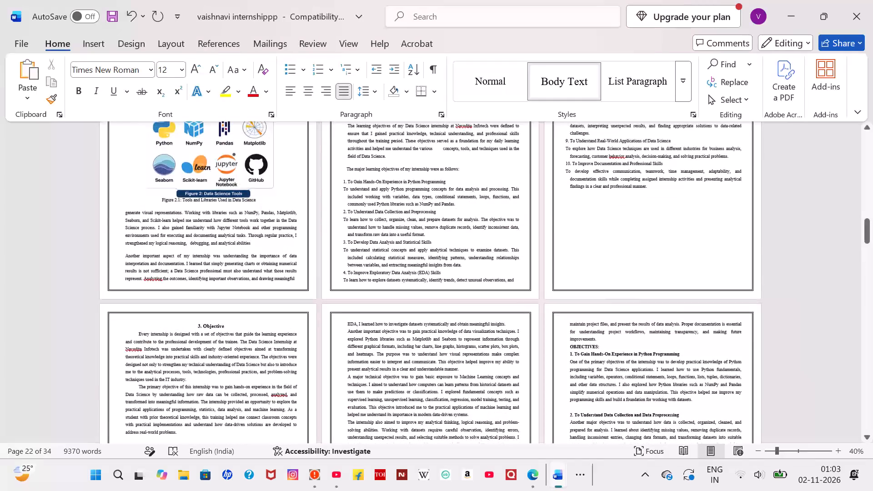
scroll(610, 383, "down", 6)
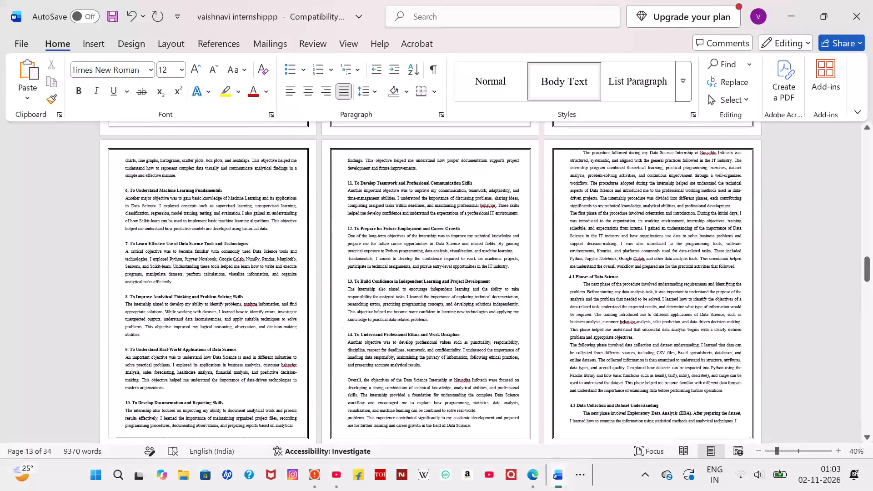
left_click(582, 158)
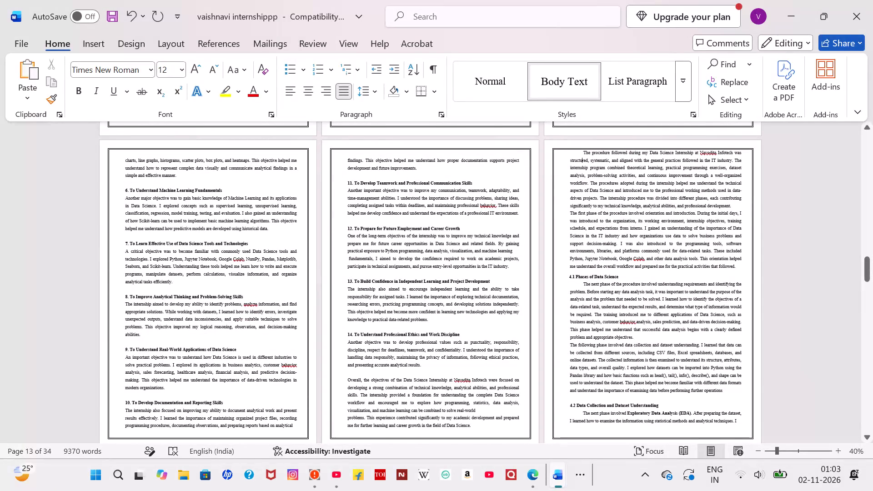
key("Up")
key("Return")
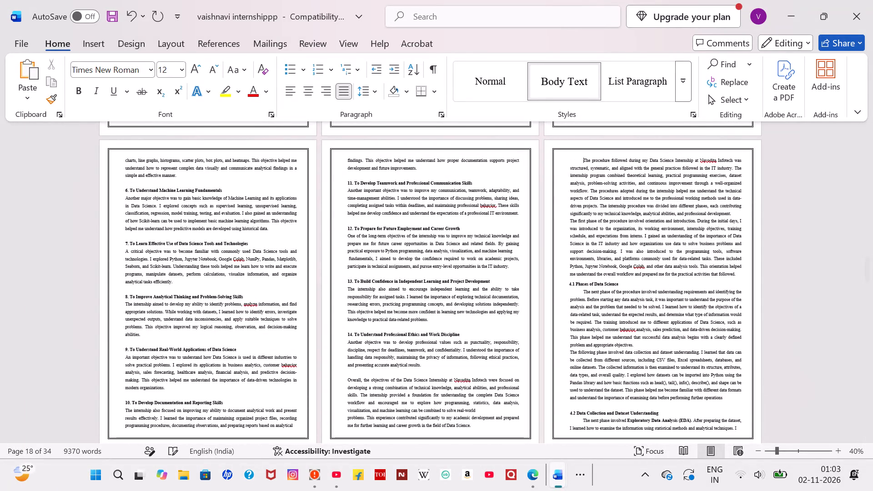
Remove the blank line above the "4.2 Data Collection and Dataset Understanding" heading.
scroll(582, 158, "down", 2)
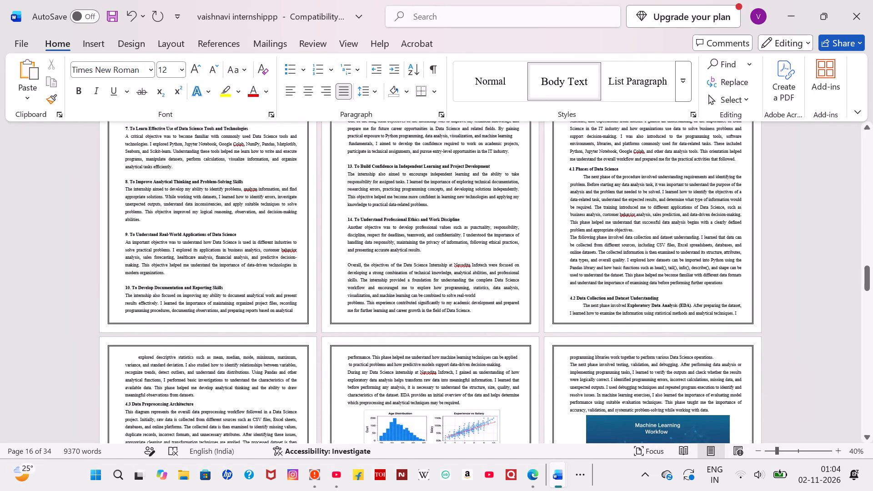
scroll(594, 302, "up", 3, "ctrl")
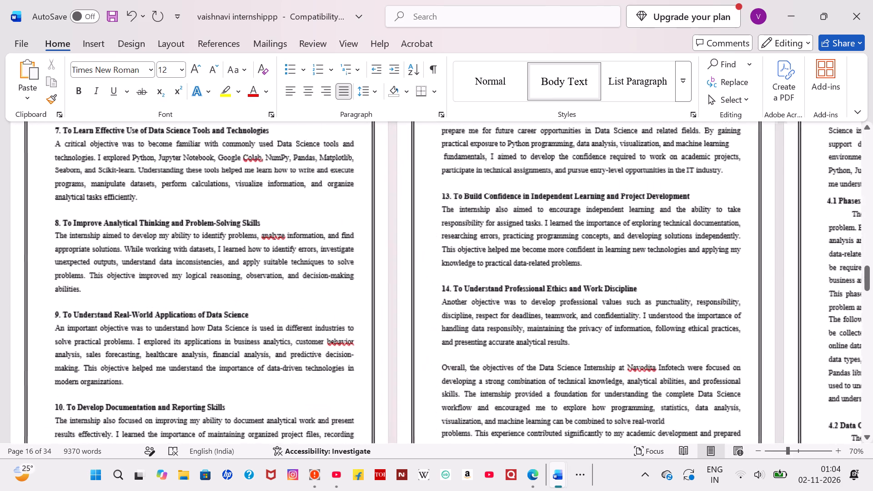
scroll(594, 302, "left", 3)
scroll(594, 302, "down", 6)
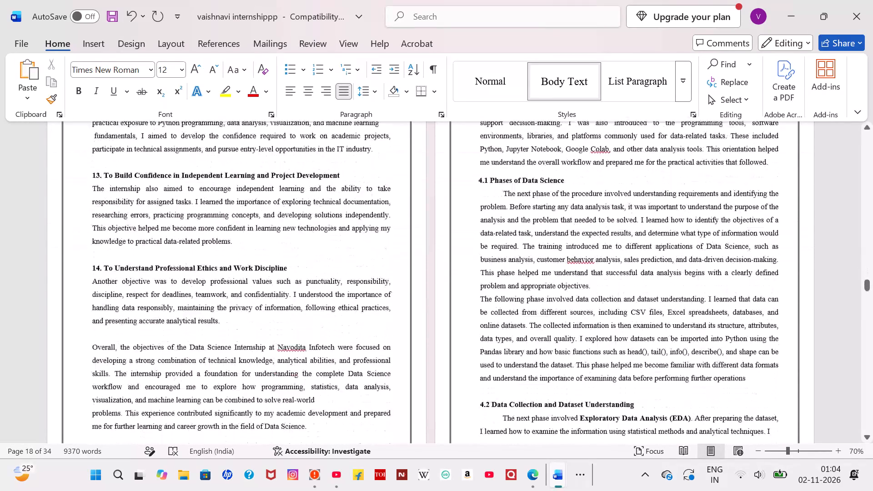
scroll(594, 302, "down", 2)
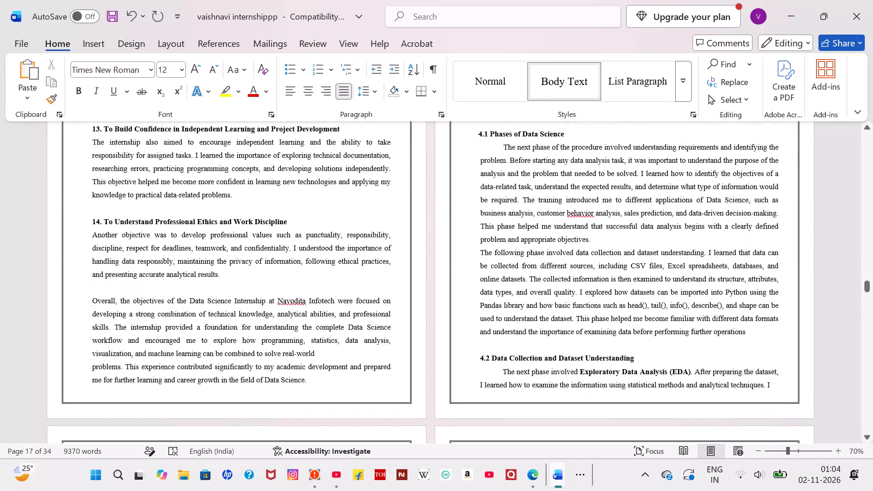
scroll(594, 302, "down", 1)
left_click(468, 349)
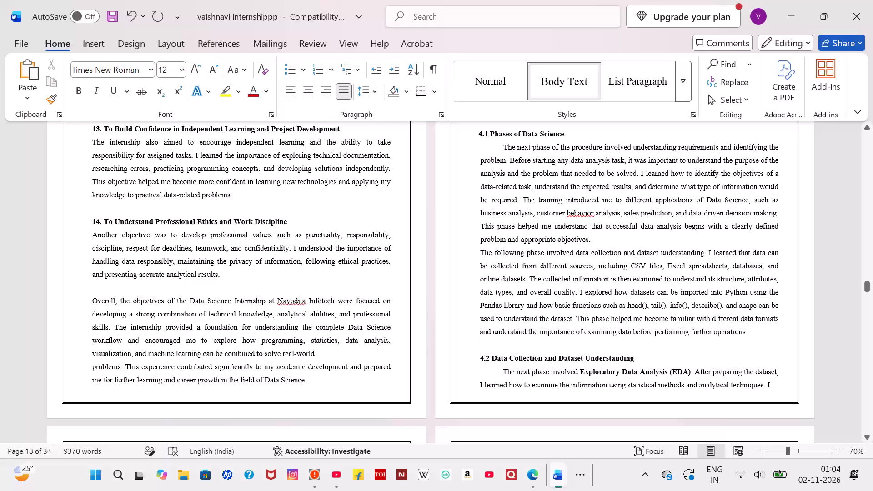
key("BackSpace")
key("BackSpace")
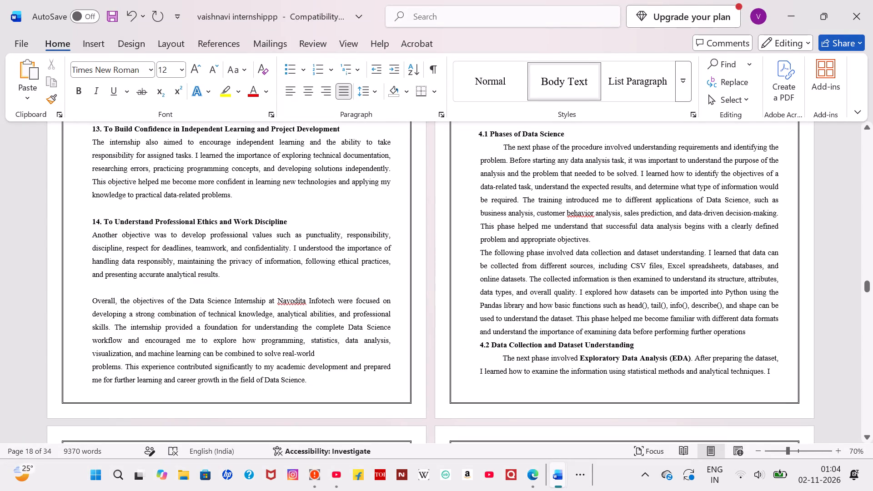
scroll(576, 381, "down", 1)
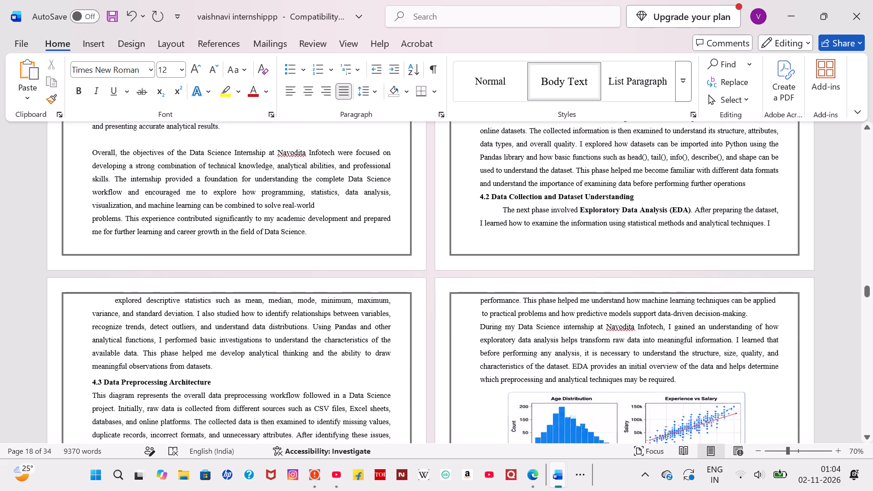
Check the page layout and paragraph spacing from objective 11 through section 4.5 Machine Learning Workflow.
scroll(576, 381, "down", 1)
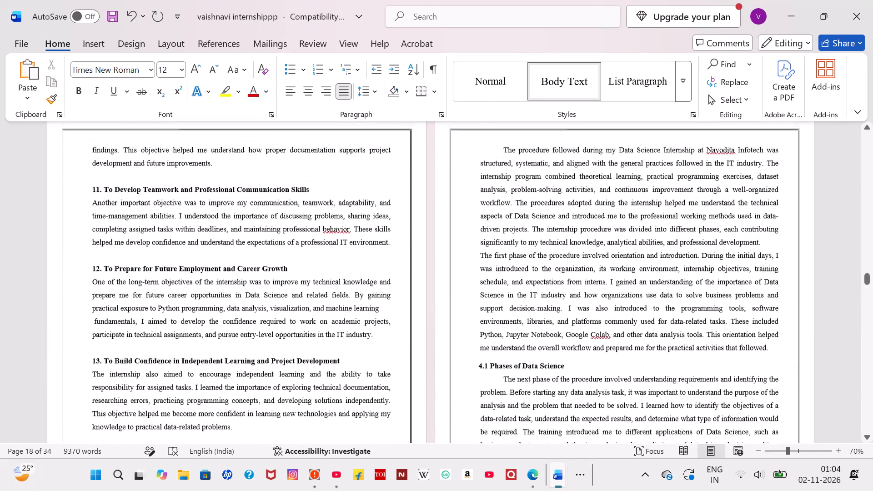
scroll(576, 381, "down", 2)
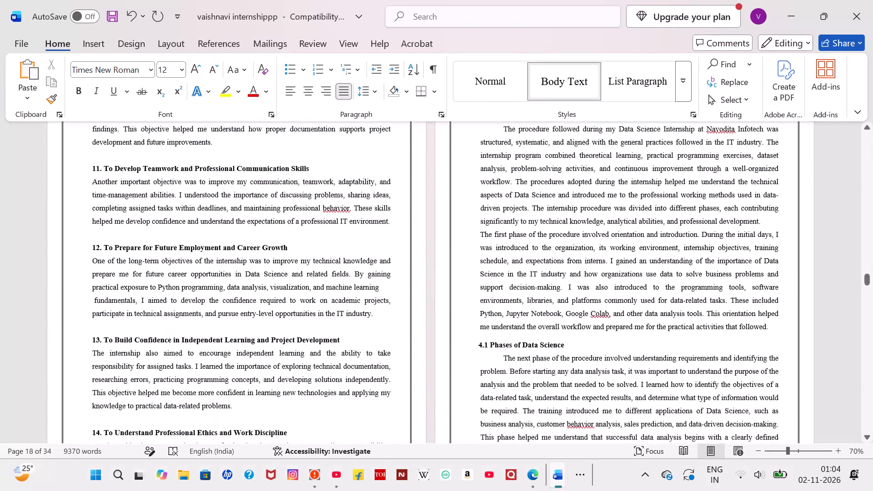
scroll(576, 381, "down", 1)
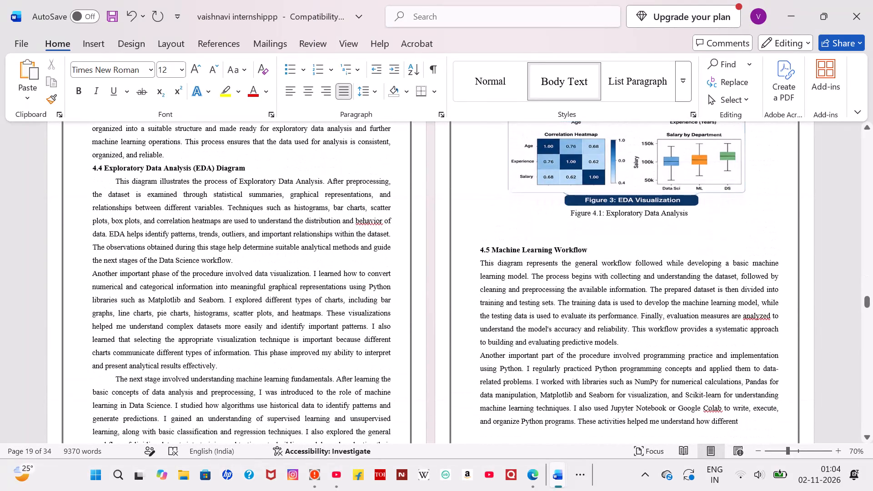
scroll(576, 381, "up", 2)
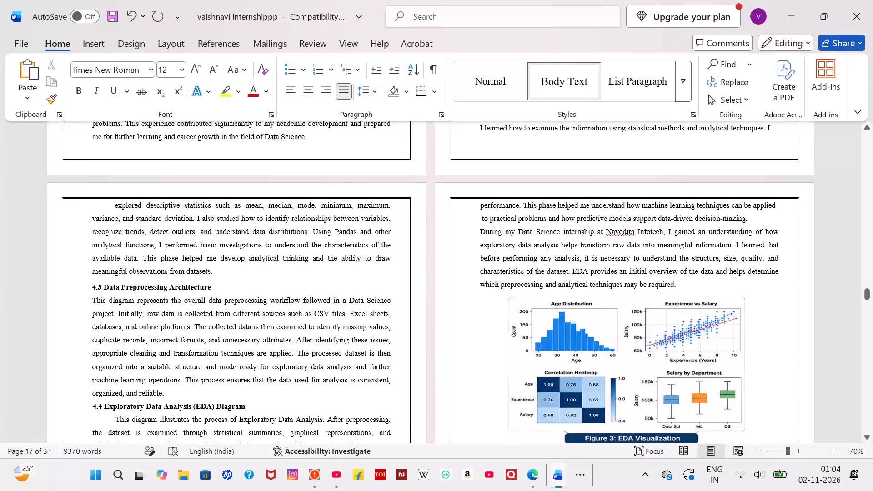
scroll(231, 354, "up", 1)
scroll(231, 354, "down", 1)
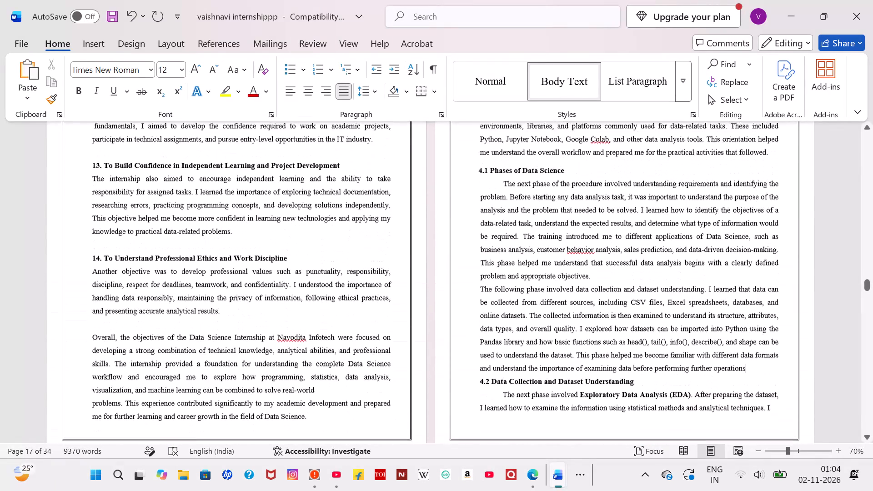
scroll(231, 354, "down", 1)
scroll(474, 306, "up", 1)
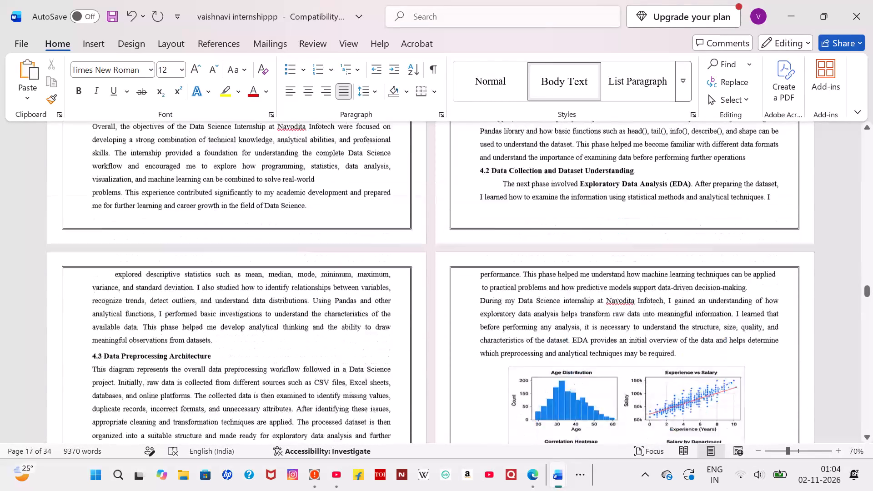
scroll(474, 306, "up", 1)
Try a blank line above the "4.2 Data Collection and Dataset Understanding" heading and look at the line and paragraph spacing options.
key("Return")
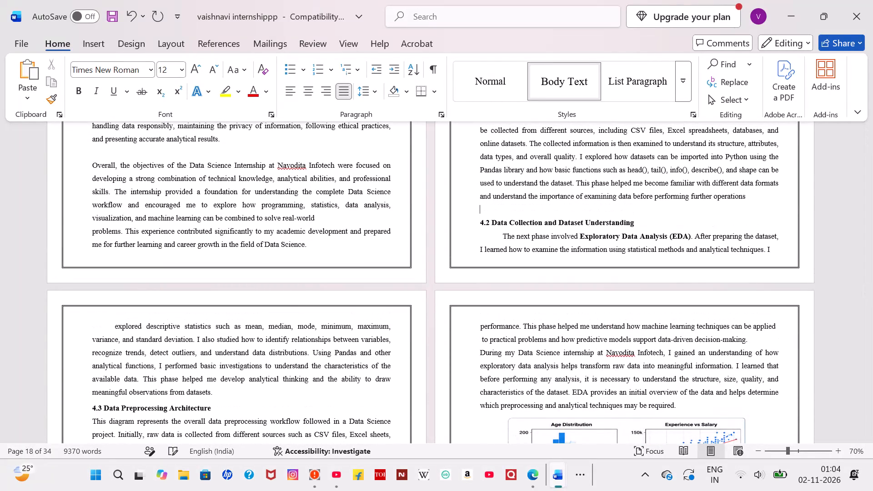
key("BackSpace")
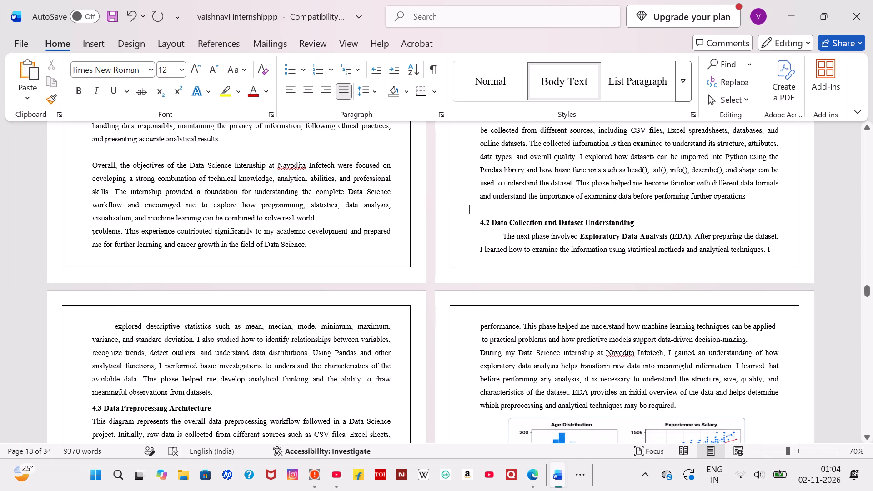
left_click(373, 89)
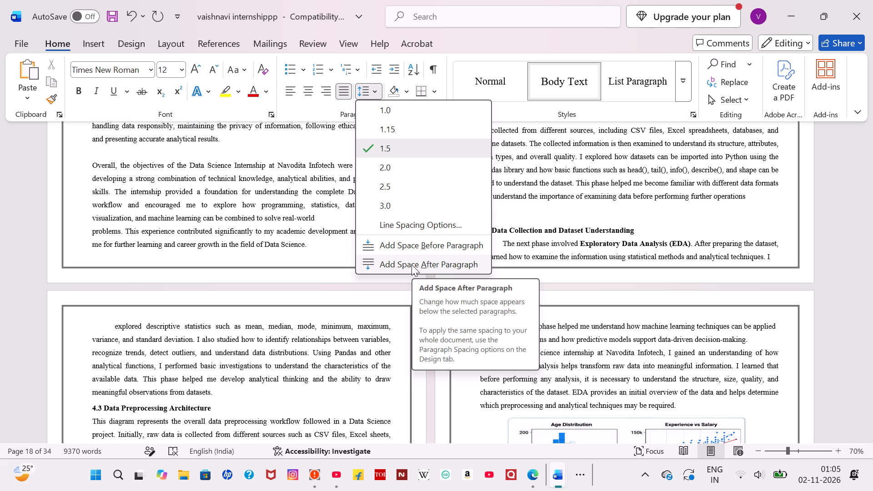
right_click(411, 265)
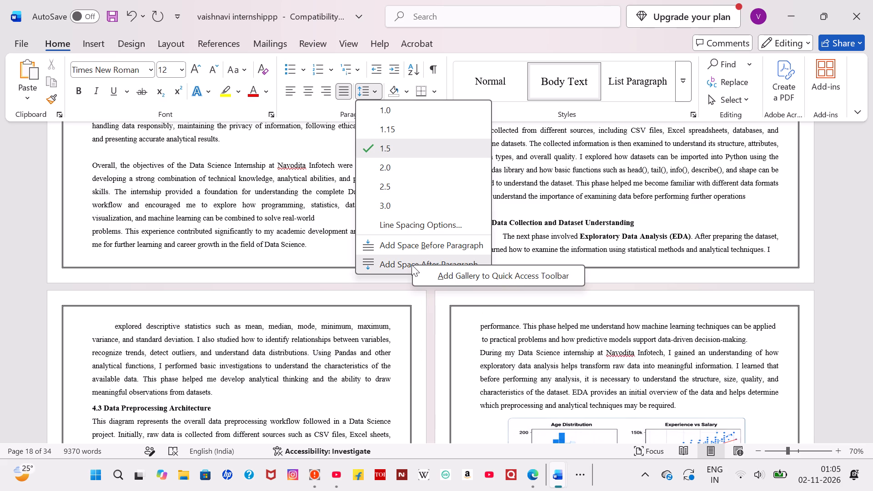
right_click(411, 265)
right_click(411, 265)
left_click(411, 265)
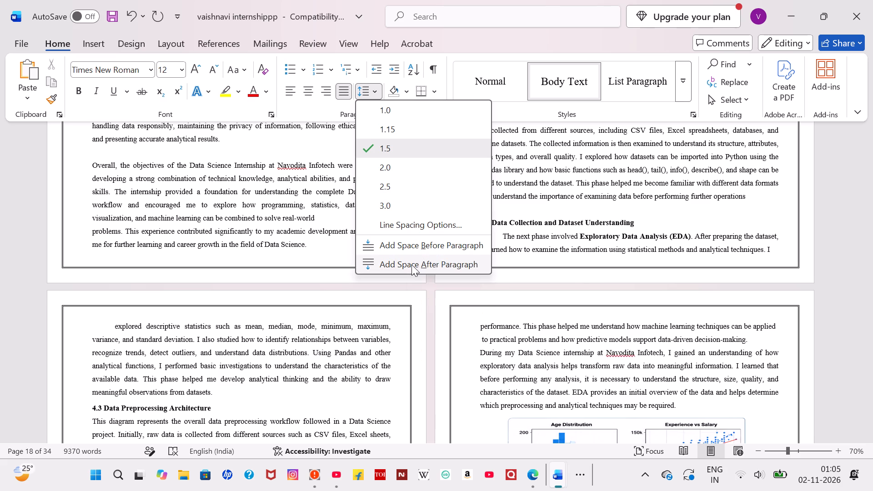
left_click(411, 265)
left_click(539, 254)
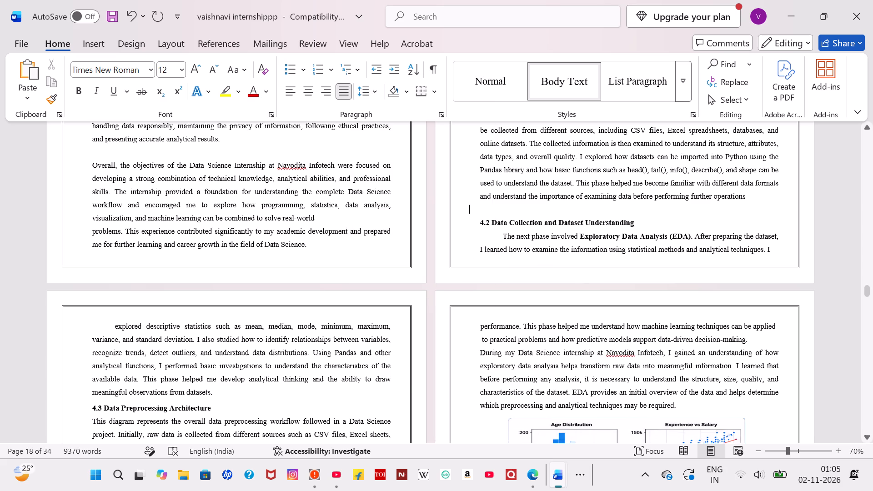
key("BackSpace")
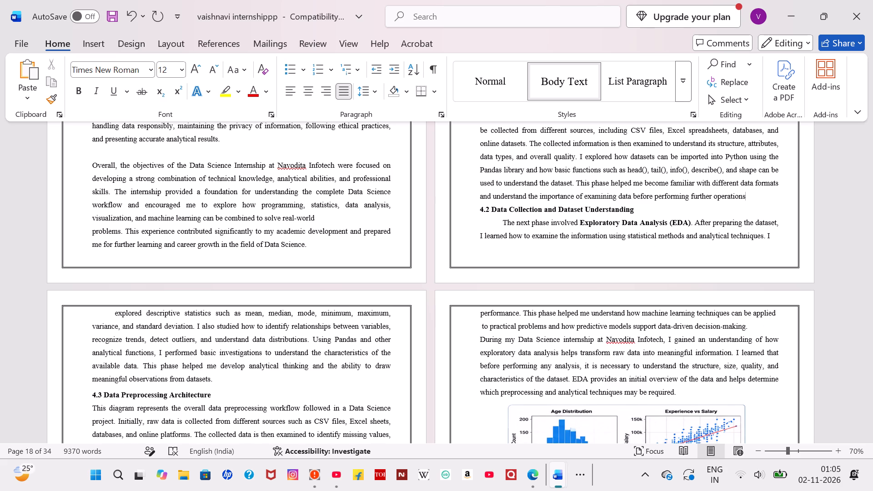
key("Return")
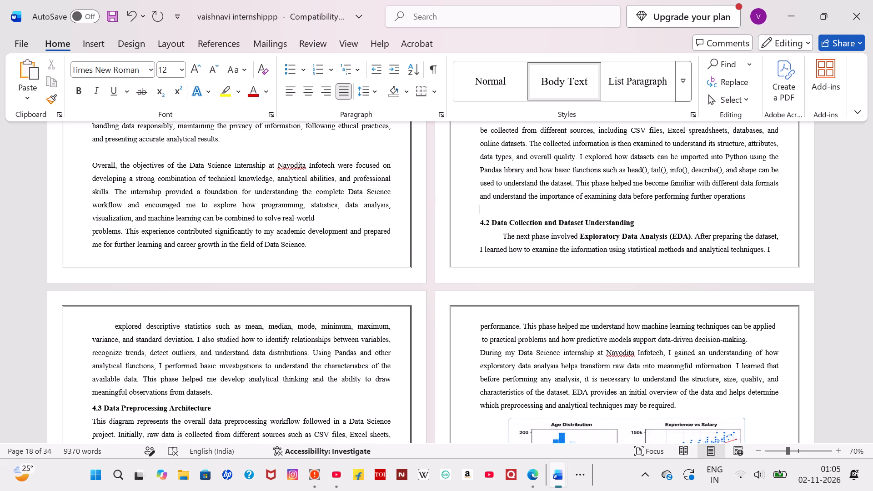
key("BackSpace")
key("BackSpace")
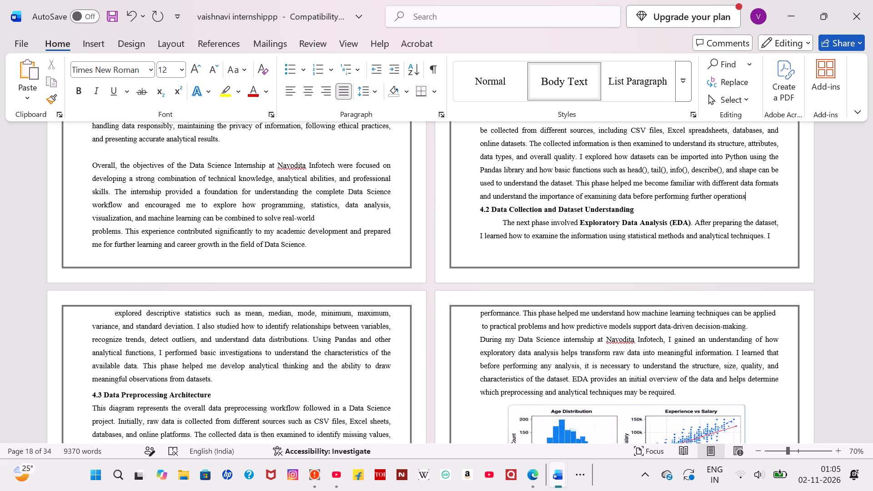
Remove the first-line indent of the paragraph beginning "explored descriptive statistics such as mean" and insert a blank line above it.
left_click(110, 315)
key("BackSpace")
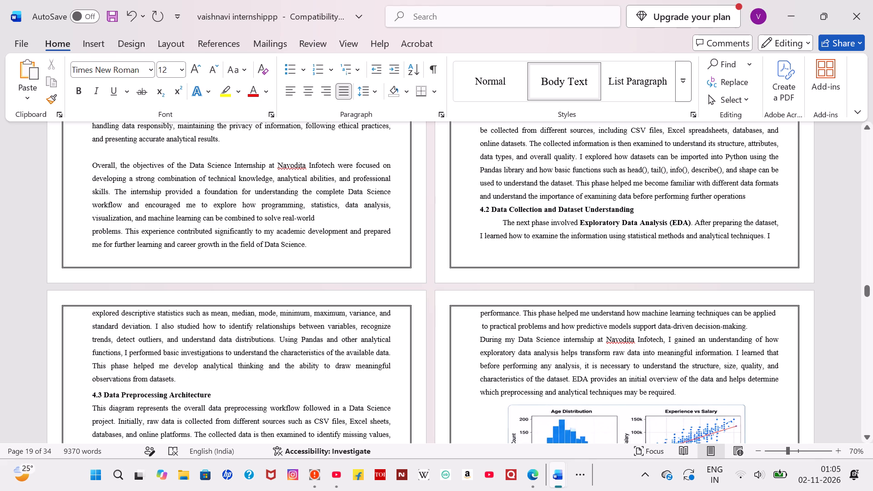
key("Return")
key("BackSpace")
key("Return")
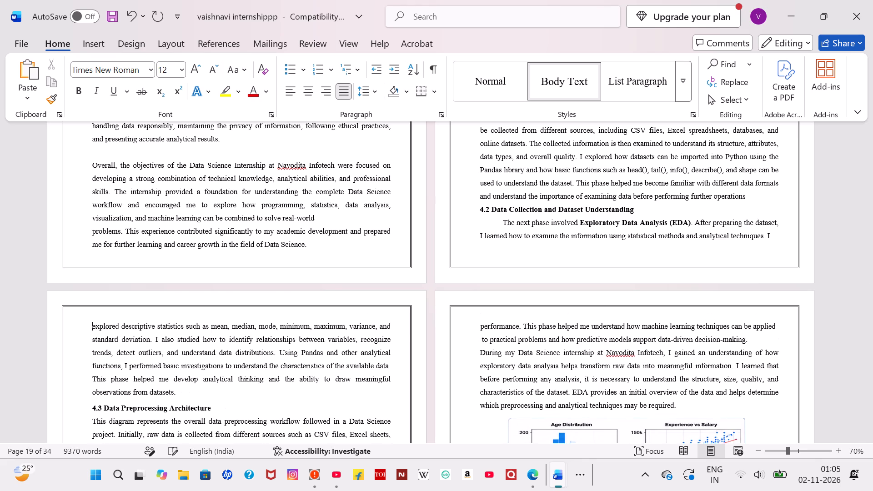
Split the machine learning fundamentals paragraph after "I also explored the general" so "workflow of dividing datasets" starts the next page.
scroll(110, 315, "down", 1)
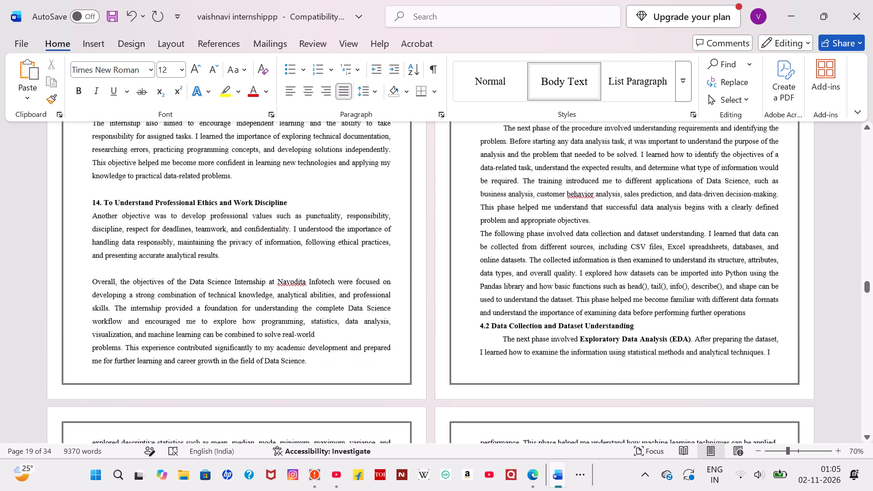
scroll(110, 315, "down", 1)
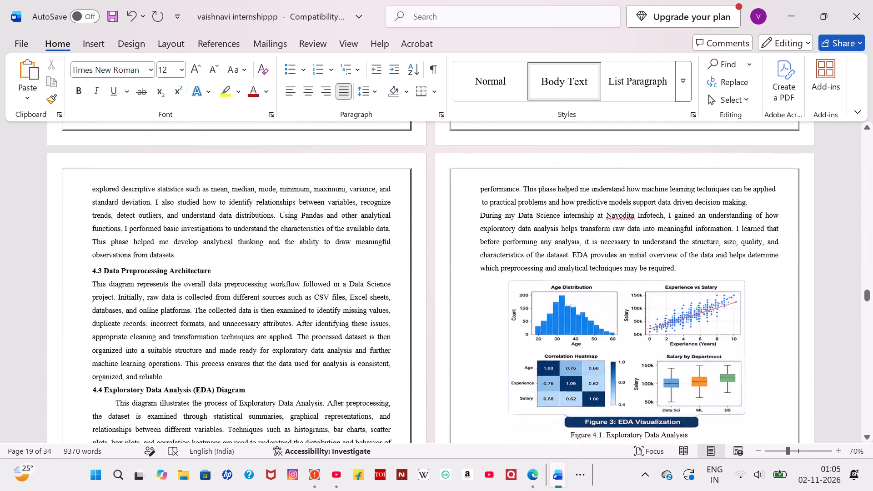
scroll(110, 315, "down", 3)
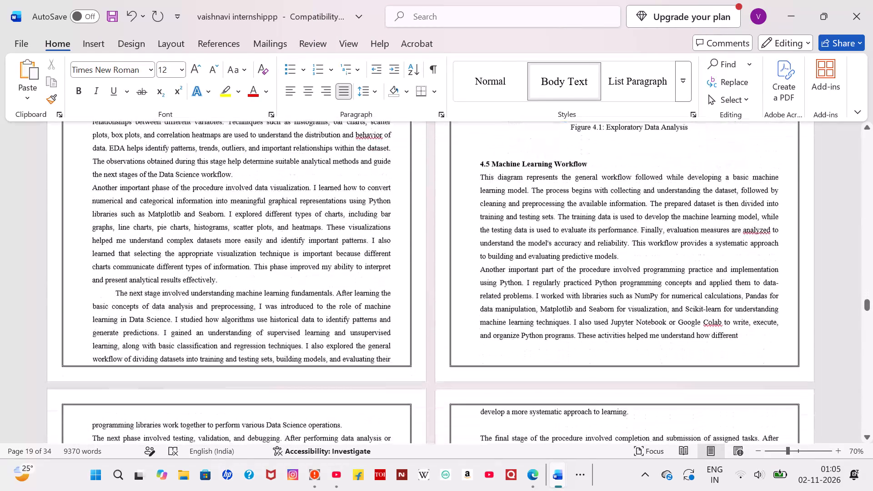
left_click(397, 349)
key("Return")
key("Return")
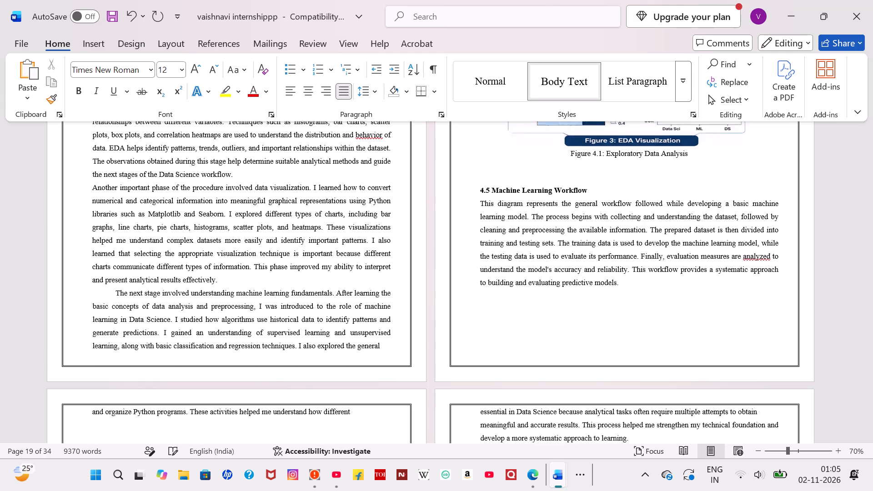
key("BackSpace")
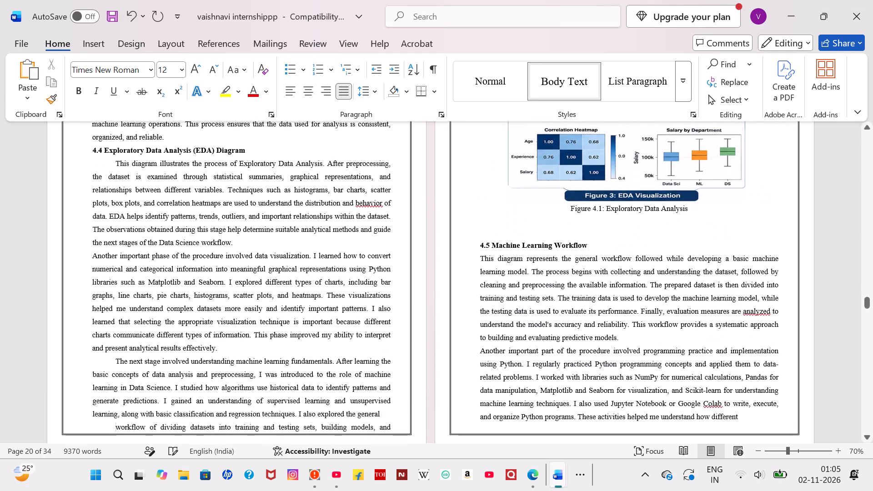
key("Return")
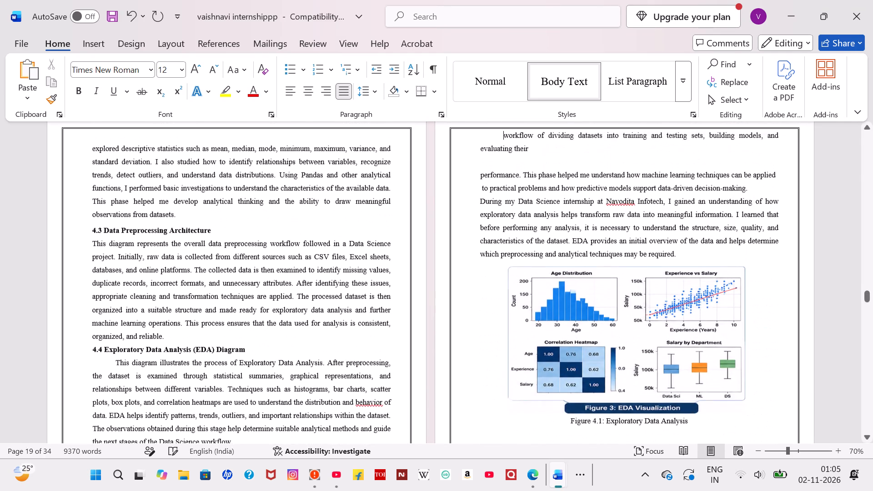
key("Right")
key("Left")
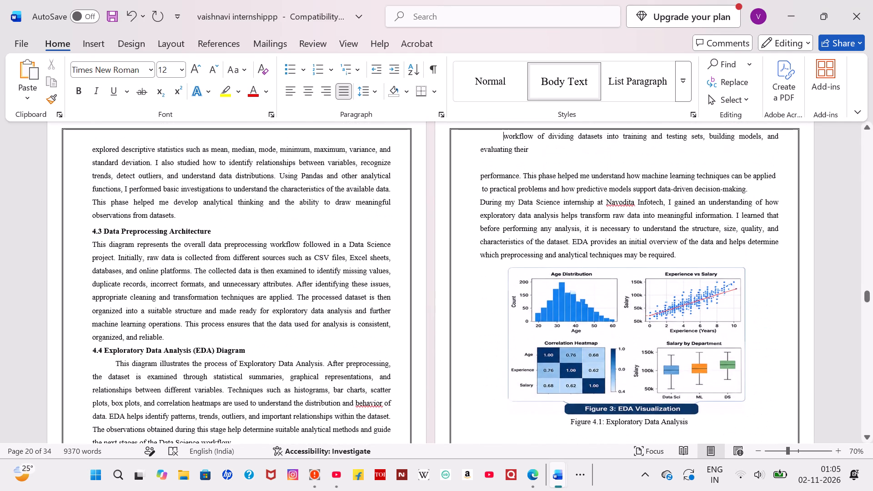
key("Return")
key("BackSpace")
key("BackSpace")
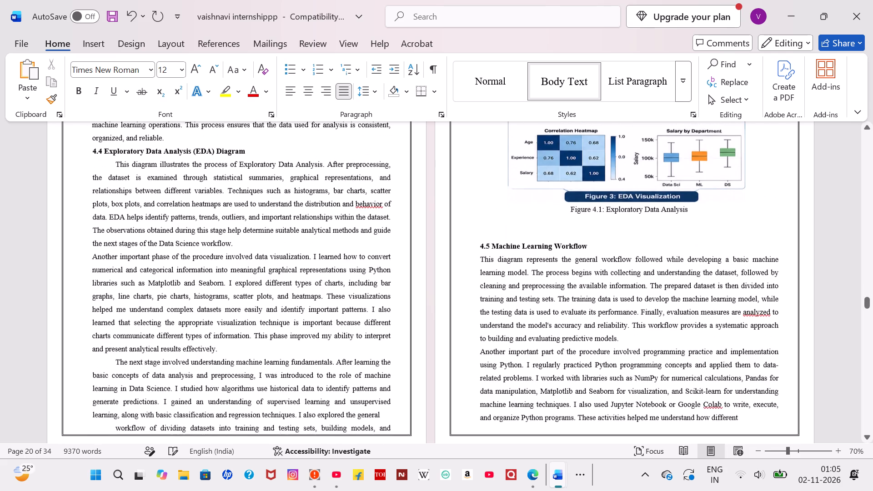
key("Return")
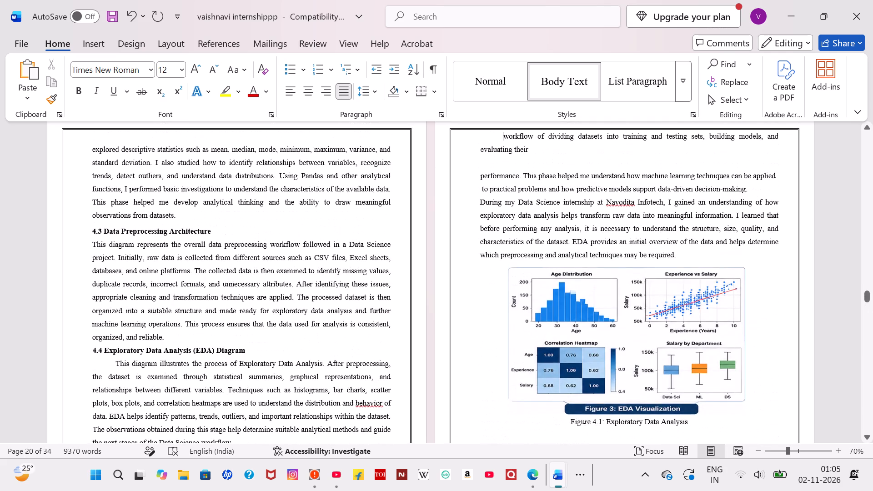
key("Left")
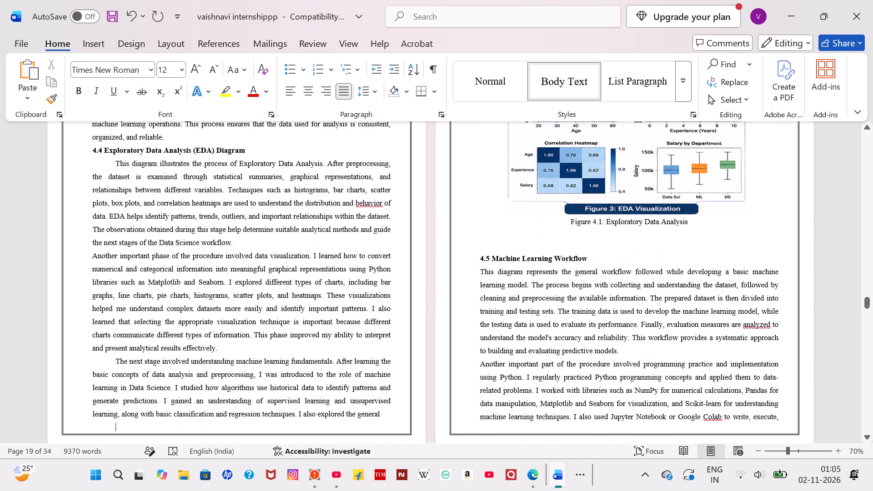
Insert a blank line above "workflow of dividing datasets into training and testing sets" and remove that line's first-line indent.
scroll(397, 349, "up", 2)
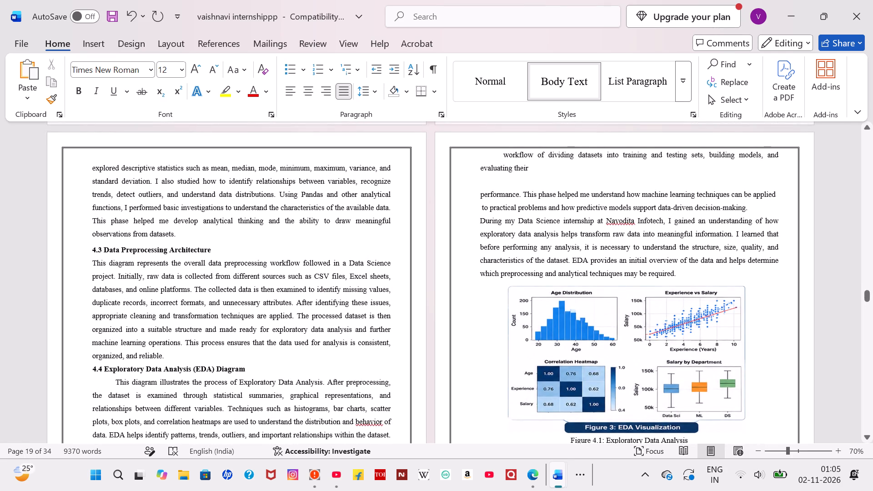
left_click(502, 152)
key("Return")
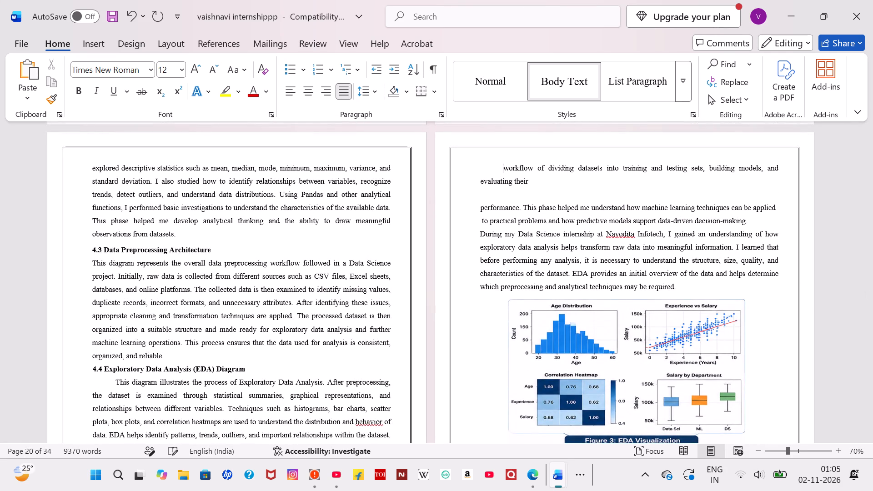
key("Left")
key("Down")
key("BackSpace")
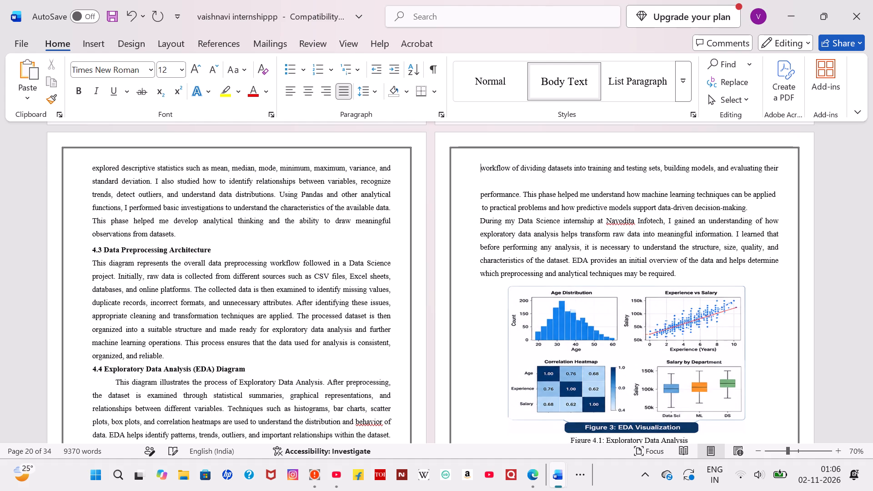
Remove the blank line and leftover indent before "performance. This phase helped me understand" so it directly follows "evaluating their".
left_click(479, 191)
key("BackSpace")
key("BackSpace")
key("BackSpace")
key("BackSpace")
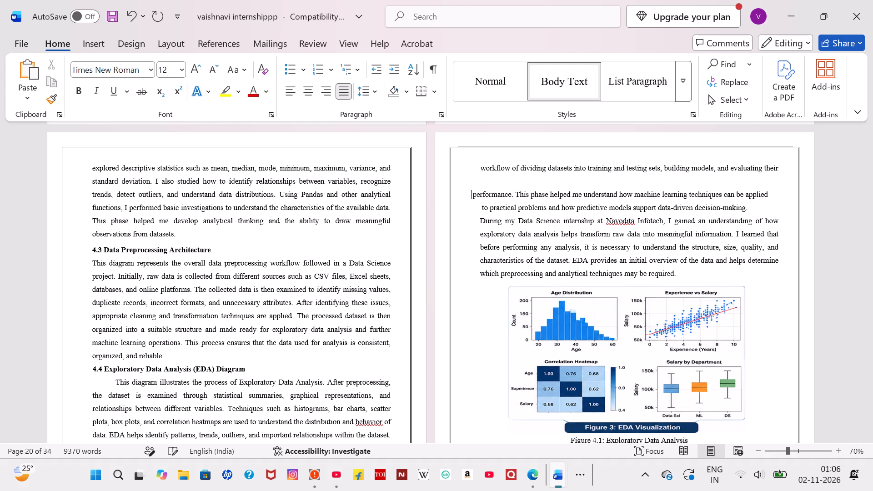
key("BackSpace")
key("BackSpace")
key("BackSpace")
key("BackSpace")
key("BackSpace")
key("BackSpace")
key("BackSpace")
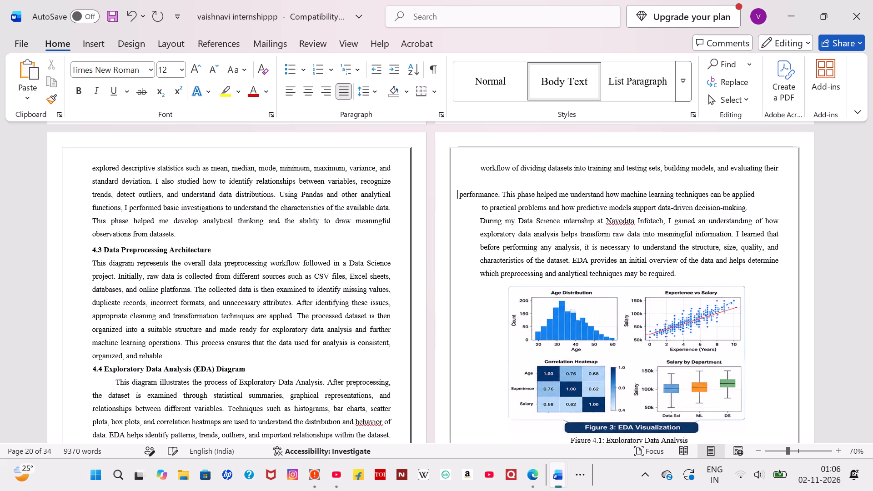
key("BackSpace")
key("BackSpace")
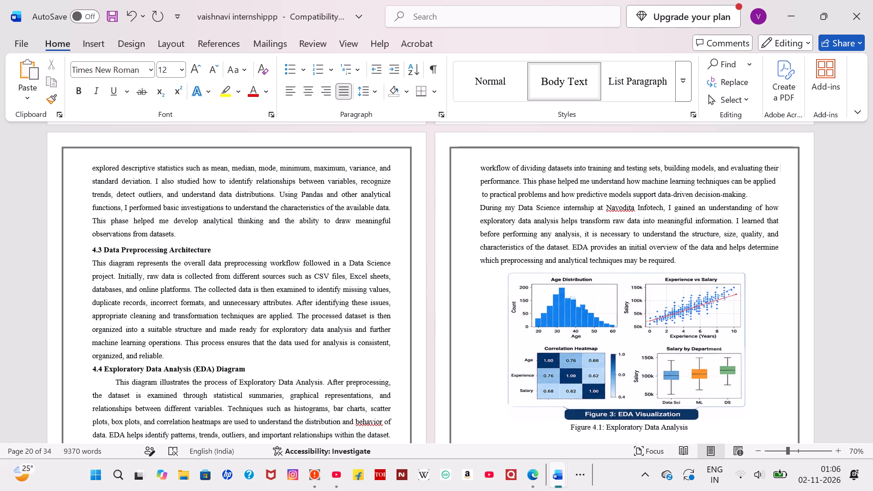
Delete one blank line between the "Figure 4.1: Exploratory Data Analysis" caption and the "4.5 Machine Learning Workflow" heading, keeping the caption text intact.
scroll(479, 191, "down", 2)
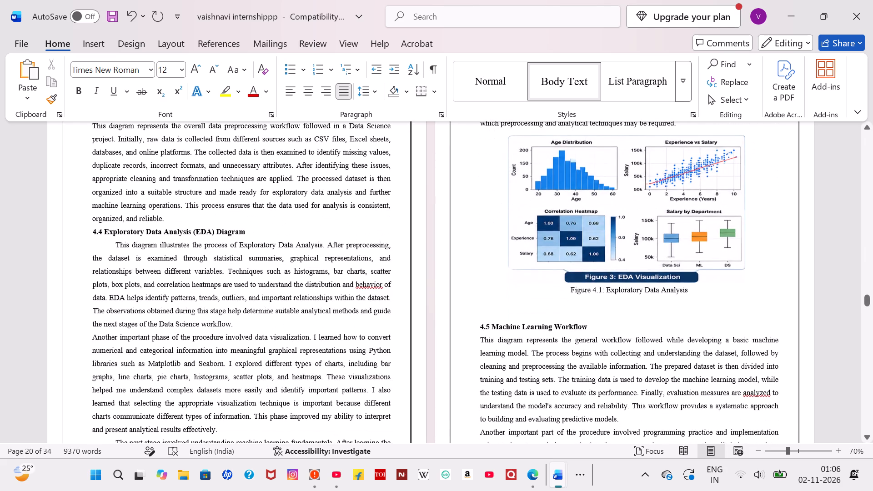
scroll(516, 281, "down", 1)
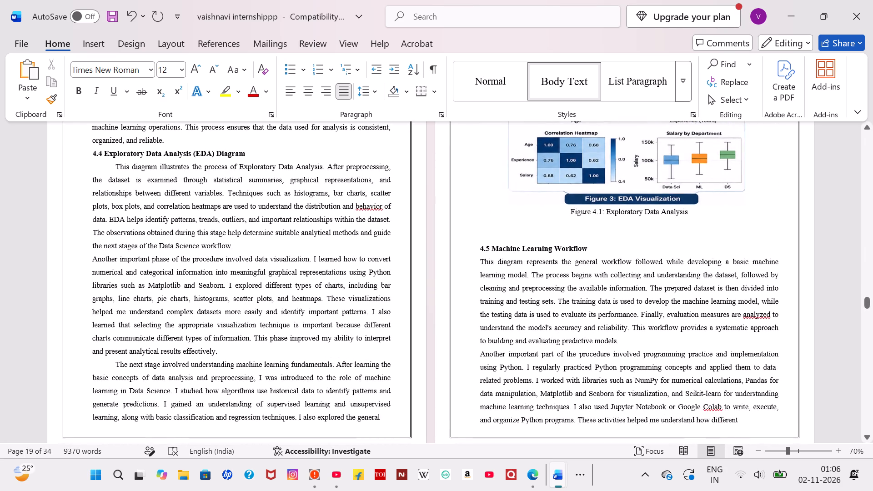
left_click(450, 247)
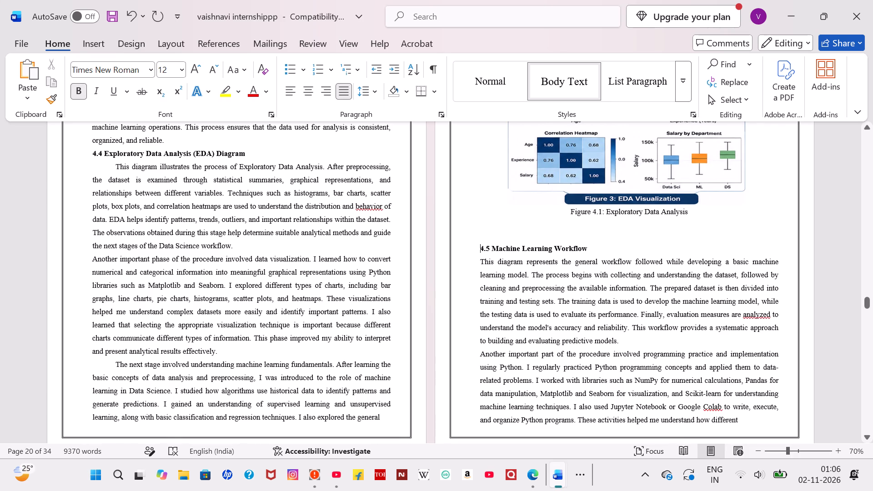
left_click(449, 245)
left_click_drag(449, 245, 447, 216)
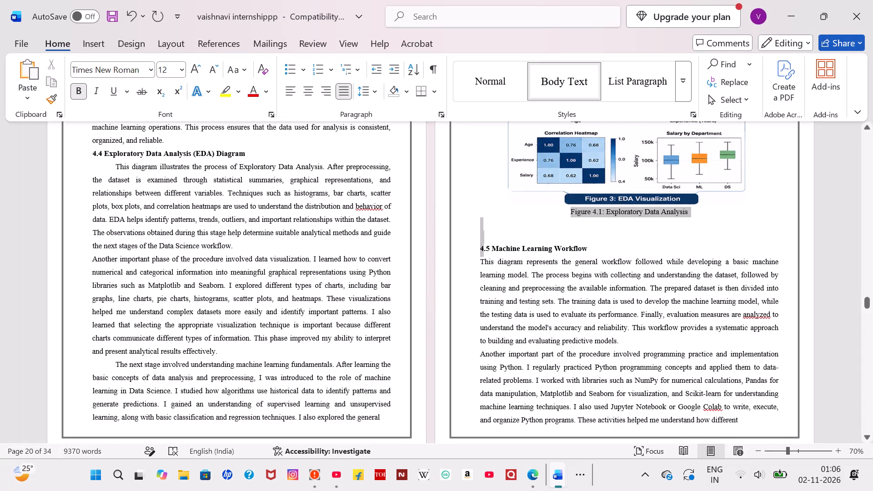
left_click_drag(447, 216, 447, 215)
left_click(503, 224)
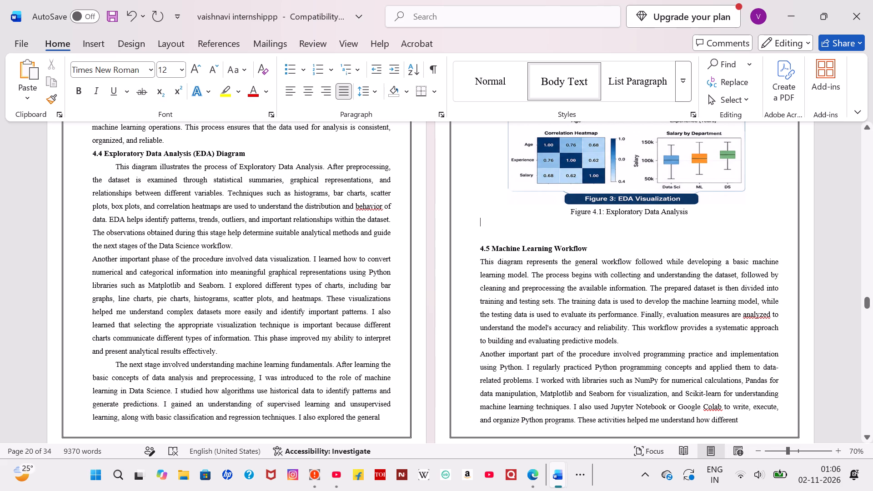
key("BackSpace")
key("BackSpace")
key("BackSpace")
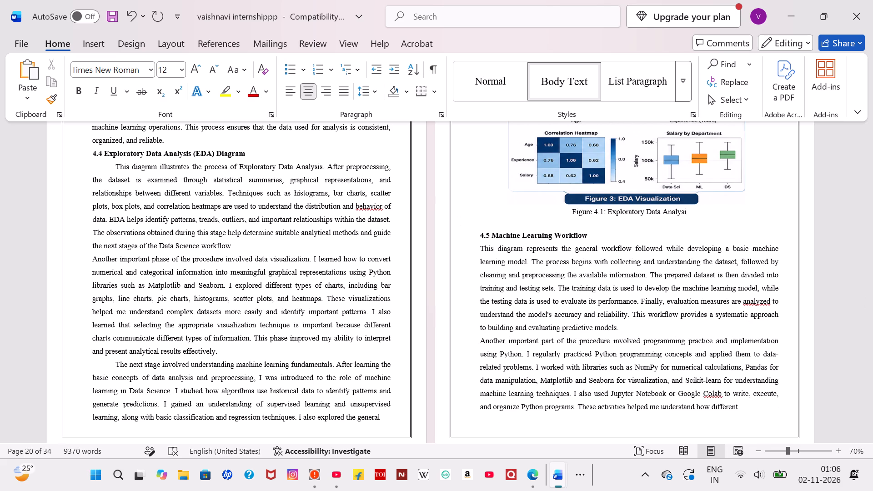
key("s")
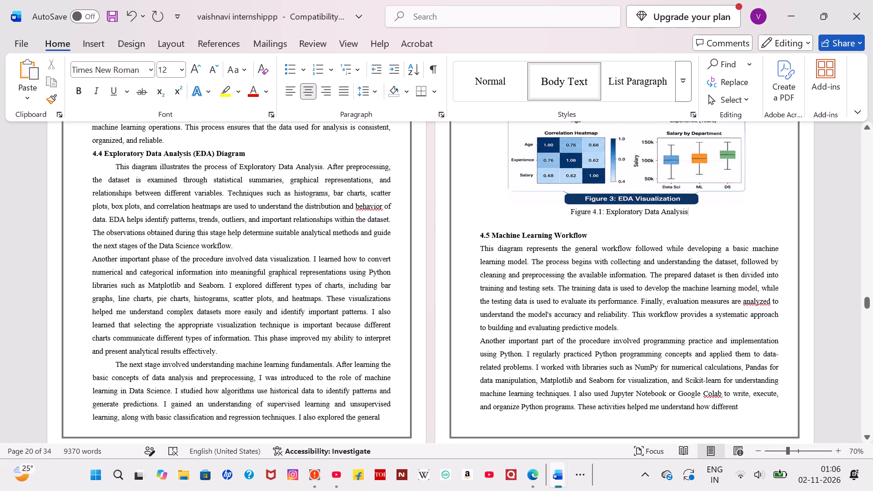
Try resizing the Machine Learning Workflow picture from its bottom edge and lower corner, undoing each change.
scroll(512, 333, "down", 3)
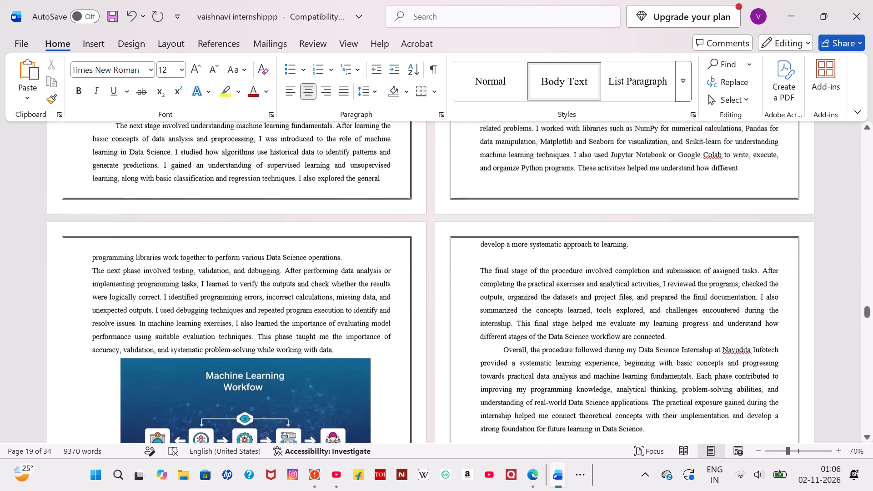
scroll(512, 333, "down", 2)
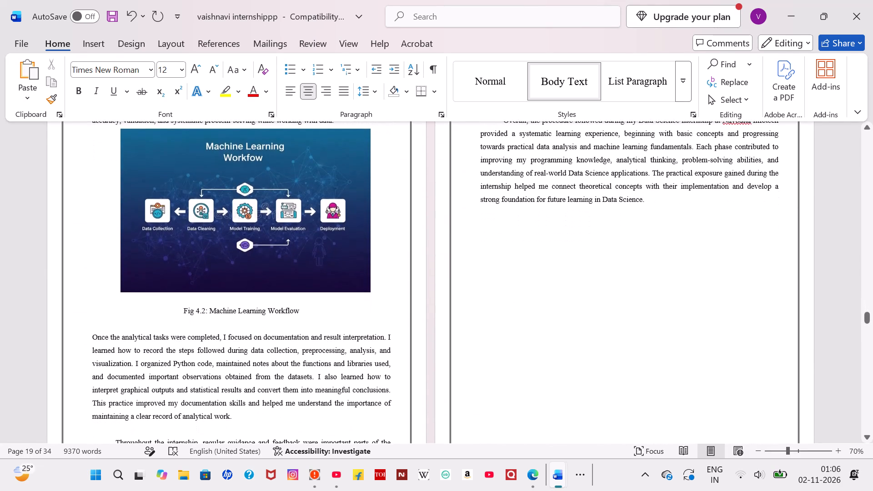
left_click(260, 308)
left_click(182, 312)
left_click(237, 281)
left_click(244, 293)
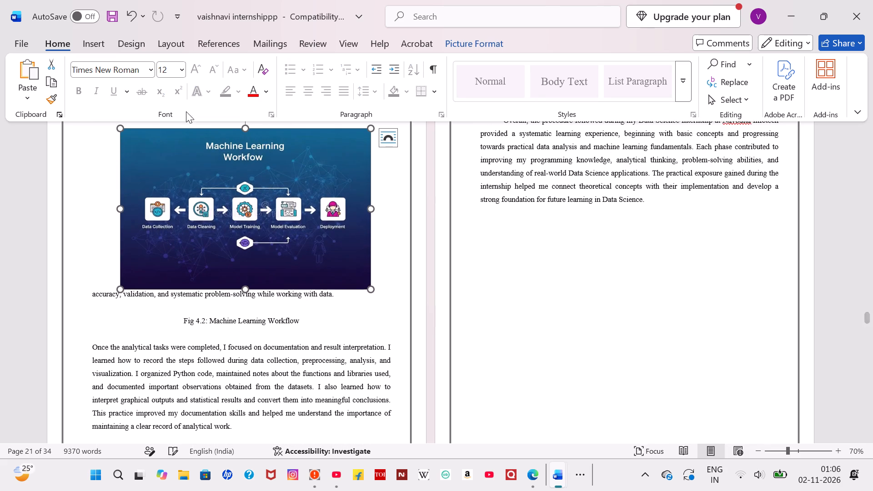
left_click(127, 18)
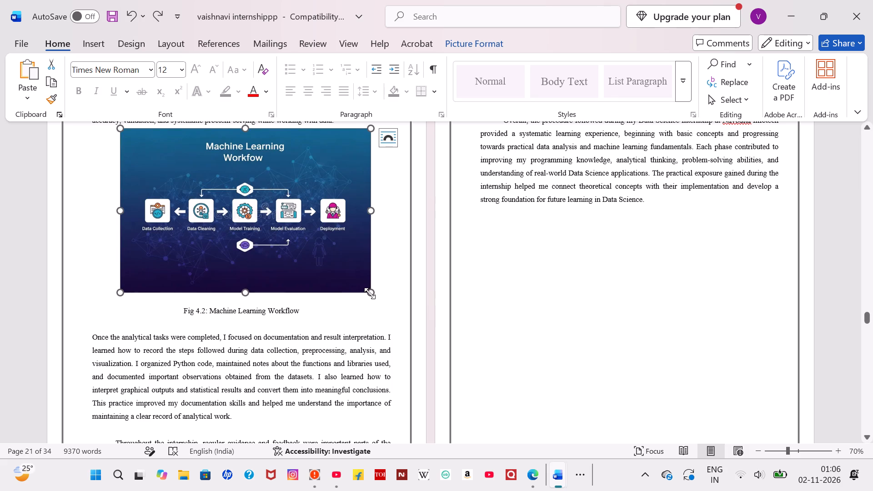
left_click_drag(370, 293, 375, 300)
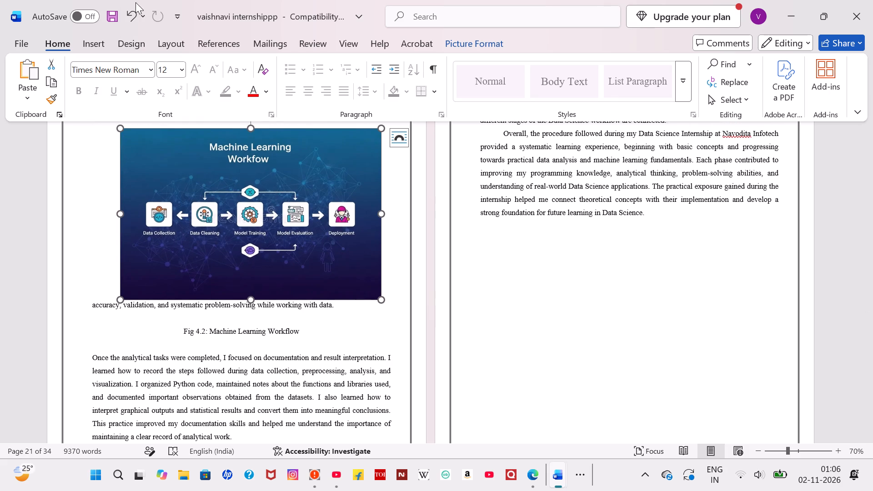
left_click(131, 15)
Lower the top edge of the Machine Learning Workflow picture slightly to leave a gap below the testing and validation paragraph.
scroll(244, 247, "up", 1)
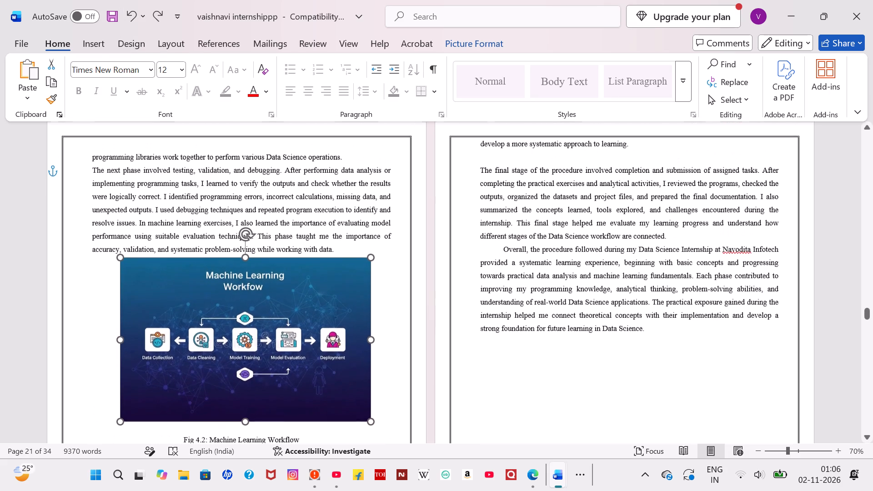
scroll(244, 247, "up", 1)
left_click_drag(243, 258, 246, 265)
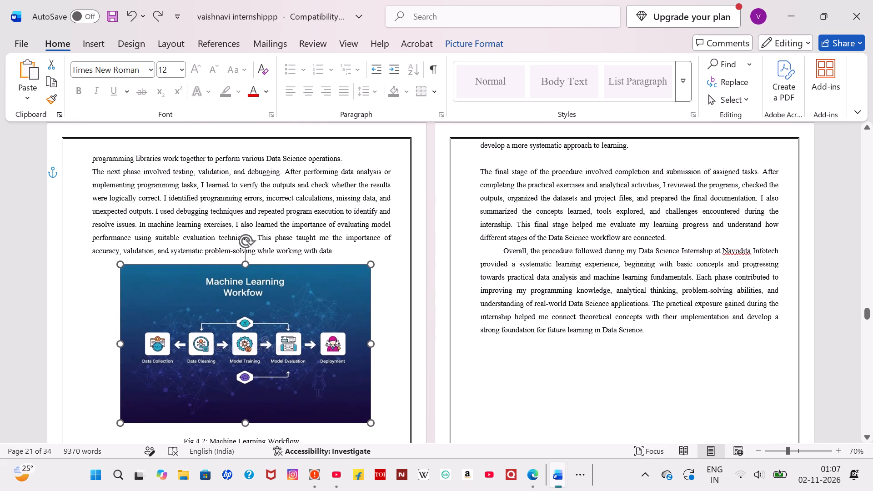
left_click_drag(246, 265, 247, 266)
left_click(287, 322)
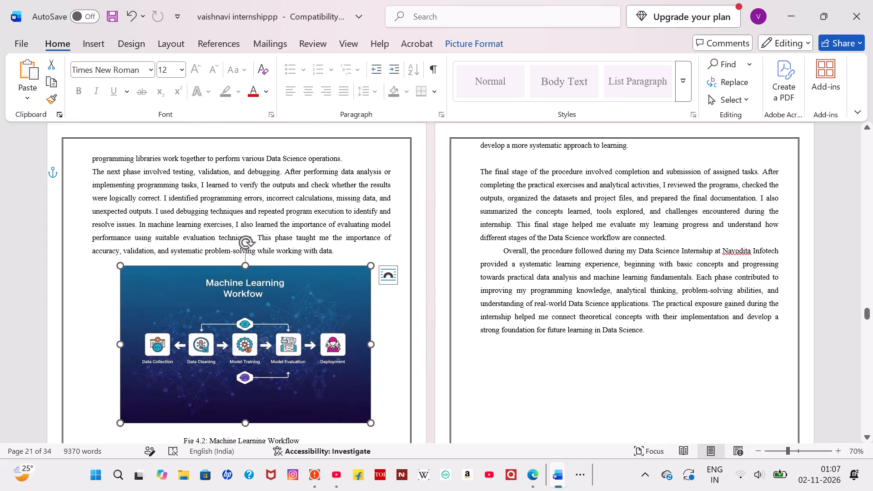
Insert a blank line above "develop a more systematic approach to learning." at the start of its page.
scroll(287, 322, "down", 3)
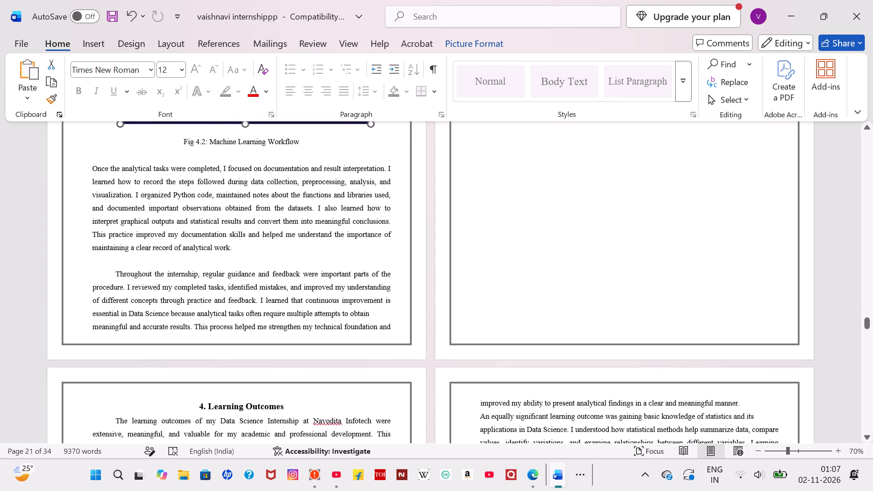
scroll(287, 322, "down", 2)
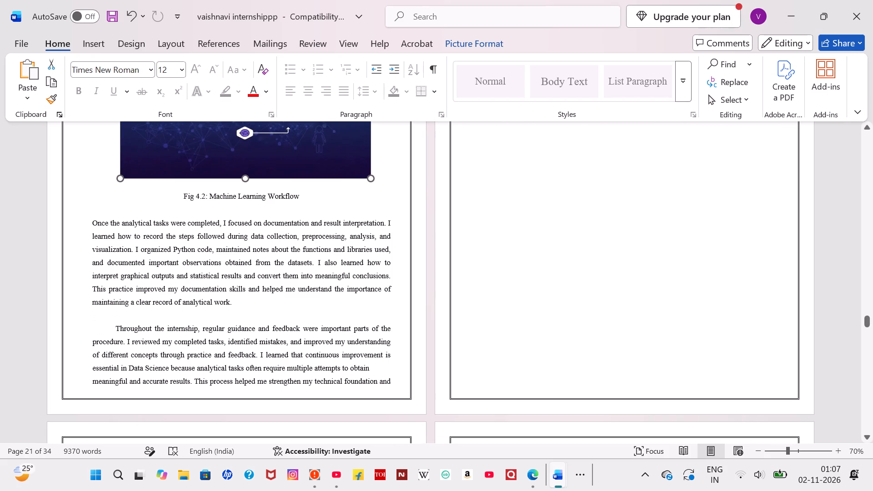
scroll(287, 322, "up", 3)
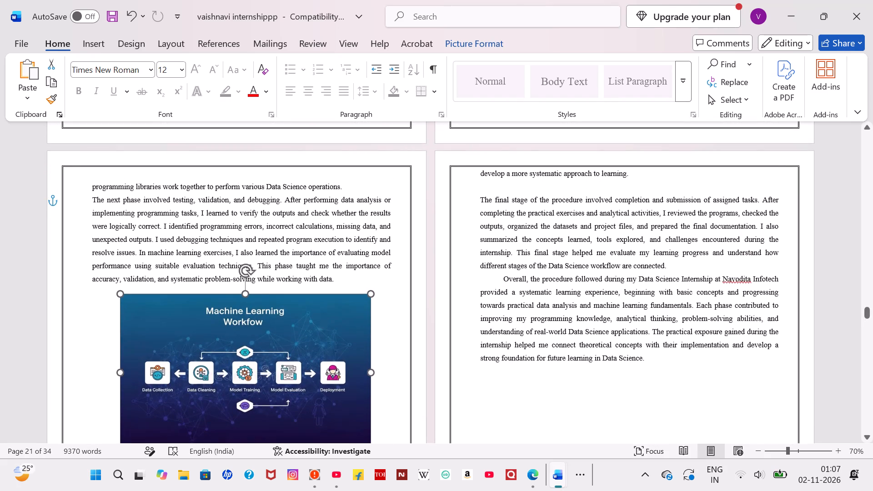
left_click(476, 172)
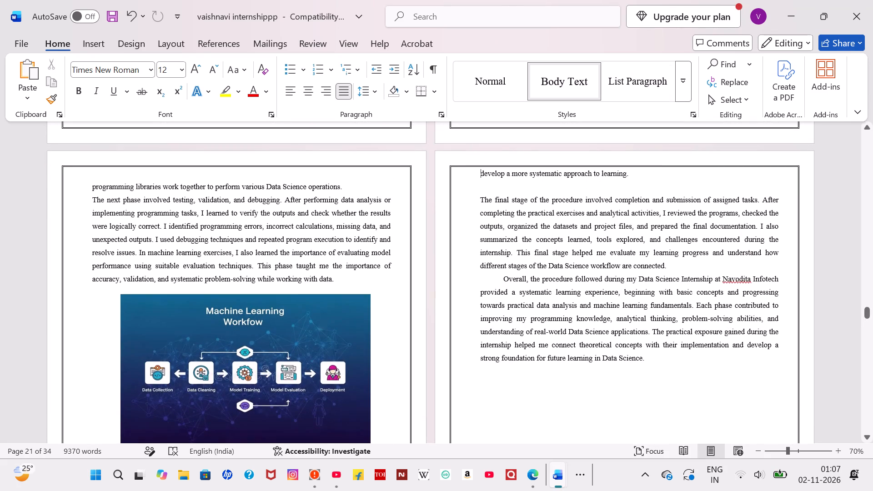
key("Return")
key("Return")
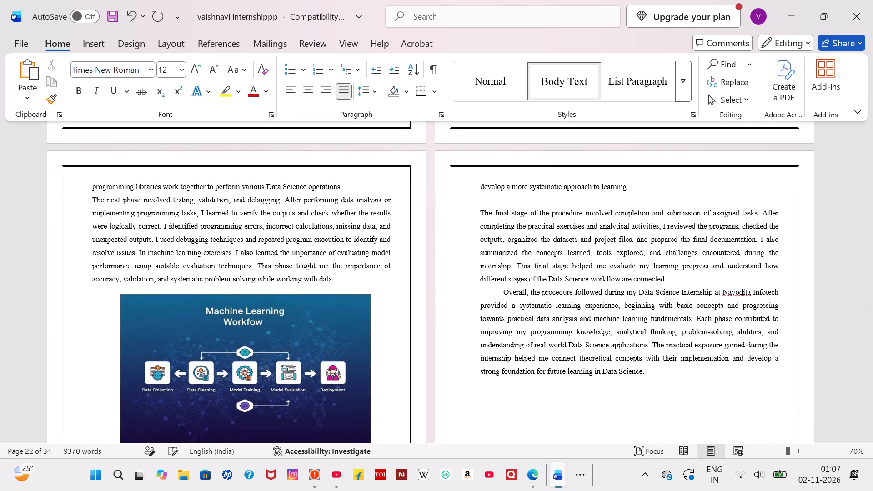
Delete the blank line above the paragraph beginning "The final stage of the procedure involved completion".
left_click(481, 214)
key("BackSpace")
key("BackSpace")
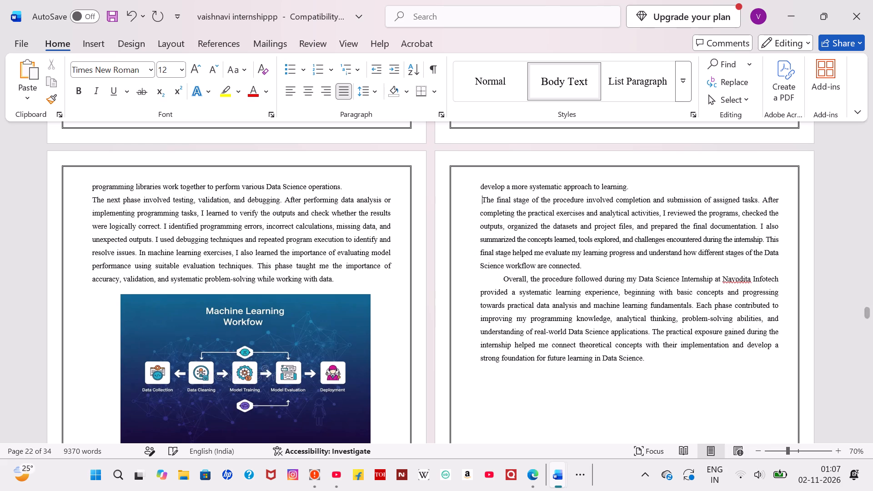
Review the pages up to Learning Outcomes, select part of the "Throughout the internship" paragraph and look at the page margin presets.
scroll(481, 214, "down", 4)
scroll(481, 214, "up", 4)
scroll(481, 214, "down", 1)
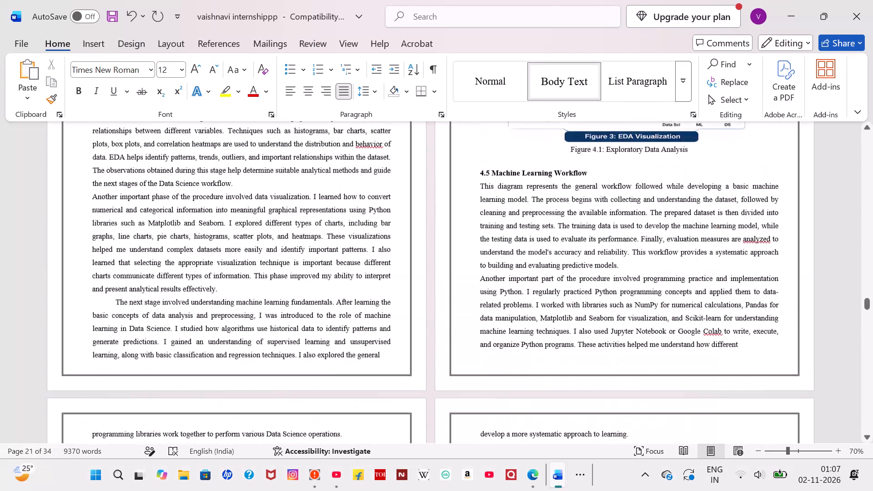
scroll(481, 214, "down", 2)
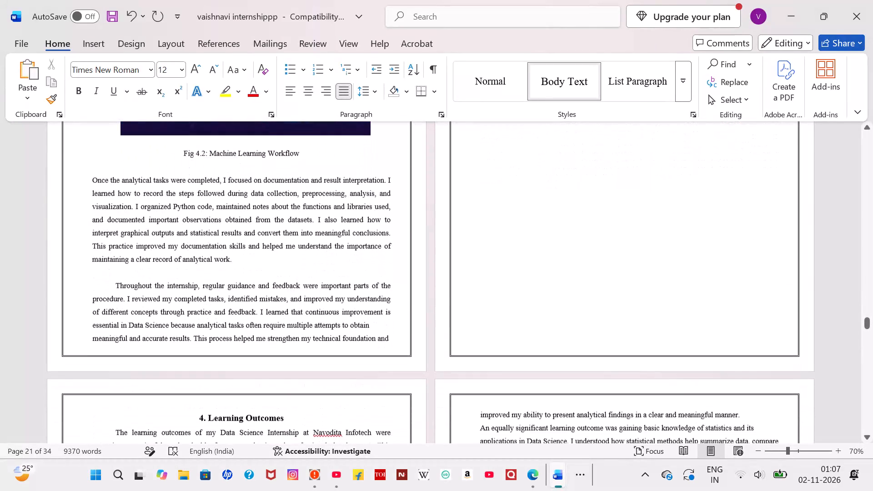
scroll(481, 214, "down", 1)
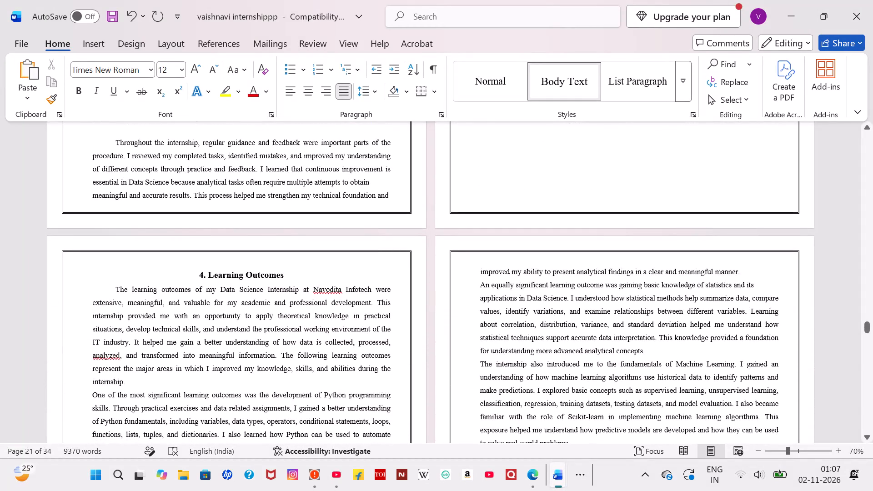
left_click_drag(212, 180, 286, 217)
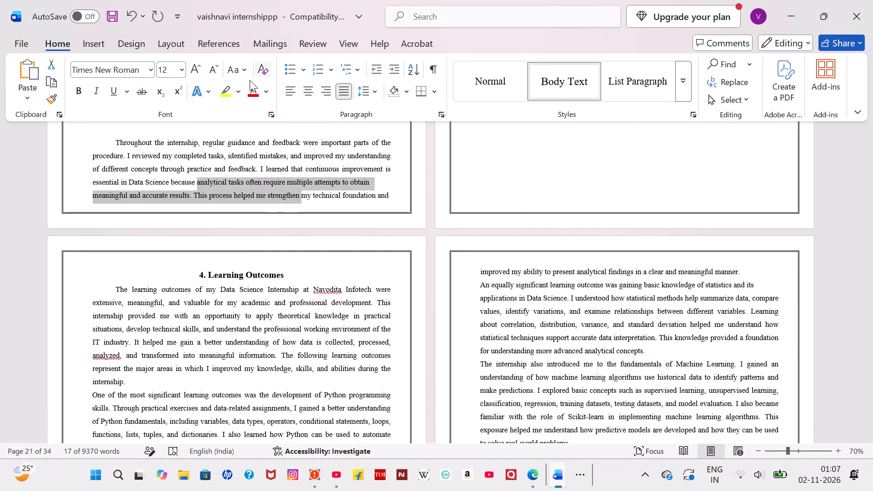
left_click(175, 44)
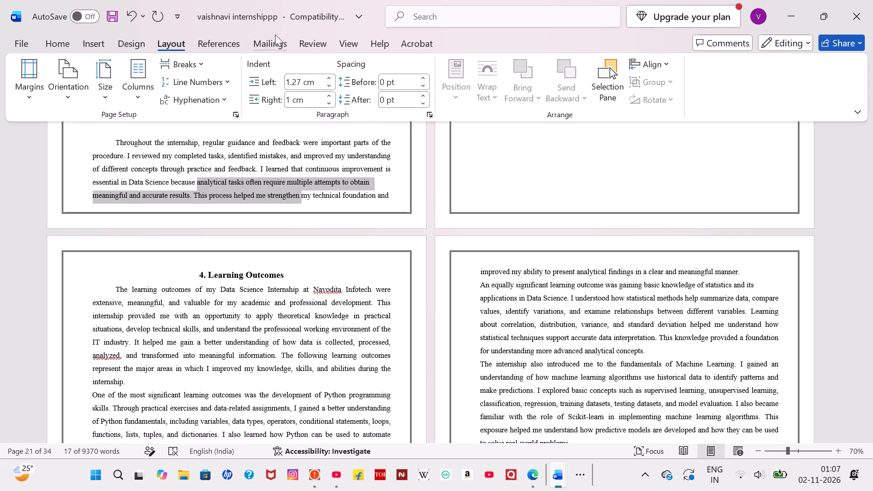
left_click(26, 92)
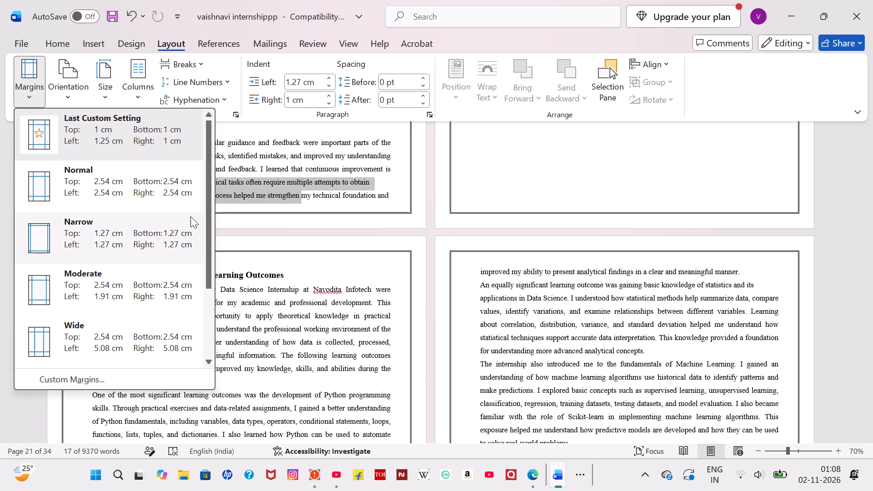
left_click(273, 208)
scroll(273, 208, "up", 2)
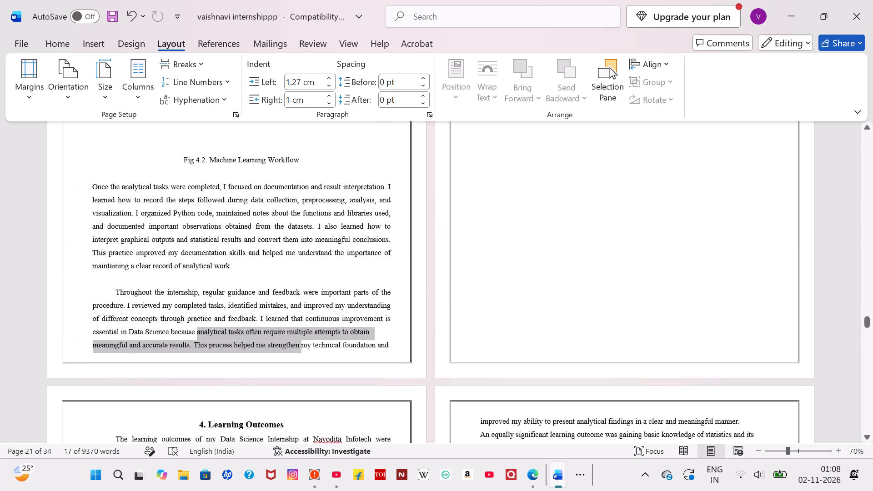
scroll(273, 208, "up", 1)
scroll(273, 208, "down", 1)
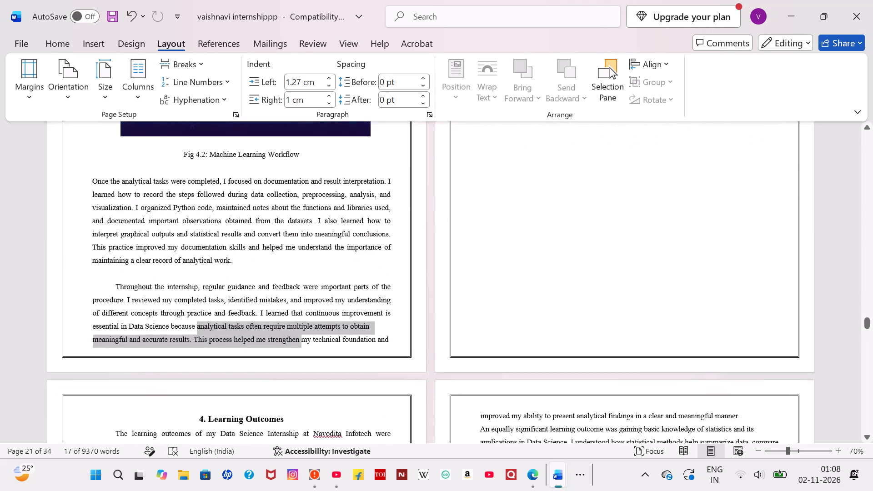
Review the paragraph layout and page breaks from Learning Outcomes through the end of Observations.
scroll(273, 208, "down", 4)
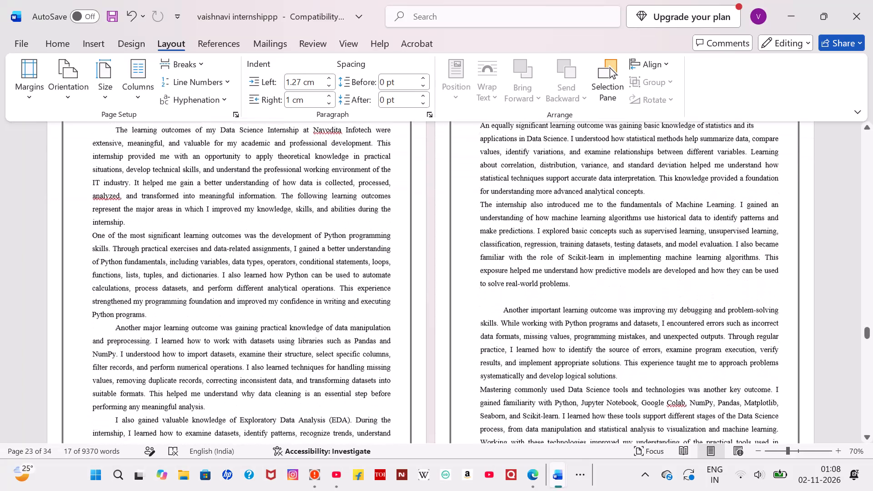
scroll(273, 208, "down", 3)
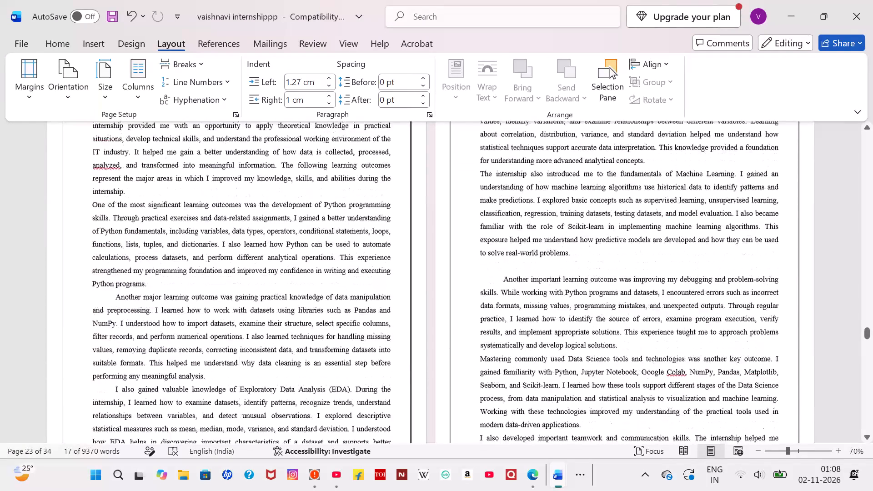
scroll(273, 208, "down", 2)
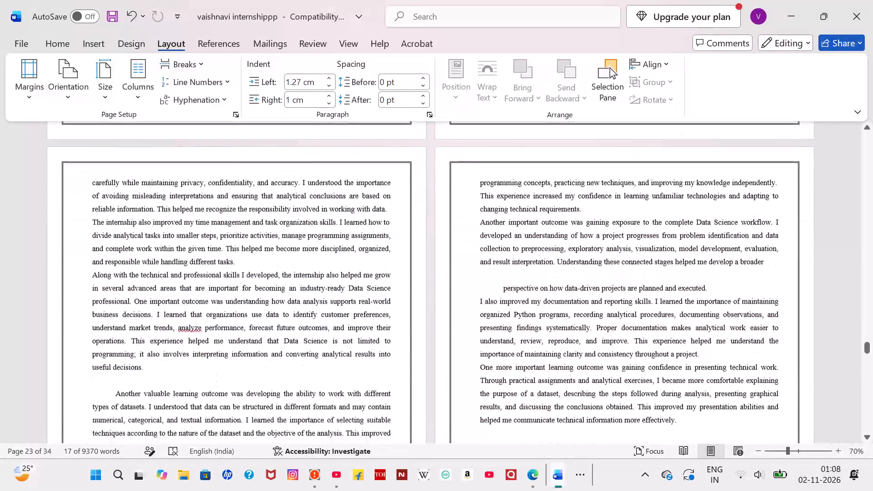
scroll(273, 208, "down", 3)
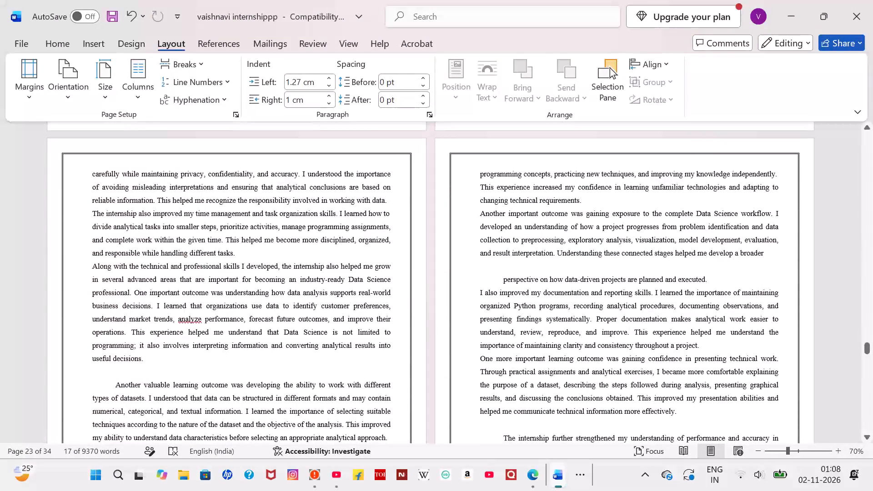
scroll(273, 208, "down", 5)
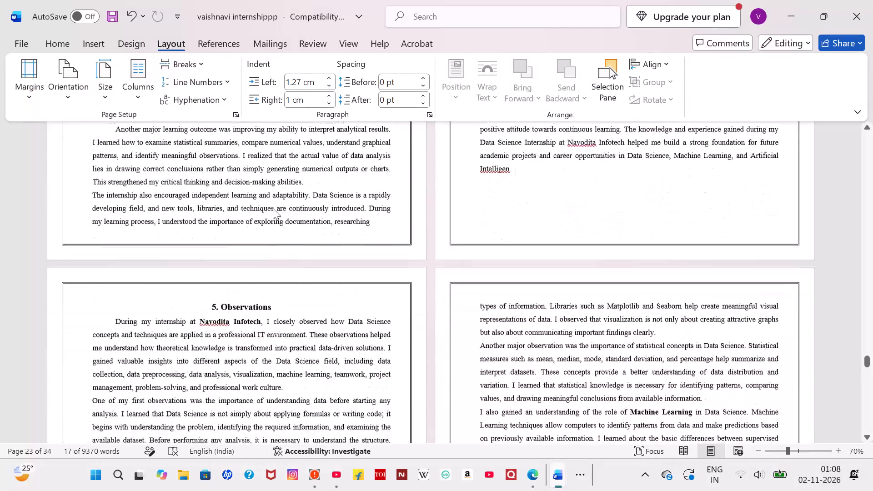
scroll(273, 208, "down", 4)
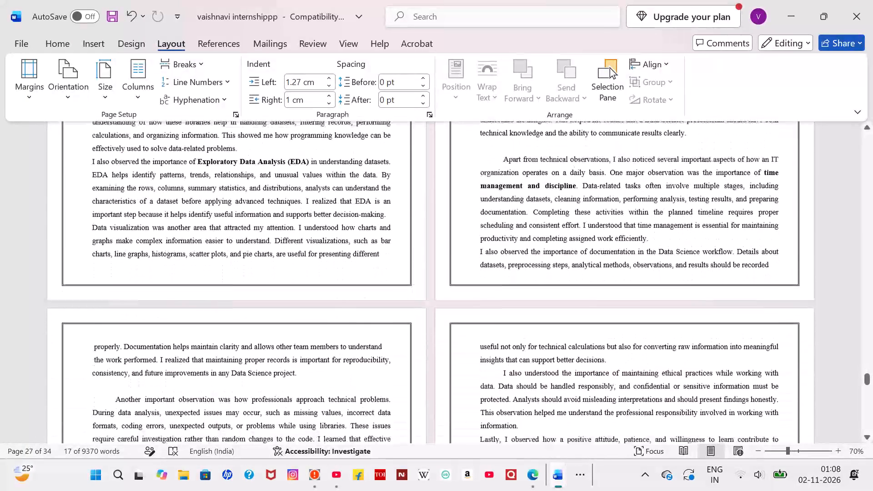
scroll(273, 208, "down", 2)
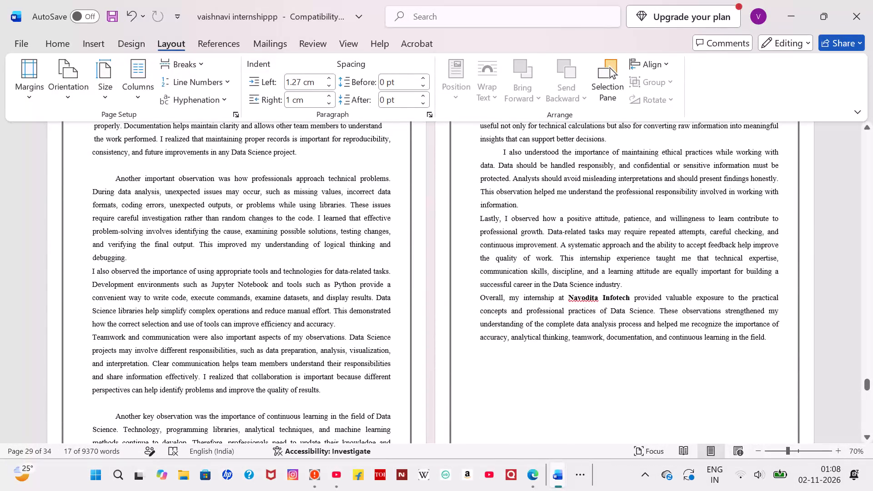
Delete the blank line above the paragraph beginning "Another important observation was how professionals approach technical problems".
left_click(110, 169)
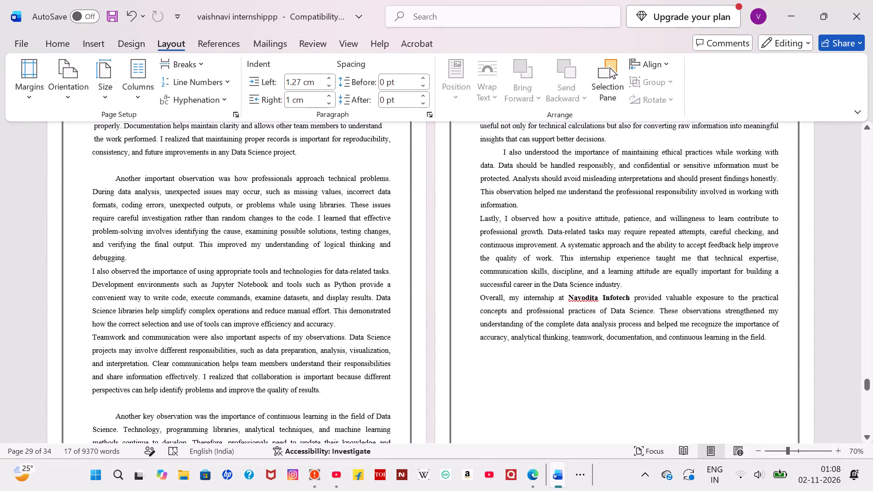
key("BackSpace")
key("BackSpace")
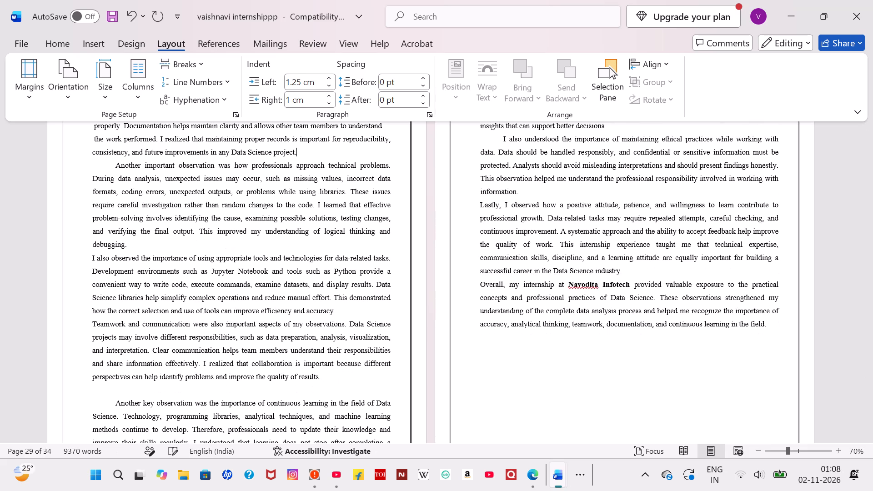
Remove the blank line above the paragraph beginning "Another key observation", keeping it a separate paragraph with an indented first line.
scroll(110, 169, "down", 1)
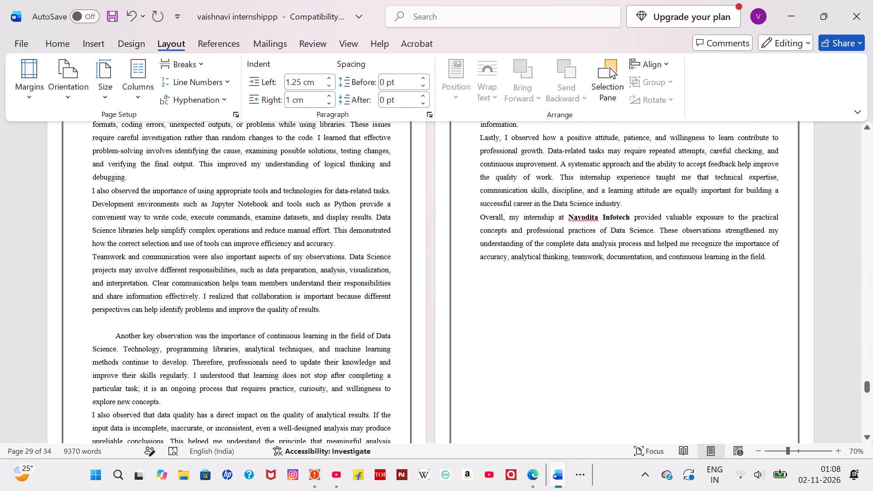
left_click(106, 335)
key("BackSpace")
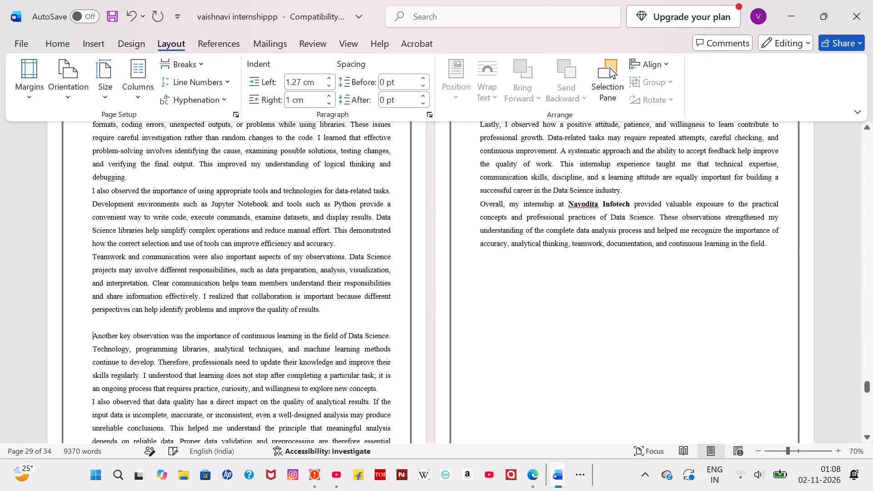
key("BackSpace")
key("BackSpace")
key("BackSpace")
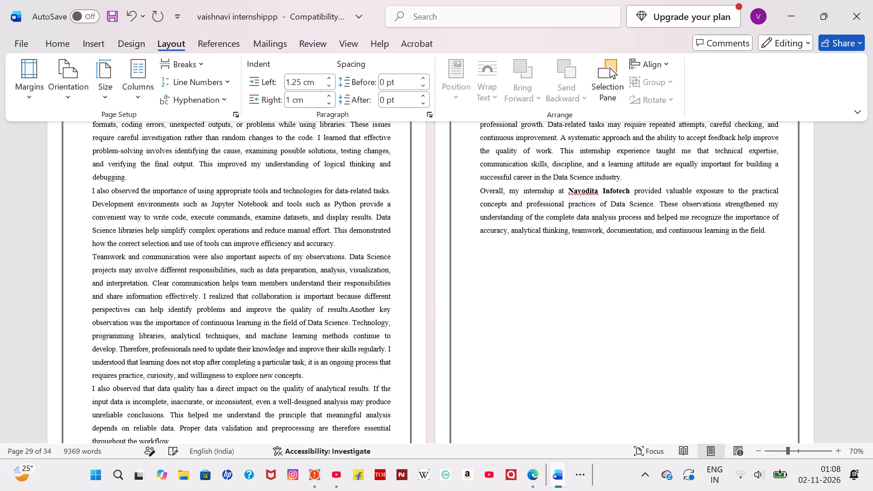
key("Return")
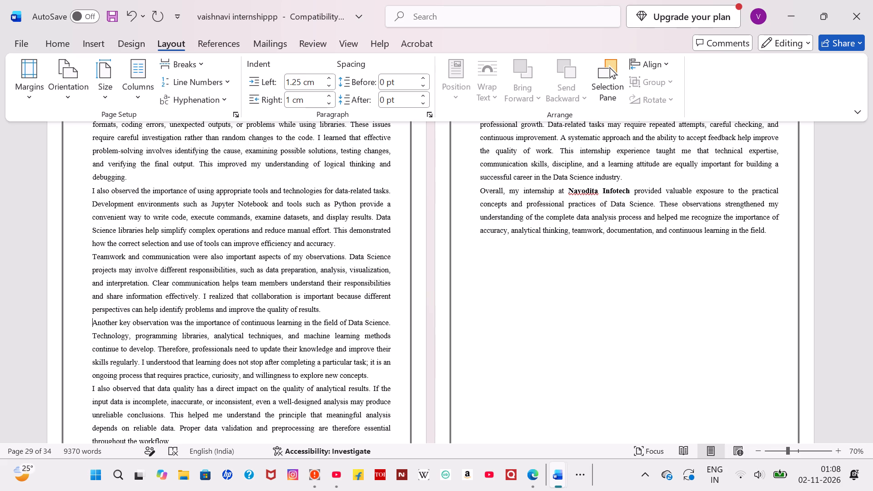
key("Tab")
key("Tab")
key("Tab")
Join "useful not only for technical calculations" to the preceding line ending "I learned that Data Science", removing the gap between them.
scroll(106, 335, "right", 1)
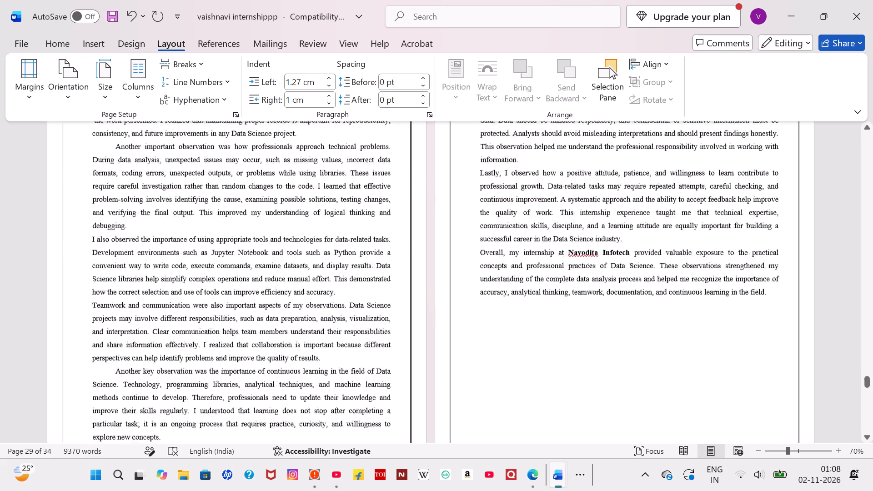
scroll(106, 335, "right", 1)
scroll(106, 335, "down", 1)
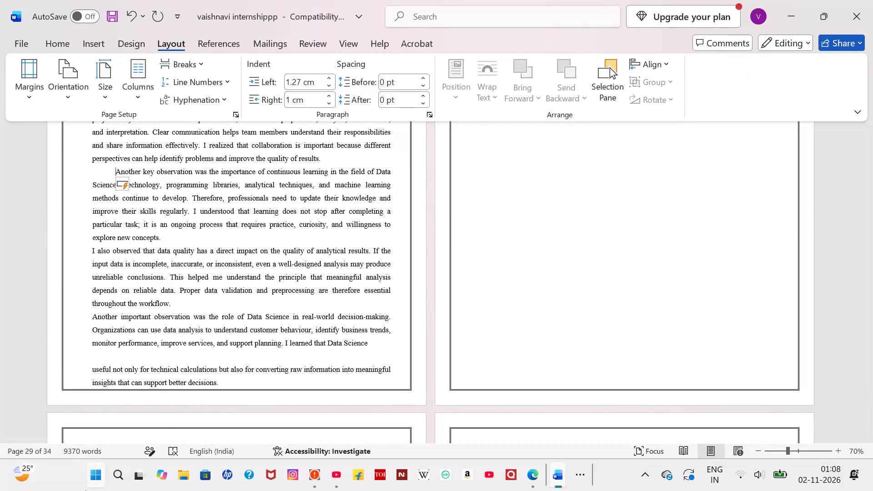
left_click(84, 365)
key("BackSpace")
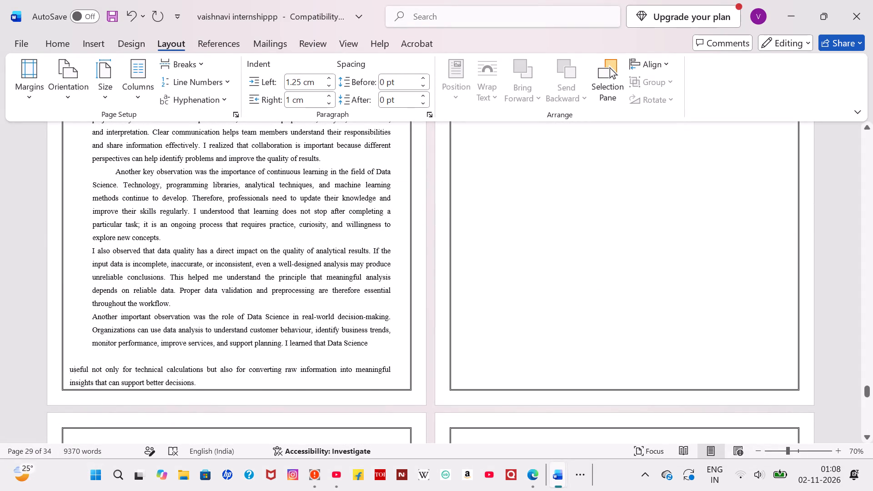
key("BackSpace")
key("BackSpace")
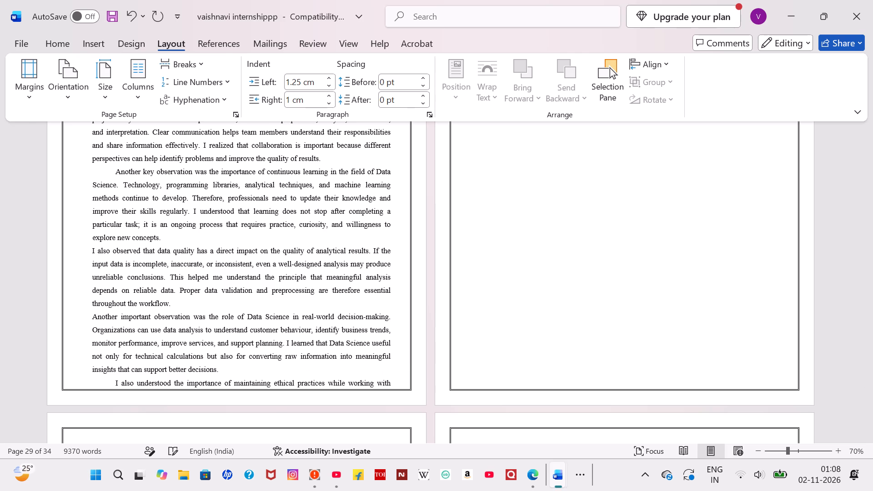
Insert a blank line after "insights that can support better decisions." to push the ethical practices paragraph onto the following page.
left_click(228, 367)
key("Return")
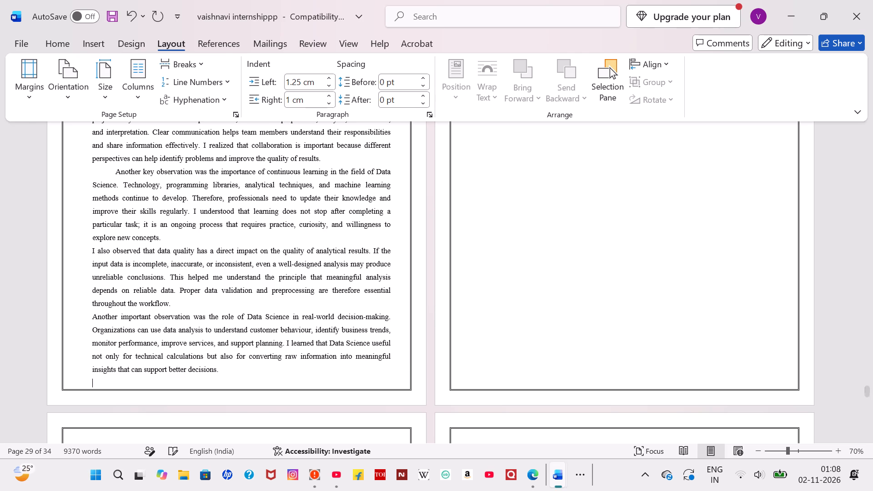
key("Return")
scroll(228, 367, "up", 1)
key("BackSpace")
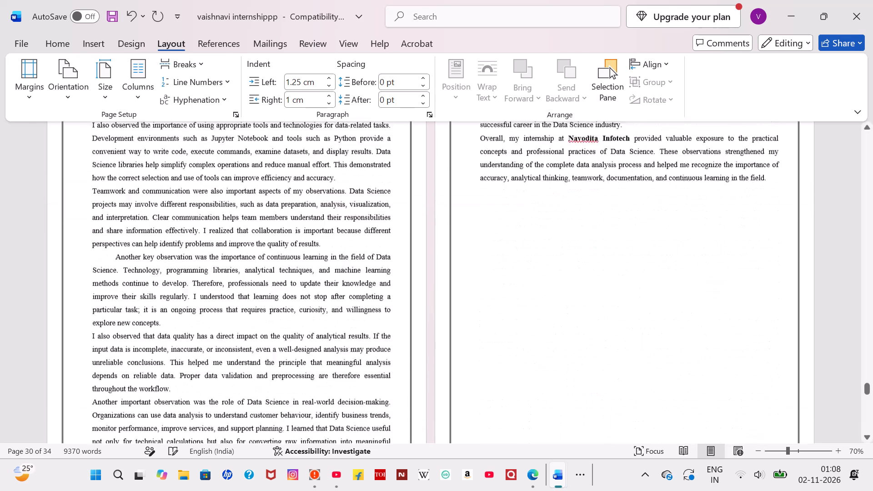
Check the end of Observations and the paragraph layout of the Conclusion pages.
scroll(228, 367, "right", 1)
scroll(228, 367, "down", 1)
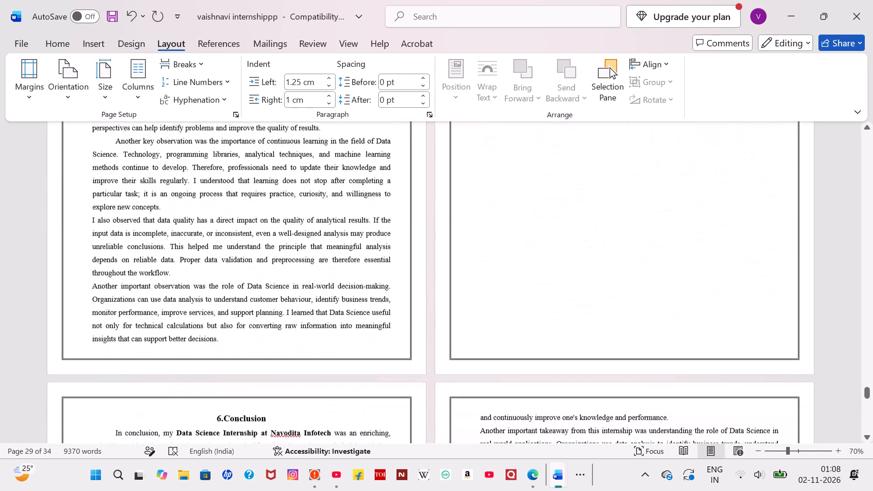
scroll(228, 367, "down", 4)
scroll(228, 367, "up", 1)
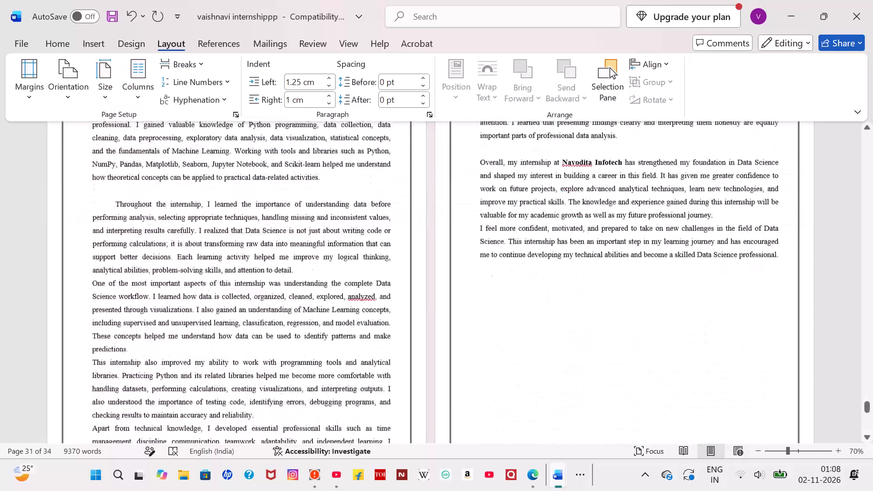
scroll(228, 367, "up", 6)
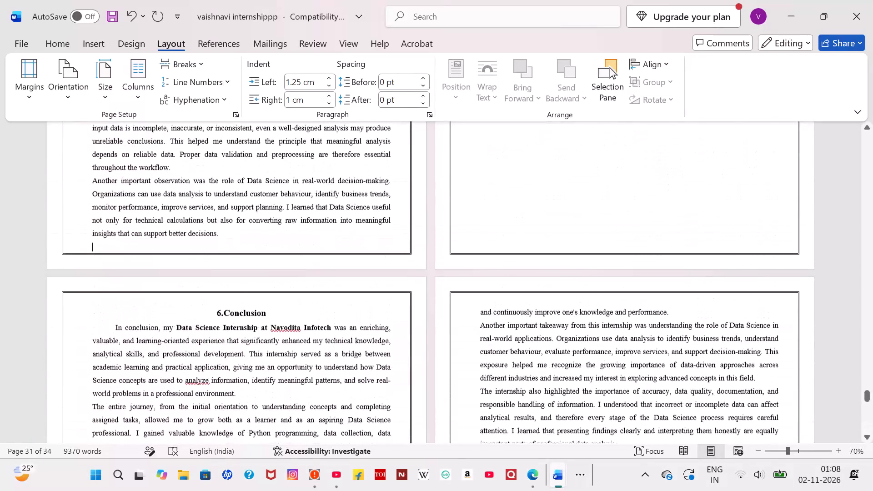
Delete the figure name "Phases of Web Development" from the 4.1 row of the List of Figures table.
scroll(228, 367, "up", 11)
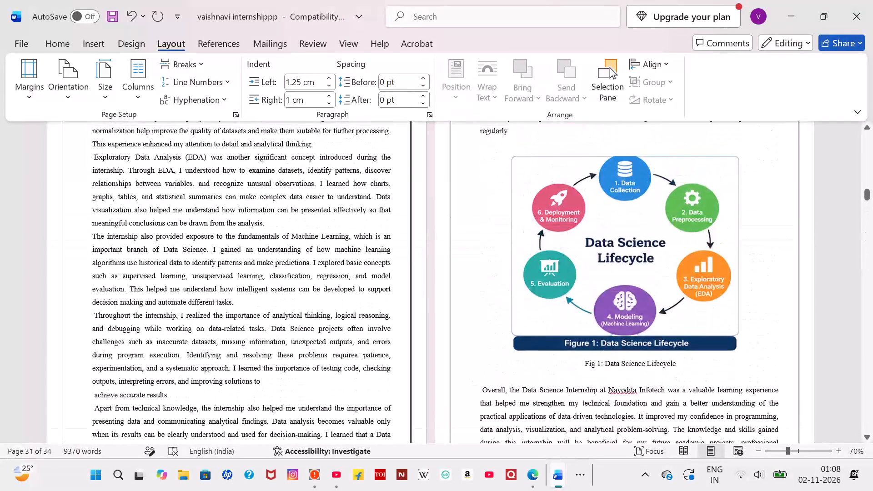
scroll(228, 367, "up", 6)
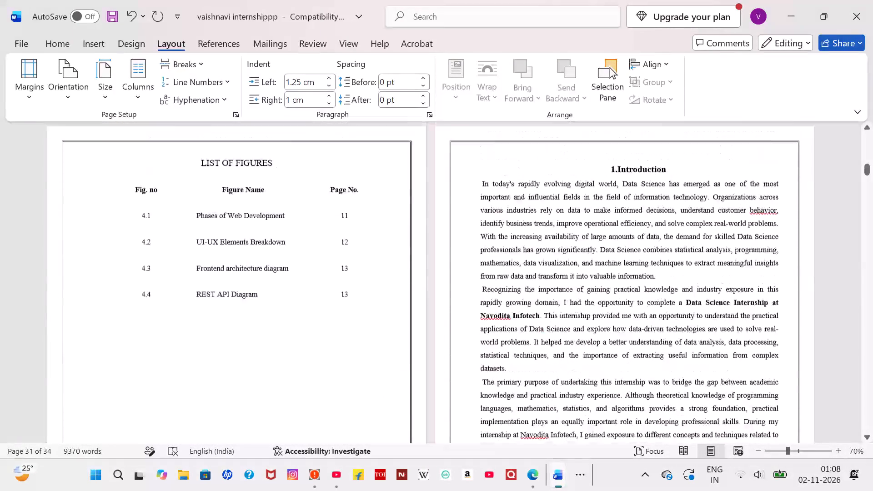
scroll(228, 367, "up", 2)
scroll(228, 367, "down", 2)
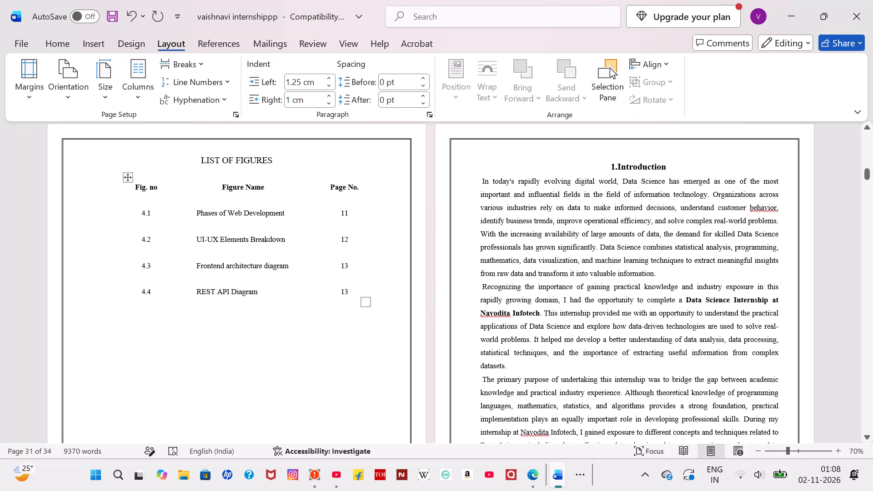
left_click_drag(286, 217, 199, 212)
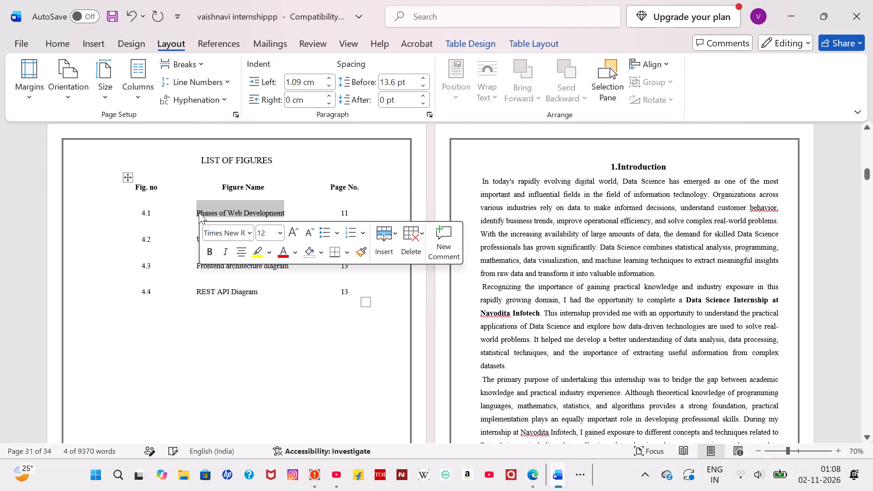
key("BackSpace")
Renumber the Data Science Lifecycle picture's caption as Fig 4.1.
scroll(199, 212, "down", 1)
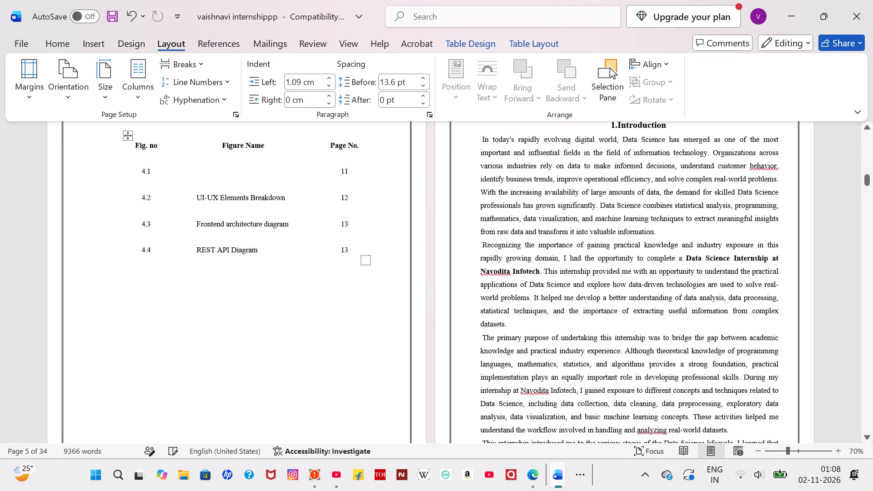
scroll(199, 212, "down", 5)
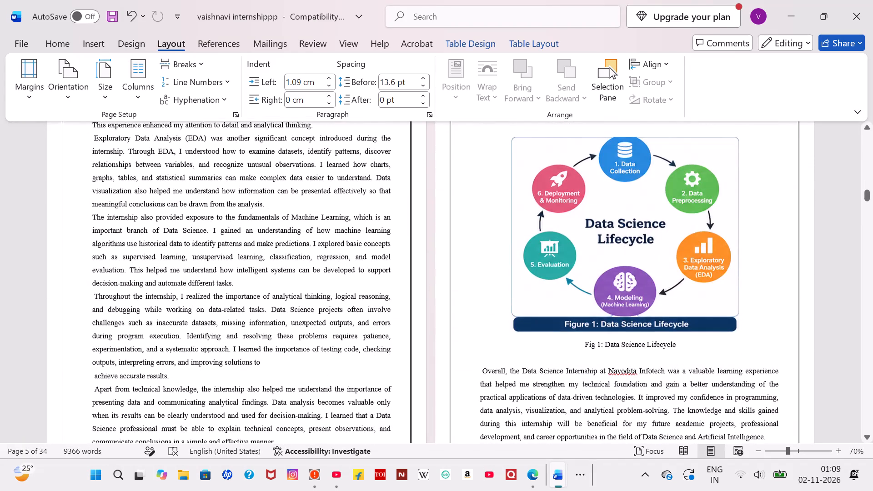
left_click(598, 346)
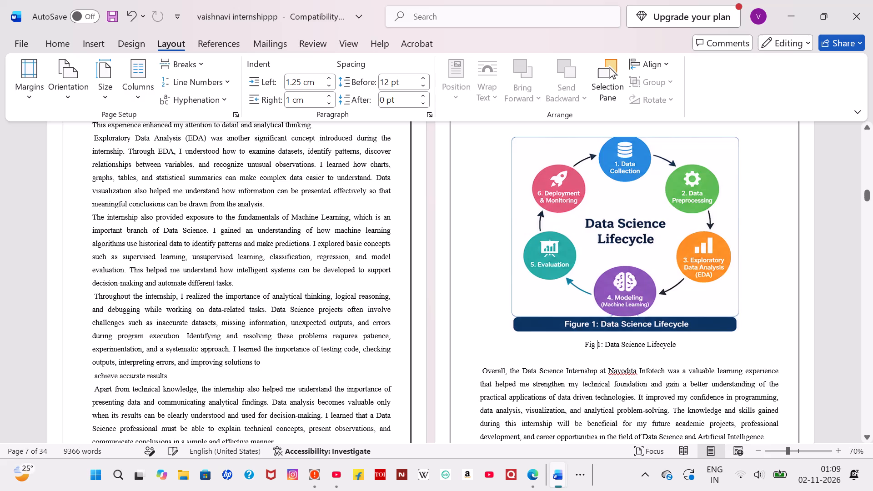
key("4")
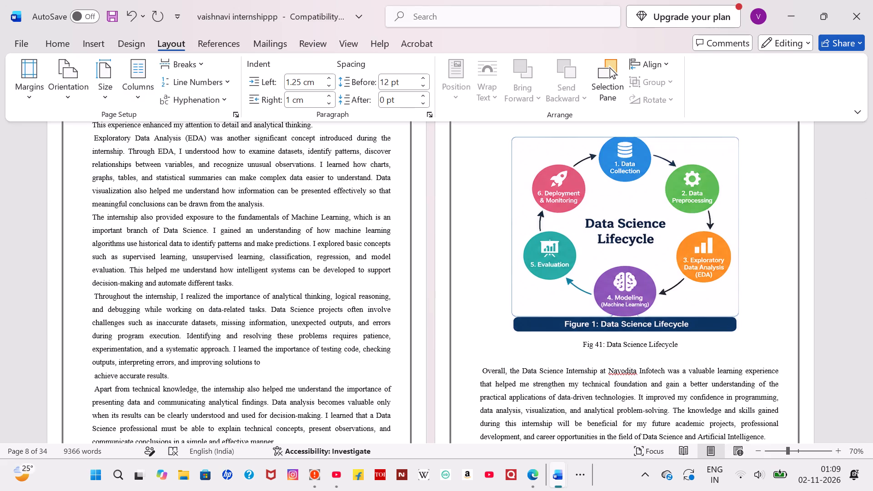
key("period")
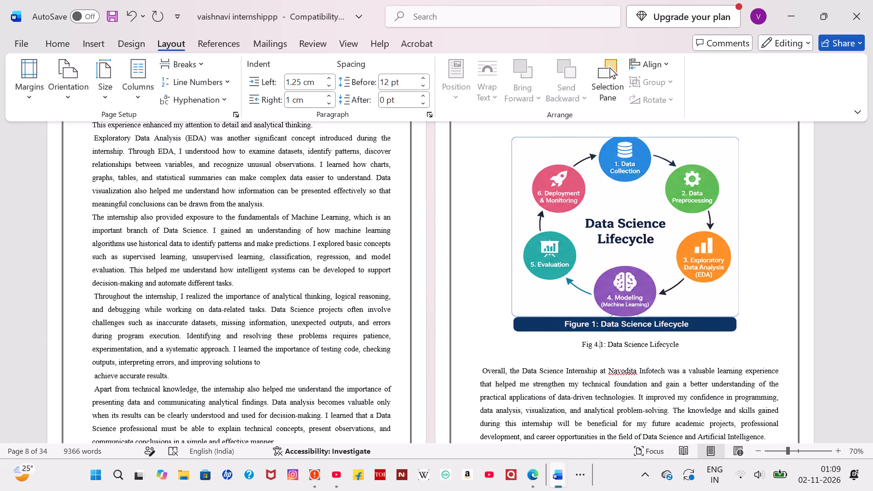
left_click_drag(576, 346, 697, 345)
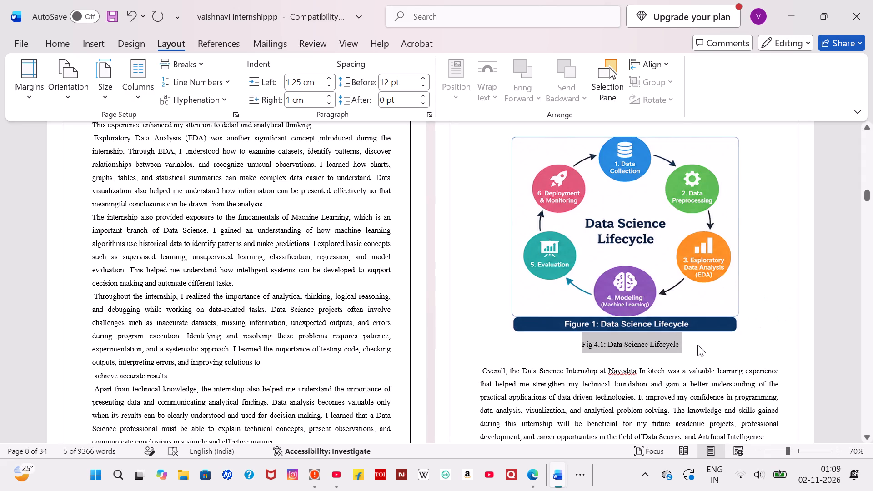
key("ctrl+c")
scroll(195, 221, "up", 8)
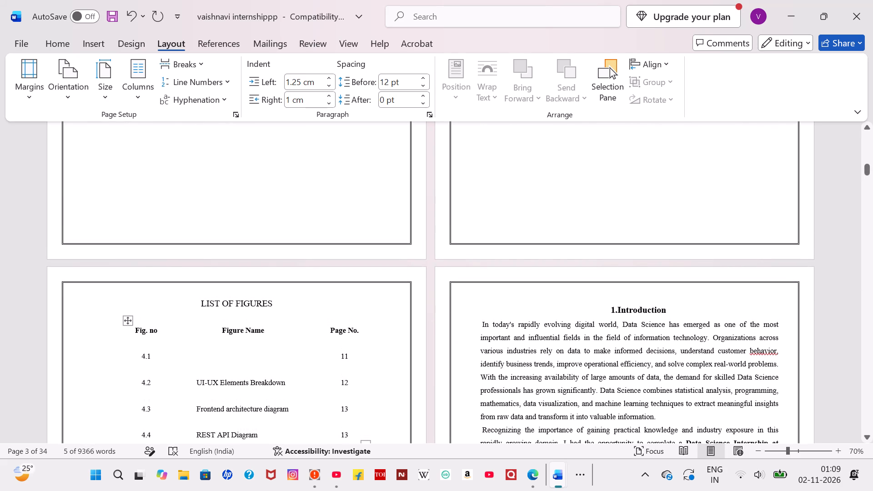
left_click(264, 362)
Copy the name "Data Science Lifecycle" from its picture caption into the empty Figure Name cell of the List of Figures' 4.1 row.
scroll(264, 362, "down", 4)
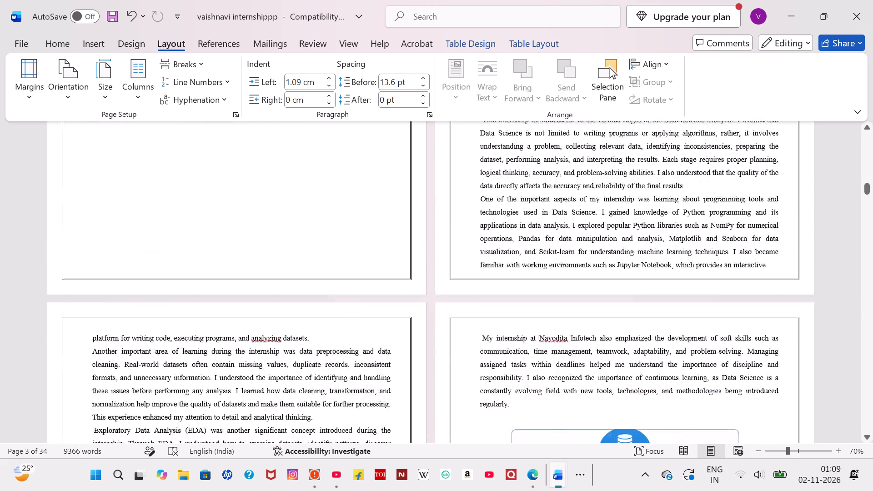
scroll(264, 362, "down", 3)
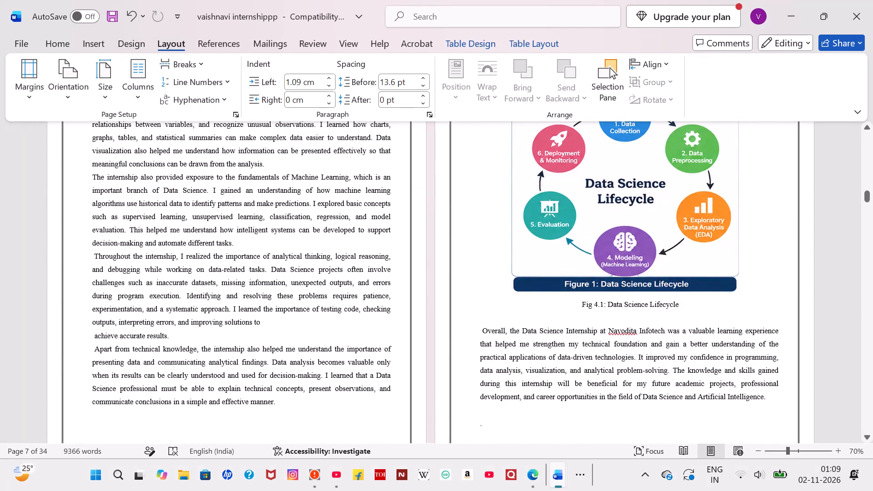
left_click_drag(684, 302, 614, 305)
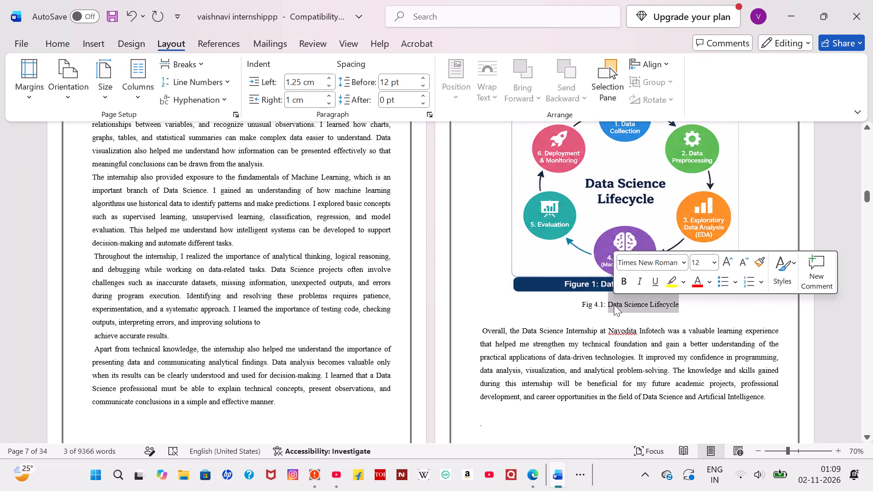
key("ctrl+c")
scroll(439, 277, "up", 2)
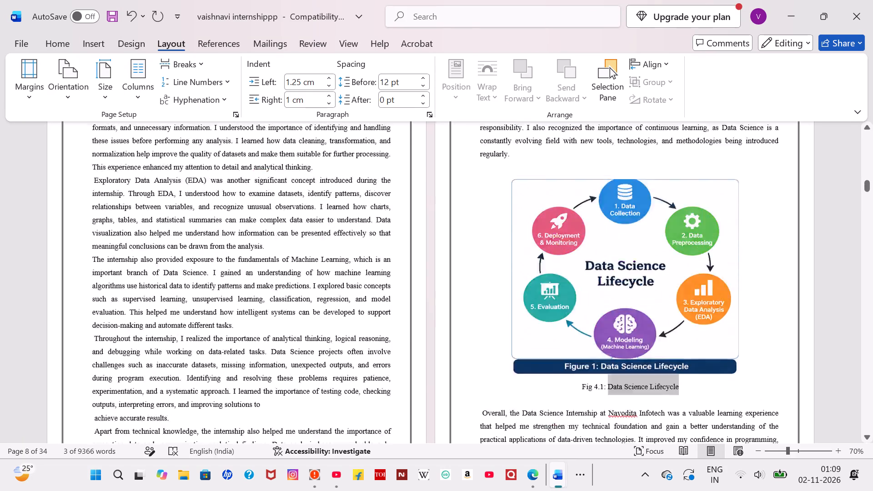
scroll(439, 277, "up", 5)
left_click(221, 278)
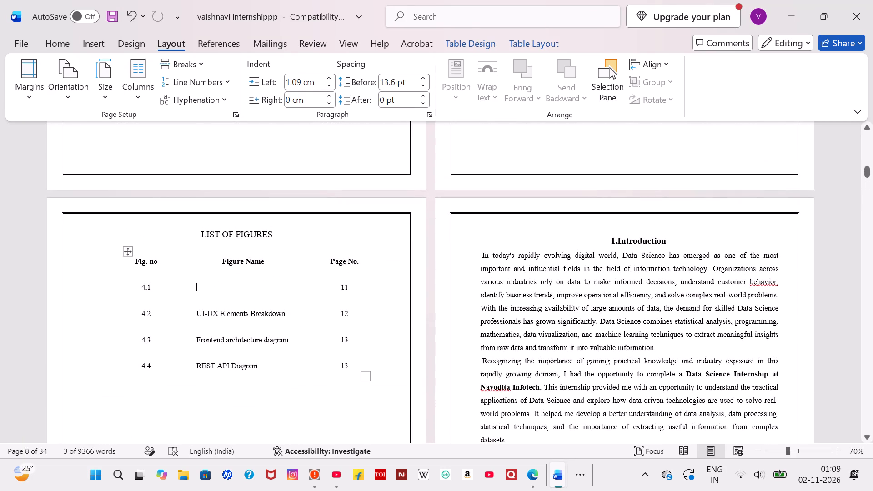
key("ctrl+v")
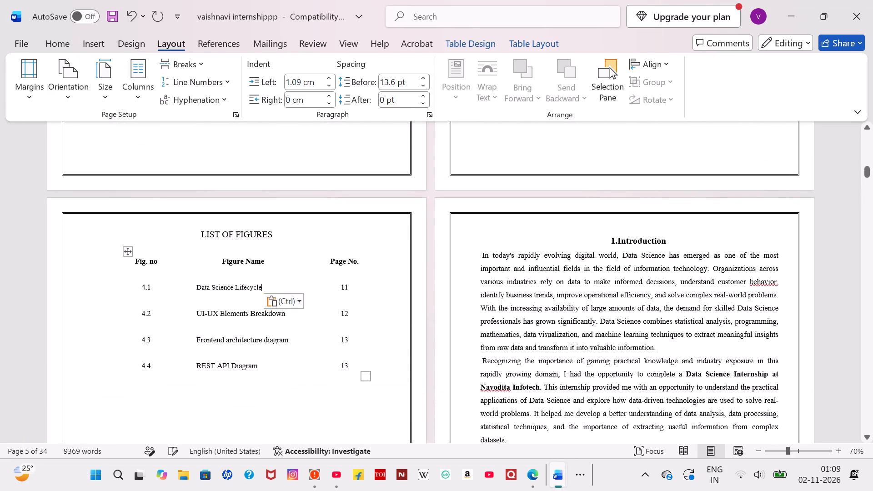
Set the font size of the "Data Science Lifecycle" entry in the List of Figures to 12.
scroll(221, 278, "down", 1)
left_click_drag(196, 229, 263, 233)
left_click_drag(186, 201, 284, 205)
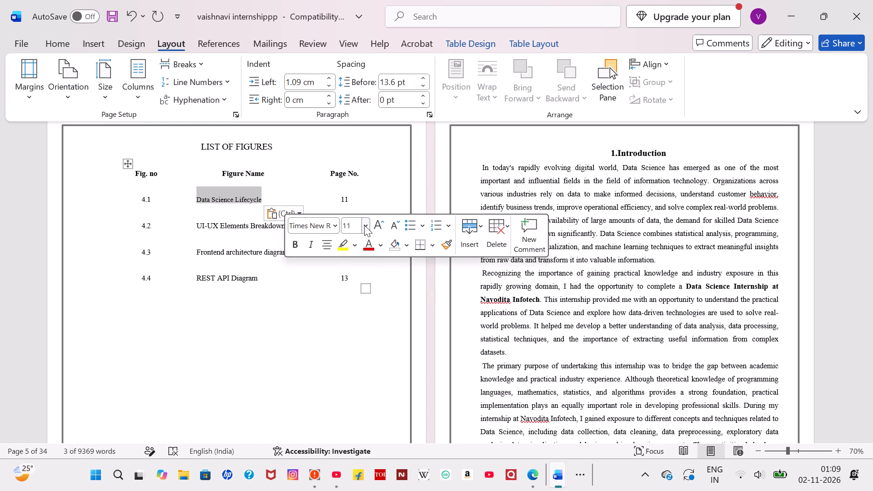
left_click(364, 225)
left_click(356, 309)
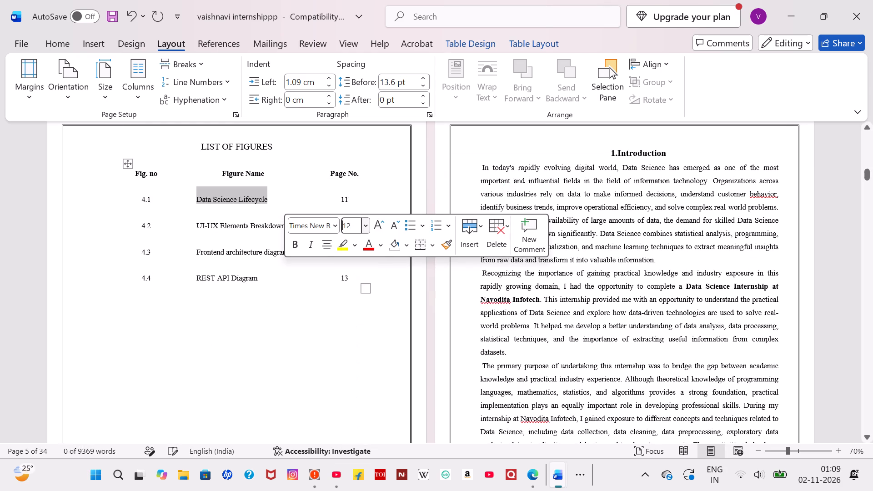
left_click_drag(224, 252, 292, 263)
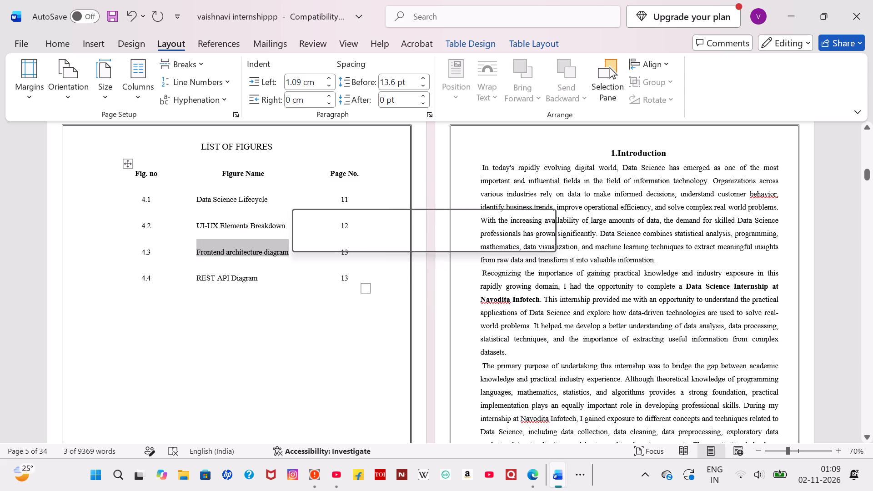
left_click(286, 330)
Copy the caption name "Tools and Libraries Used in Data Science" below the Data Science Tools & Libraries picture.
scroll(286, 330, "down", 2)
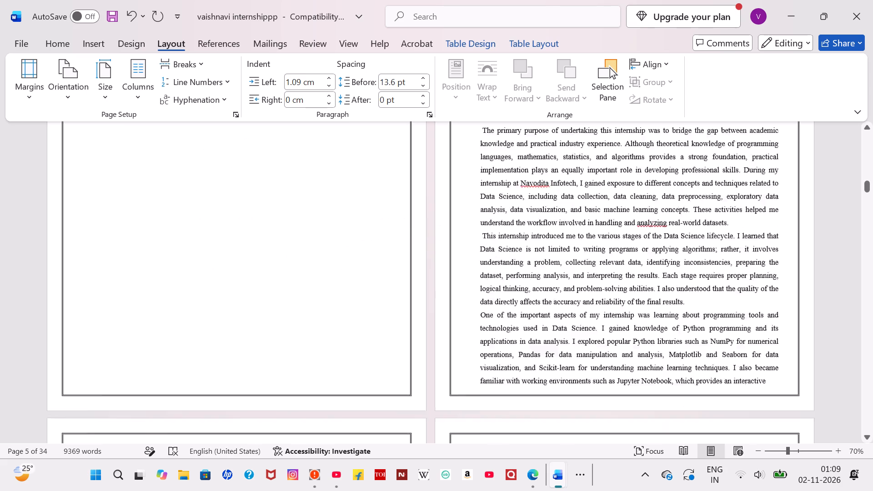
scroll(286, 330, "down", 7)
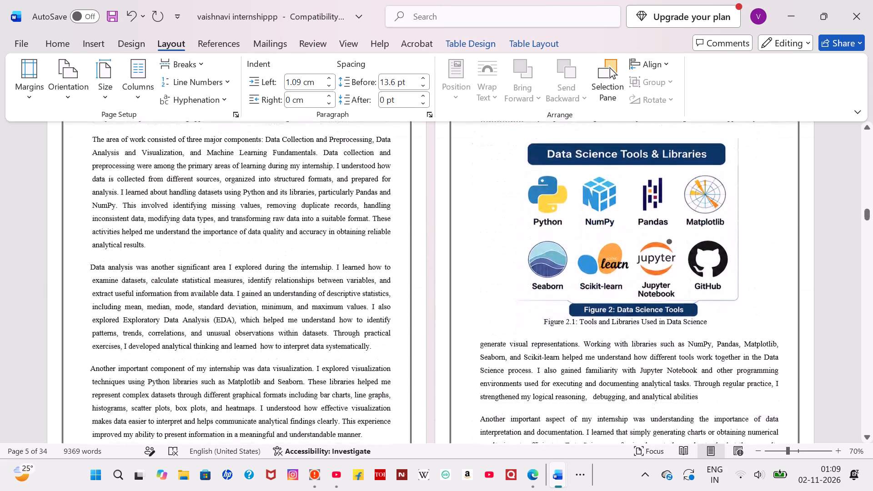
left_click_drag(581, 314, 671, 318)
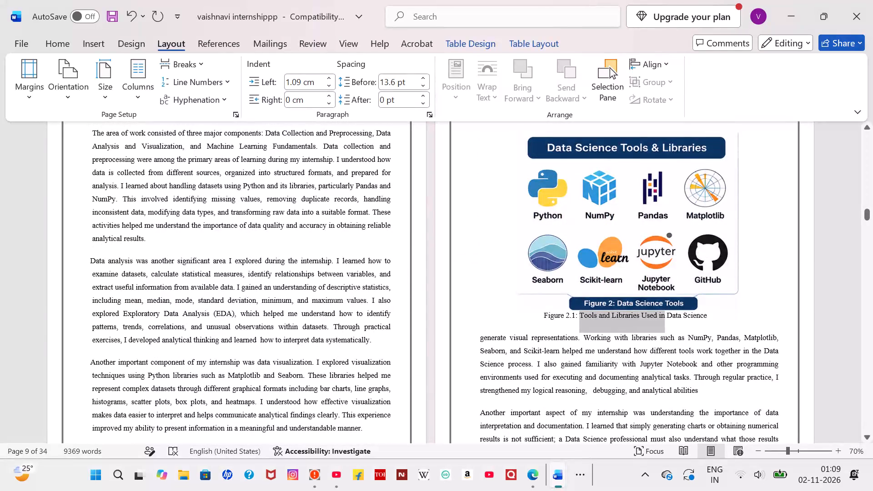
left_click_drag(671, 318, 699, 318)
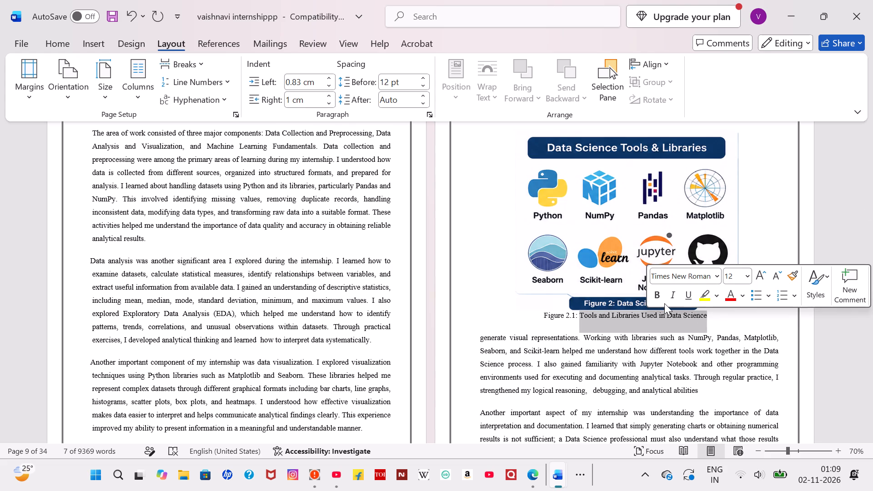
key("ctrl+c")
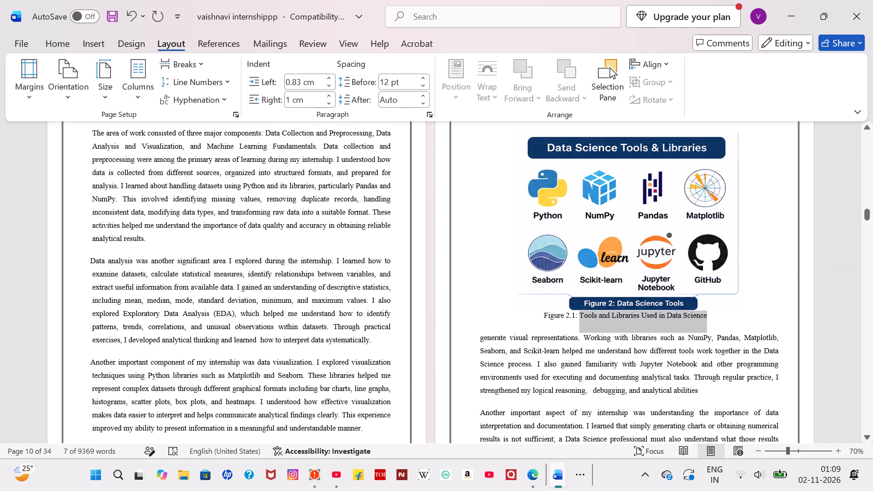
Change the Data Science Tools & Libraries picture's caption label from "Figure" to "Fig" and number it 4.2.
left_click(569, 313)
key("BackSpace")
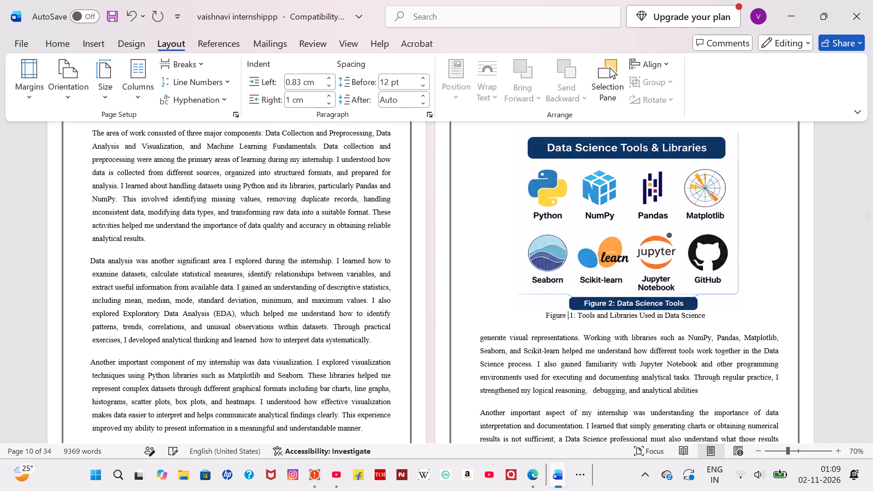
key("Right")
key("BackSpace")
key("Right")
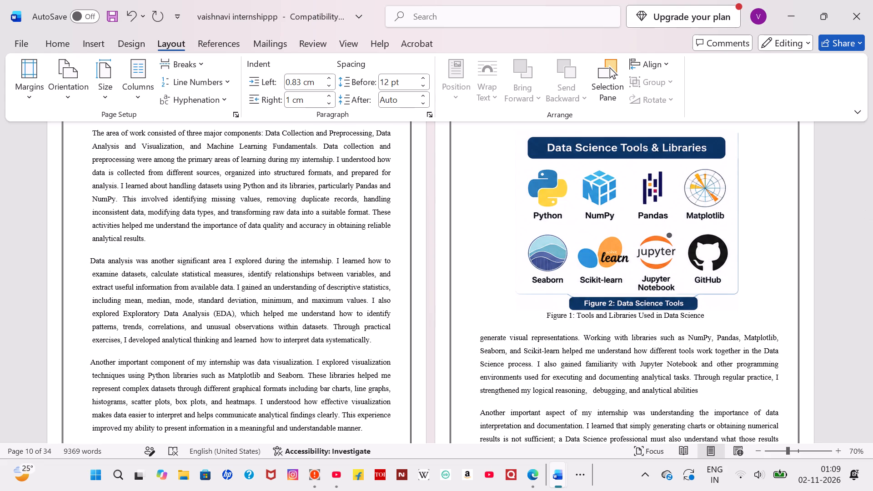
key("BackSpace")
key("BackSpace")
key("BackSpace")
key("BackSpace")
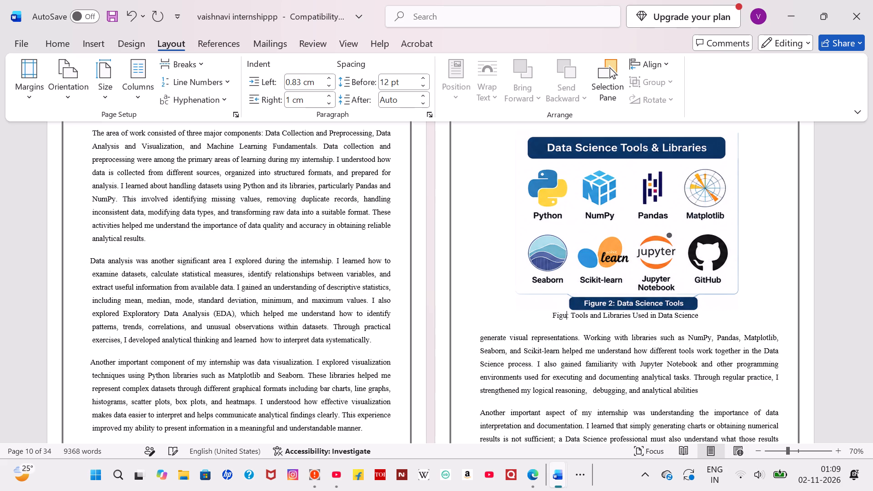
key("BackSpace")
key("space")
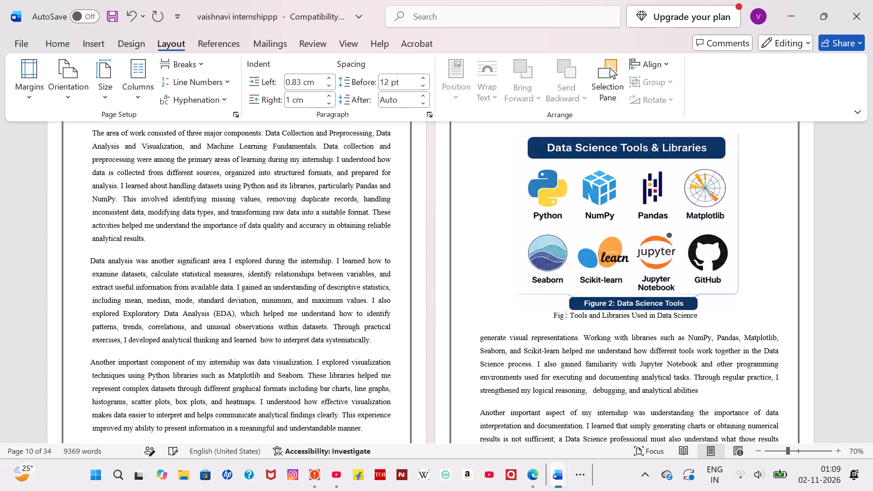
key("4")
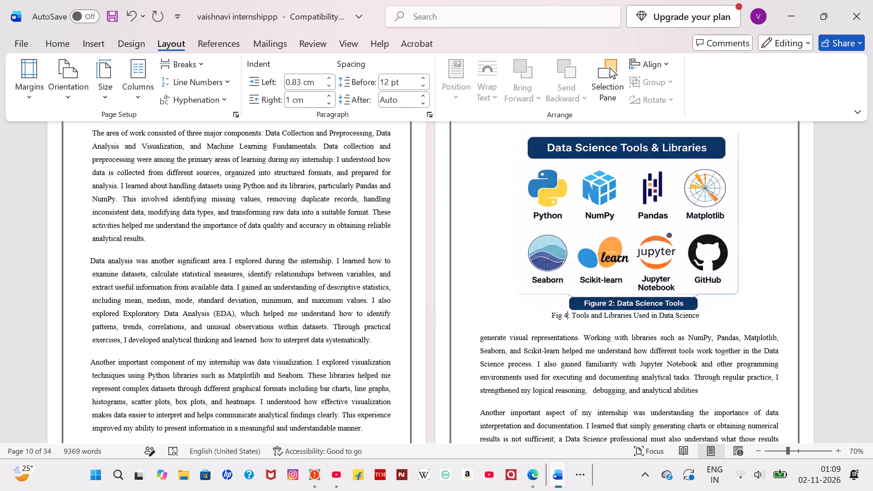
type(".2")
Renumber the Data Science Lifecycle picture's caption as Fig 1.1.
scroll(388, 270, "up", 2)
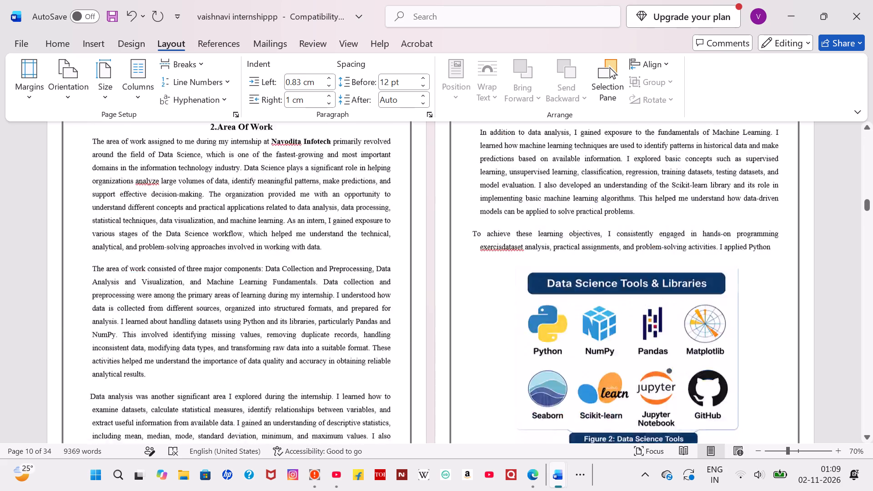
scroll(388, 270, "up", 2)
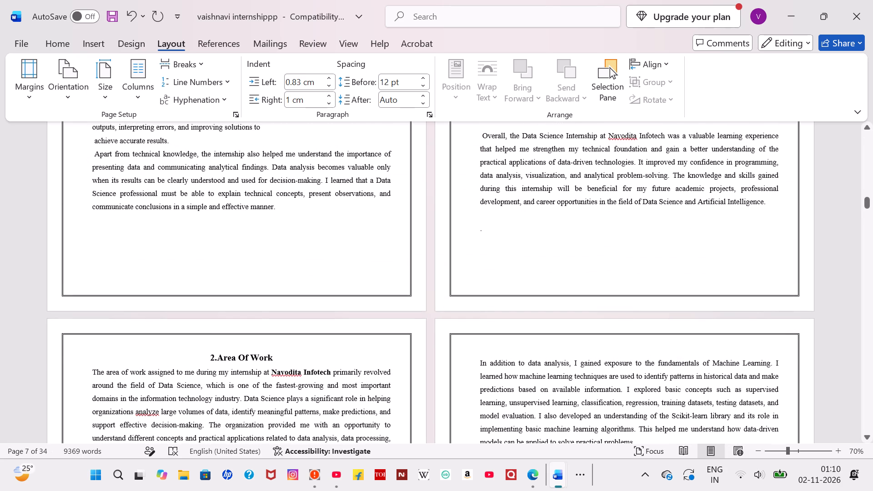
scroll(388, 270, "up", 8)
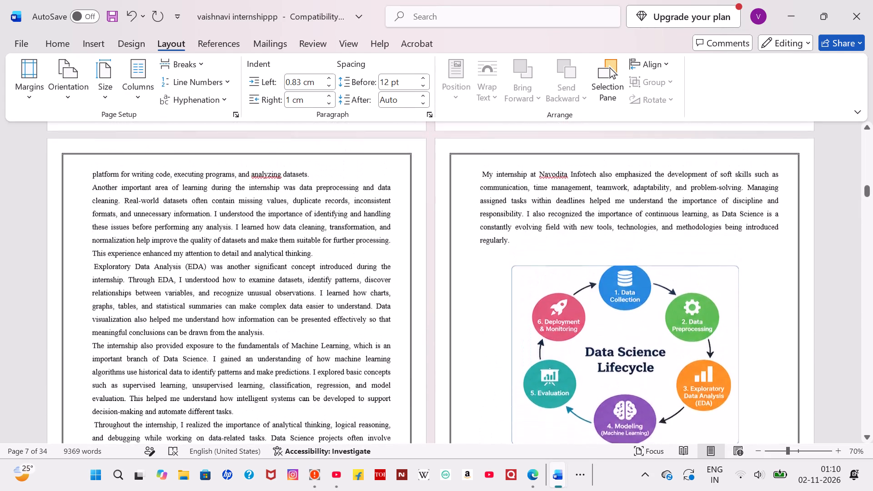
scroll(388, 270, "down", 1)
scroll(388, 270, "up", 1)
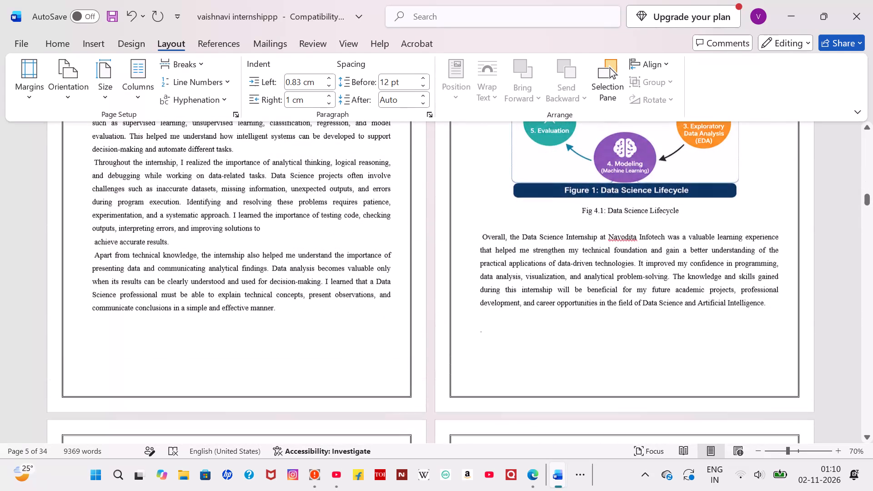
left_click(596, 210)
key("Right")
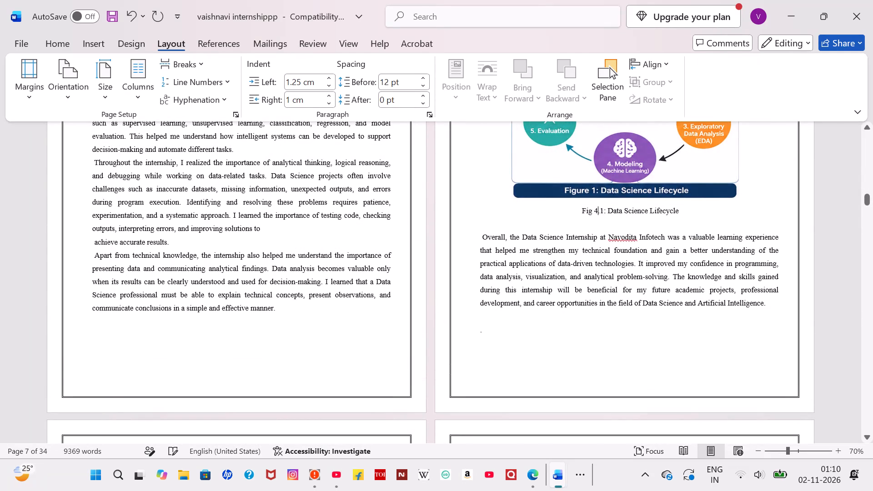
key("BackSpace")
key("1")
Renumber the "Tools and Libraries Used in Data Science" caption as Fig 2.1.
scroll(467, 279, "down", 5)
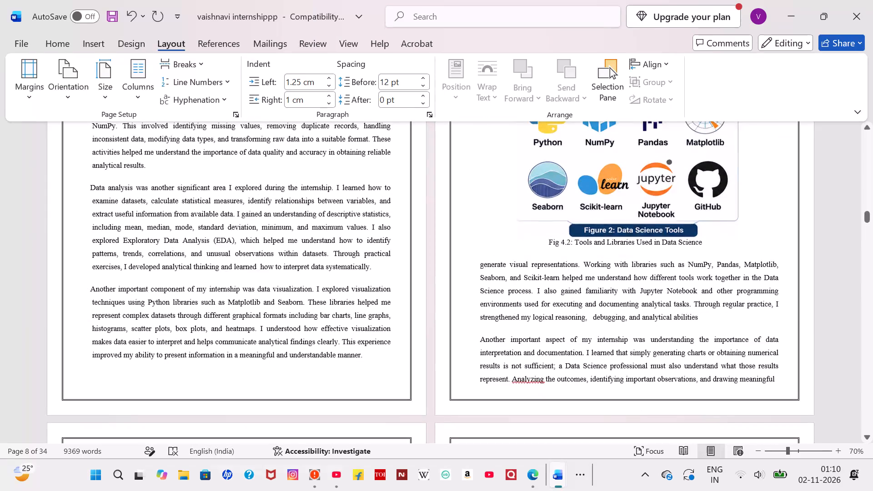
left_click(564, 241)
key("Right")
key("BackSpace")
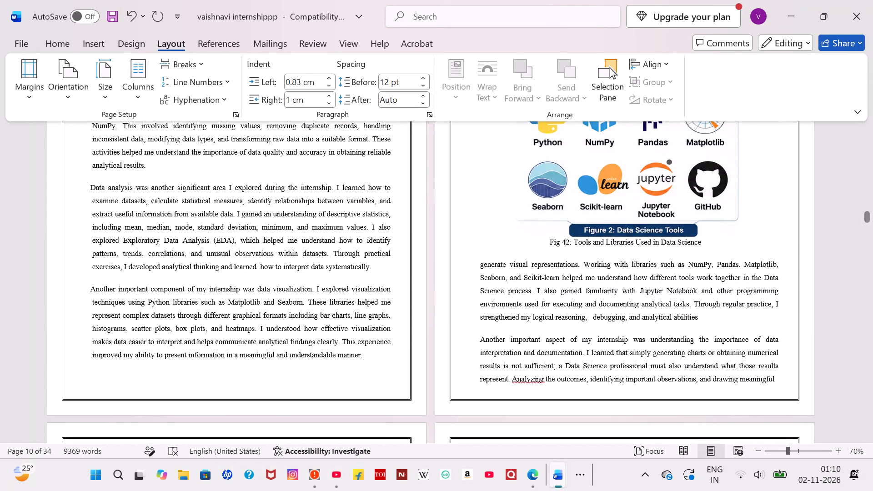
key("BackSpace")
key("Right")
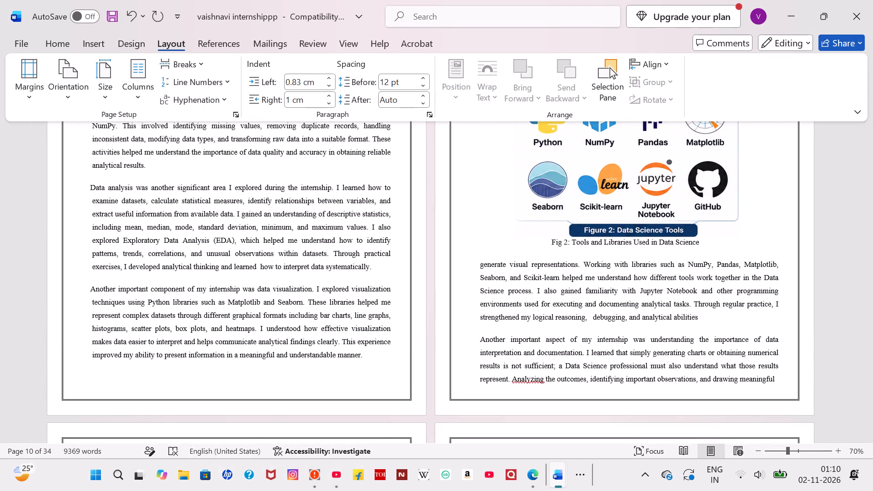
type(".1")
Set the figure number of the Data Science Lifecycle row in the List of Figures to 1.1.
scroll(351, 208, "up", 5)
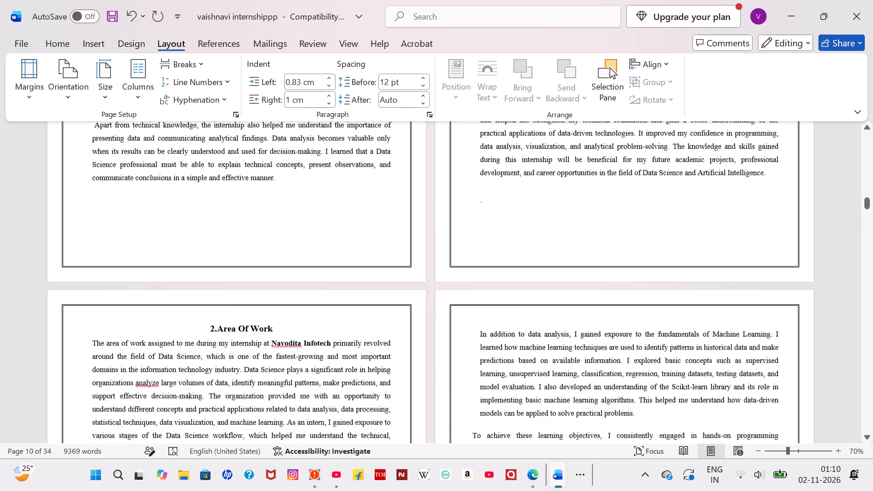
scroll(351, 208, "up", 5)
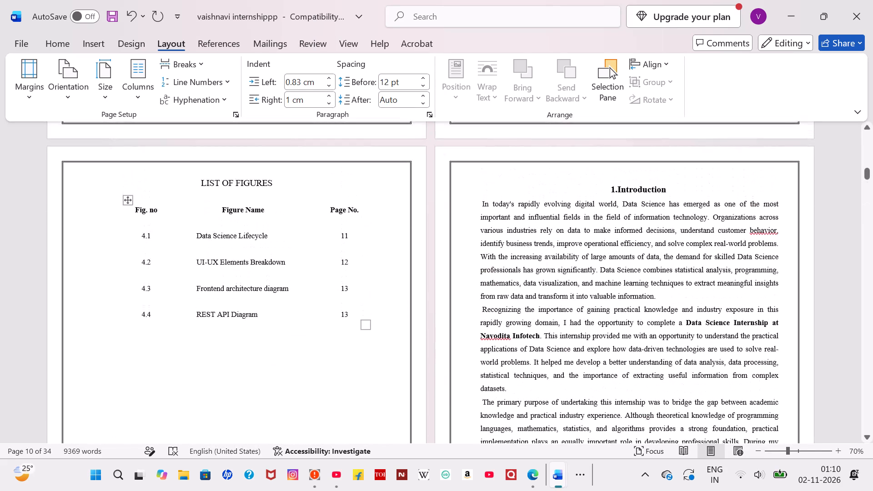
left_click(150, 234)
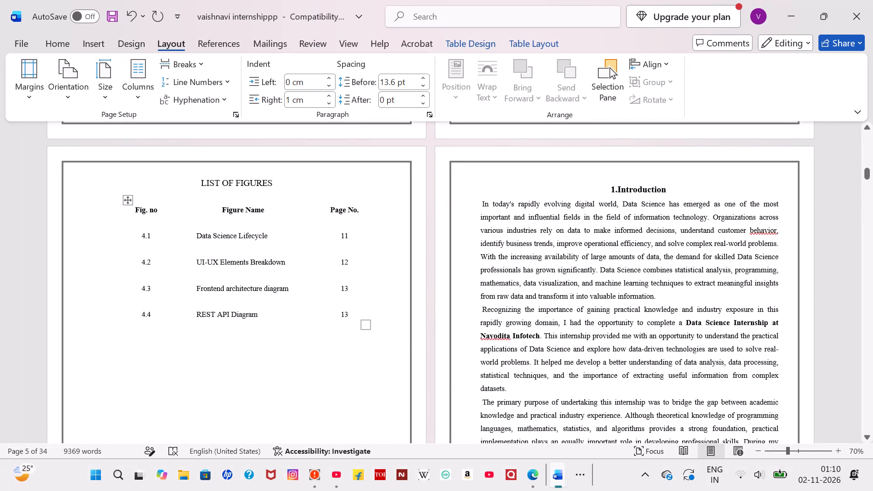
key("Left")
key("Left")
key("BackSpace")
key("1")
Set the figure number of the UI-UX Elements Breakdown row in the List of Figures to 2.1.
left_click(145, 263)
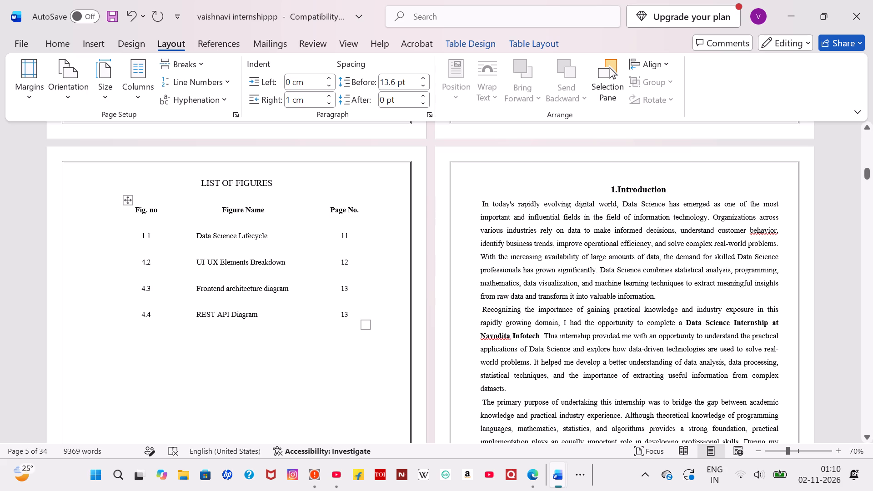
key("Right")
key("BackSpace")
key("BackSpace")
key("2")
key("Right")
key("BackSpace")
key("period")
key("1")
Replace the figure name "UI-UX Elements Breakdown" in the List of Figures with the copied caption "Tools and Libraries Used in Data Science".
left_click_drag(287, 262, 219, 256)
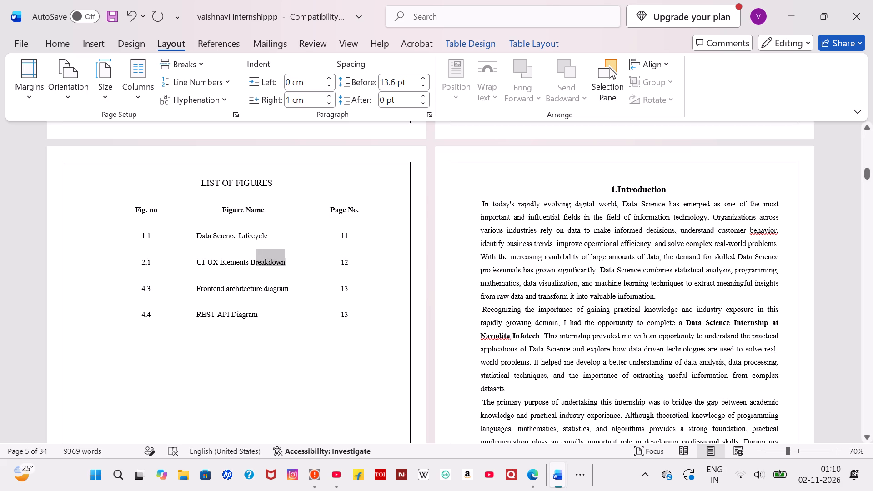
left_click_drag(219, 256, 198, 263)
key("BackSpace")
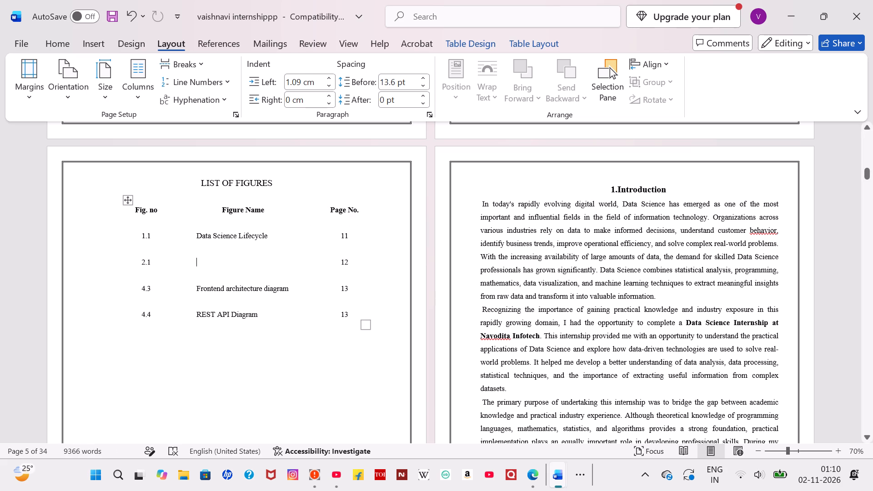
key("ctrl+v")
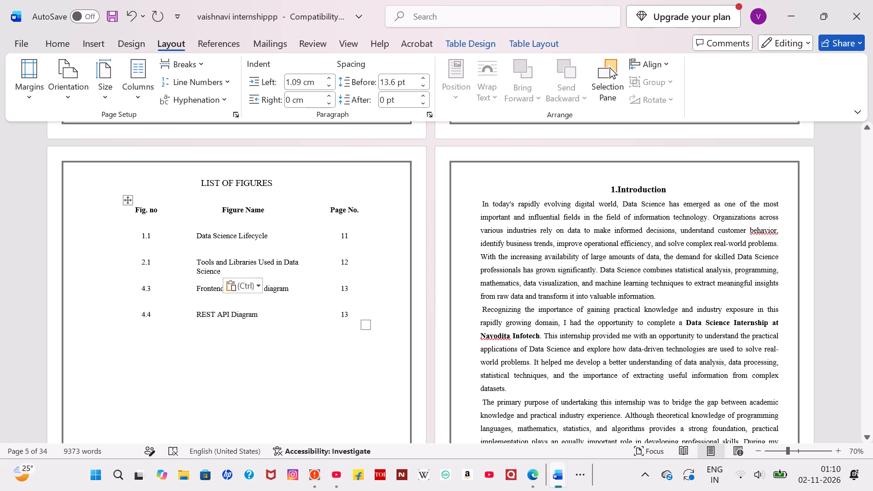
Copy the title "Exploratory Data Analysis" from the Figure 4.1 caption below the EDA visualization picture in chapter 4.
scroll(288, 263, "down", 1)
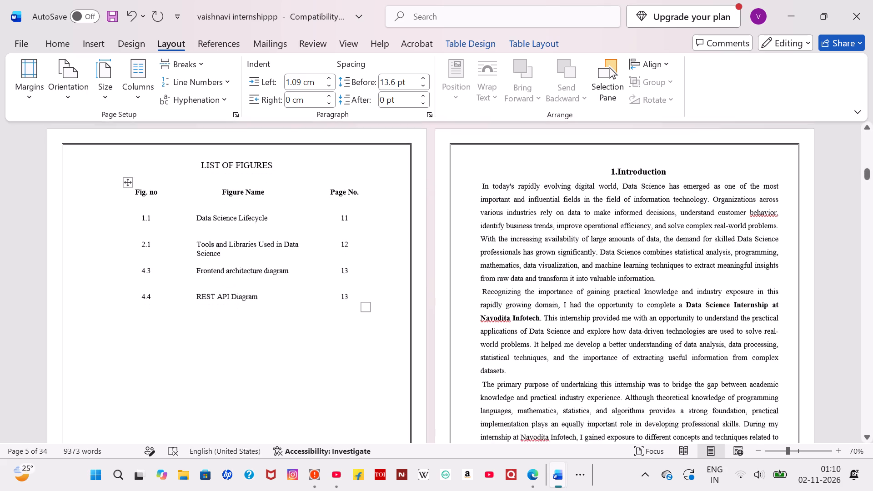
scroll(288, 263, "down", 1)
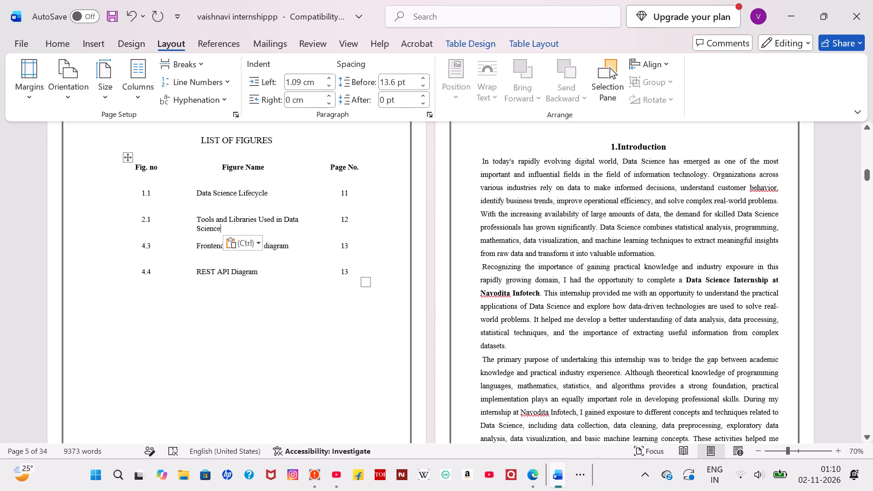
scroll(288, 263, "down", 1)
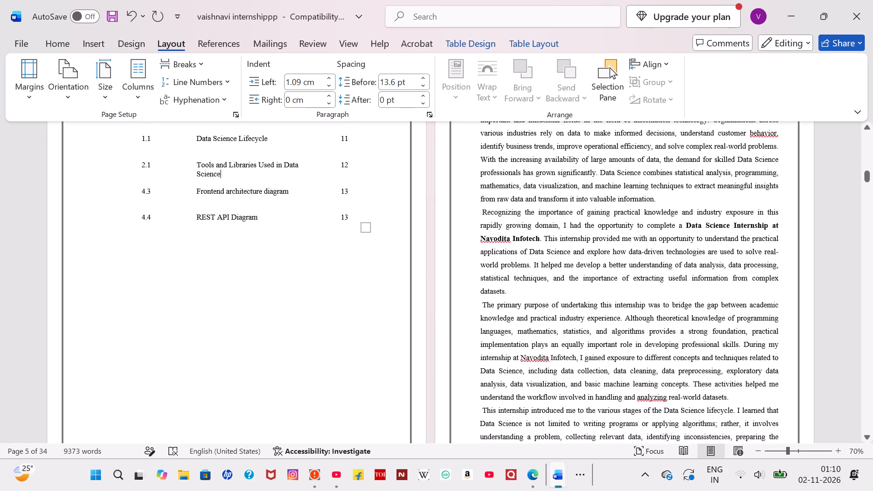
scroll(288, 263, "down", 1)
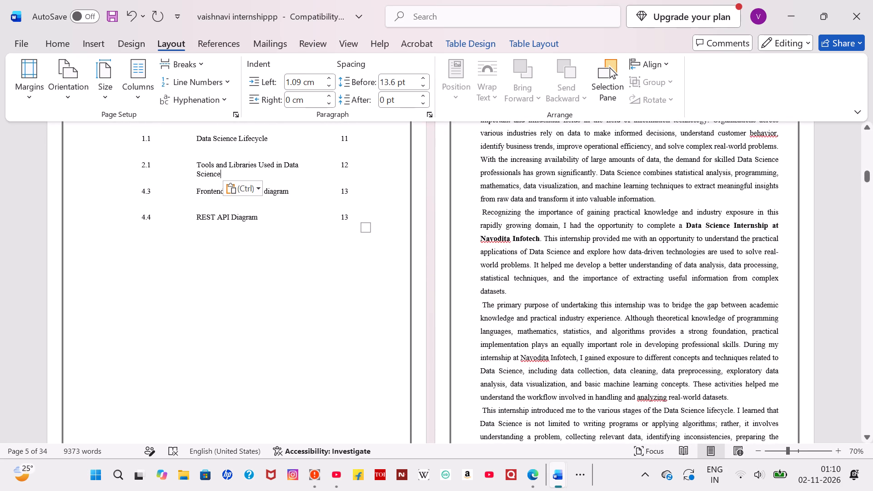
scroll(302, 241, "down", 4)
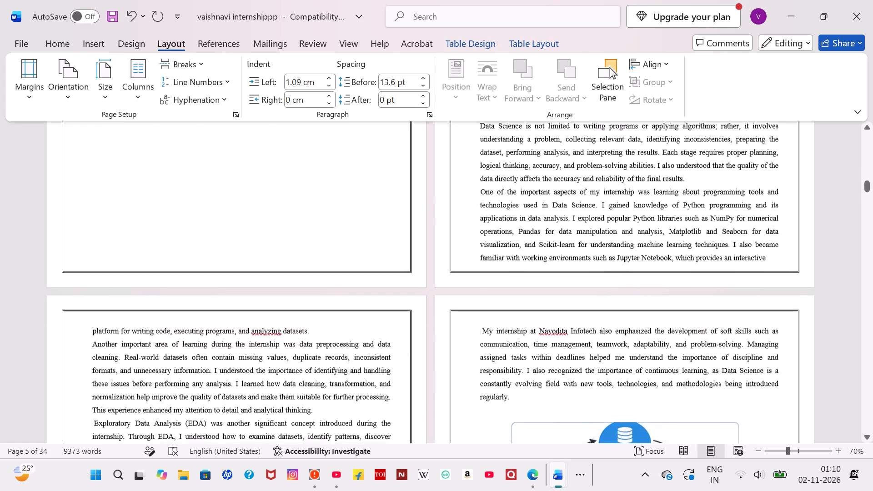
scroll(302, 241, "down", 6)
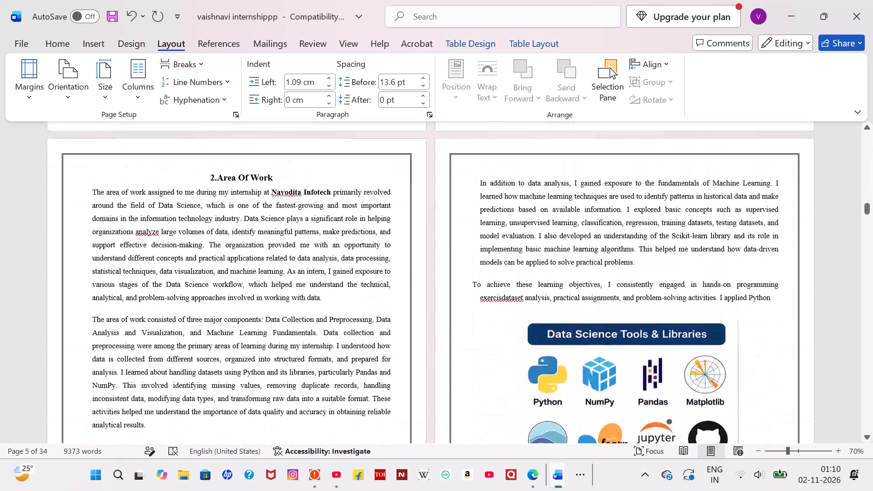
scroll(302, 241, "down", 2)
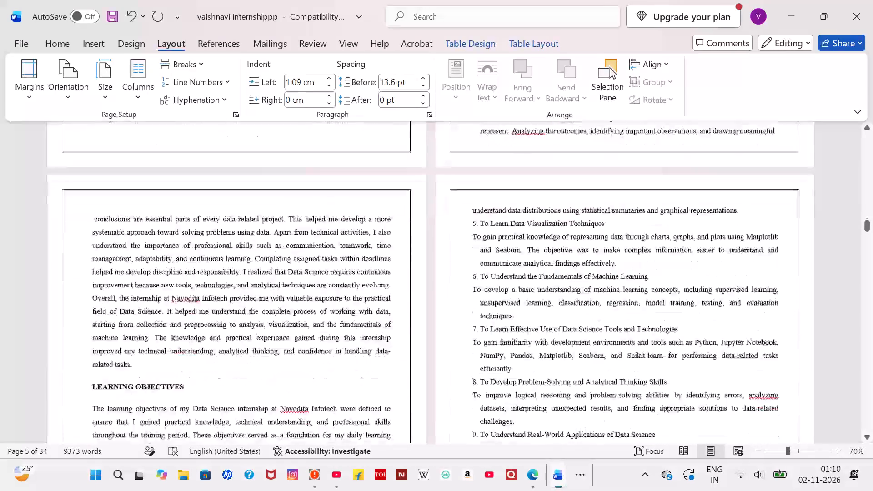
scroll(302, 241, "down", 6)
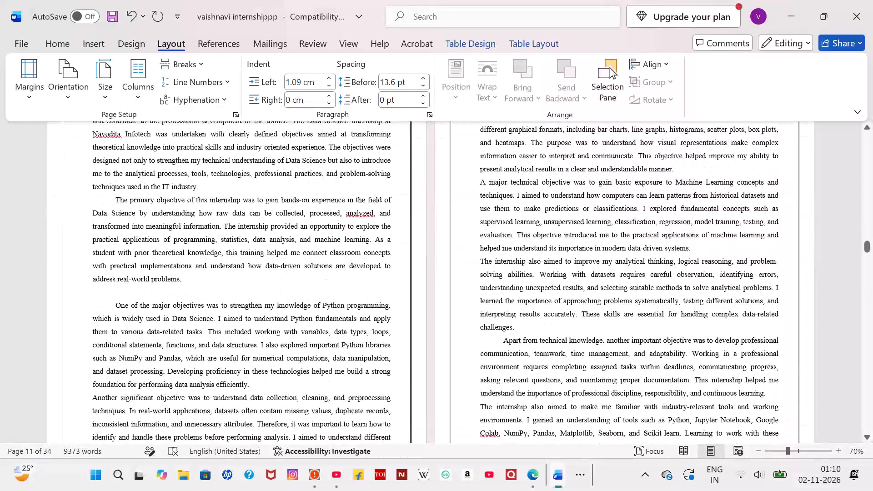
scroll(302, 241, "down", 6)
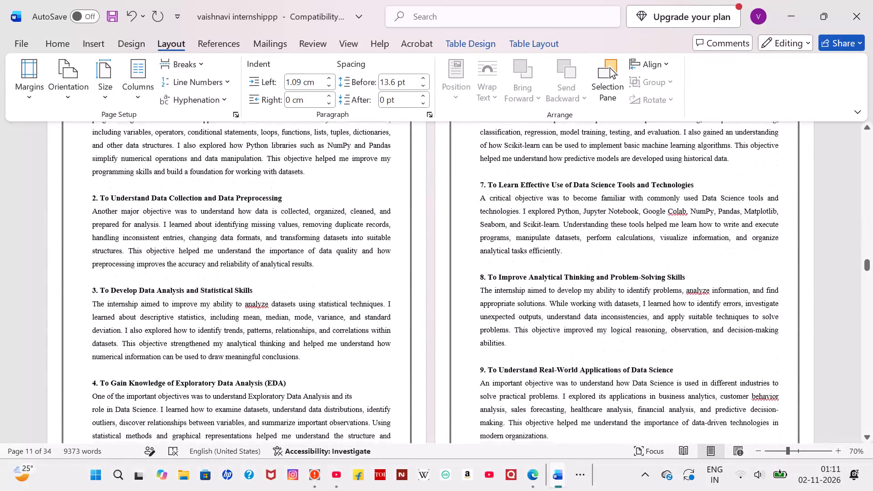
scroll(302, 241, "down", 8)
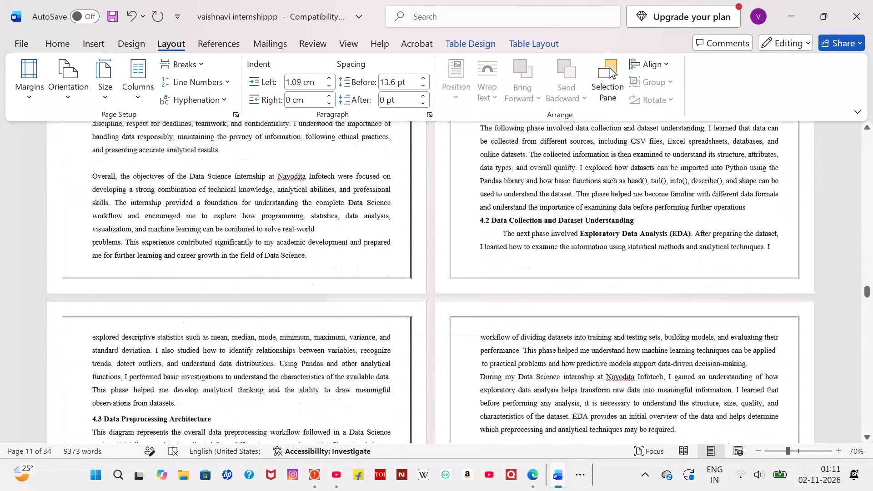
scroll(302, 241, "down", 3)
scroll(302, 241, "up", 1)
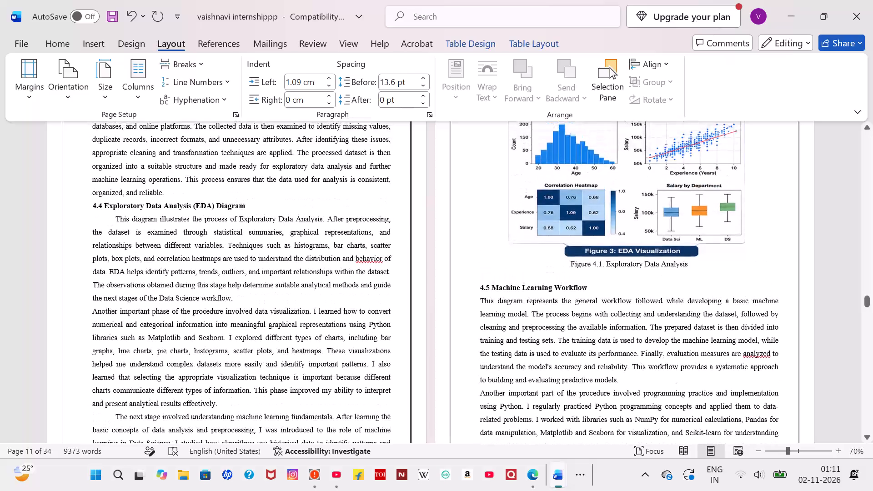
scroll(547, 291, "up", 1)
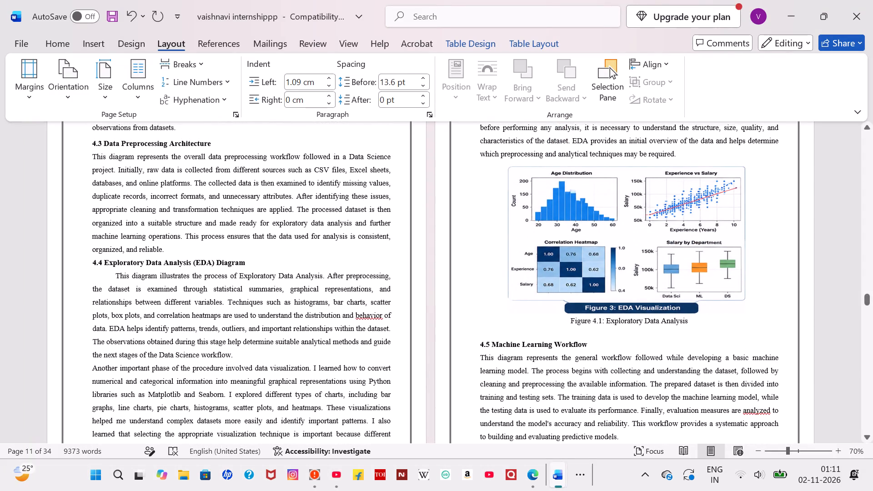
left_click_drag(695, 320, 606, 316)
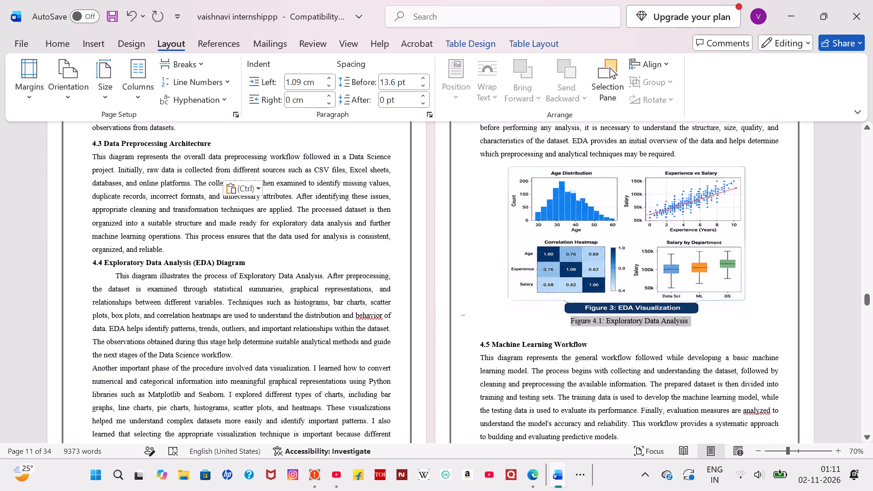
left_click_drag(606, 316, 606, 318)
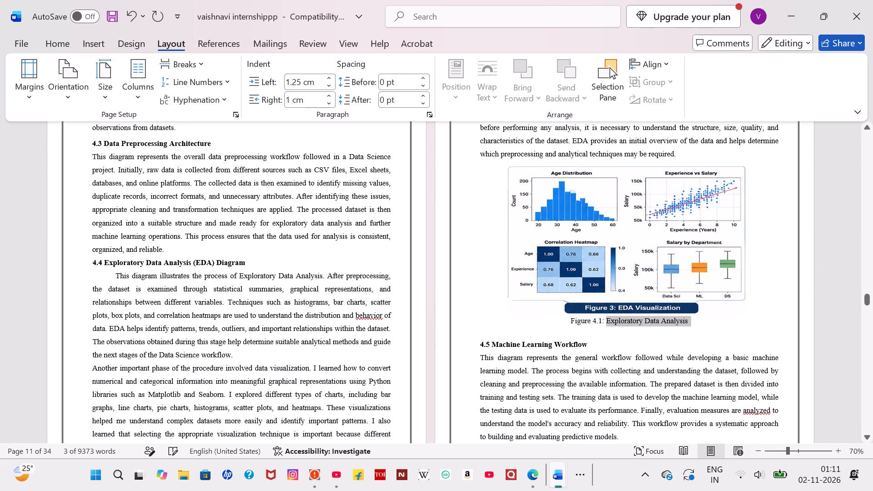
key("ctrl+c")
Shorten the label "Figure" to "Fig" in the Exploratory Data Analysis picture's 4.1 caption.
left_click_drag(591, 320, 579, 321)
key("BackSpace")
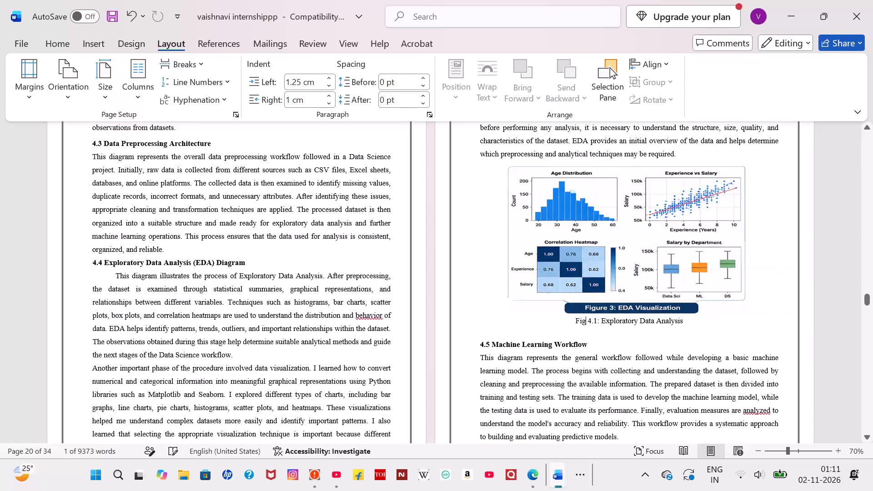
right_click(579, 321)
scroll(579, 321, "down", 4)
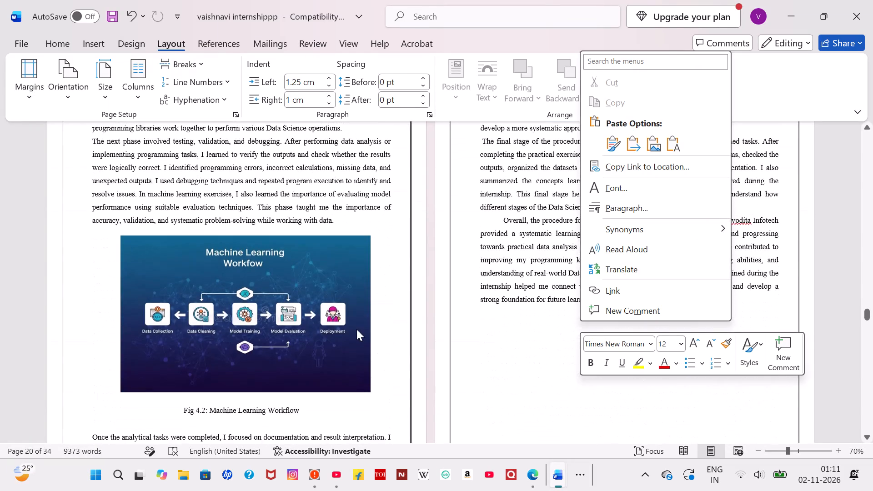
left_click(356, 329)
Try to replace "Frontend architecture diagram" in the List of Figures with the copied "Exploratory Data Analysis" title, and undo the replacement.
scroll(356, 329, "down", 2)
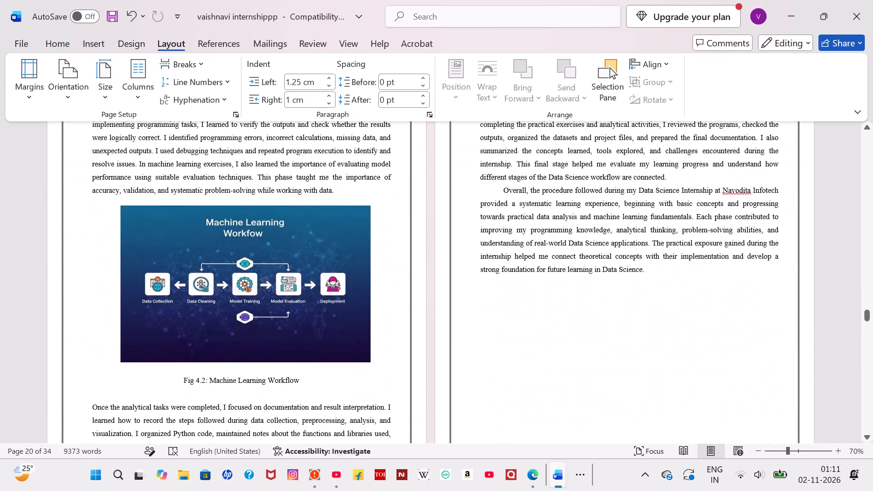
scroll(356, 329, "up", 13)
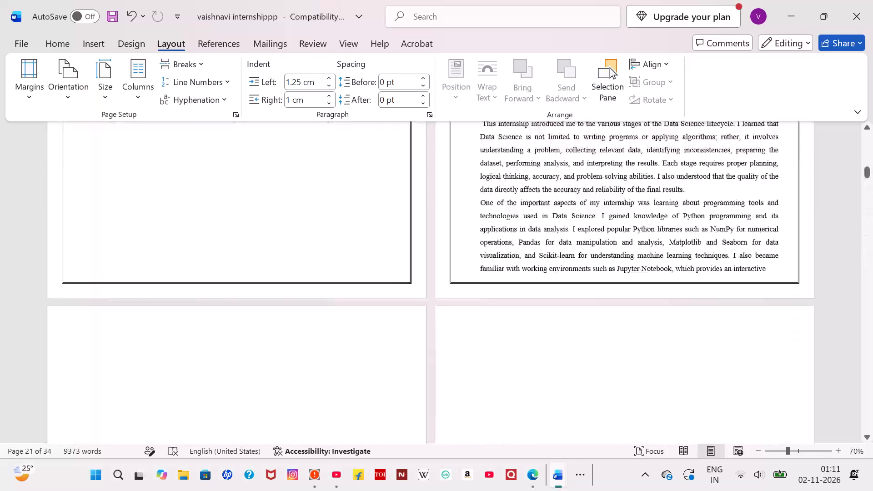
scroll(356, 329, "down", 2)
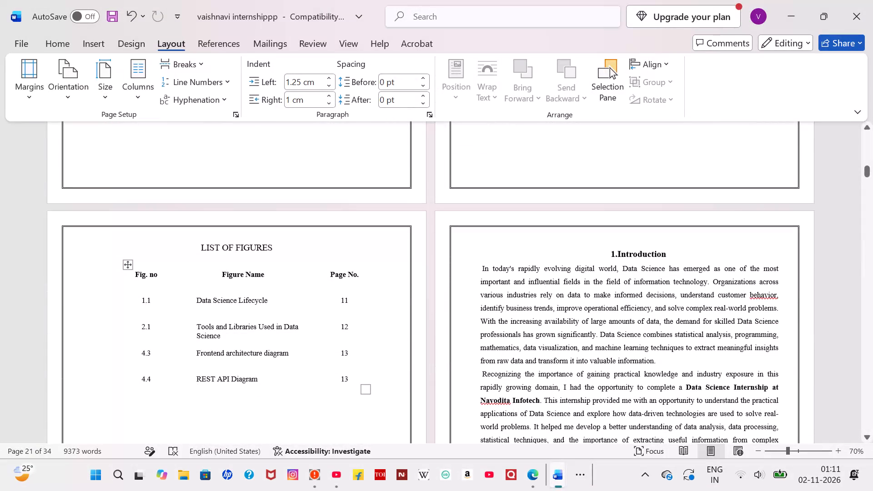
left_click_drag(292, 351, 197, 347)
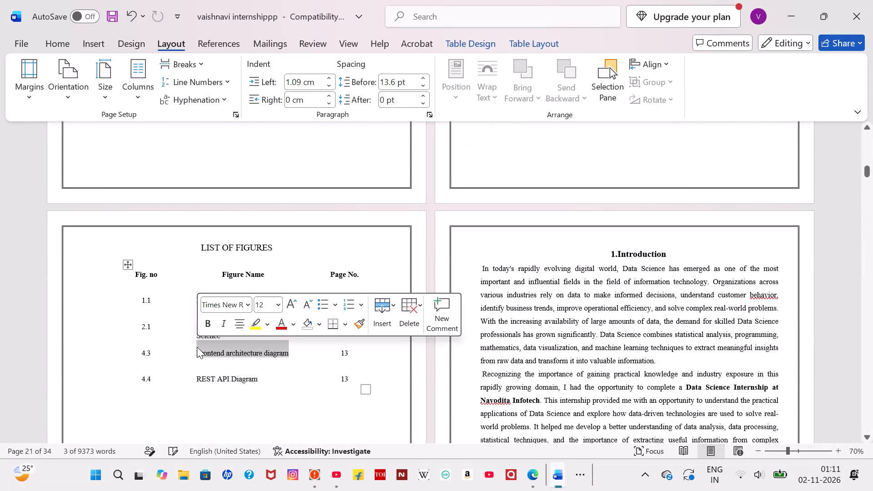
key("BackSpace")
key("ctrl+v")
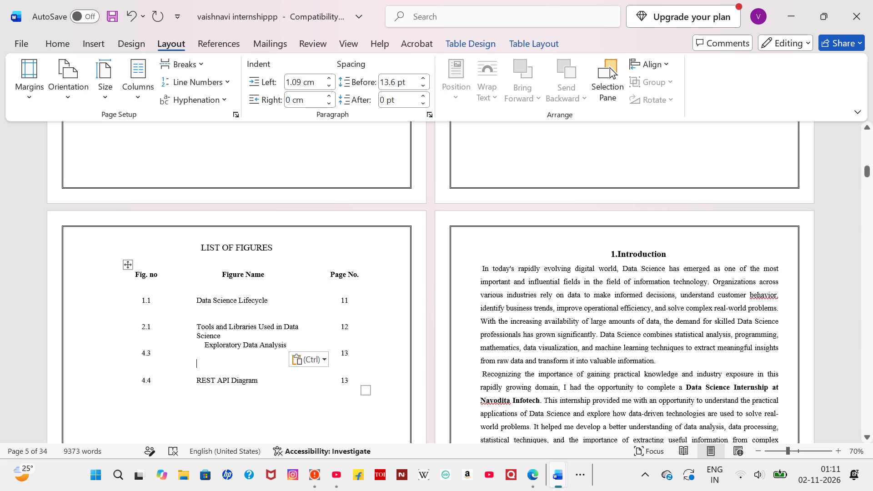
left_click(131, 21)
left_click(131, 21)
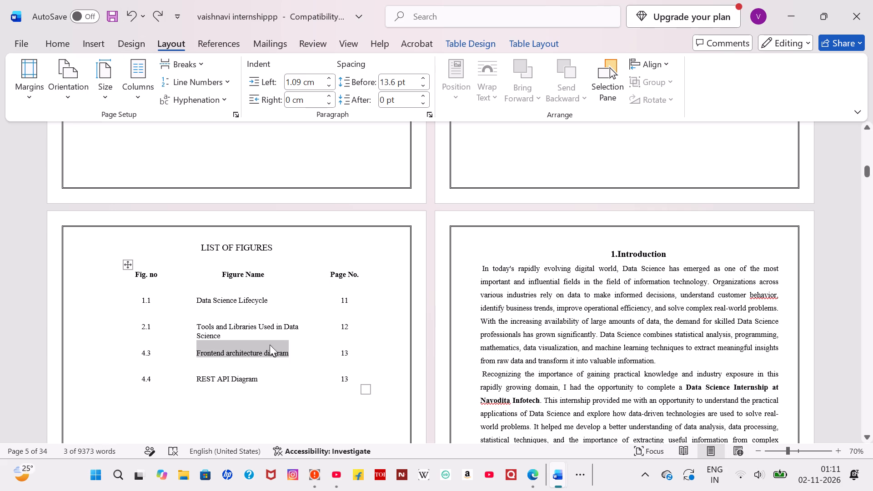
Delete "end architecture diagram" from the figure name in row 4.3 of the List of Figures.
left_click(283, 365)
left_click_drag(296, 357, 233, 354)
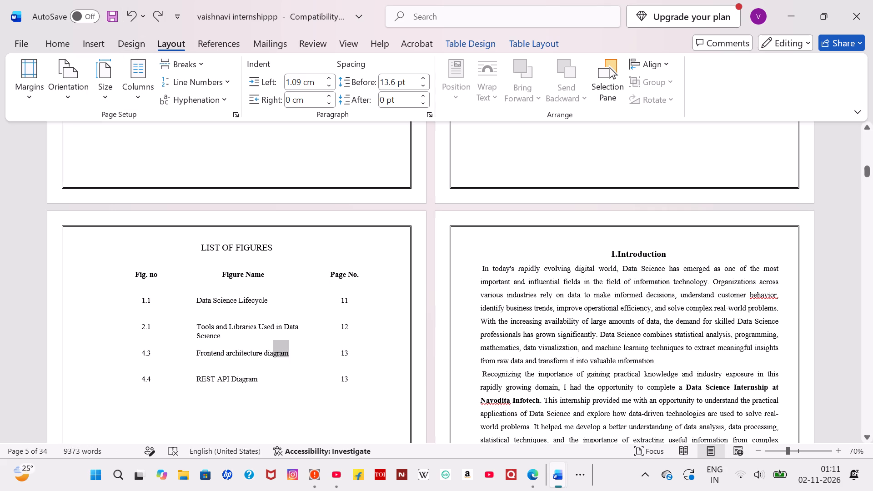
left_click_drag(233, 354, 212, 356)
key("BackSpace")
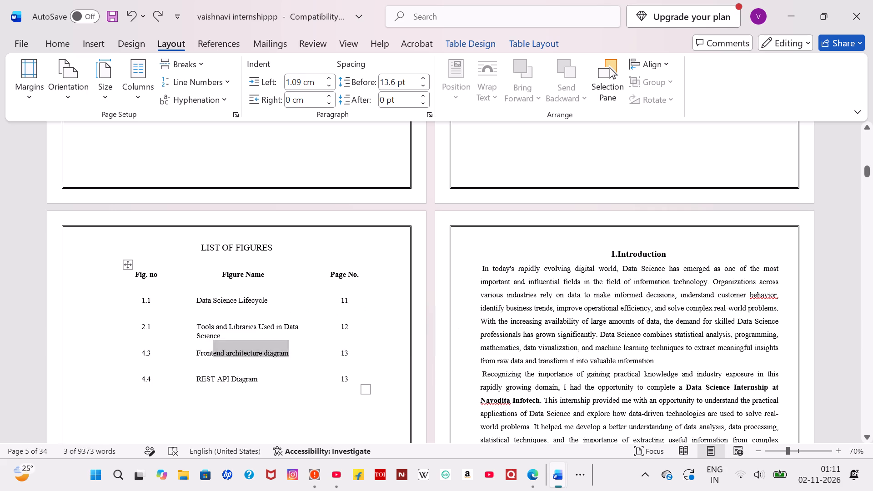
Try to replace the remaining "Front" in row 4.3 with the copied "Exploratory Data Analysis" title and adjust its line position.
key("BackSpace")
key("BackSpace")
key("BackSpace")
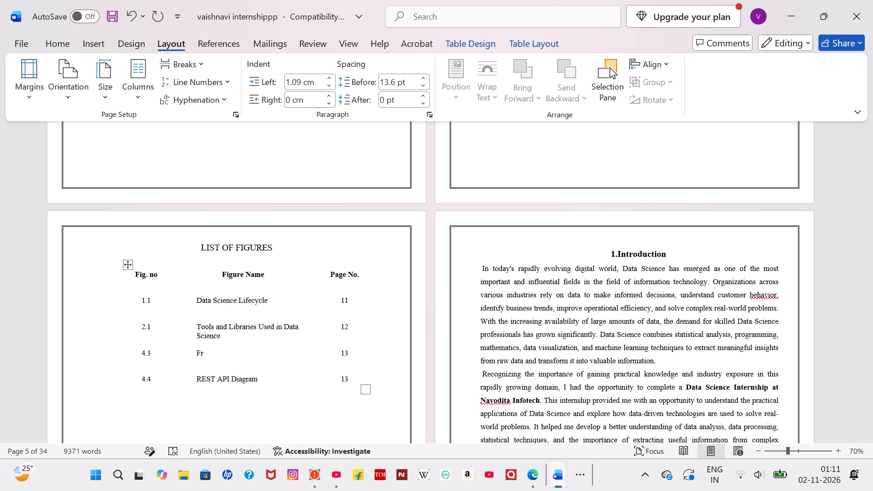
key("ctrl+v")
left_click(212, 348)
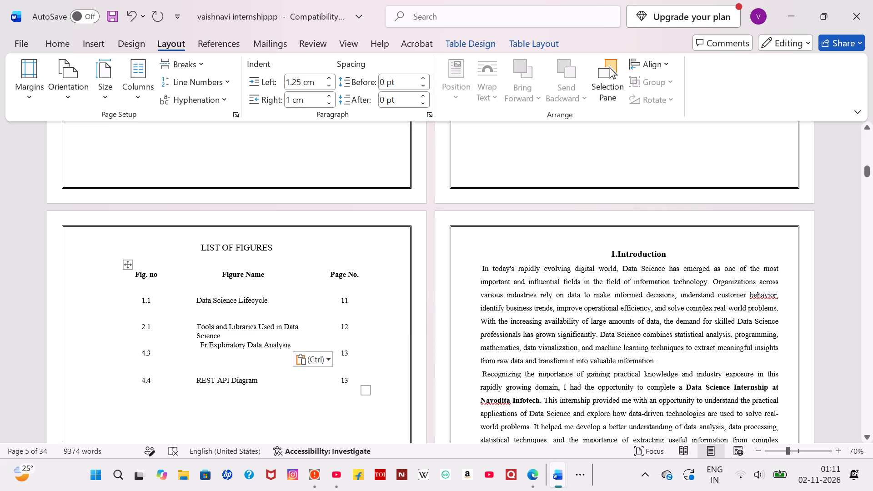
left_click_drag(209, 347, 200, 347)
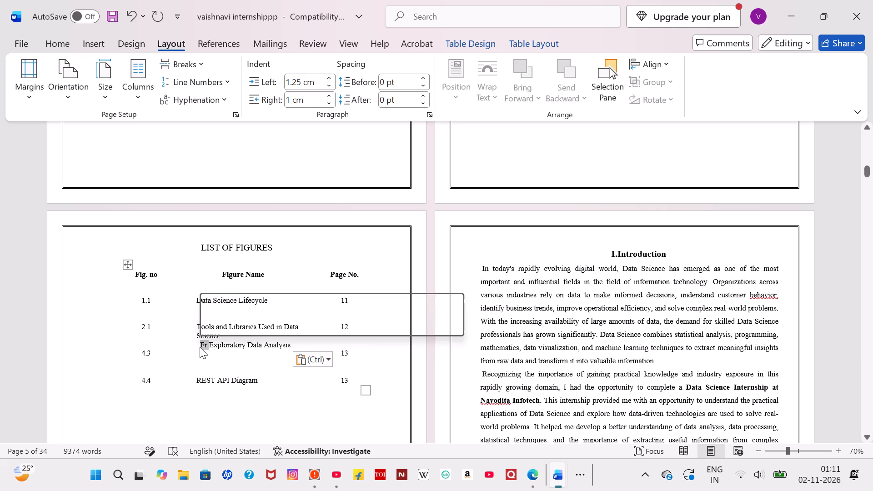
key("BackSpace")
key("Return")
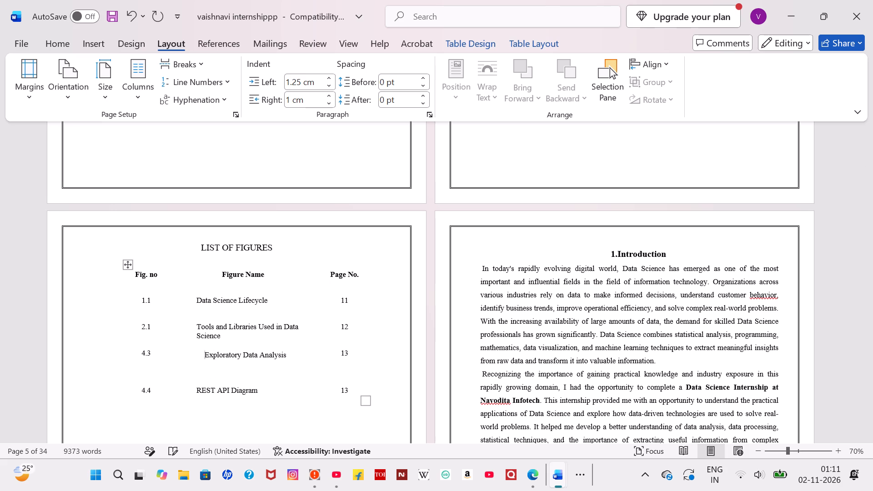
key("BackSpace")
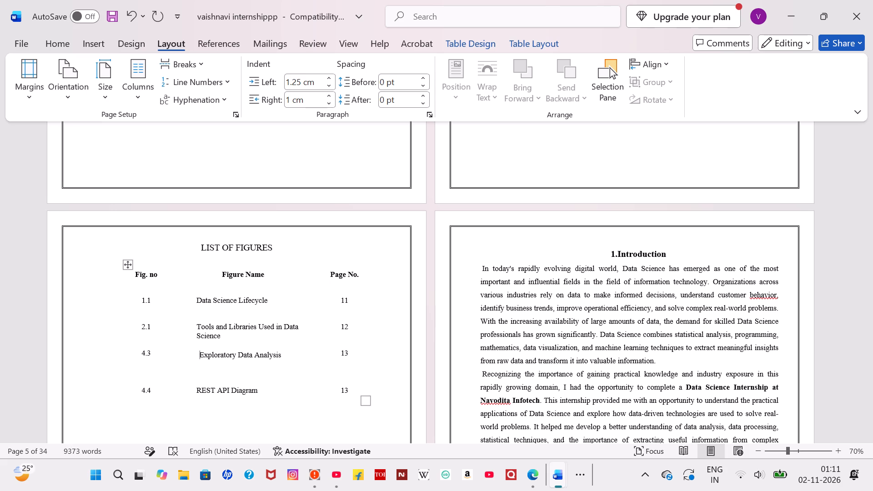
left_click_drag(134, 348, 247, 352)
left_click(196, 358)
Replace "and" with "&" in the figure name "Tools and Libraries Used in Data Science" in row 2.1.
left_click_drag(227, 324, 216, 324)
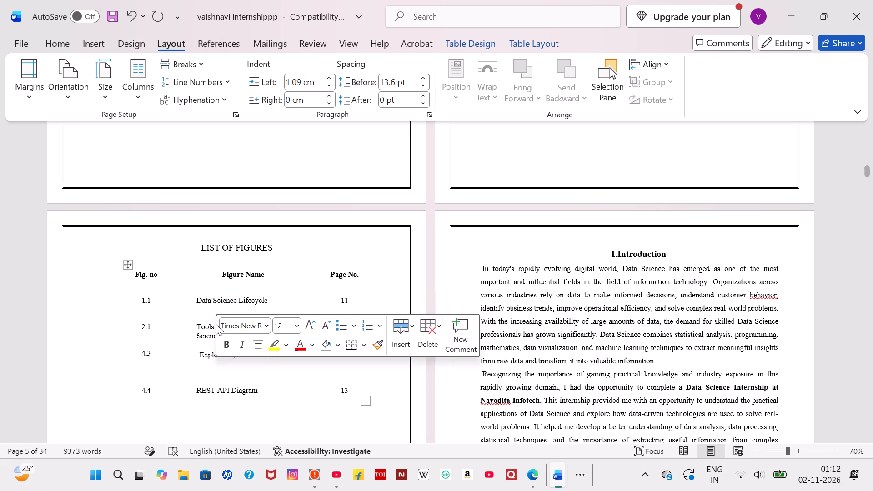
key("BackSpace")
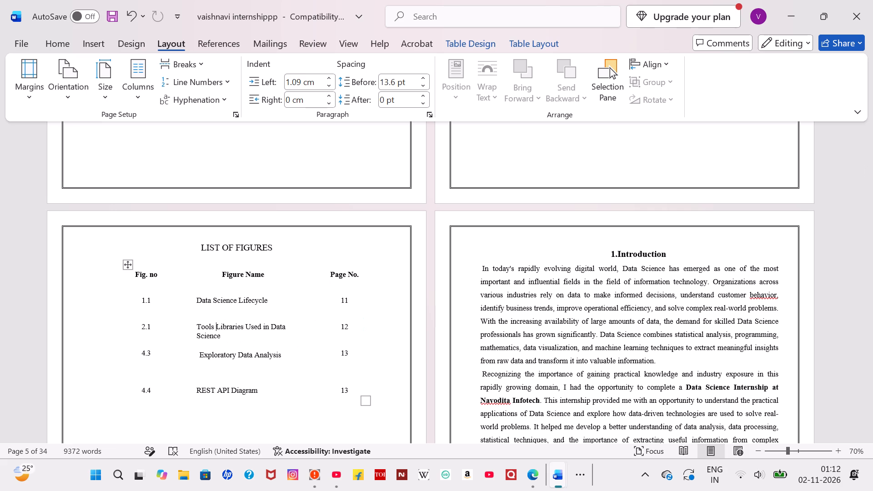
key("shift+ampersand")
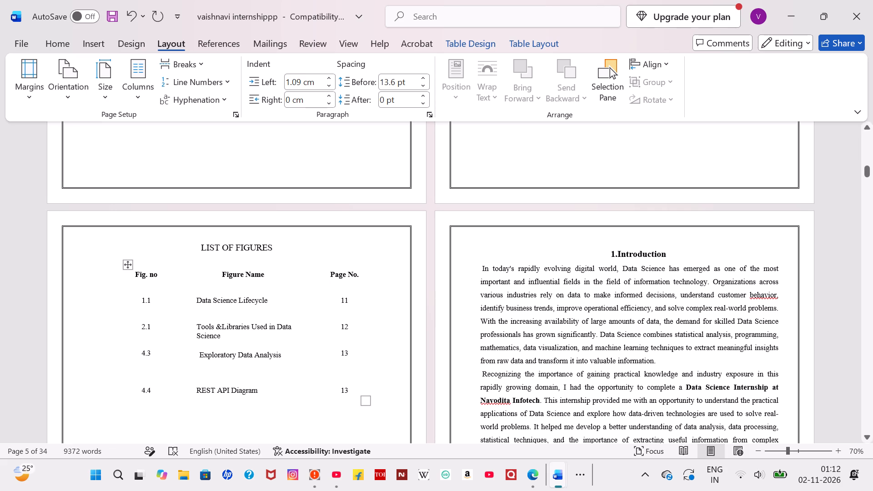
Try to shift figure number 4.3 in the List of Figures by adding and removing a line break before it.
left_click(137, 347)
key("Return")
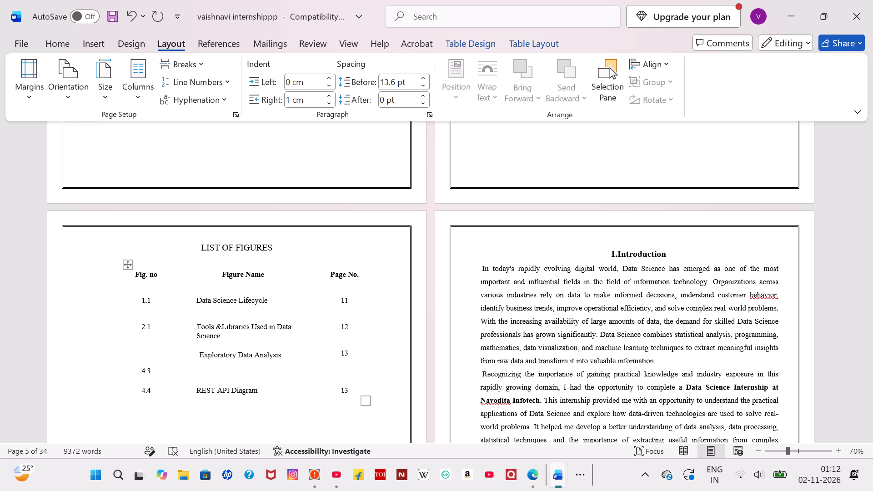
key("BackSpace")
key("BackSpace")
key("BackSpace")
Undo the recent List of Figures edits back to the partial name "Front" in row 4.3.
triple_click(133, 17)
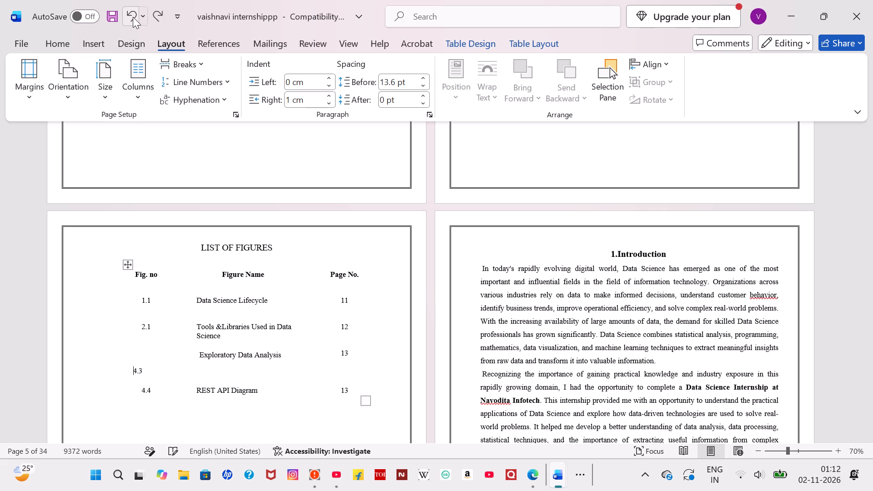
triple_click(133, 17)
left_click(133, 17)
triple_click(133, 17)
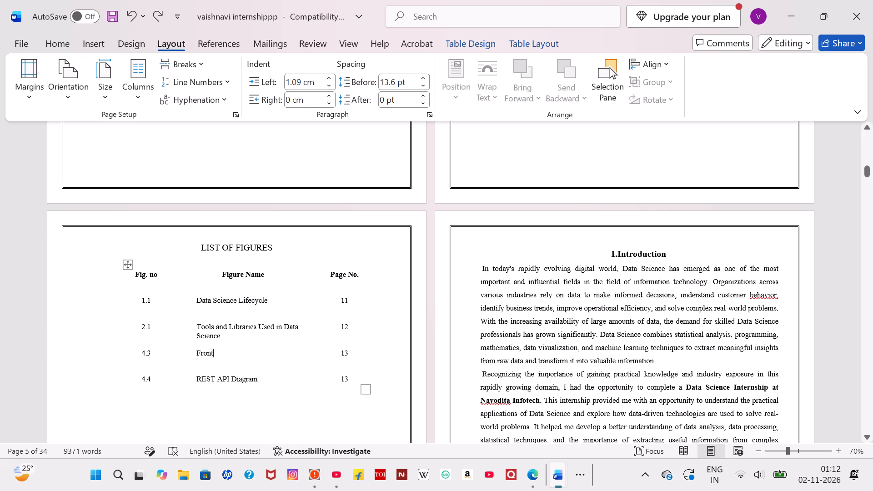
Replace the remaining "Front" in row 4.3 of the List of Figures with the copied title "Exploratory Data Analysis".
left_click(216, 356)
key("BackSpace")
key("BackSpace")
key("BackSpace")
key("BackSpace")
key("BackSpace")
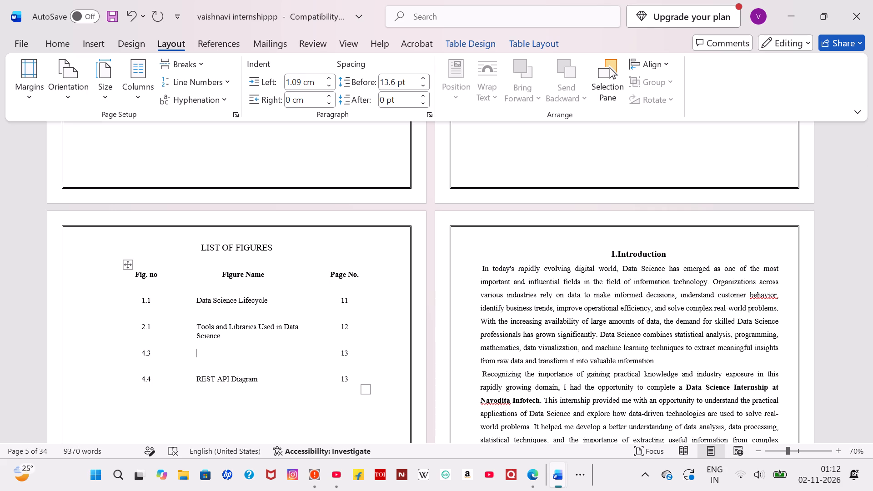
key("ctrl+v")
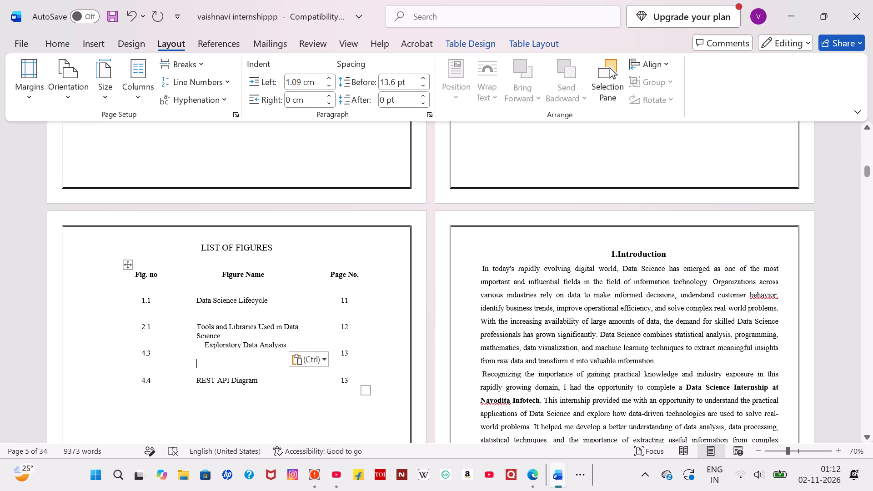
Add a blank line after the figure name "Tools and Libraries Used in Data Science" in row 2.1.
left_click(222, 337)
key("Return")
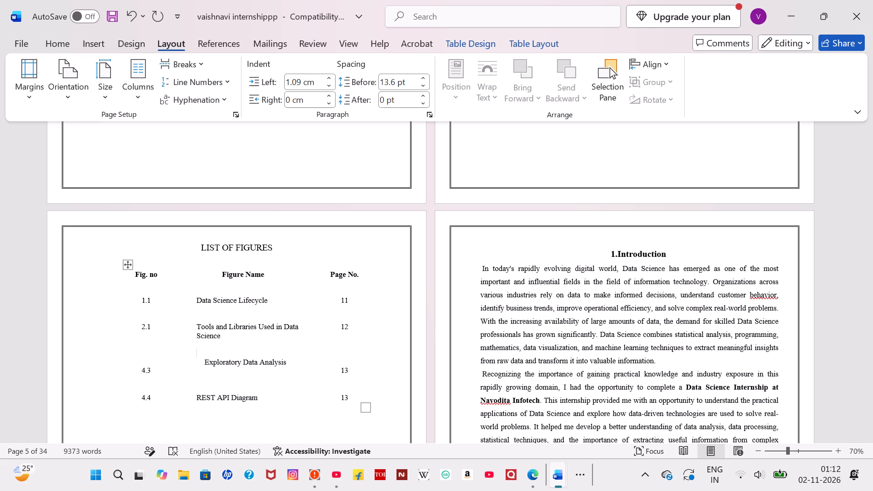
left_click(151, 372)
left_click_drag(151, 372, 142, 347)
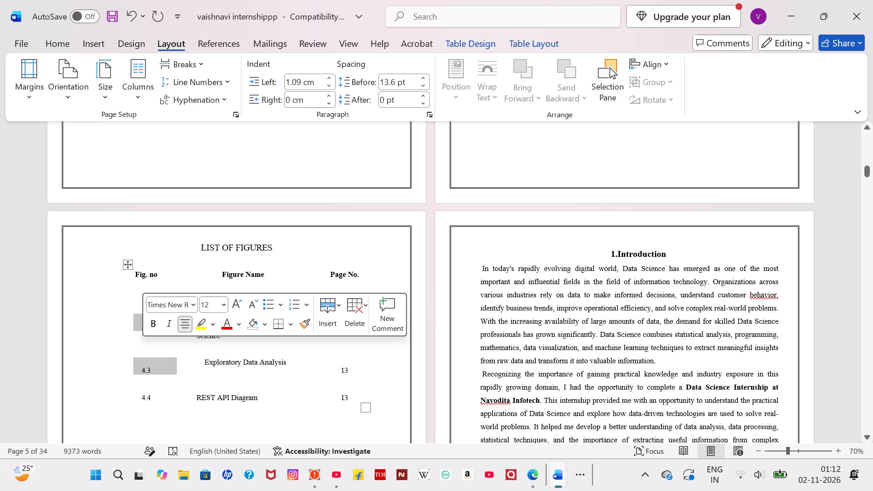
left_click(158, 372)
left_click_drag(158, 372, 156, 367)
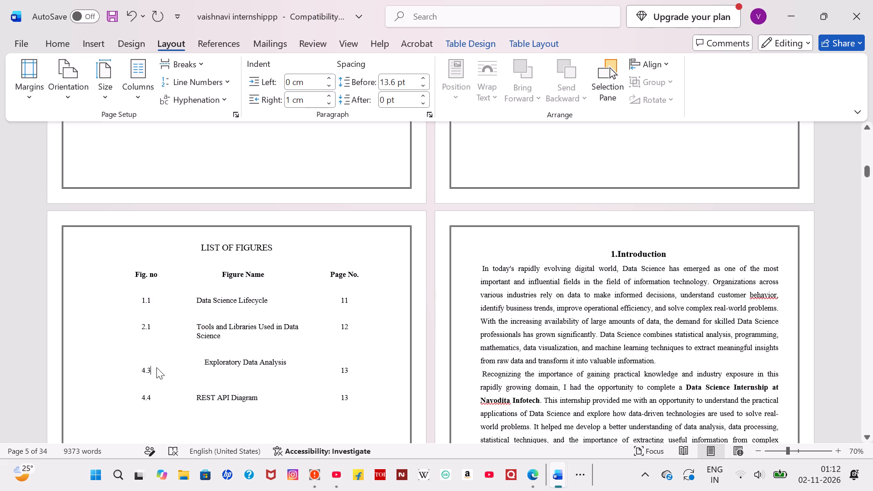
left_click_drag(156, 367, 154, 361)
Apply All Borders to the entire List of Figures table.
left_click(125, 262)
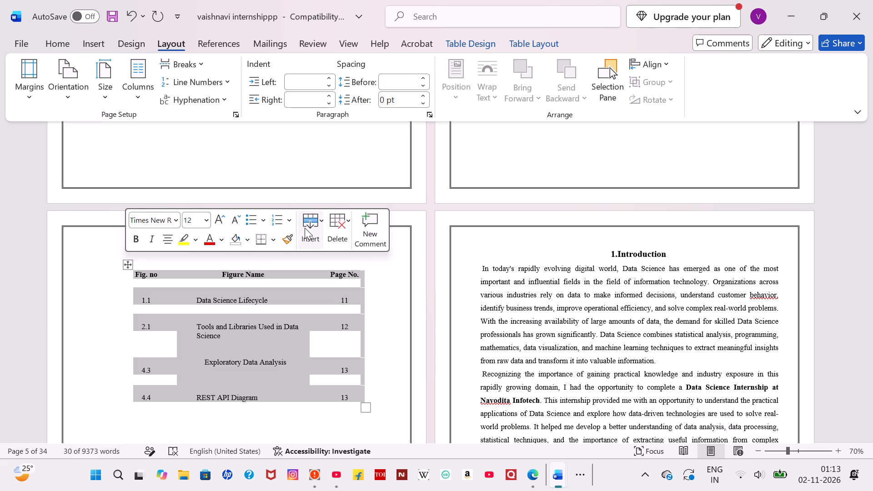
left_click(276, 237)
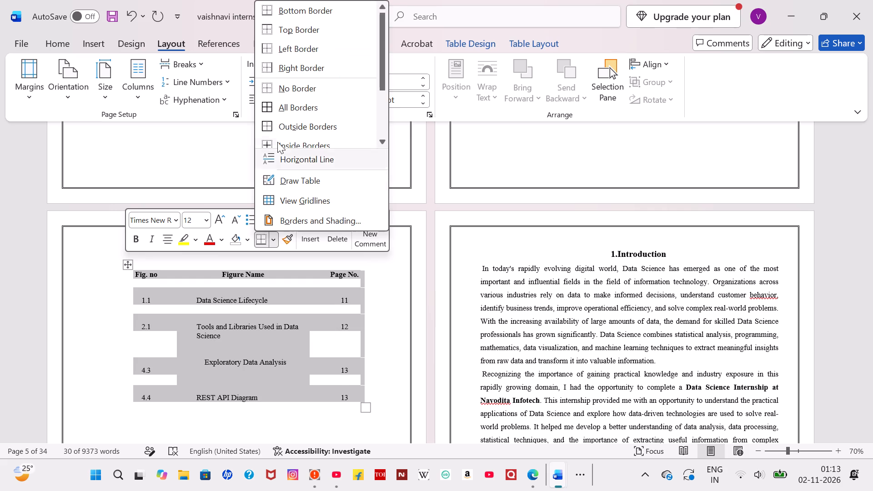
left_click(284, 110)
left_click(256, 351)
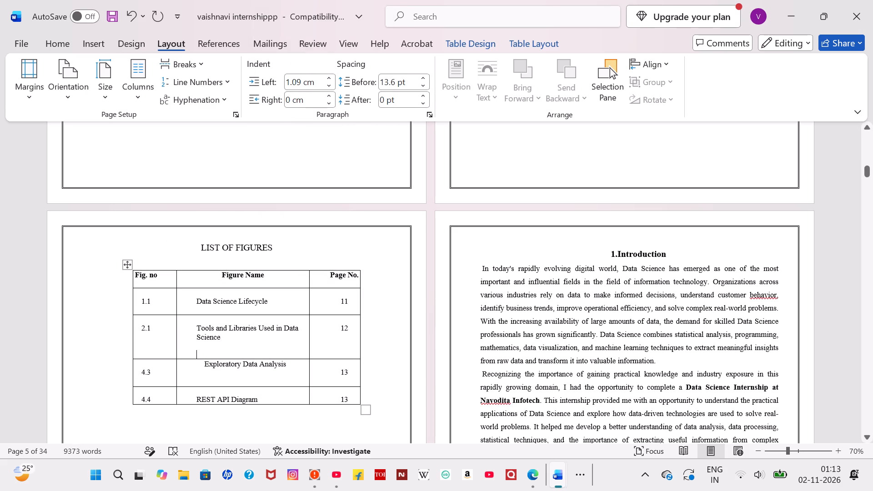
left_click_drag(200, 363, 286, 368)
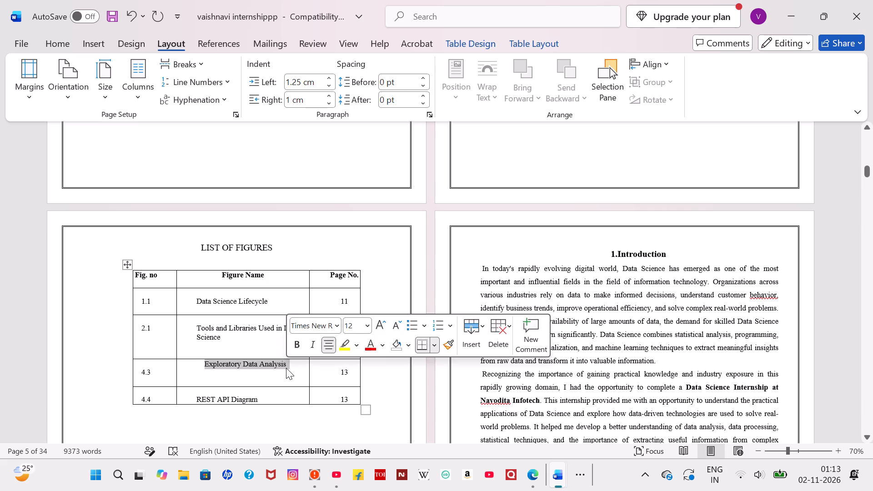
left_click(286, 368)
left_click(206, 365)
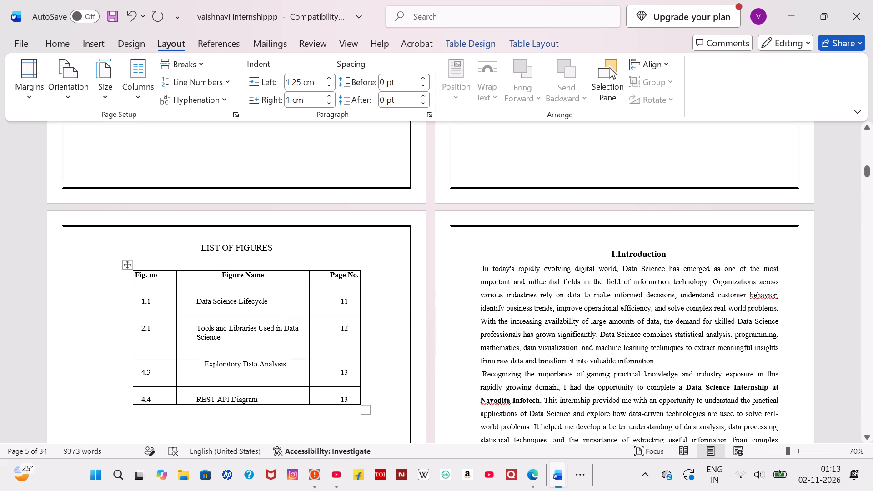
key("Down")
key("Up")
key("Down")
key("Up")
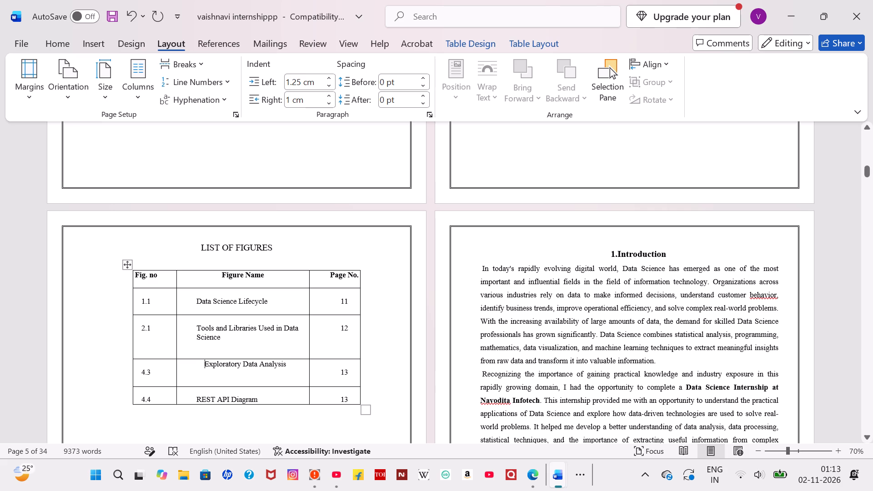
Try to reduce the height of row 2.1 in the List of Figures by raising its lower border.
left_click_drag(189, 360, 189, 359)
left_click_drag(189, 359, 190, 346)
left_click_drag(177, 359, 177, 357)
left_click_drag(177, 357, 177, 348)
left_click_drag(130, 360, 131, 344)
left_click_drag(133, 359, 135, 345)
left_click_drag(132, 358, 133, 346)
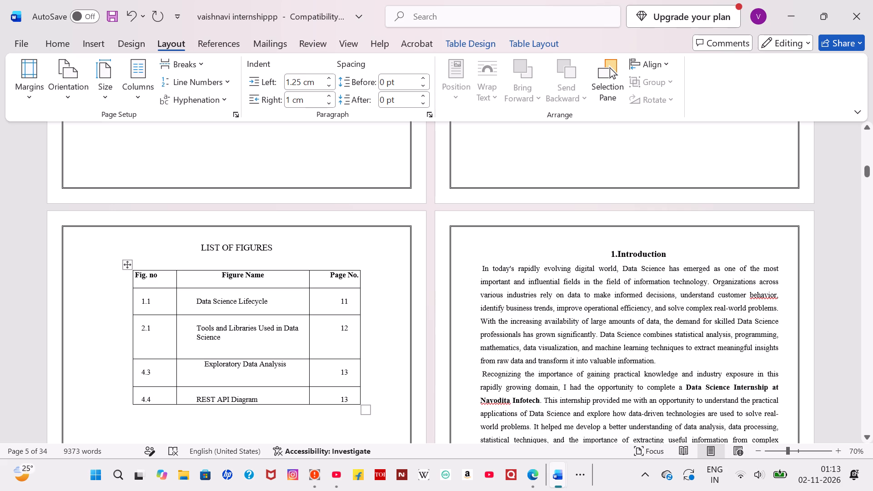
Delete the figure name "Tools and Libraries Used in Data Science" from row 2.1 of the List of Figures.
left_click_drag(224, 336, 198, 331)
left_click_drag(198, 331, 196, 323)
key("BackSpace")
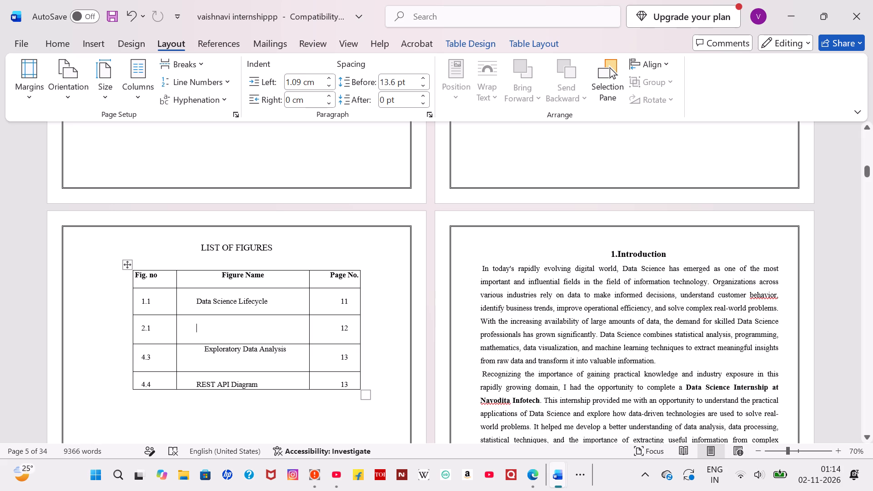
Increase the height of the last row, 4.4, slightly by lowering the table's bottom border.
left_click_drag(176, 388, 174, 396)
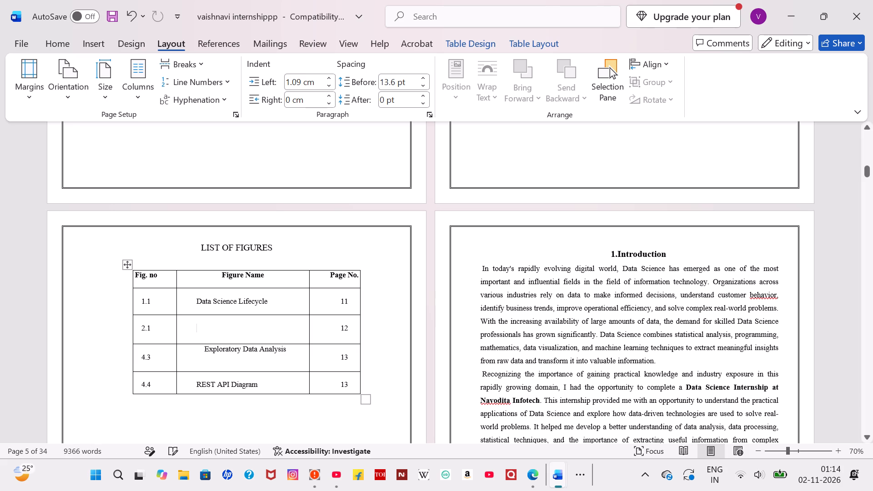
left_click(175, 393)
Set the line spacing of the entire List of Figures table to 1.5.
left_click_drag(135, 277, 346, 390)
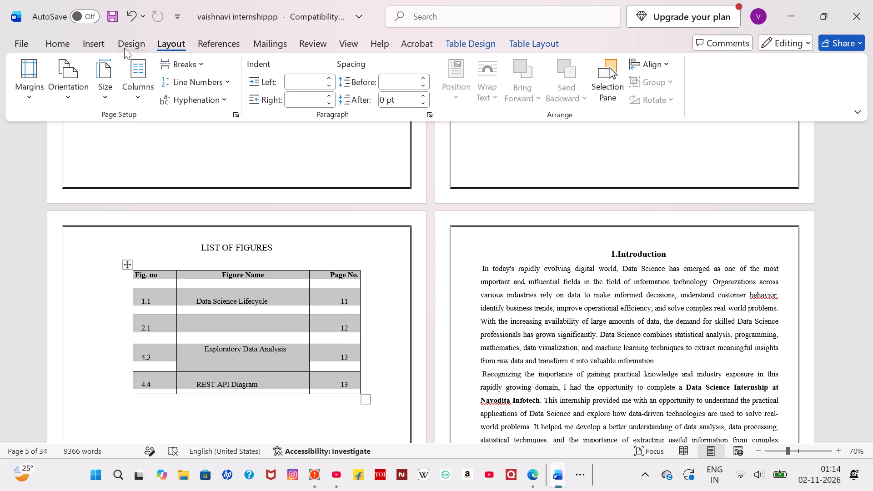
left_click(121, 48)
left_click(86, 48)
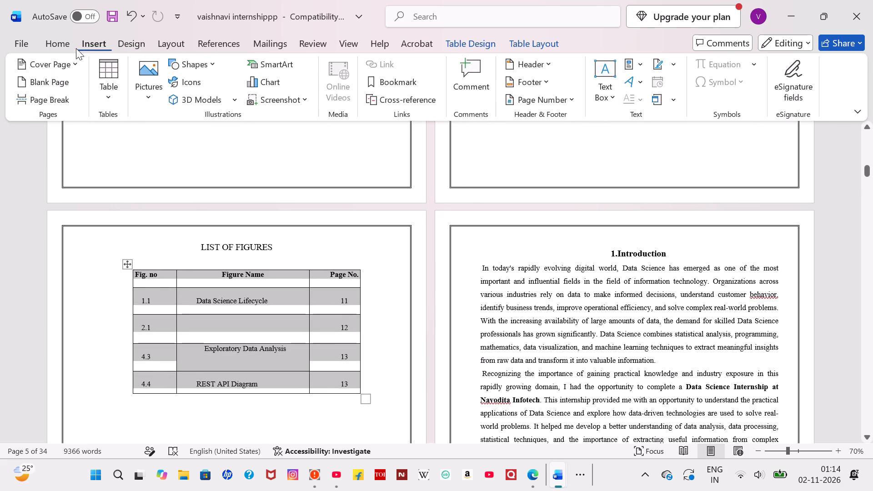
left_click(64, 45)
left_click(380, 95)
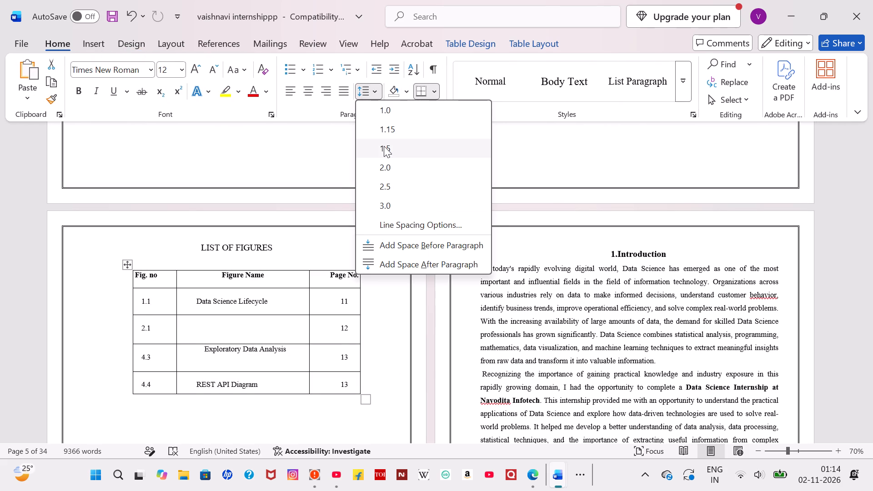
left_click(384, 146)
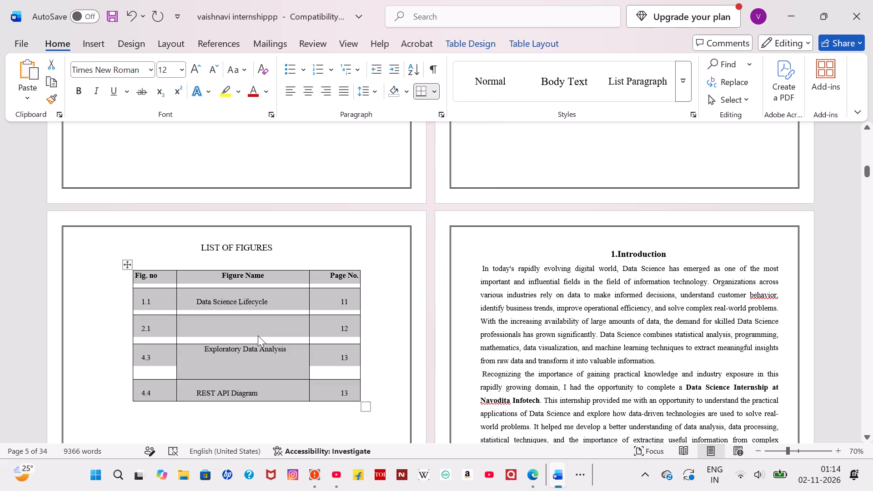
left_click(258, 336)
Delete the entire row 4.3, "Exploratory Data Analysis", from the List of Figures table.
left_click_drag(293, 355, 147, 358)
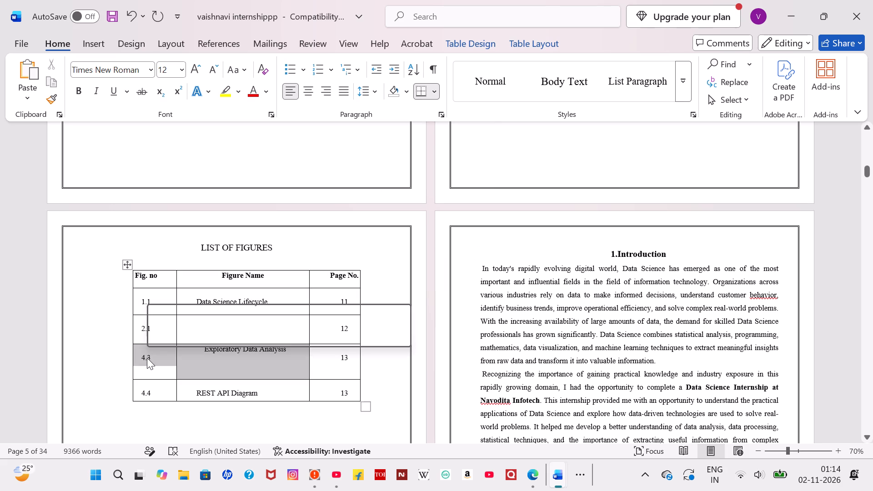
key("BackSpace")
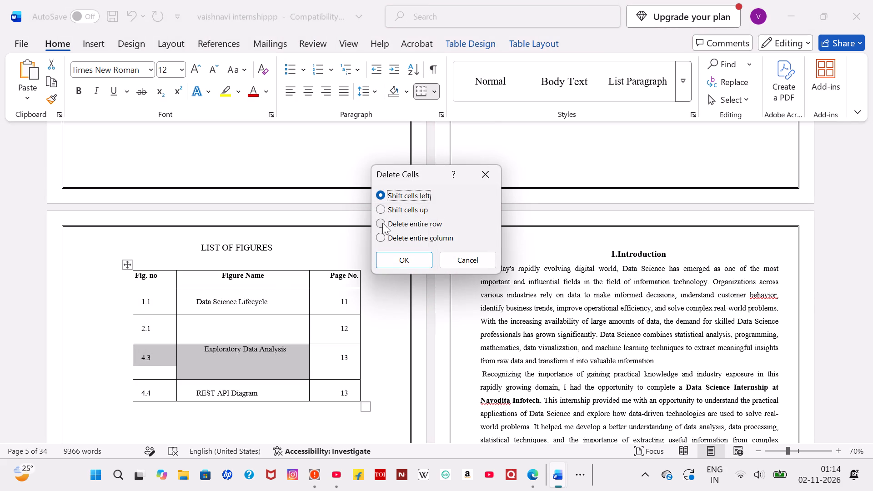
left_click(381, 229)
left_click(401, 269)
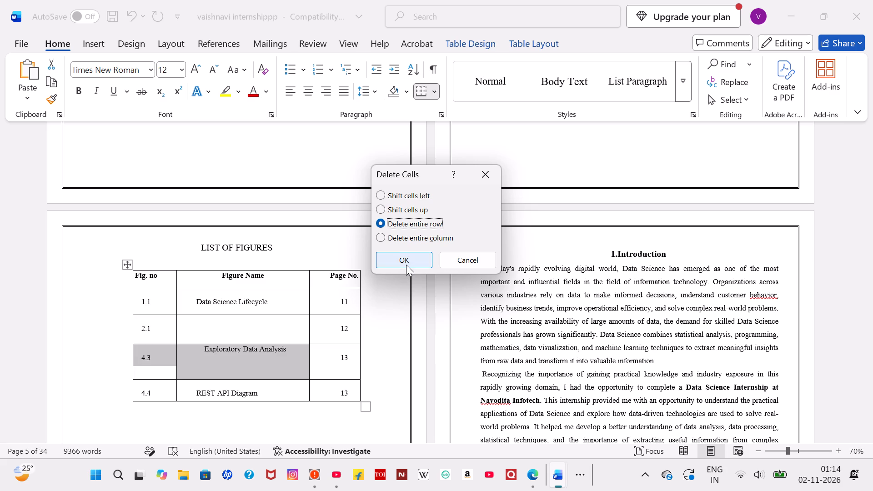
left_click(406, 265)
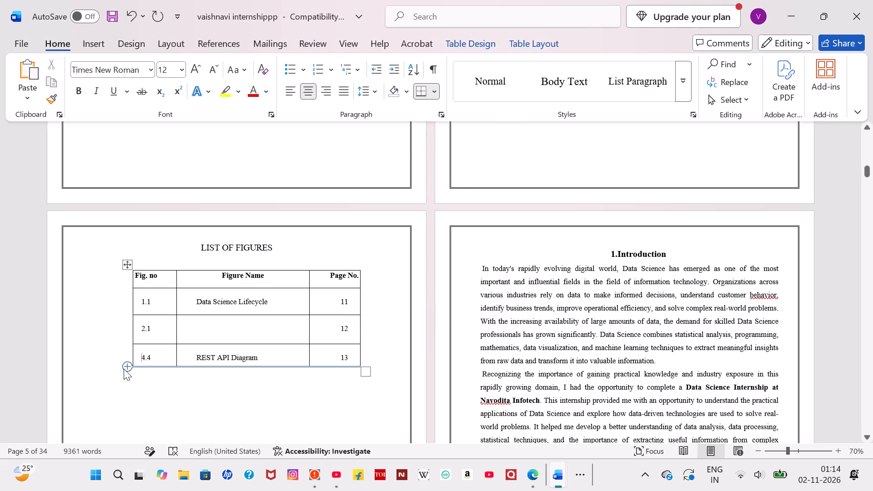
Add a blank row below row 4.4 at the end of the List of Figures table.
left_click(125, 367)
left_click(204, 380)
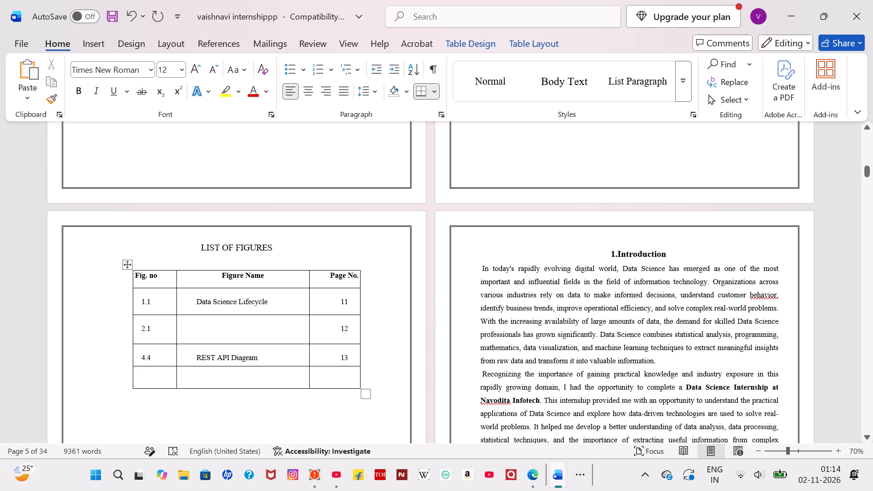
Paste the copied title "Exploratory Data Analysis" into the empty figure name in row 2.1, matching the cell's own text layout.
left_click(213, 329)
key("ctrl+v")
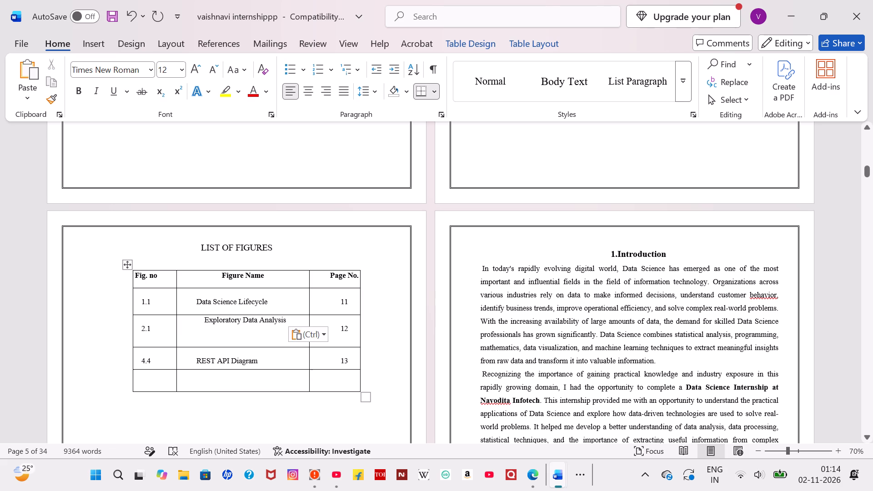
left_click(308, 336)
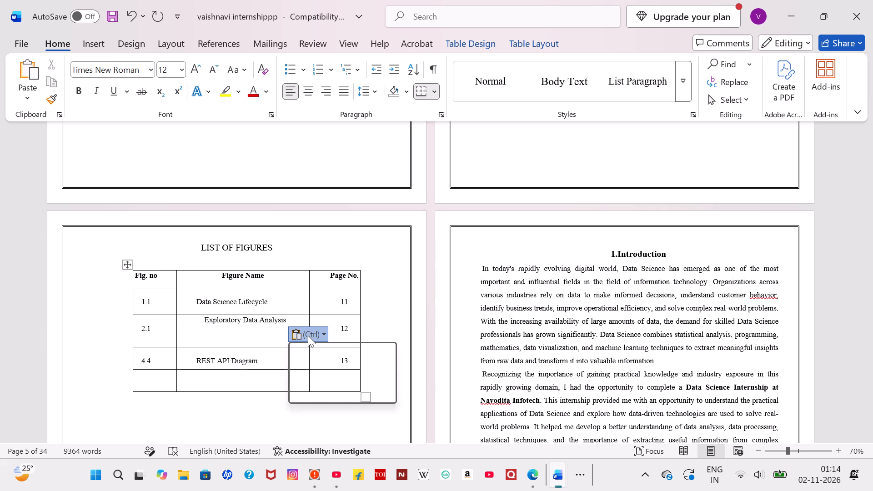
left_click(320, 370)
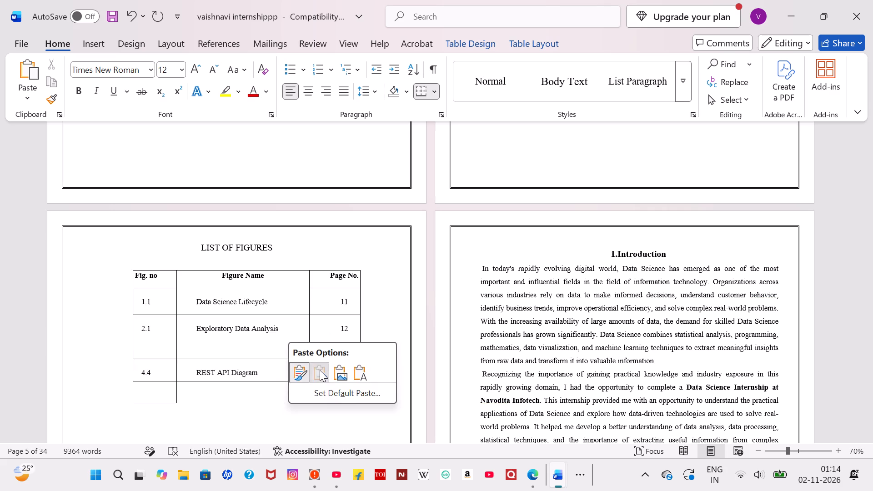
left_click(229, 345)
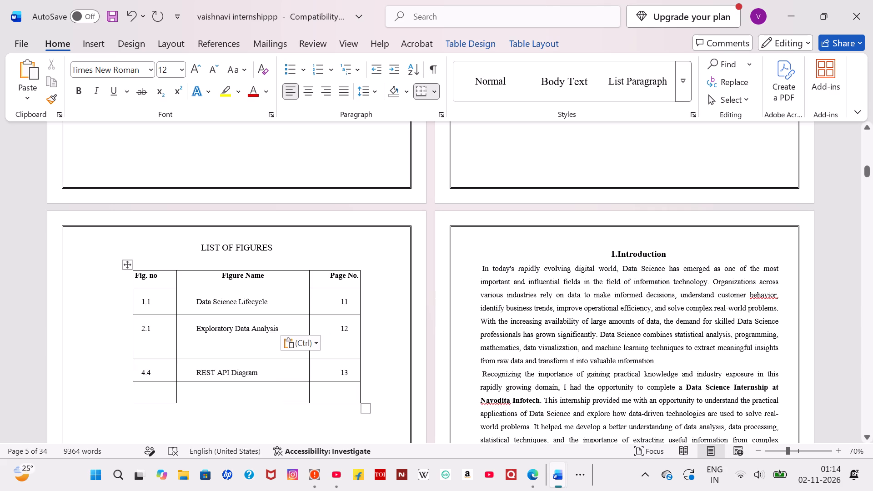
left_click(366, 335)
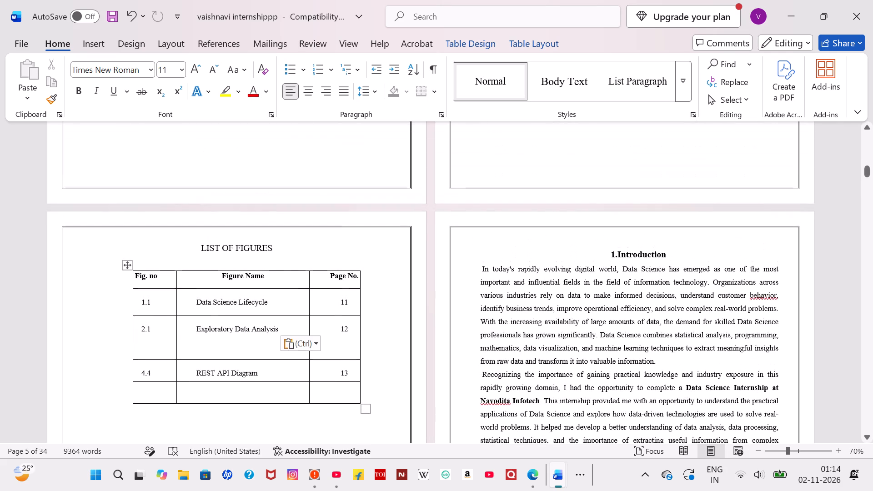
Renumber the "Exploratory Data Analysis" row as 4.1 and the "REST API Diagram" row as 4.2.
left_click(155, 329)
key("BackSpace")
key("BackSpace")
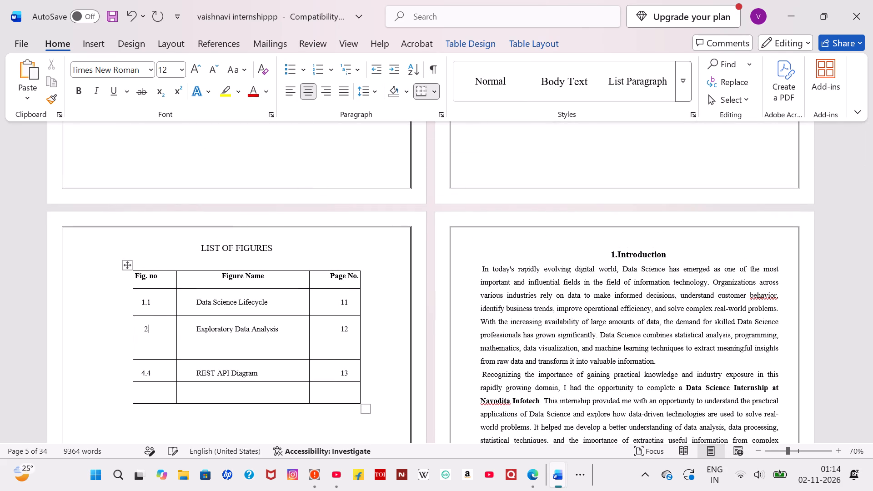
key("BackSpace")
type("4.1")
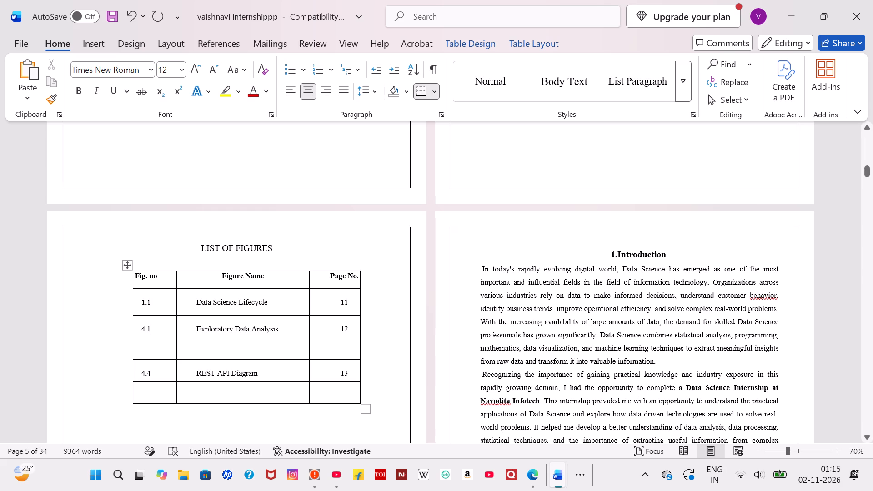
left_click(156, 371)
key("BackSpace")
key("2")
Delete the figure name "REST API Diagram" from row 4.2 of the List of Figures.
left_click_drag(273, 371, 196, 375)
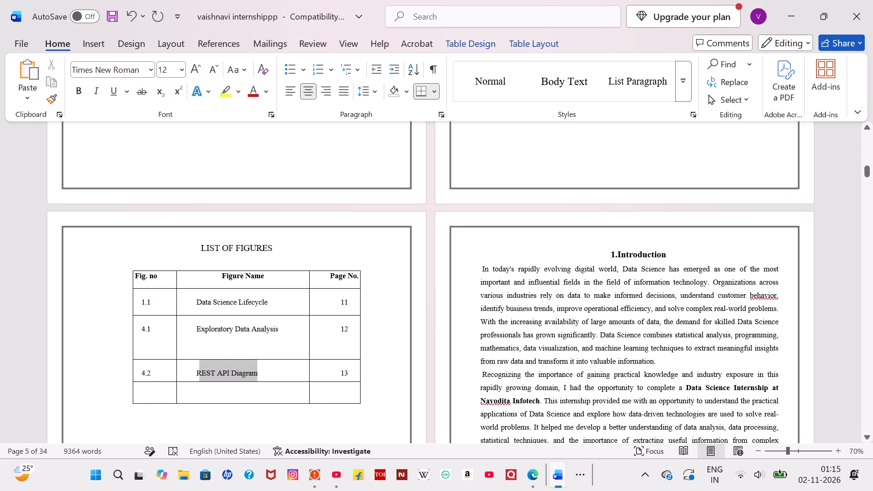
left_click_drag(196, 375, 186, 373)
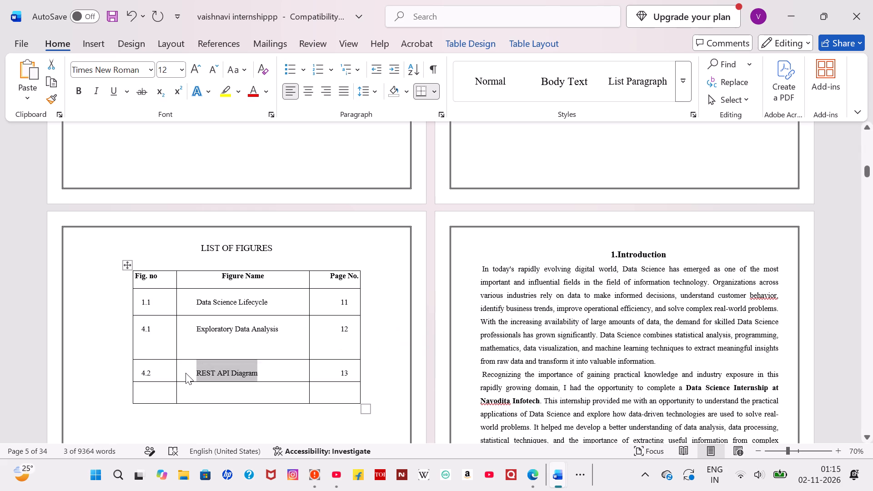
key("BackSpace")
Insert two blank rows between rows 1.1 and 4.1 of the List of Figures table.
left_click(127, 313)
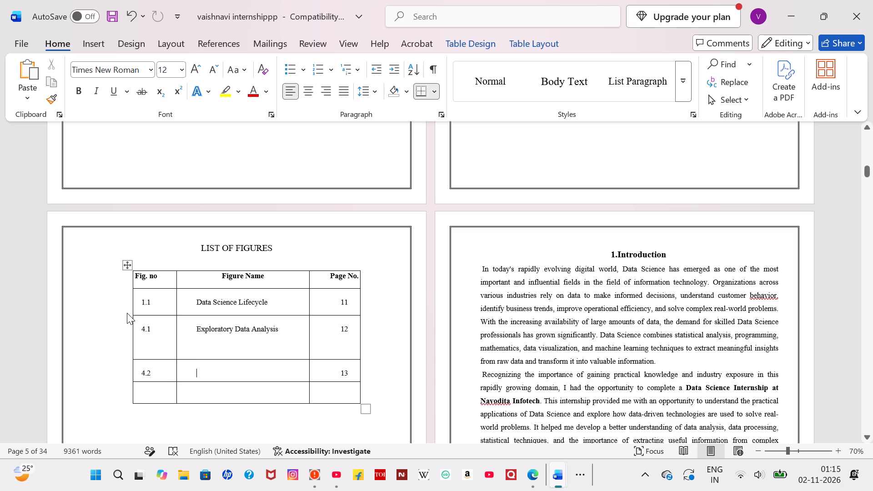
left_click(126, 314)
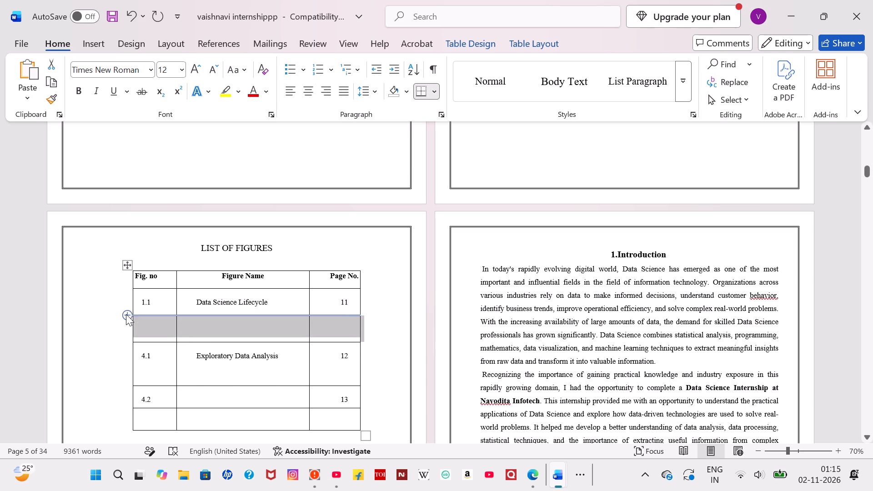
left_click(95, 346)
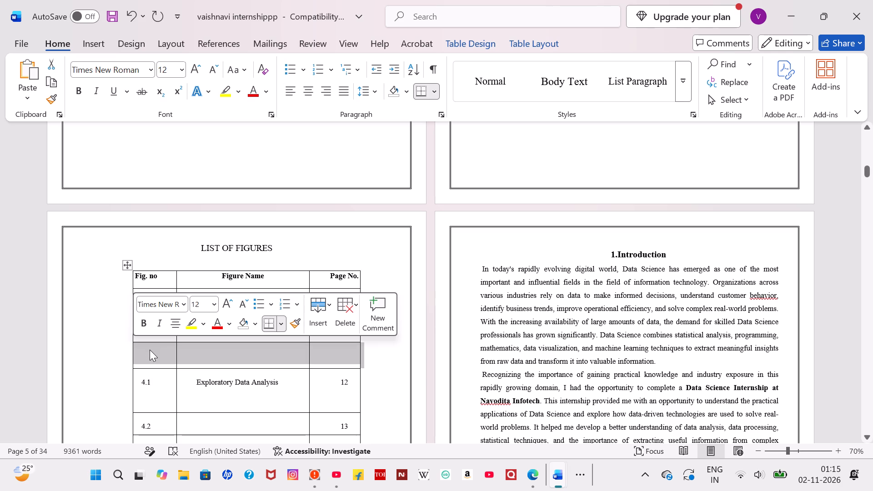
Delete the blank row directly above row 4.1 in the List of Figures table, keeping the blank row under 1.1.
key("Delete")
left_click_drag(150, 350, 170, 351)
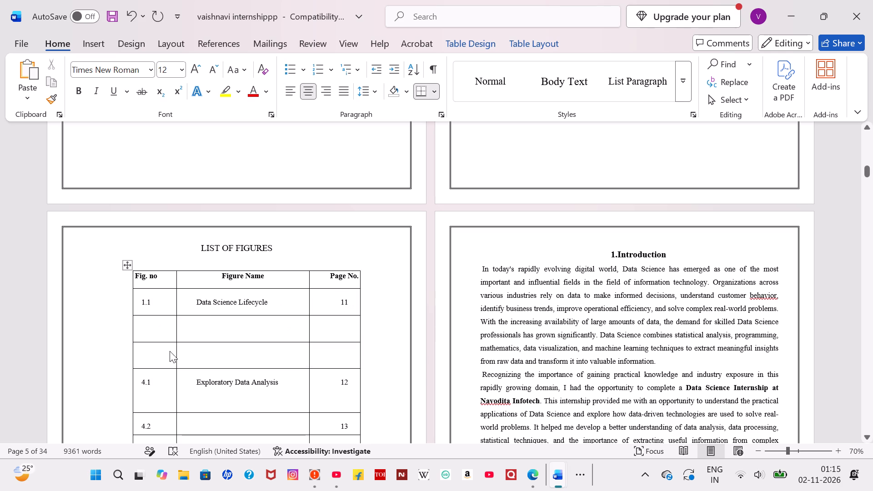
left_click_drag(170, 351, 361, 347)
key("Delete")
left_click_drag(159, 358, 240, 358)
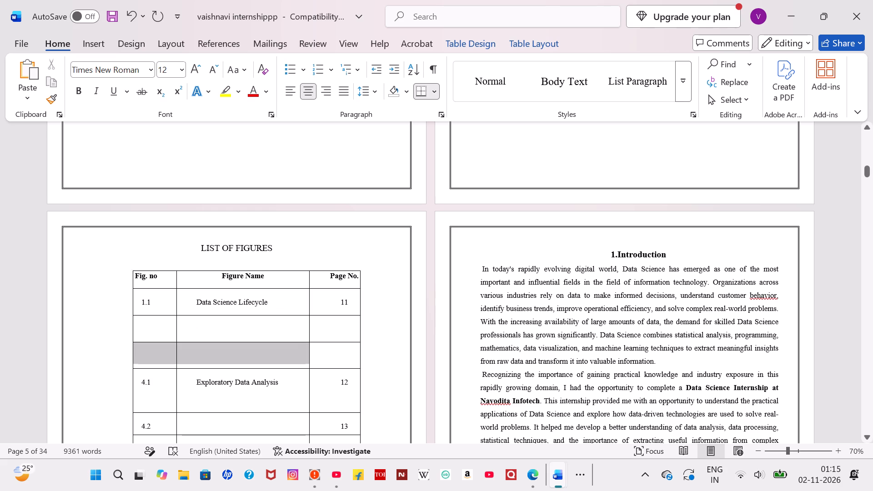
left_click_drag(240, 358, 314, 357)
key("Delete")
key("Delete")
key("Delete")
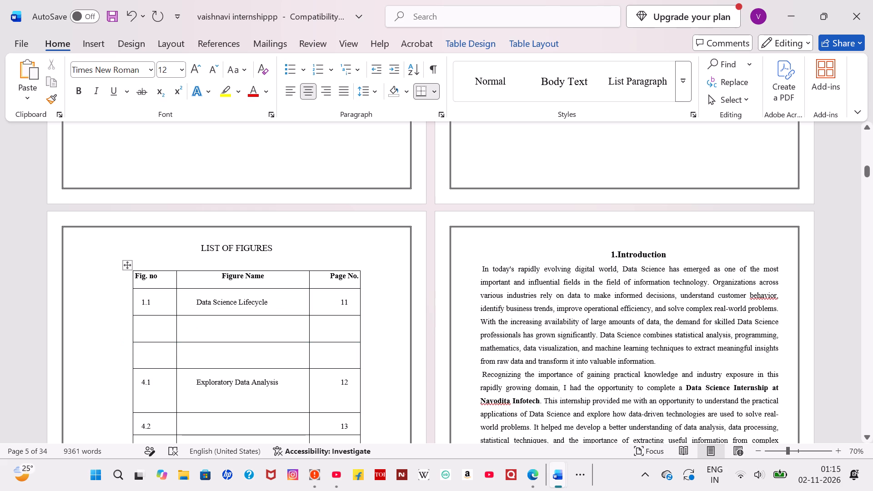
left_click_drag(165, 359, 334, 357)
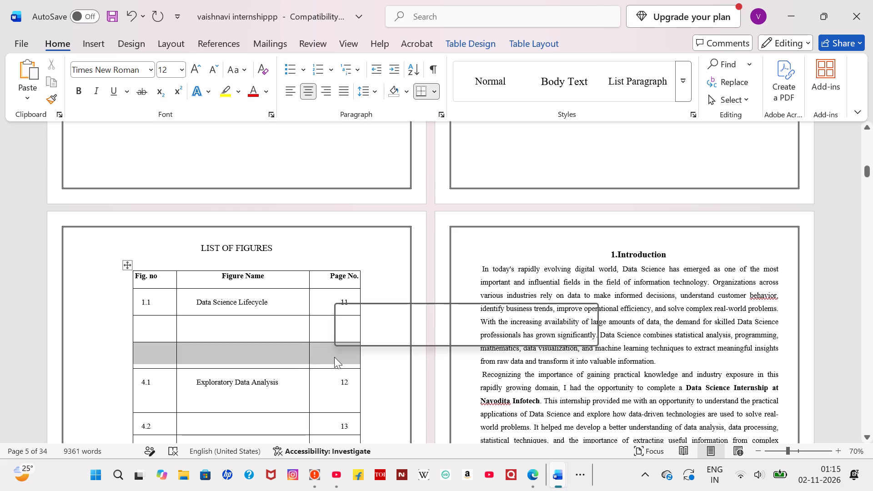
left_click(556, 322)
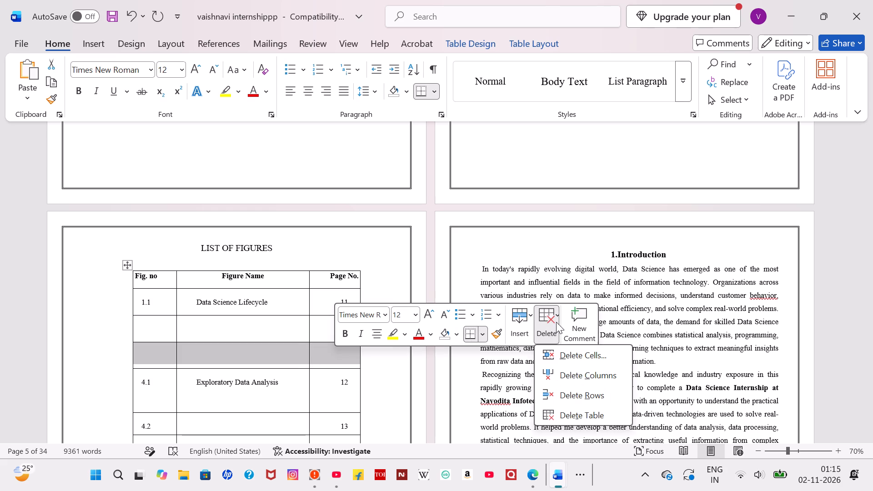
left_click(558, 401)
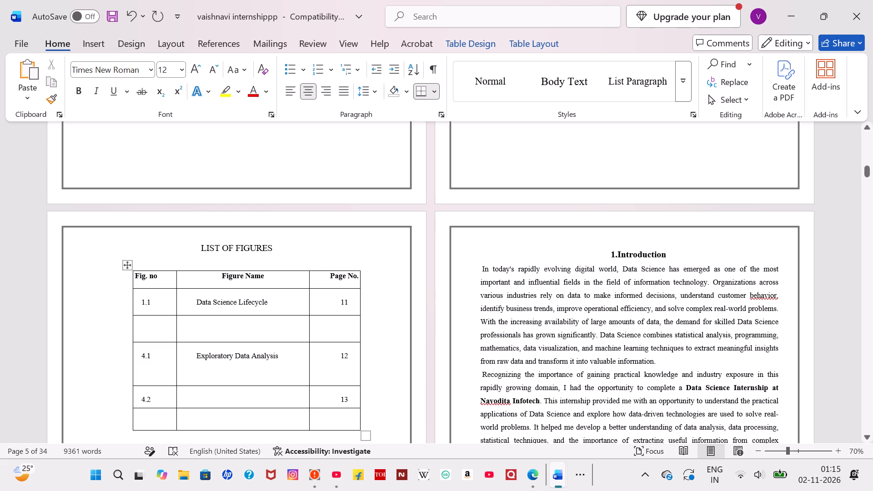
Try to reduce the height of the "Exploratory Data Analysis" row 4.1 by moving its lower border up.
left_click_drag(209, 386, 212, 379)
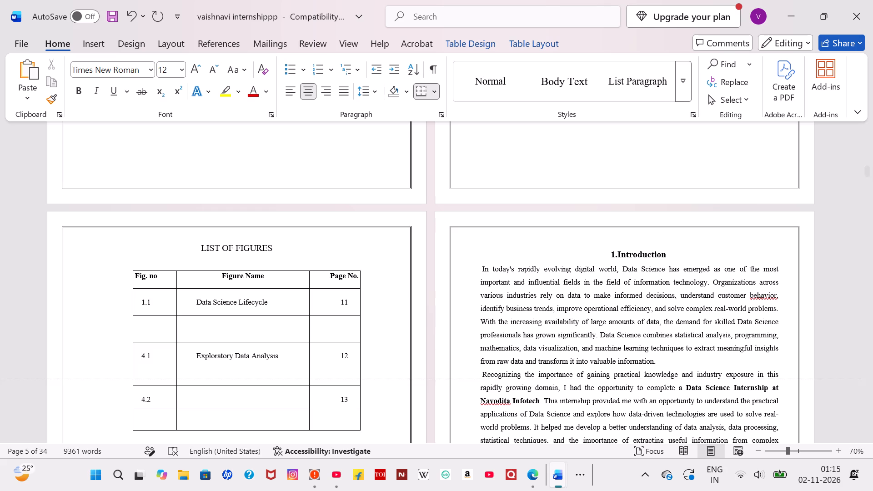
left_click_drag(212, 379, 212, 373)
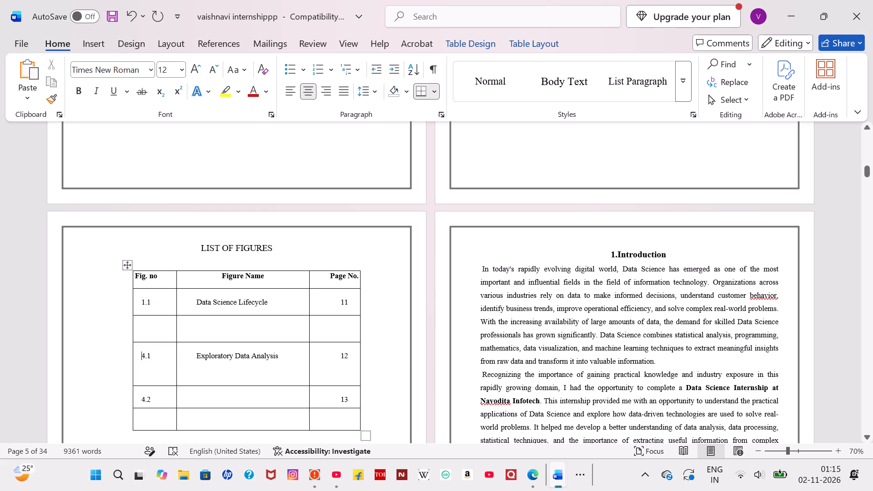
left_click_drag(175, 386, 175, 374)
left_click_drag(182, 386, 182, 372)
Number the blank row below 1.1 in the List of Figures as 2.1.
left_click(156, 331)
type("2.1")
Delete the entire "Exploratory Data Analysis" row 4.1 from the List of Figures table.
left_click_drag(138, 355, 325, 378)
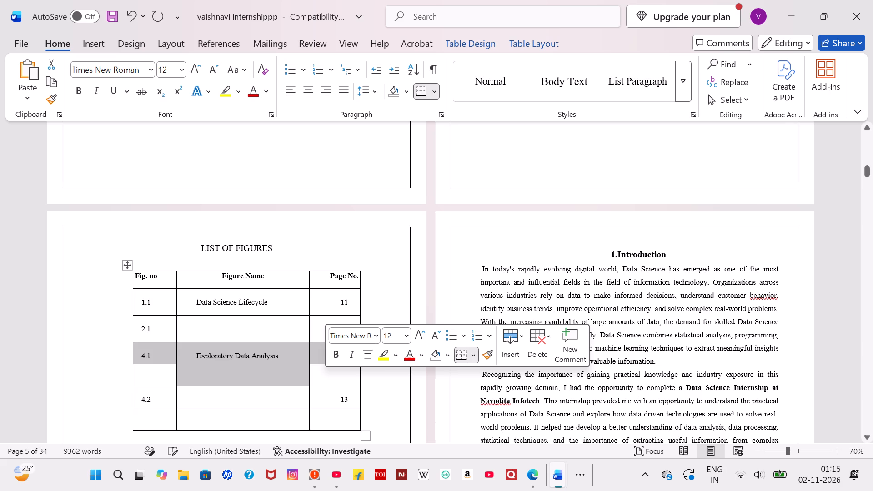
left_click(529, 346)
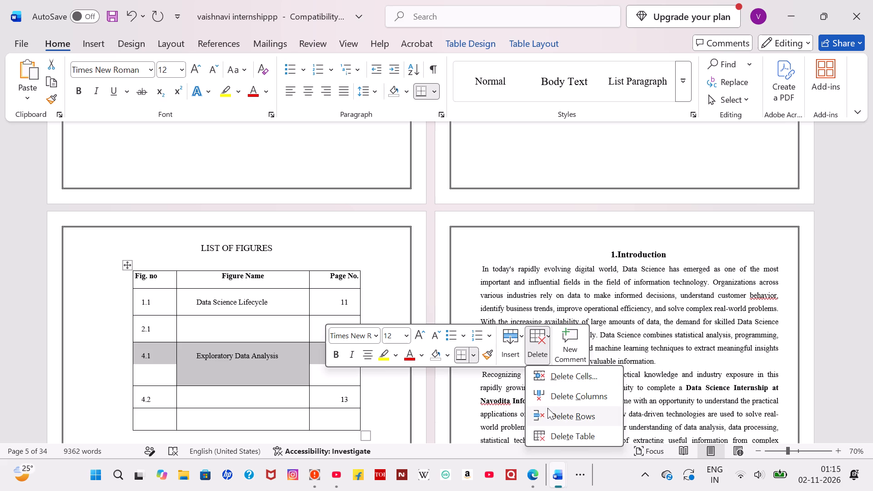
left_click(547, 409)
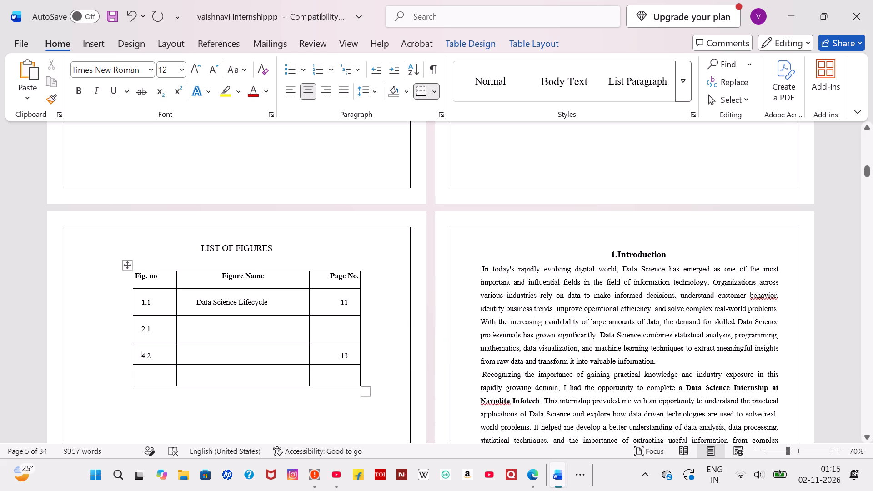
Renumber the row below 2.1 as 4.1 and number the empty last row of the List of Figures as 4.2.
left_click(161, 353)
key("BackSpace")
key("1")
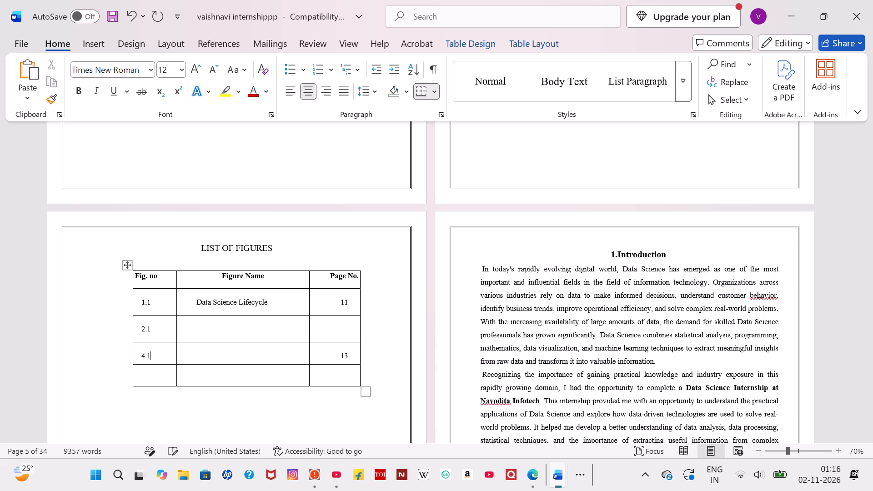
left_click(145, 373)
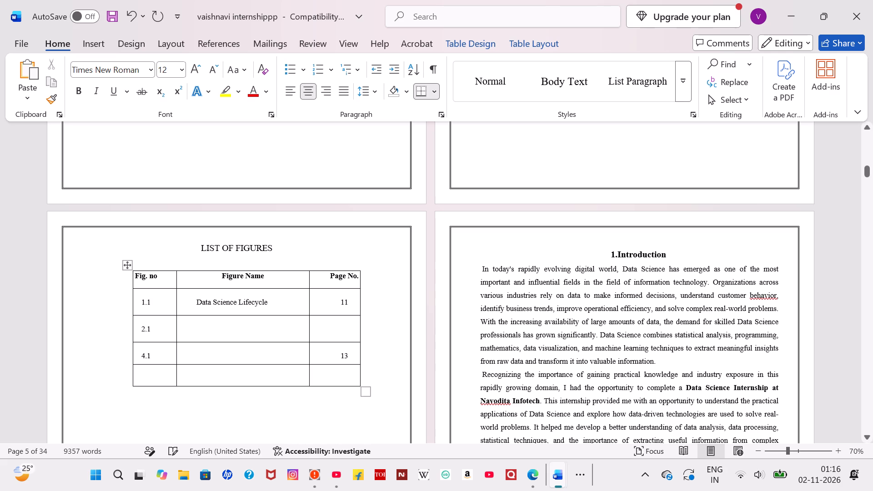
key("4")
type(".2")
Copy the title "Tools and Libraries Used in Data Science" from the Fig 2.1 caption into row 2.1's figure name cell.
scroll(229, 370, "down", 7)
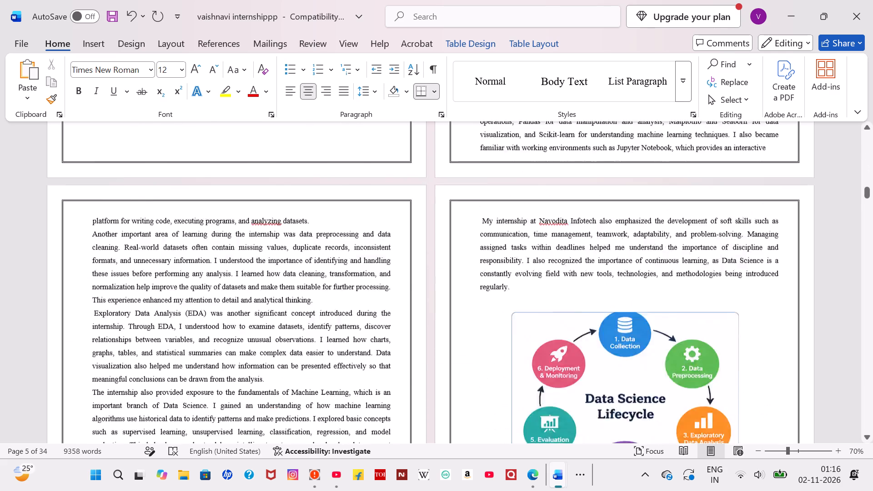
scroll(229, 370, "down", 6)
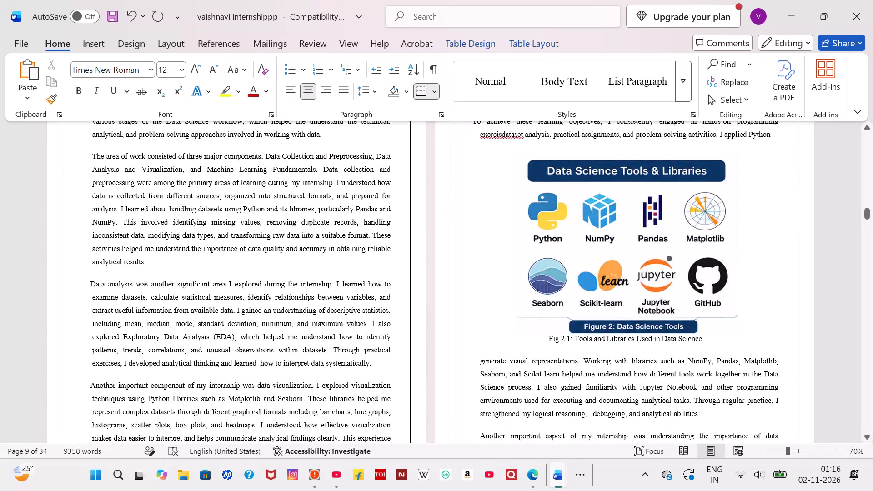
left_click_drag(575, 339, 716, 339)
key("ctrl+c")
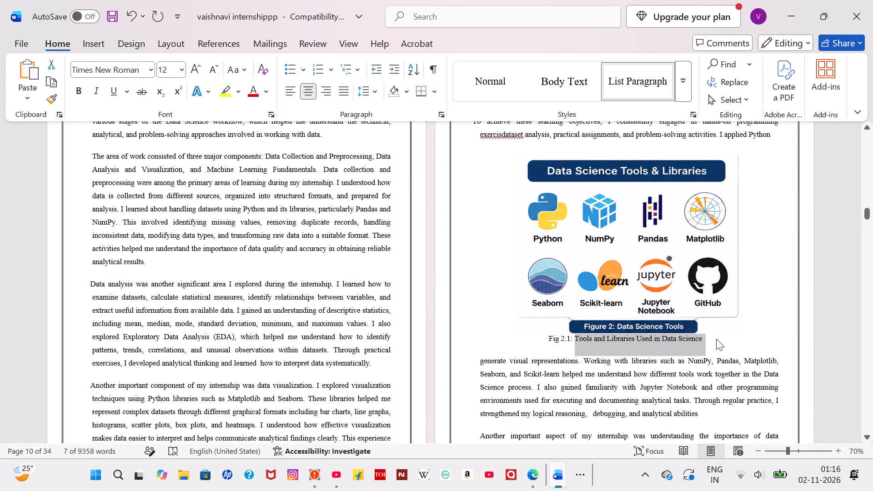
scroll(129, 302, "up", 9)
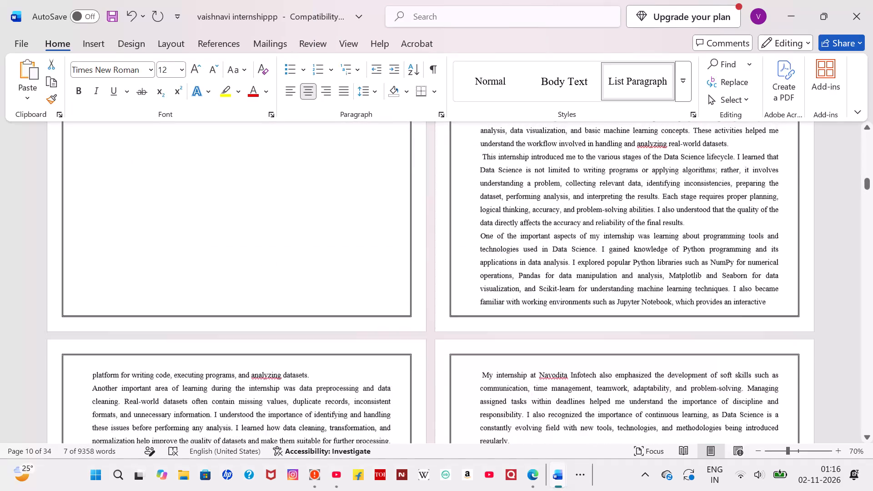
scroll(129, 302, "up", 4)
left_click(200, 346)
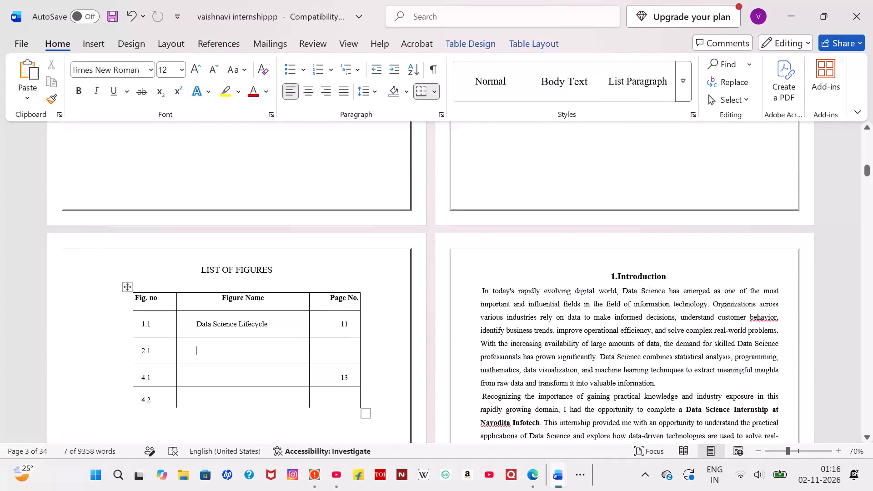
key("ctrl+v")
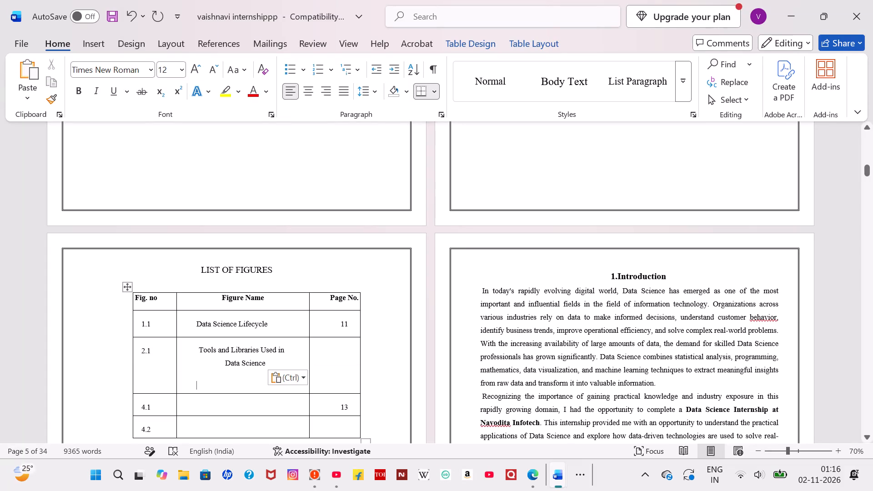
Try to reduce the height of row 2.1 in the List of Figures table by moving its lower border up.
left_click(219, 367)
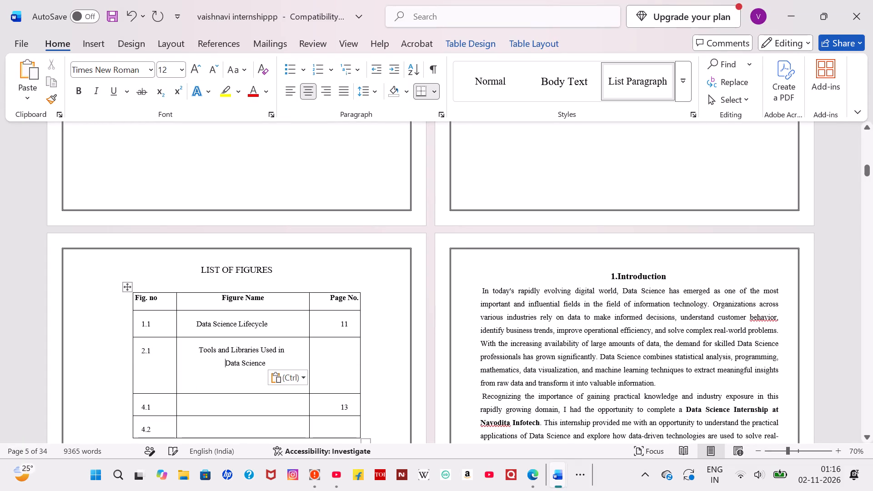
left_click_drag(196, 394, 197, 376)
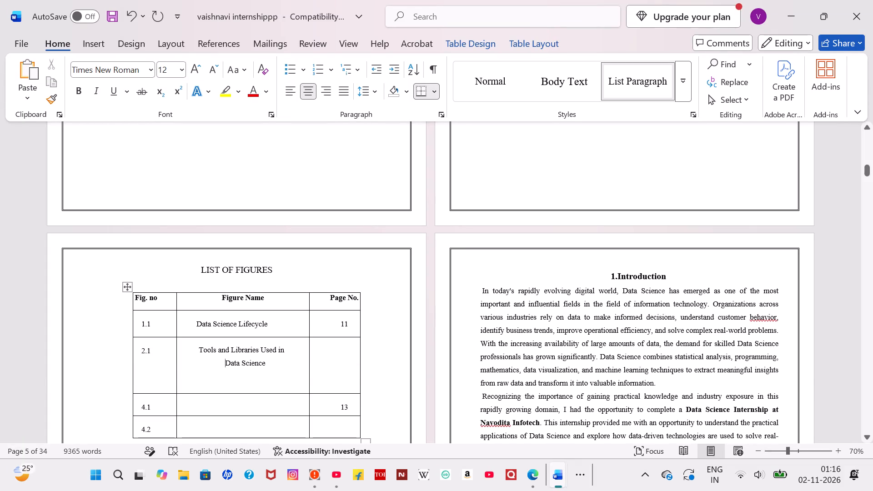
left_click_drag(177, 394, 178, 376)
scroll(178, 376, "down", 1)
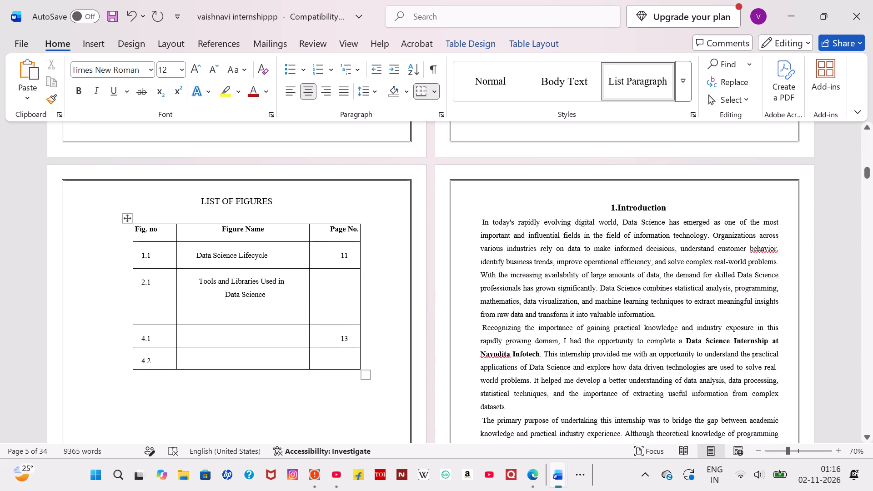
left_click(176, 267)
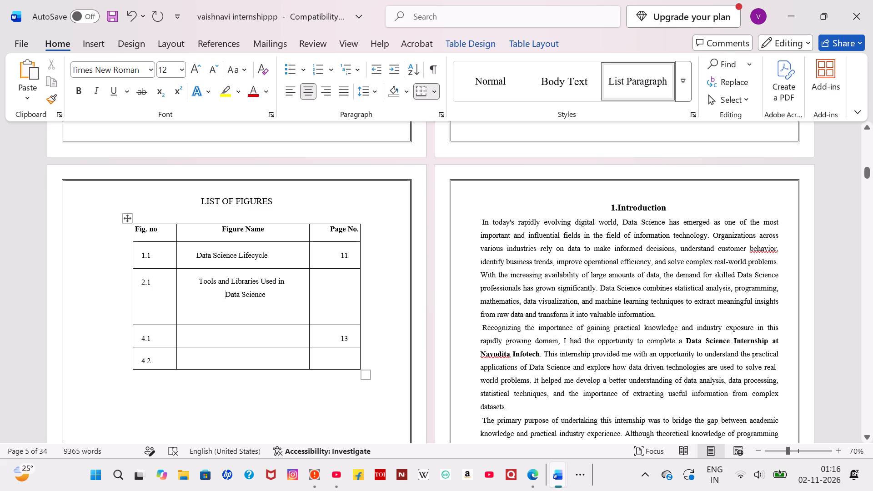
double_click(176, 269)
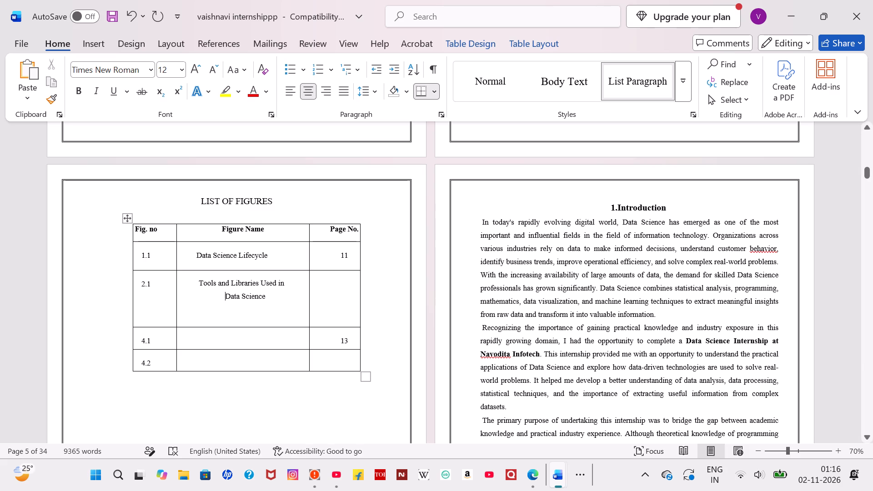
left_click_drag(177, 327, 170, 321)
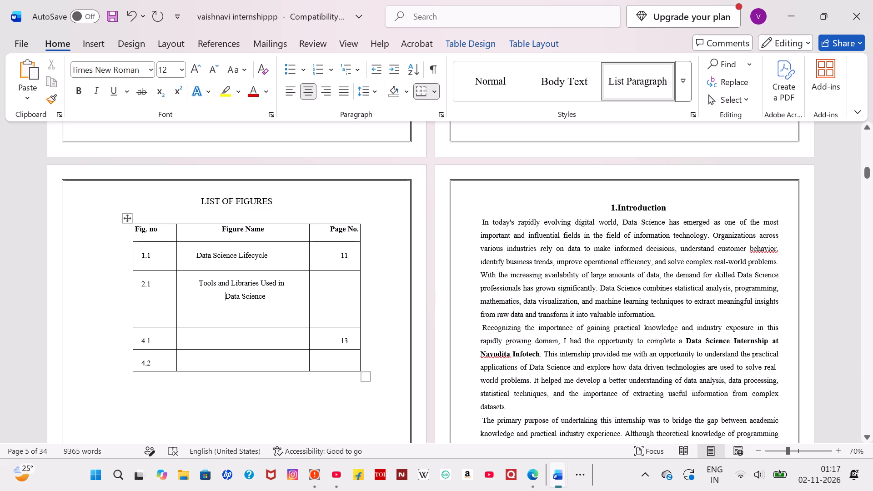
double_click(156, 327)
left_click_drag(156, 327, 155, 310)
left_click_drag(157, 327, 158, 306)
Copy the title "Exploratory Data Analysis" from the Fig 4.1 caption into row 4.1's figure name cell, adjusting its paste formatting to suit the cell.
scroll(196, 345, "down", 6)
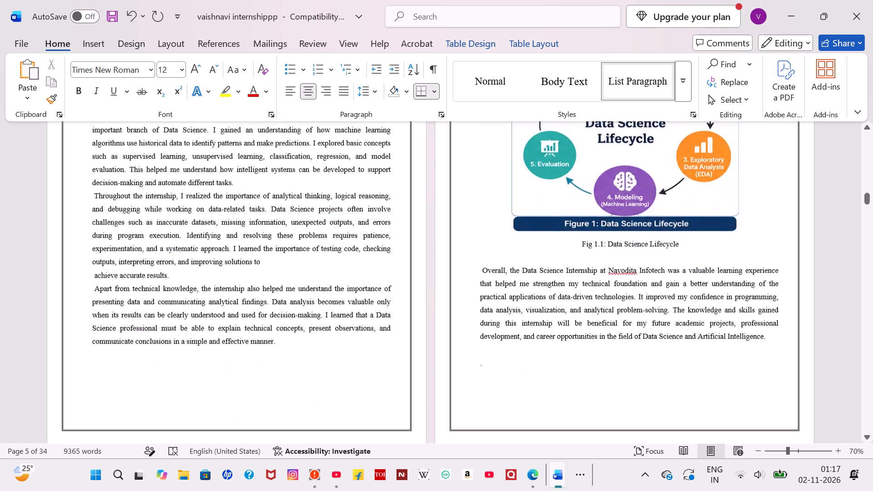
scroll(196, 345, "down", 12)
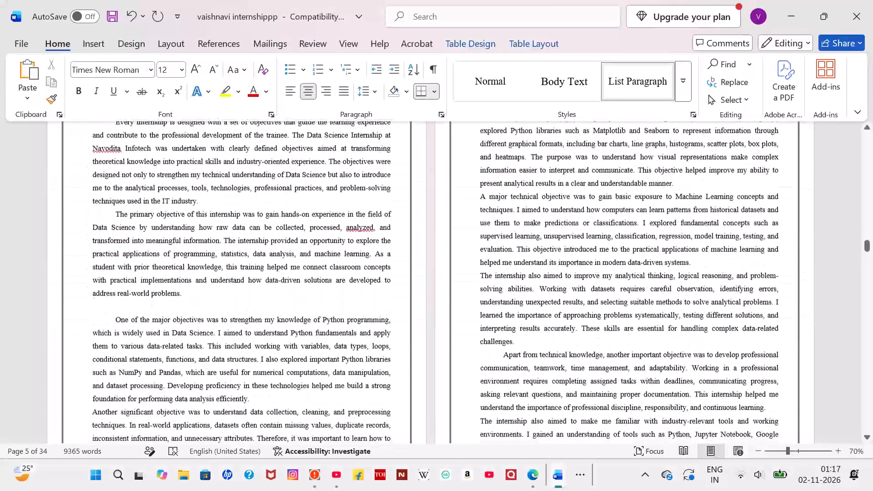
scroll(196, 345, "down", 11)
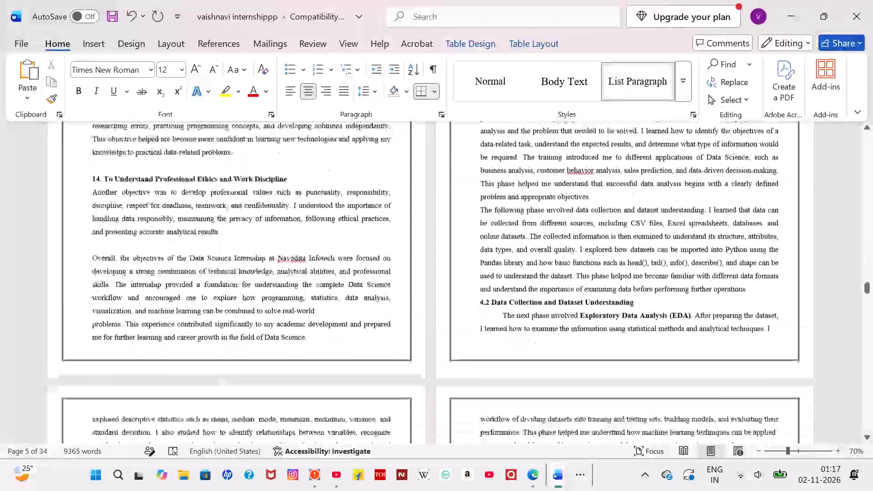
scroll(196, 345, "down", 3)
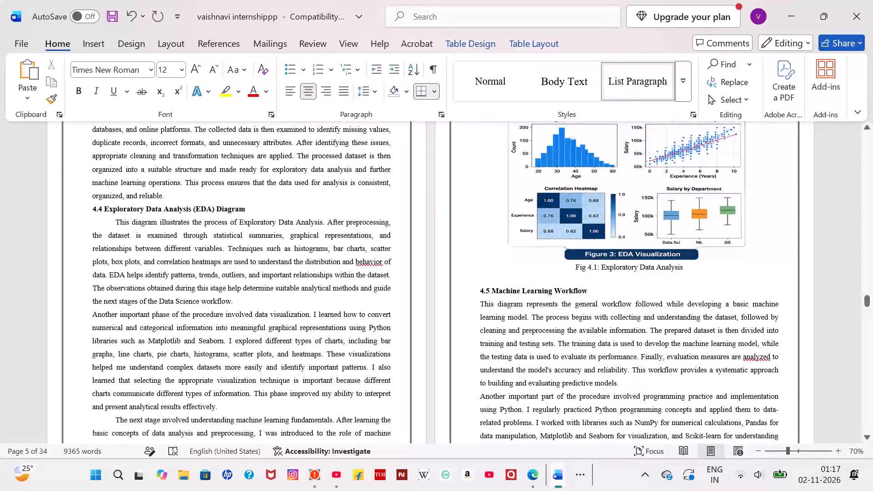
left_click_drag(602, 270, 695, 267)
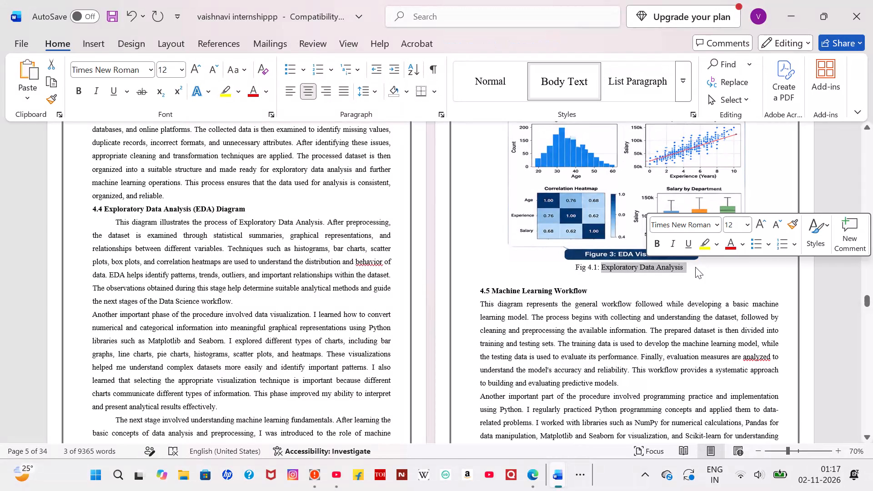
key("ctrl+c")
scroll(229, 271, "up", 5)
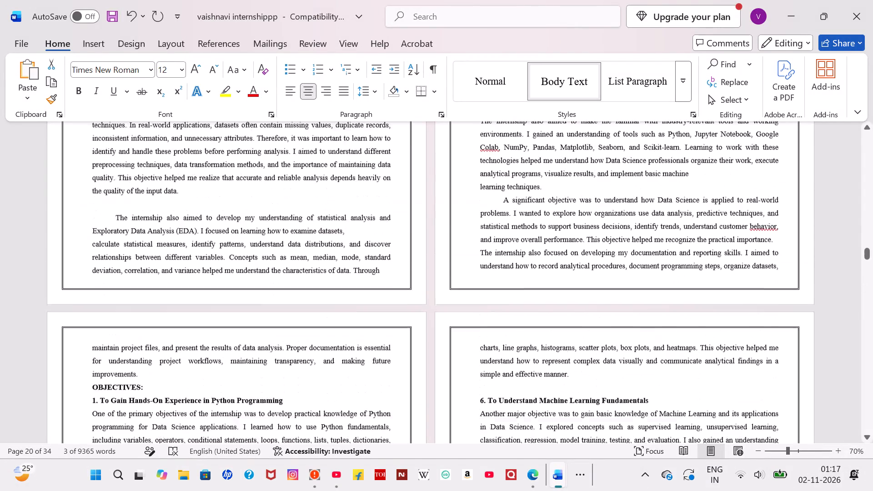
scroll(229, 271, "up", 11)
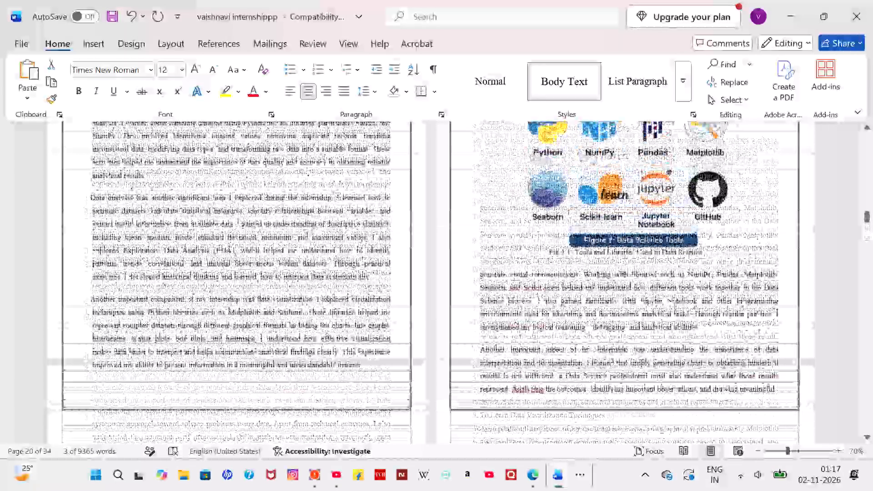
scroll(229, 271, "up", 8)
right_click(229, 271)
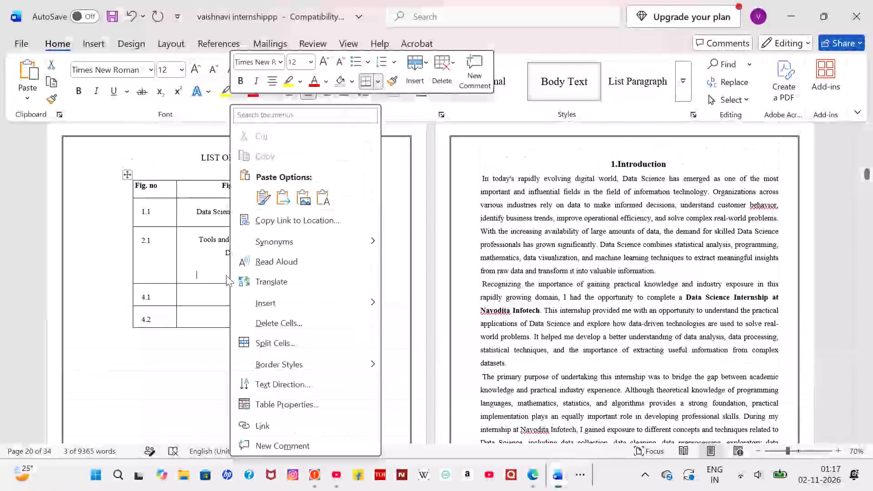
left_click(203, 294)
left_click(203, 294)
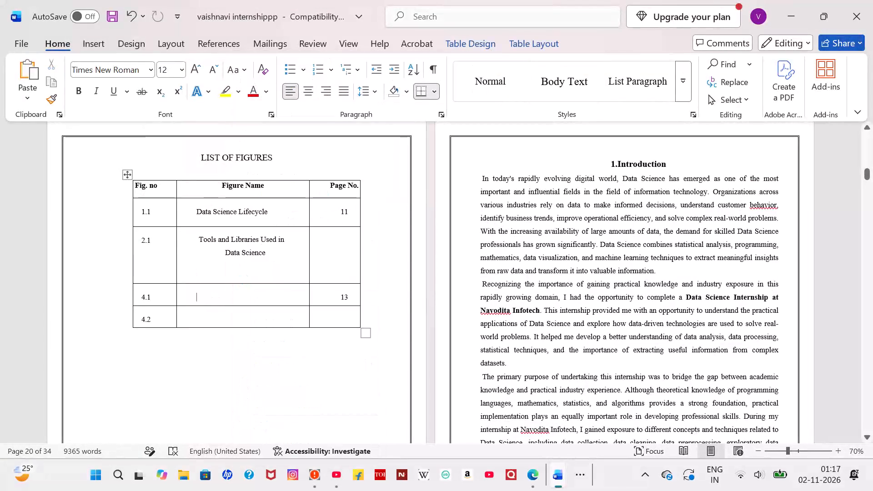
key("ctrl+v")
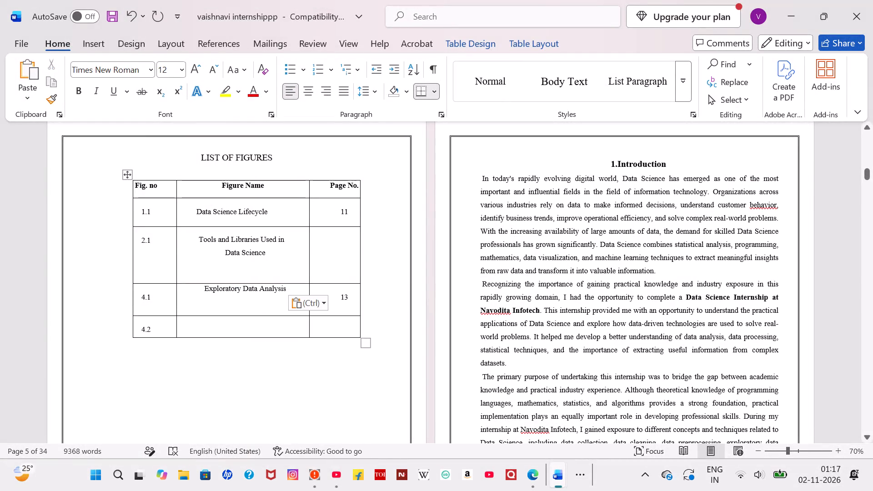
left_click(315, 311)
left_click(316, 310)
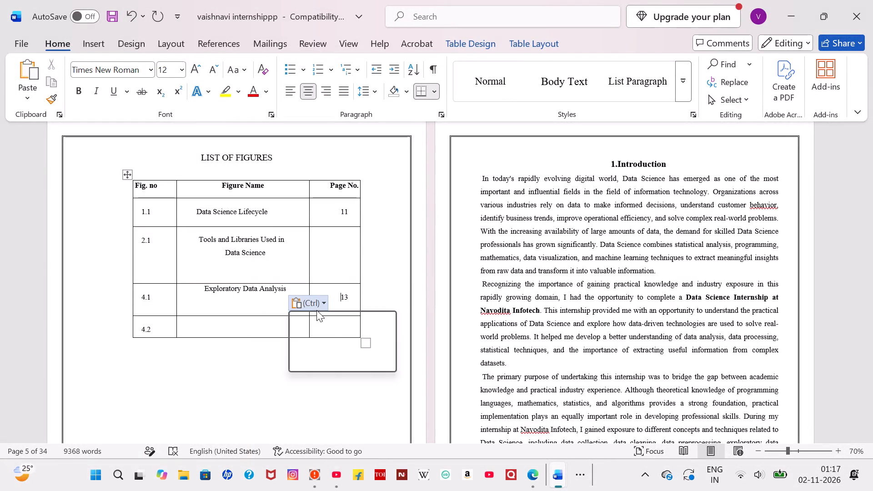
left_click(318, 345)
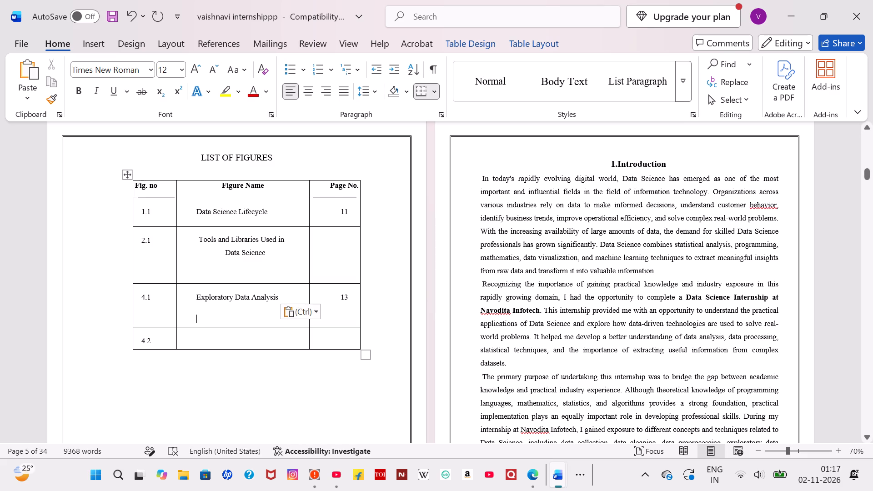
Copy the title "Machine Learning Workflow" from the Fig 4.2 caption into row 4.2's figure name cell in the List of Figures.
left_click(201, 342)
scroll(435, 365, "down", 9)
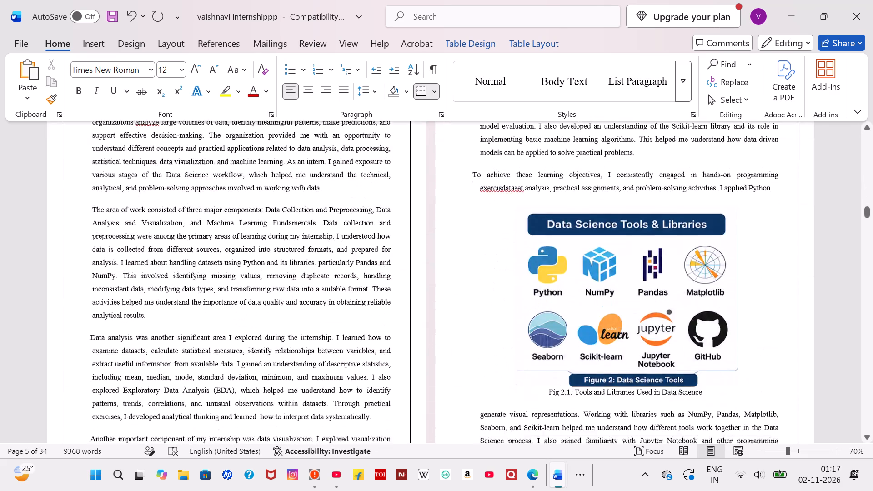
scroll(435, 365, "down", 6)
scroll(435, 365, "up", 2)
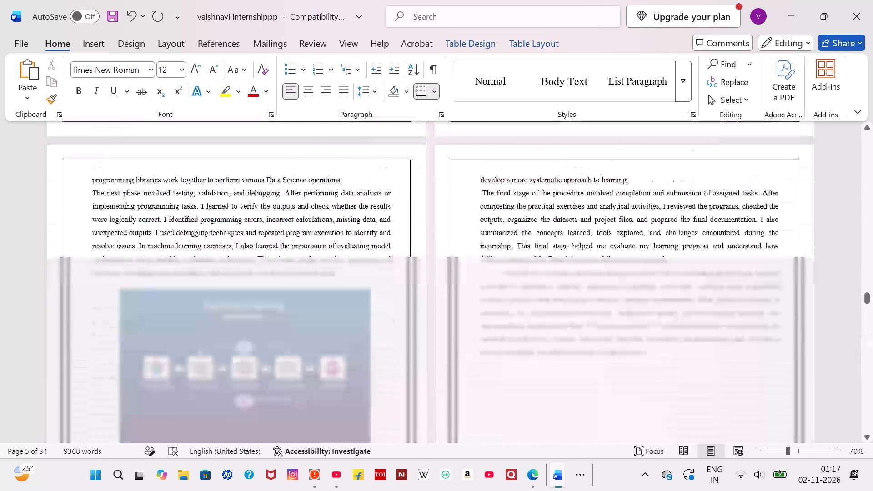
scroll(435, 365, "up", 1)
scroll(435, 365, "down", 3)
scroll(520, 289, "down", 1)
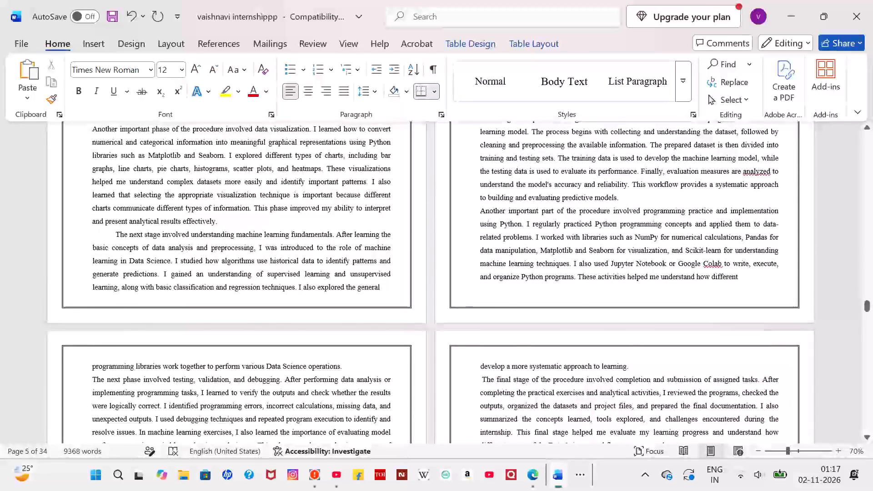
scroll(520, 289, "down", 3)
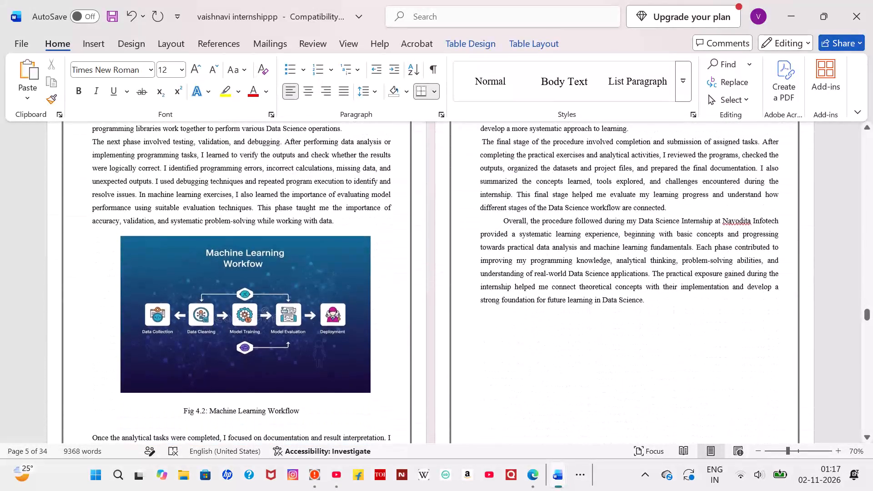
left_click_drag(209, 410, 312, 413)
key("ctrl+c")
scroll(174, 332, "up", 4)
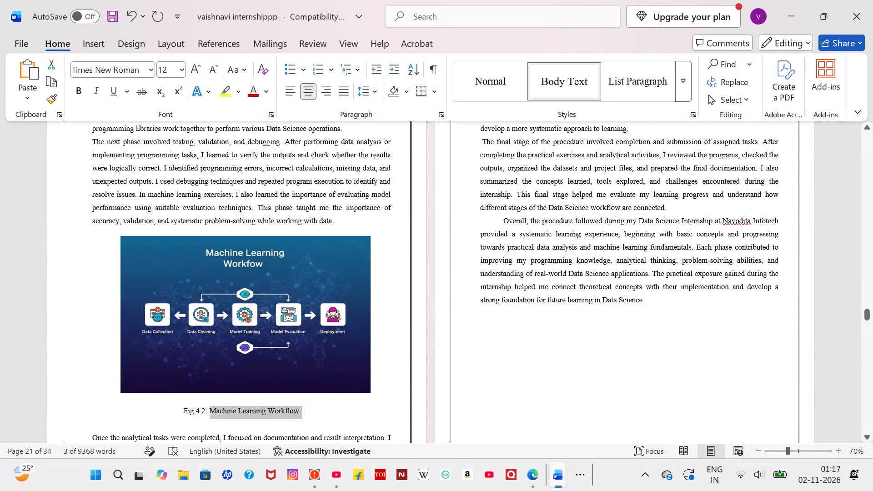
scroll(174, 332, "up", 18)
scroll(174, 332, "down", 5)
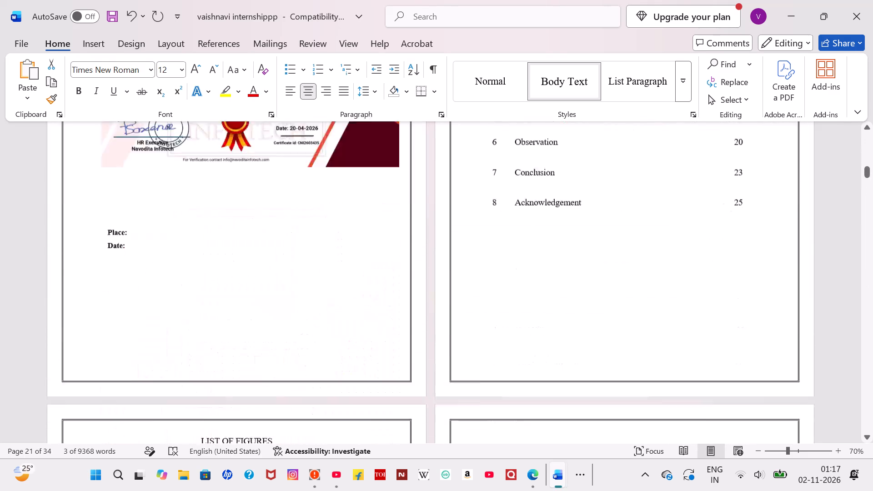
scroll(174, 332, "down", 1)
left_click(217, 397)
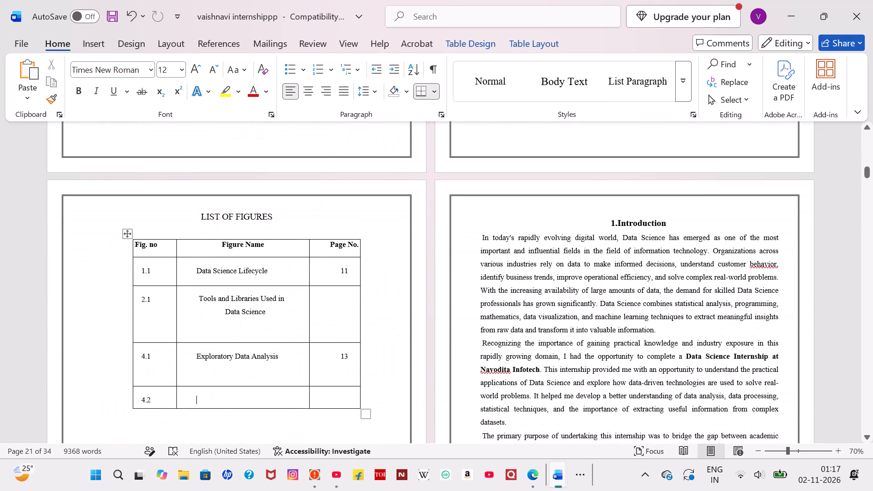
key("ctrl+v")
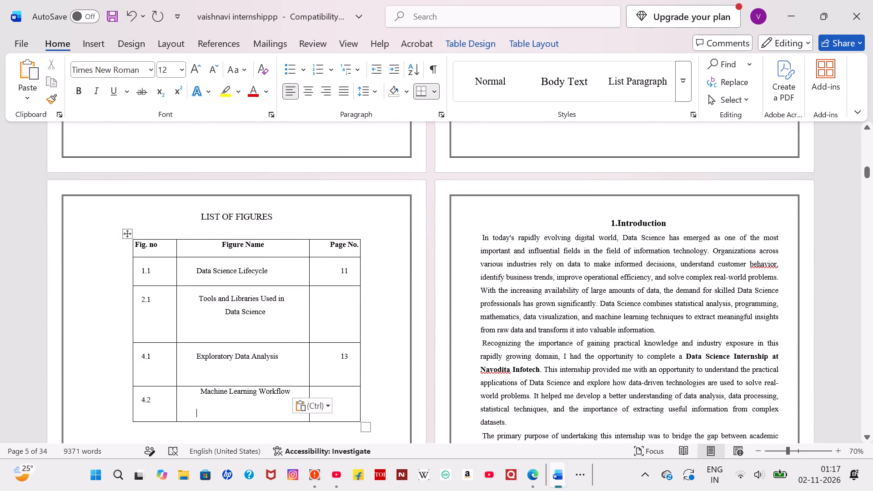
Set the line spacing of rows 1.1 to 4.2 in the List of Figures table to 1.0.
scroll(230, 331, "down", 1)
left_click(138, 182)
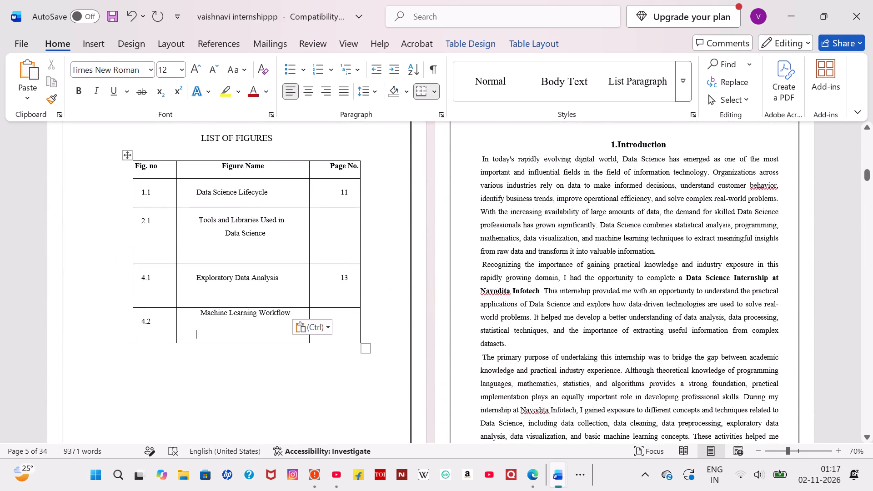
left_click_drag(138, 182, 341, 332)
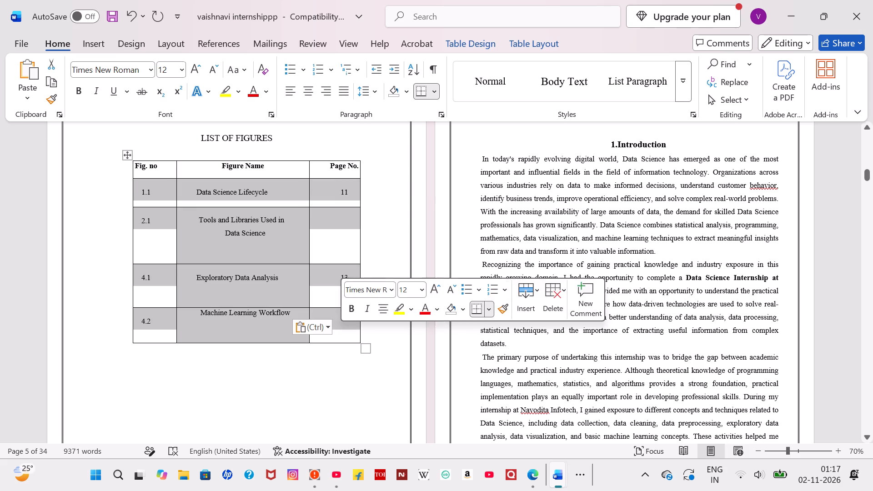
left_click(376, 95)
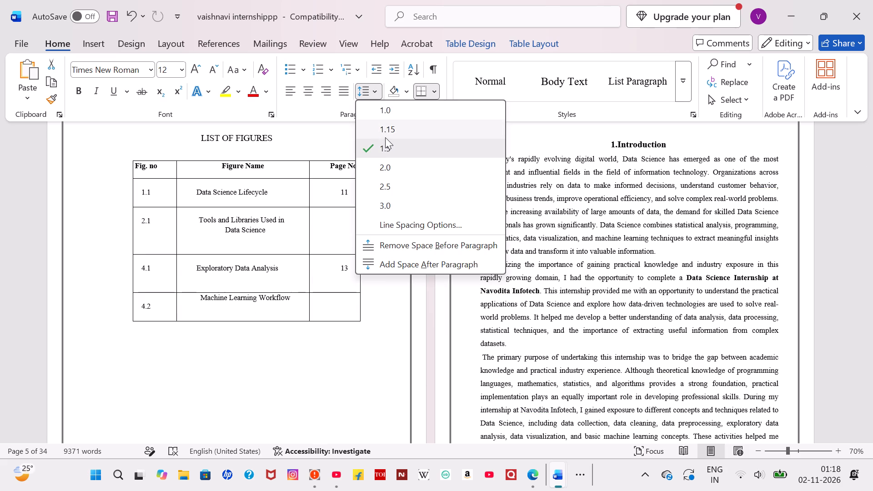
left_click(390, 104)
left_click(243, 371)
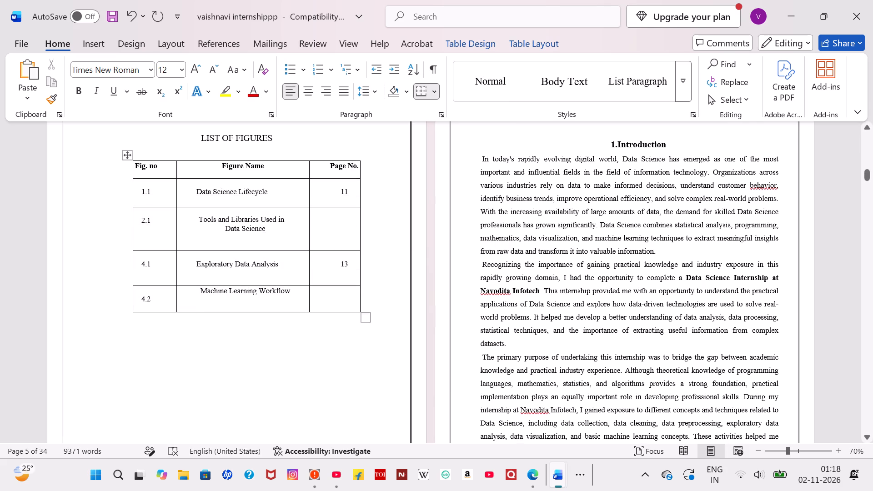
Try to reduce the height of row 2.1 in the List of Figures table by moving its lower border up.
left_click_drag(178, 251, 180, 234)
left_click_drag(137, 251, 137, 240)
Add space after the paragraphs in row 2.1 of the List of Figures table.
left_click_drag(141, 218, 297, 240)
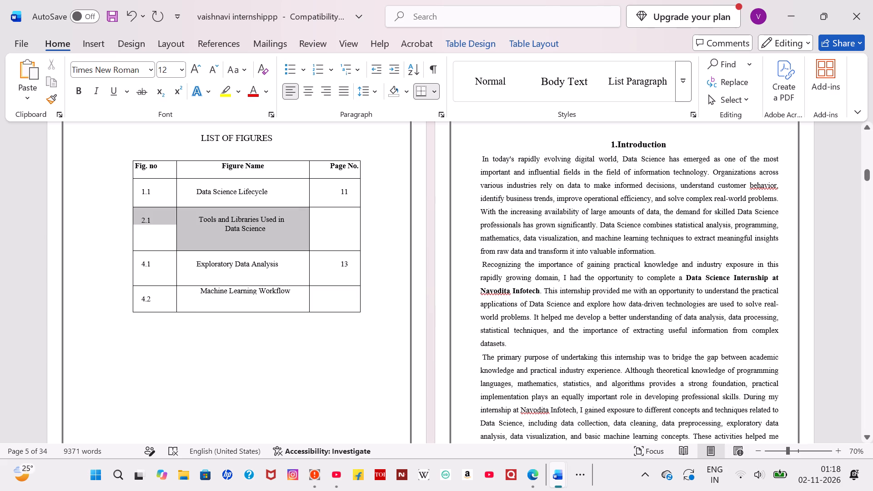
left_click_drag(297, 240, 331, 237)
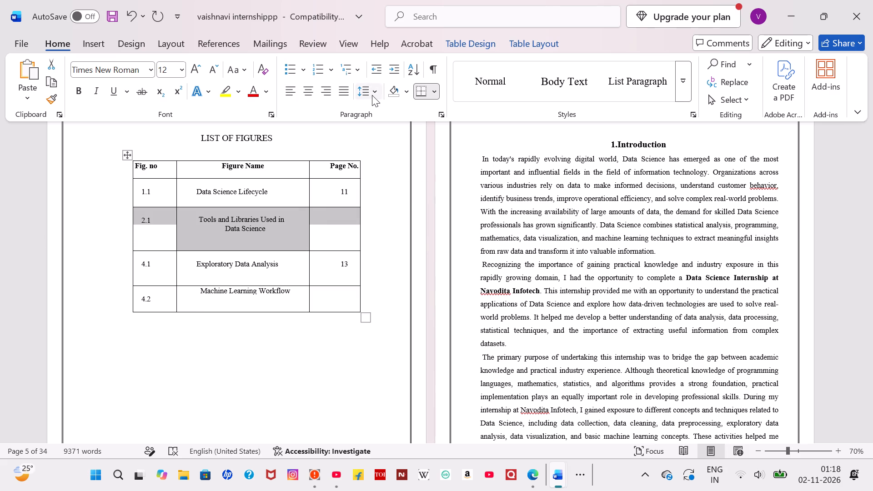
left_click(372, 95)
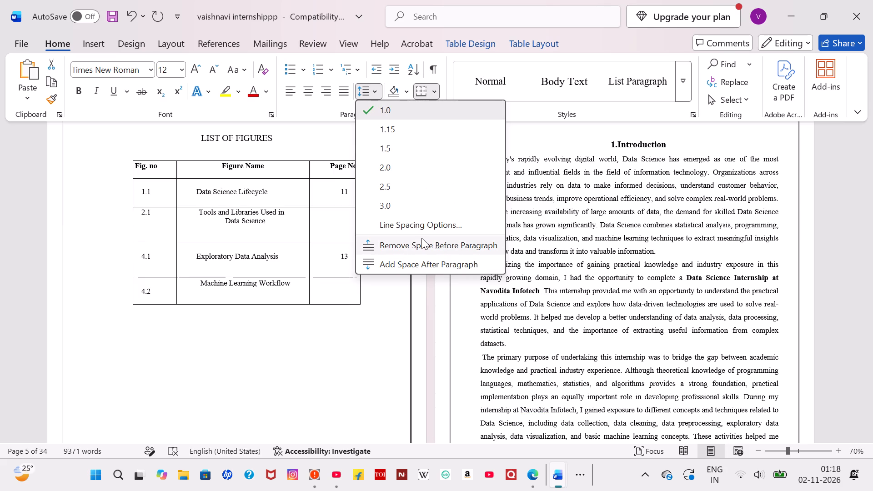
left_click(420, 269)
left_click(369, 254)
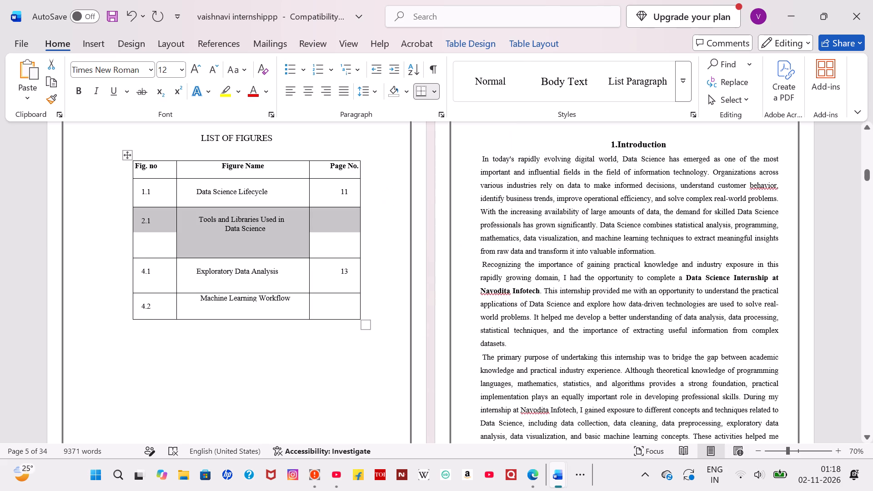
left_click(425, 239)
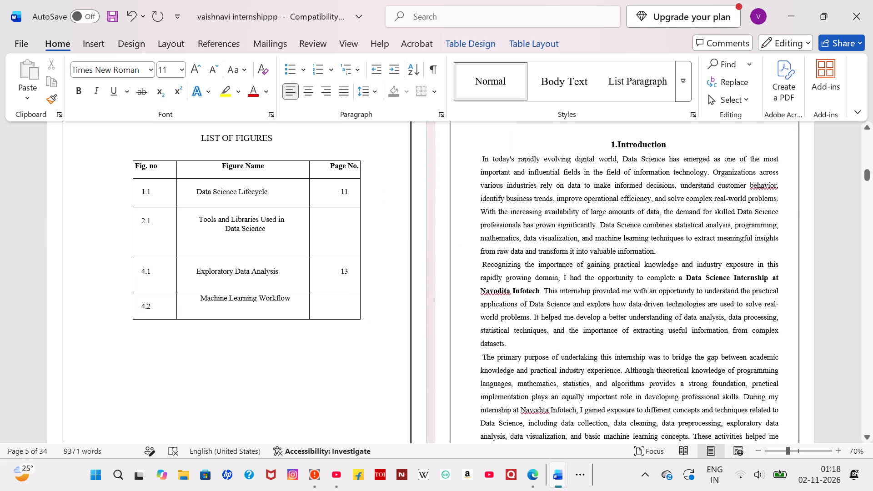
Remove all borders from the entire List of Figures table.
left_click(131, 158)
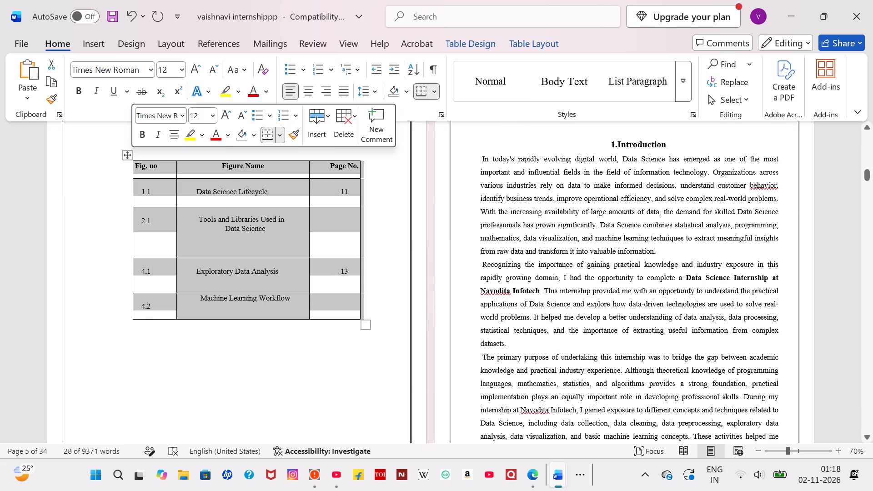
left_click(276, 135)
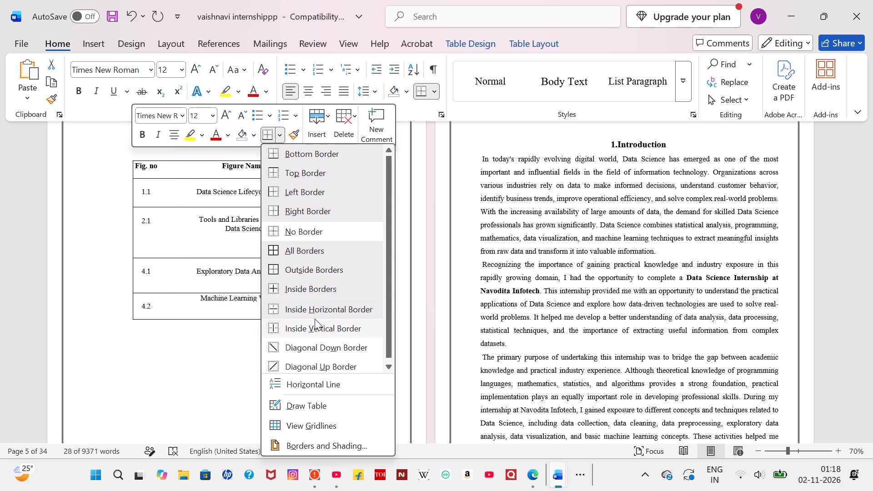
left_click(311, 235)
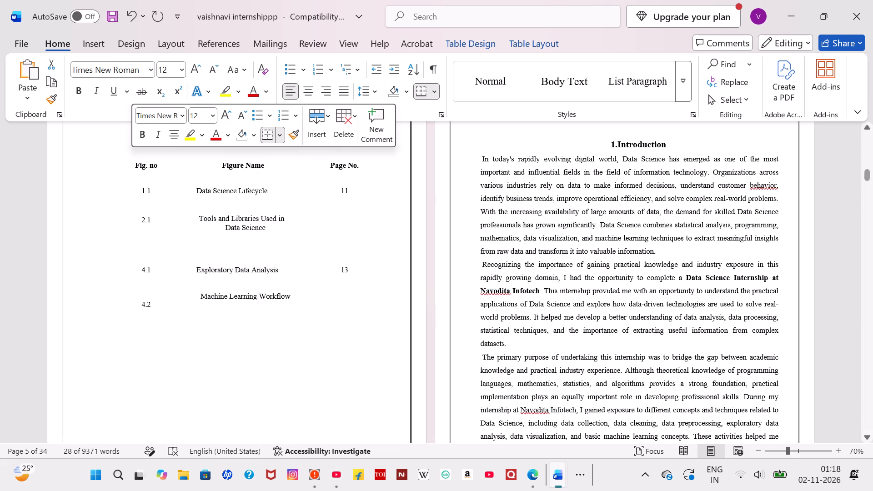
left_click(192, 269)
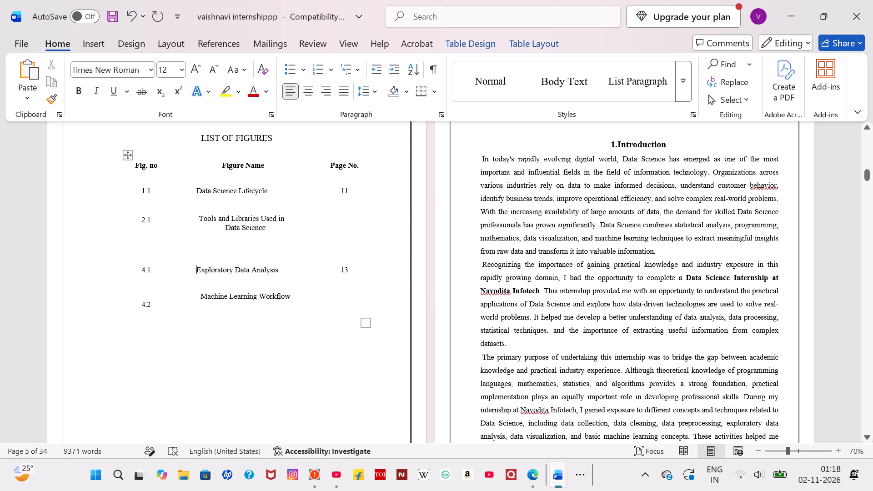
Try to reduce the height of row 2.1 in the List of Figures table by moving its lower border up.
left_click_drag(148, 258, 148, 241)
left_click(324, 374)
Look through the report's chapters from Introduction to Conclusion, checking the figures and their captions against the List of Figures.
scroll(568, 328, "down", 10)
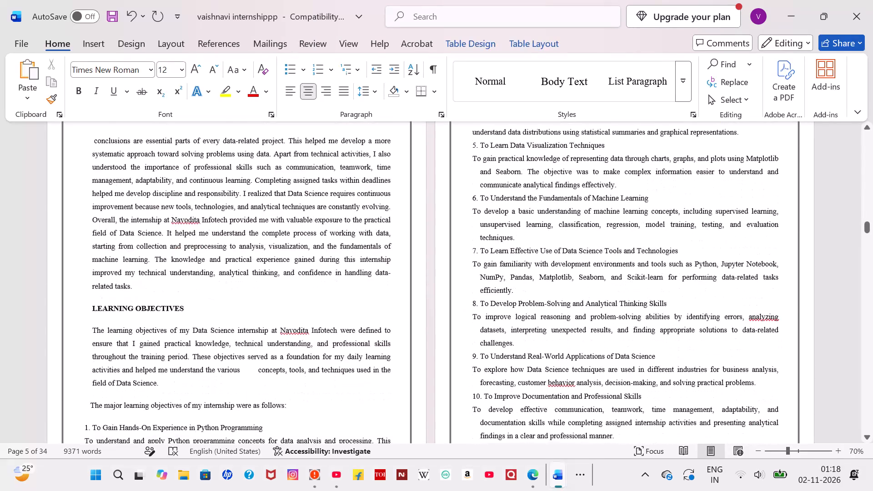
scroll(568, 328, "down", 10)
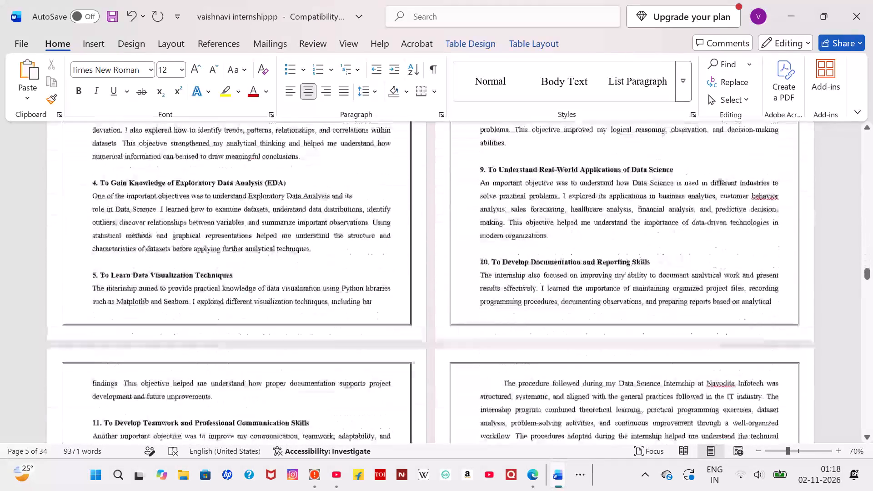
scroll(568, 328, "down", 7)
left_click(568, 328)
scroll(565, 243, "down", 2)
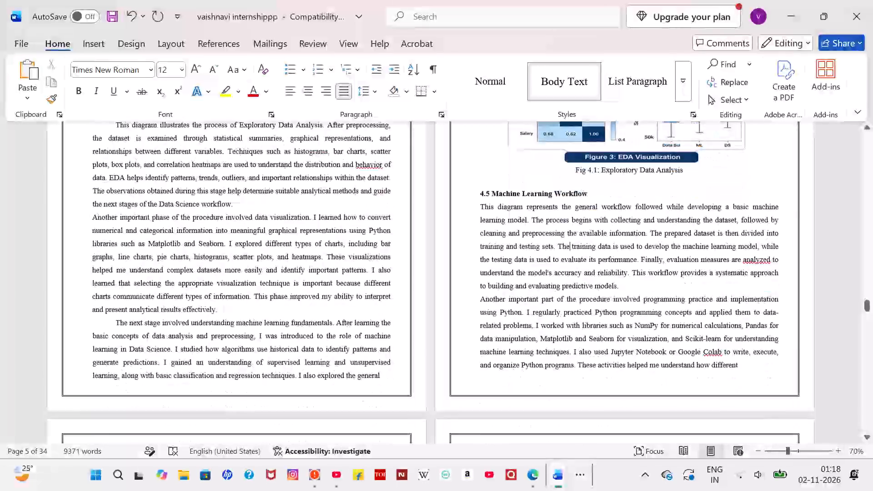
scroll(565, 243, "down", 12)
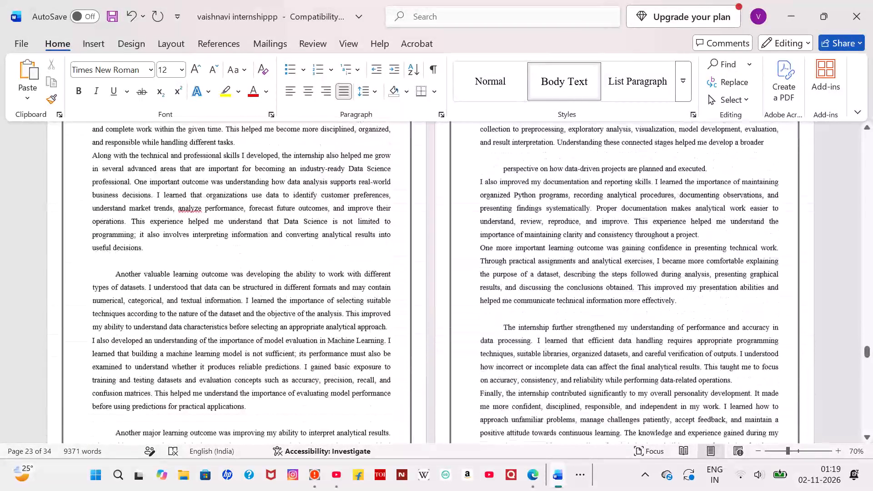
scroll(565, 243, "down", 11)
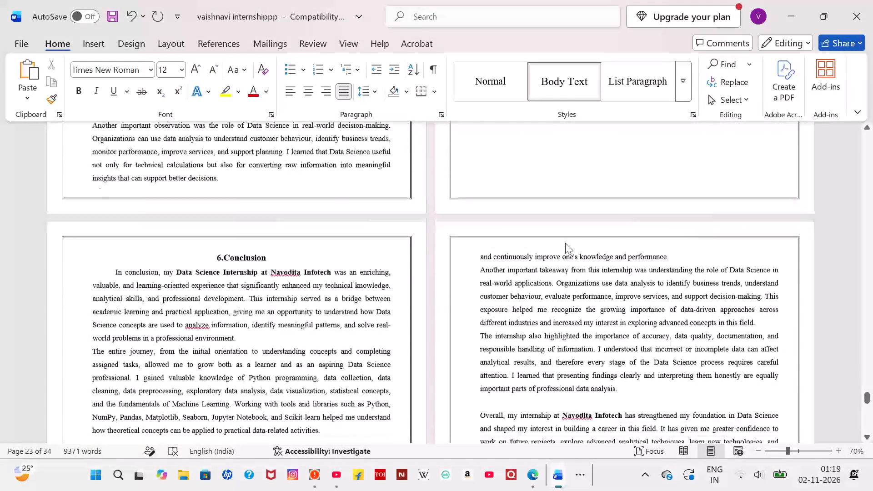
scroll(565, 243, "down", 5)
scroll(565, 243, "up", 4)
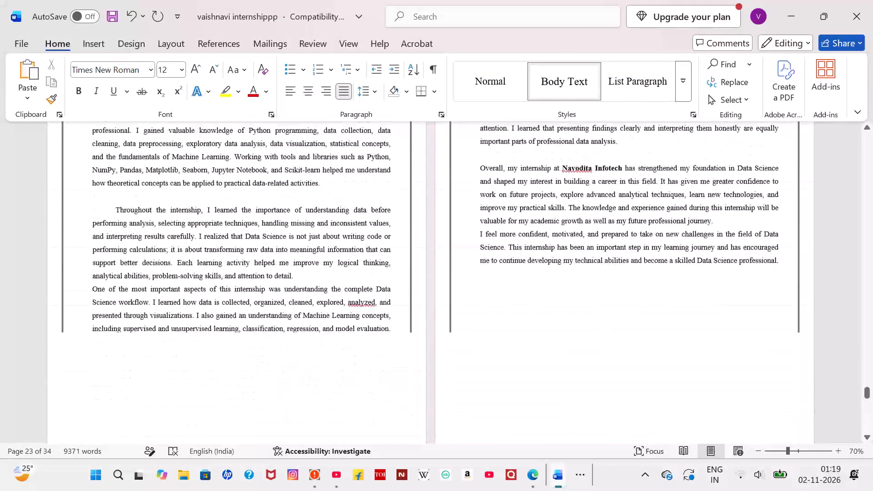
scroll(565, 243, "up", 7)
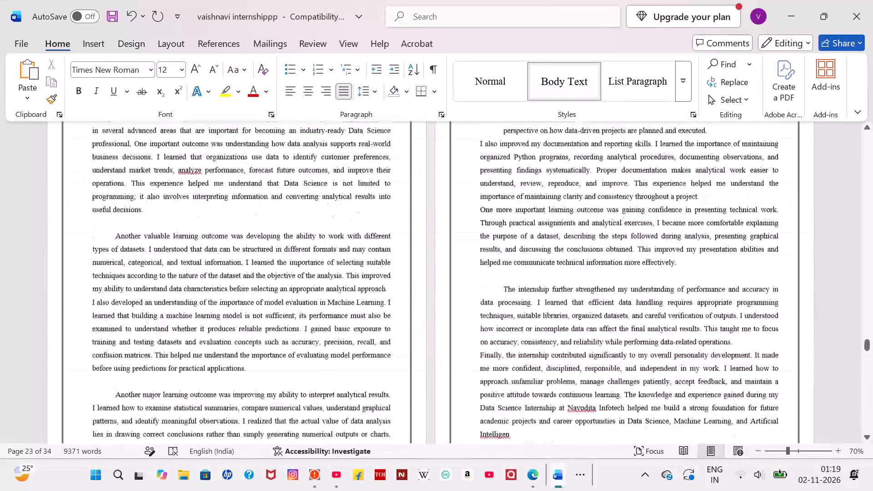
scroll(565, 243, "up", 5)
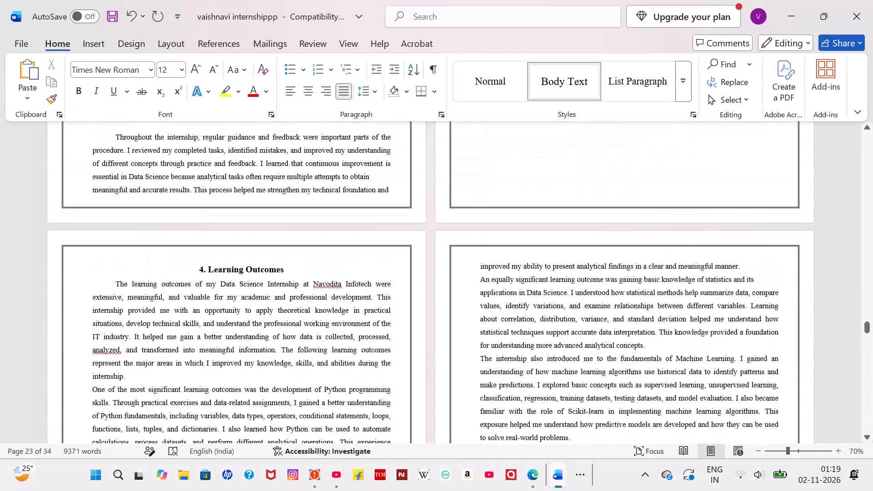
scroll(565, 243, "up", 5)
scroll(589, 366, "down", 3)
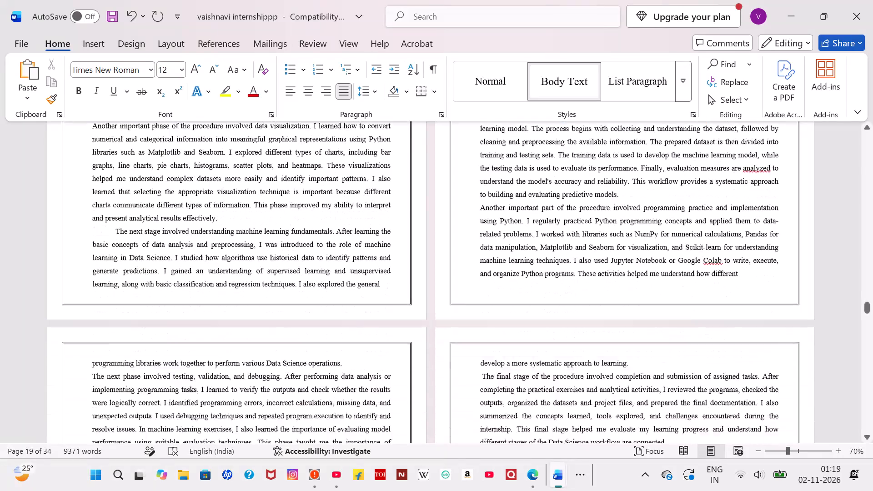
scroll(589, 366, "up", 7)
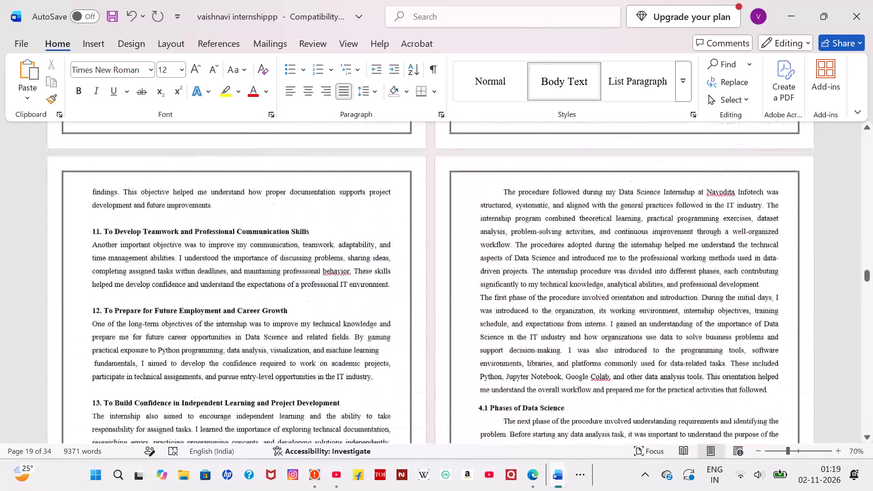
scroll(589, 366, "up", 8)
scroll(589, 366, "down", 1)
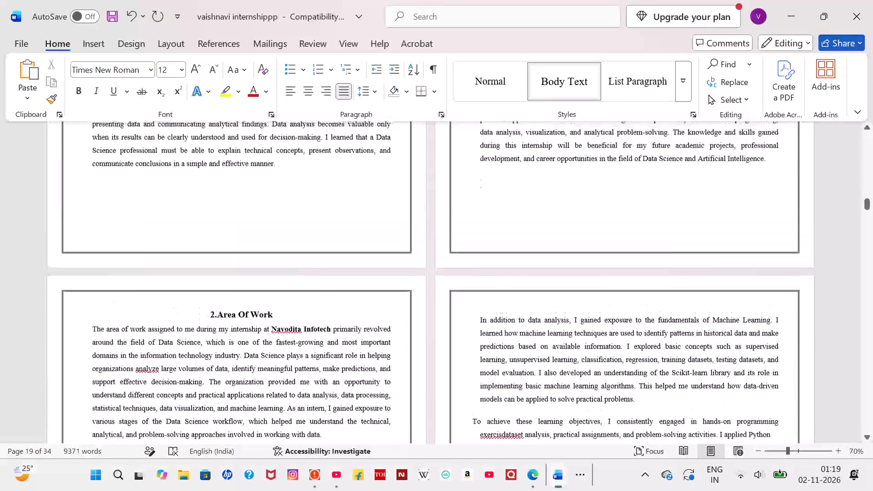
scroll(589, 366, "down", 2)
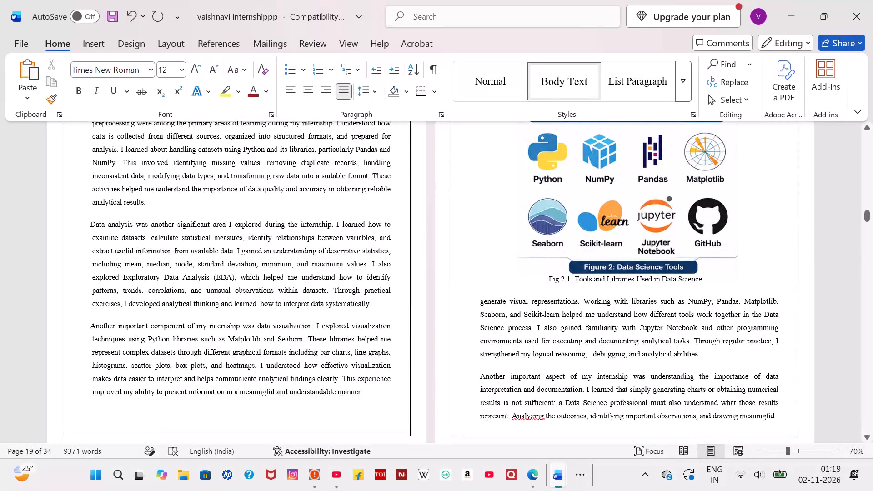
left_click_drag(713, 278, 584, 291)
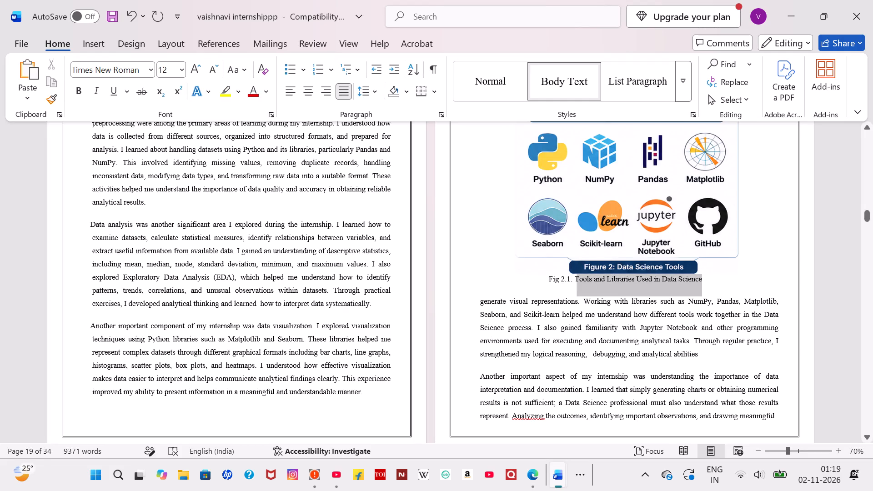
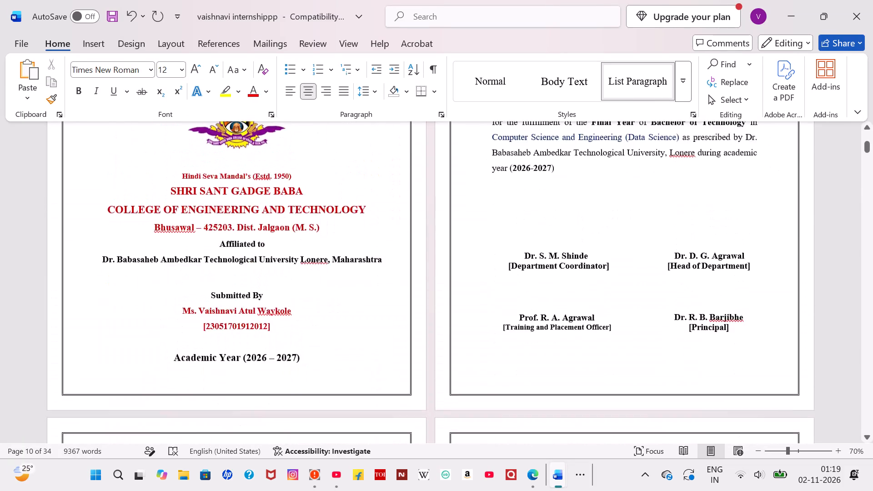
Replace the figure name in row 2.1 of the List of Figures table with the copied "Data Science Tools".
scroll(364, 272, "down", 7)
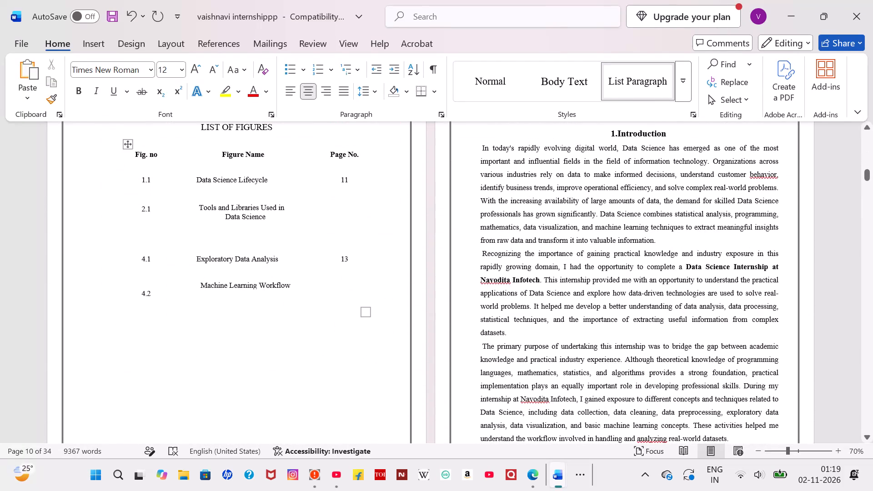
left_click_drag(273, 222, 207, 205)
key("BackSpace")
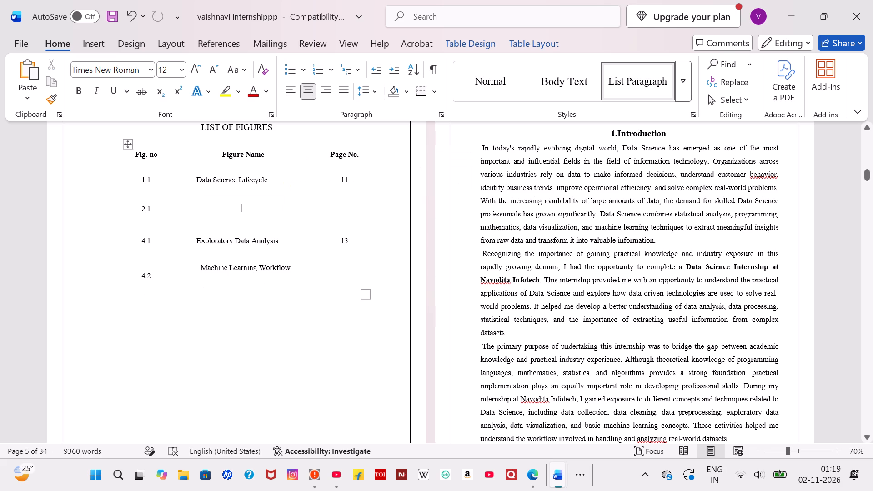
key("ctrl+v")
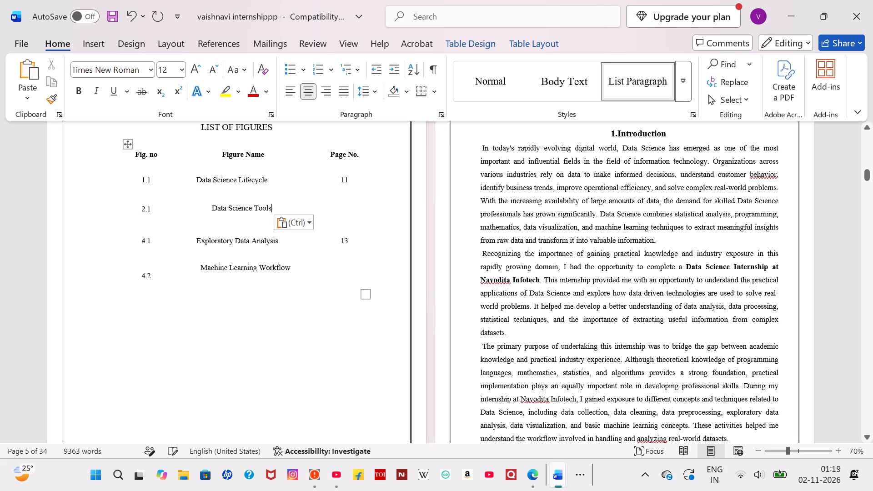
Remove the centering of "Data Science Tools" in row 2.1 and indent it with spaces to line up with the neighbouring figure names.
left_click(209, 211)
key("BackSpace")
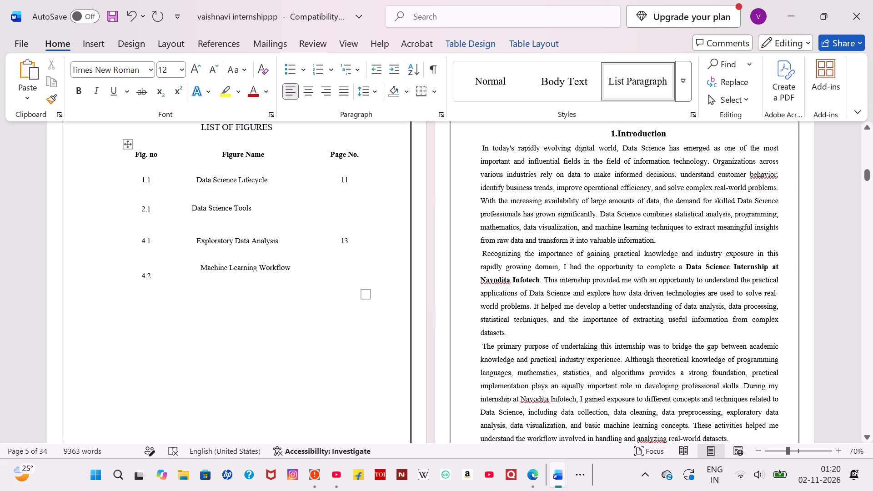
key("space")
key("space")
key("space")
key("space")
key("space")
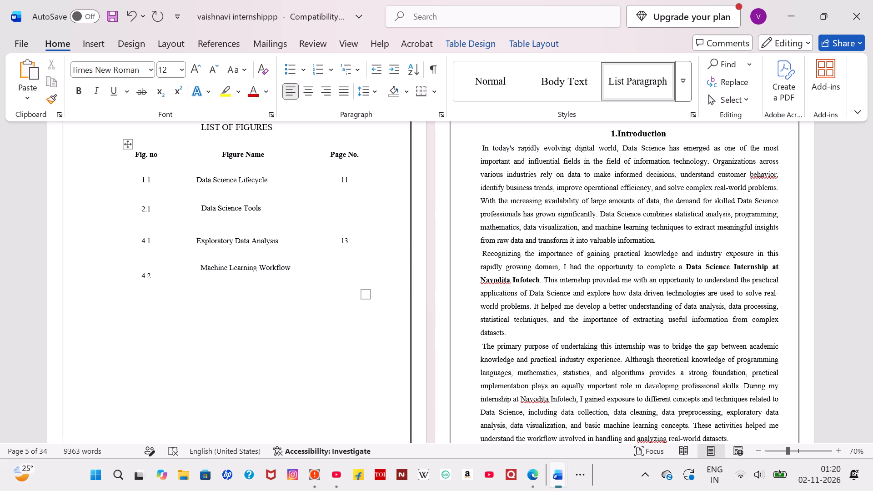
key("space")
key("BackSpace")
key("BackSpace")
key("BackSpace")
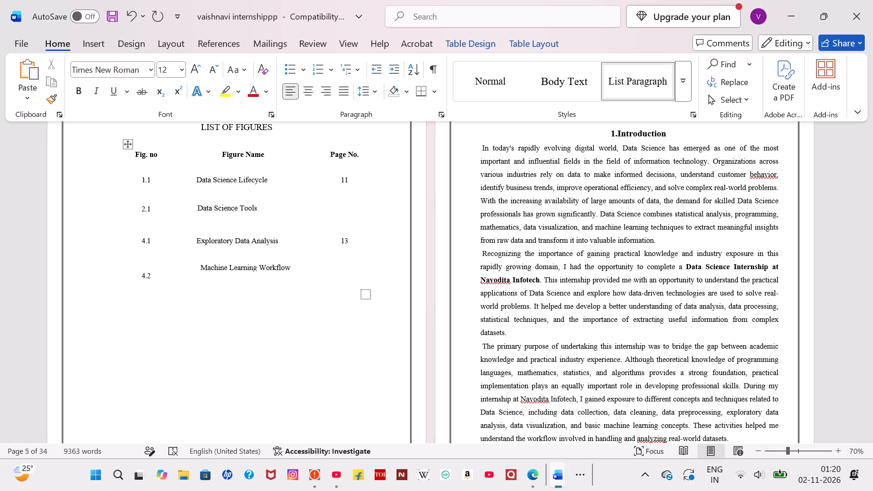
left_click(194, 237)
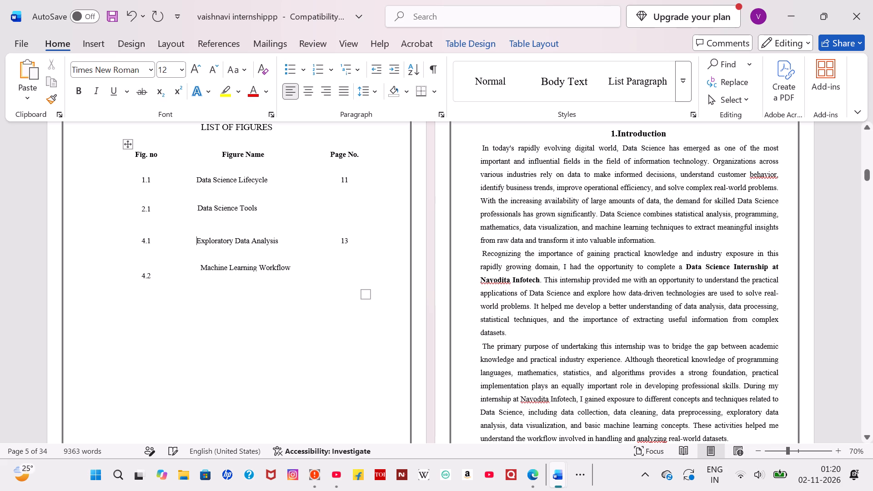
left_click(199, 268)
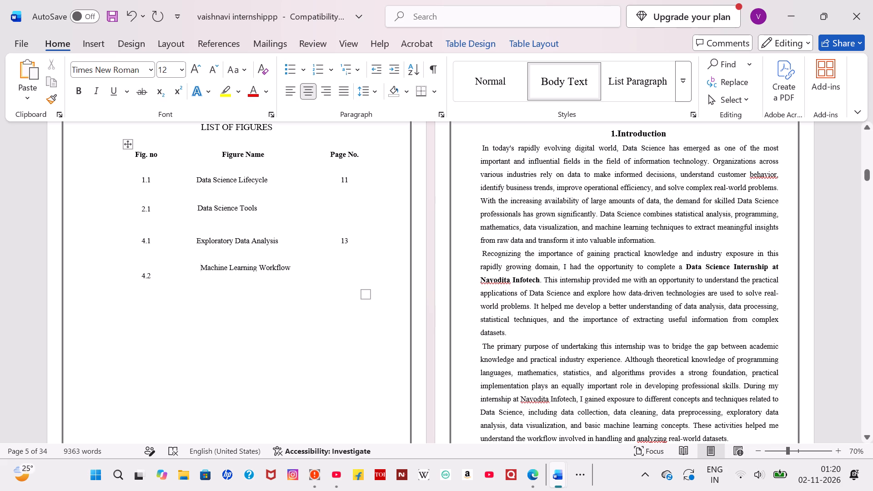
Apply All Borders to the whole List of Figures table.
left_click(129, 148)
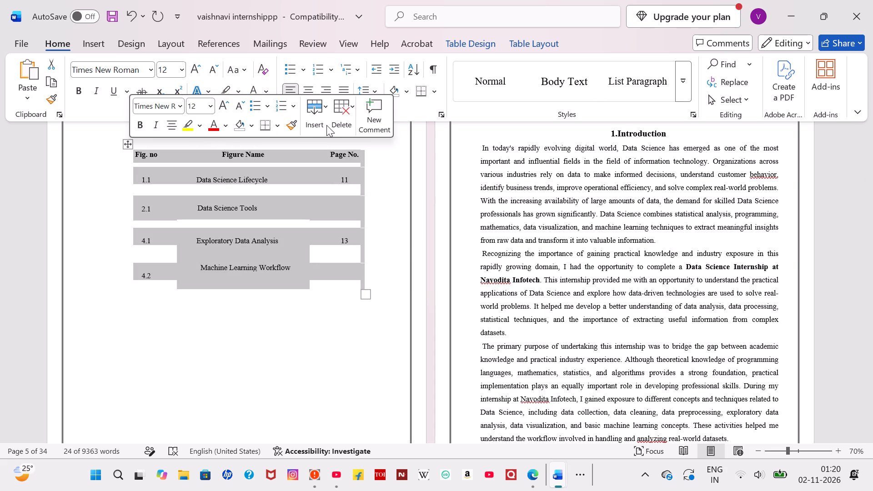
left_click(270, 130)
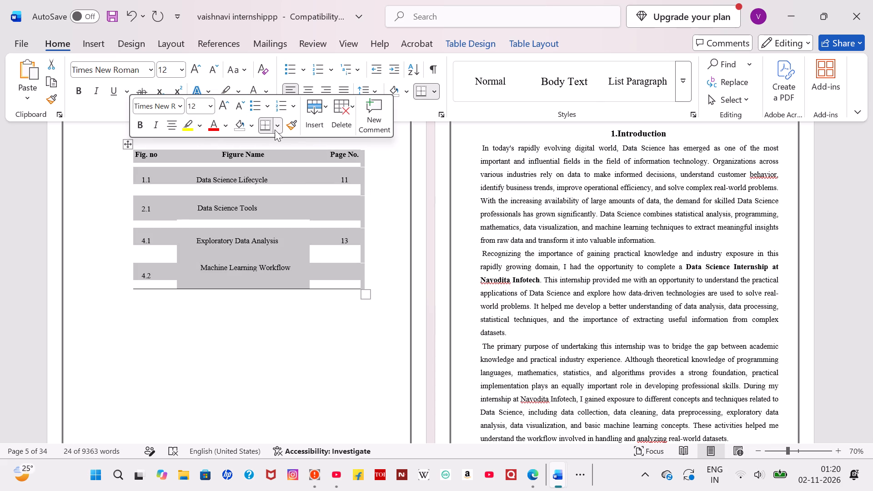
left_click(275, 130)
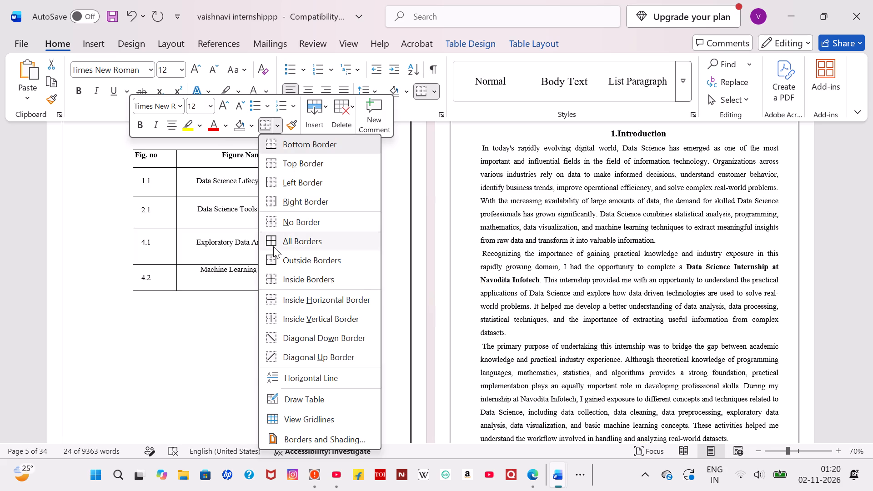
left_click(273, 246)
left_click(251, 308)
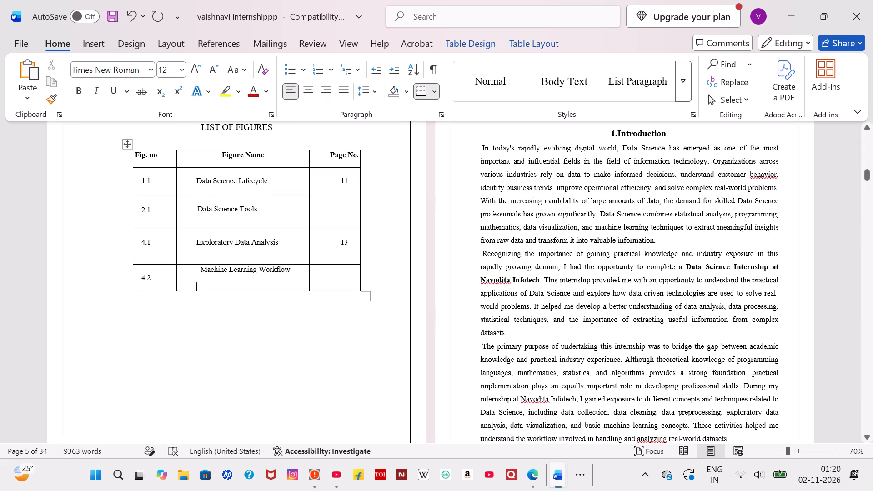
Center the four figure names, from Data Science Lifecycle to Machine Learning Workflow, in the Figure Name column.
left_click_drag(196, 181, 268, 280)
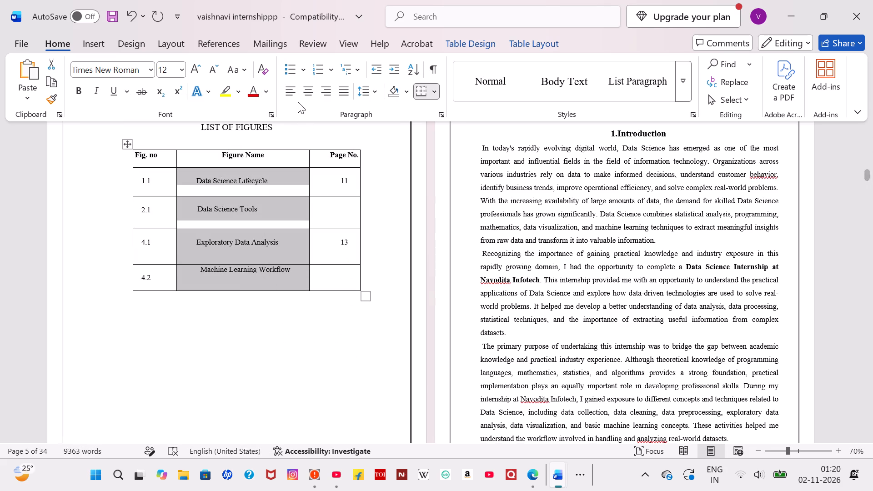
left_click(296, 98)
left_click(296, 98)
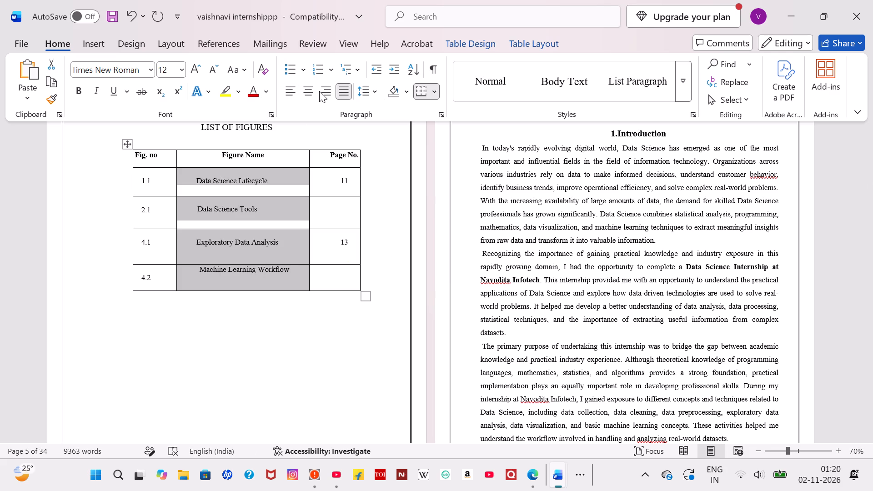
left_click(319, 91)
left_click(308, 91)
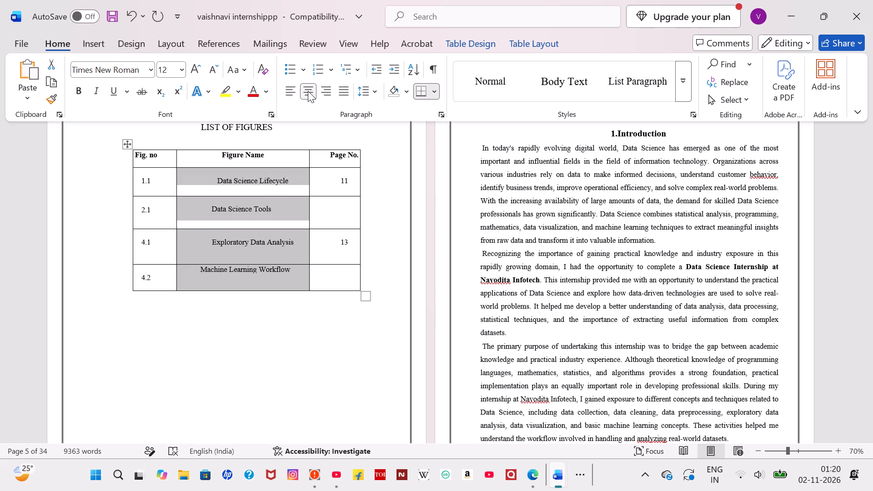
left_click(324, 91)
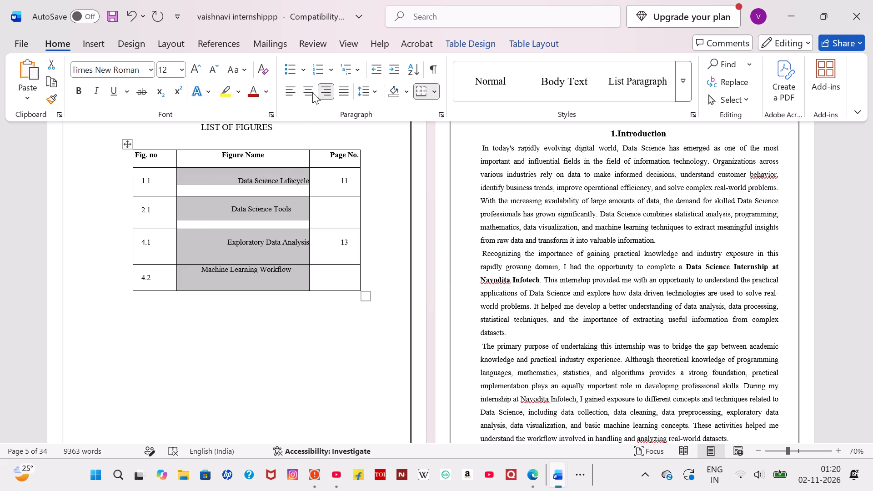
left_click(312, 92)
left_click(261, 382)
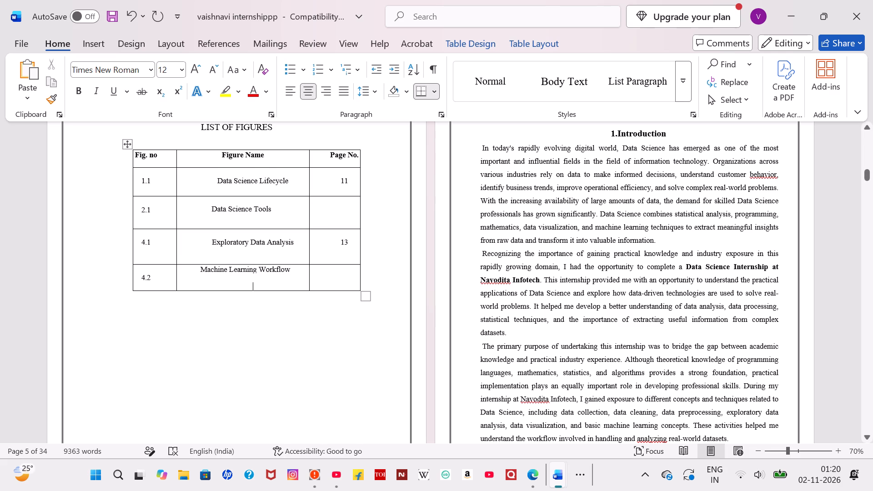
Remove the offset centering of "Data Science Lifecycle" in row 1.1 and indent it with eight spaces under the Figure Name heading.
scroll(261, 382, "up", 1)
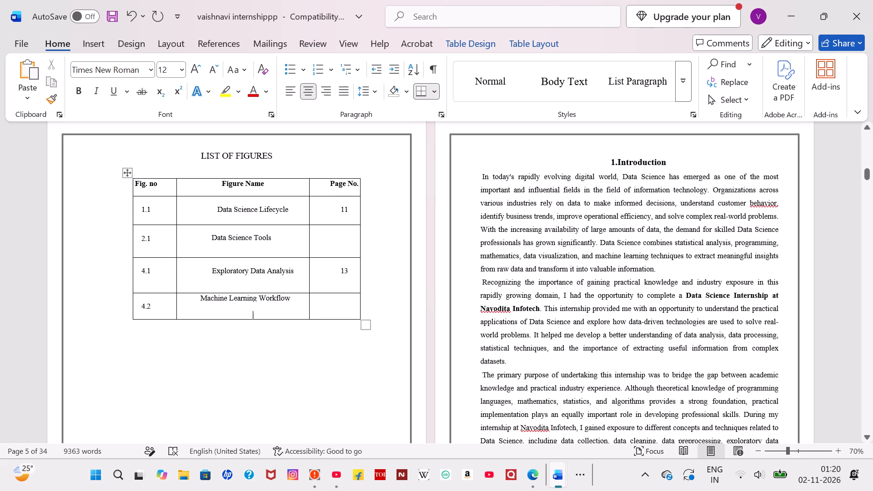
left_click(215, 210)
key("BackSpace")
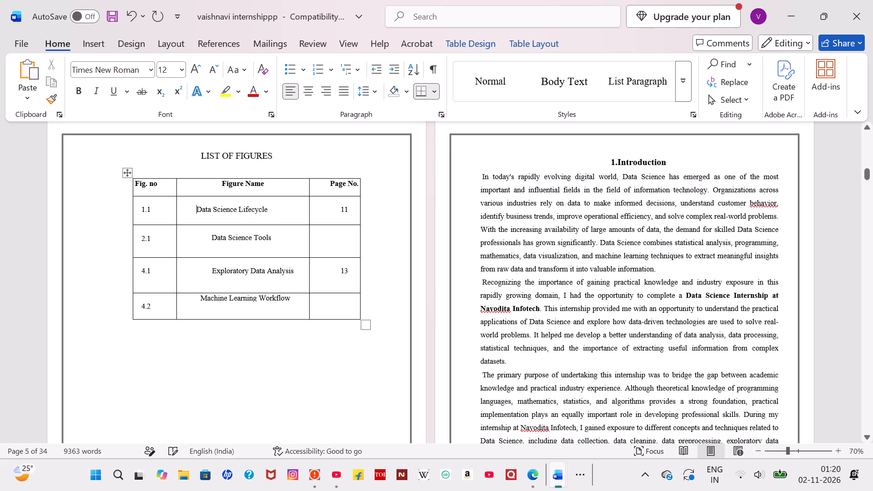
key("space")
key("space")
key("space")
key("space")
key("space")
key("space")
key("space")
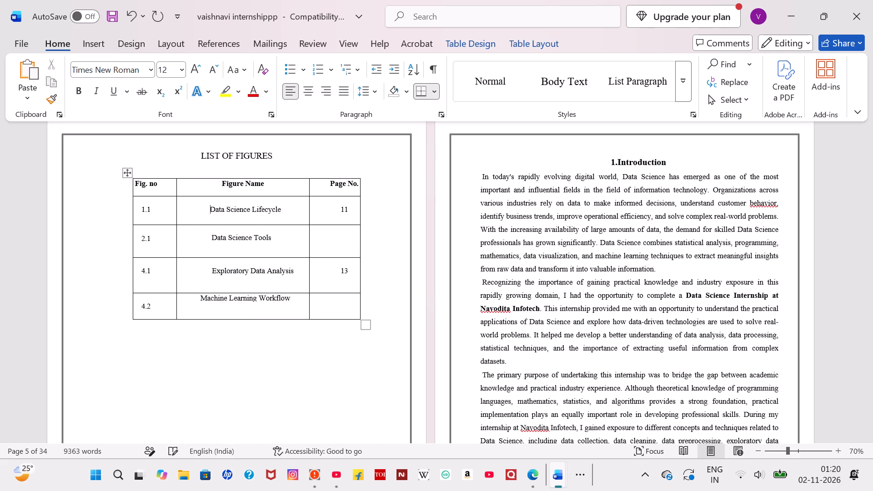
key("space")
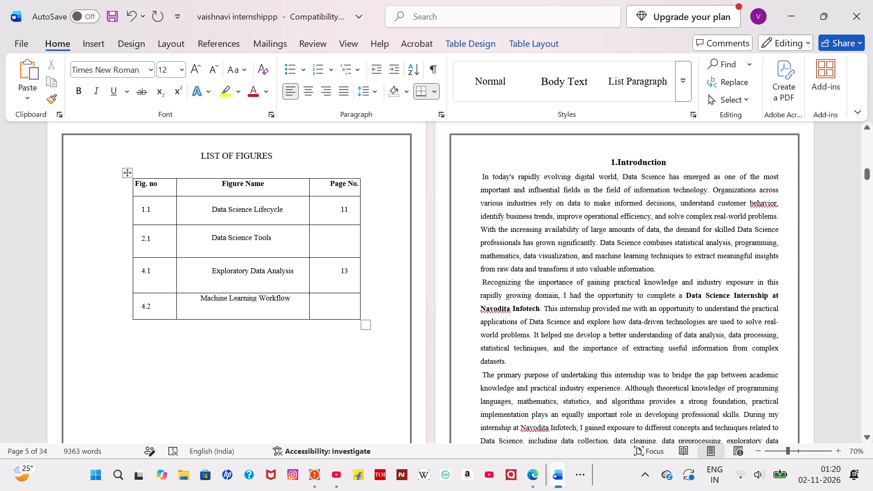
Add a space before "Machine Learning Workflow" and widen the Figure Name column by shifting its border into the Page No. column.
left_click(200, 301)
key("space")
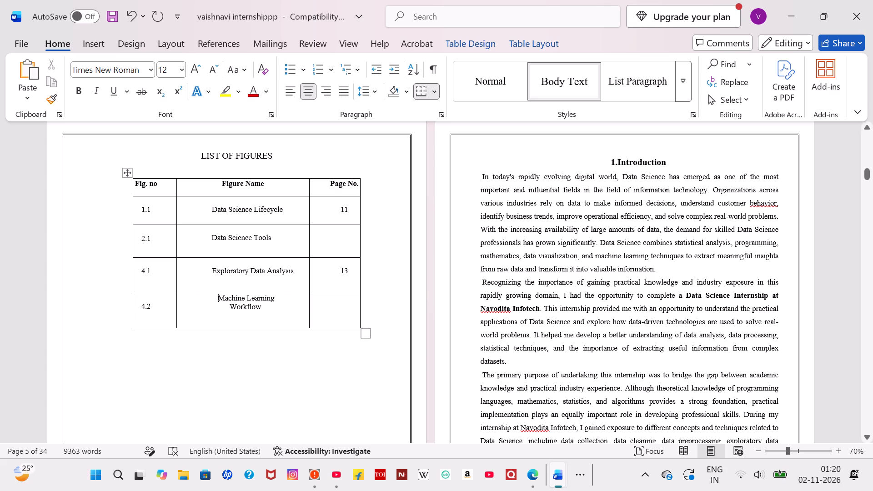
left_click_drag(309, 211, 315, 211)
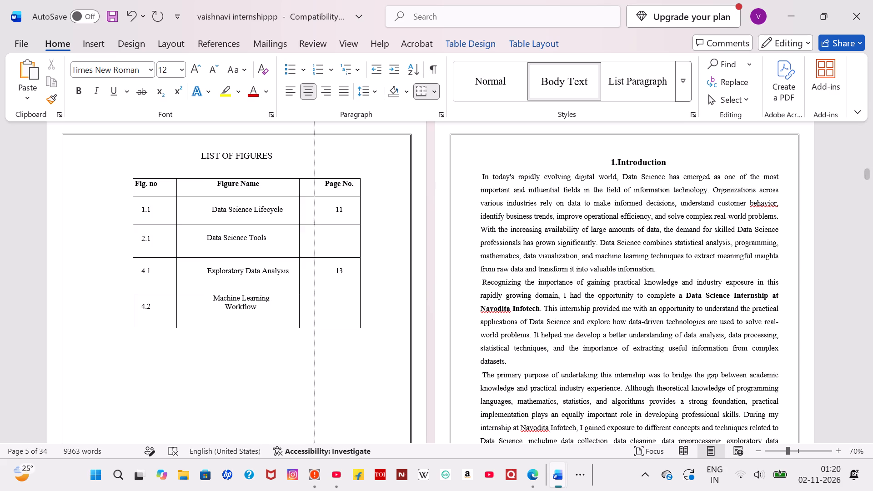
left_click_drag(315, 211, 335, 210)
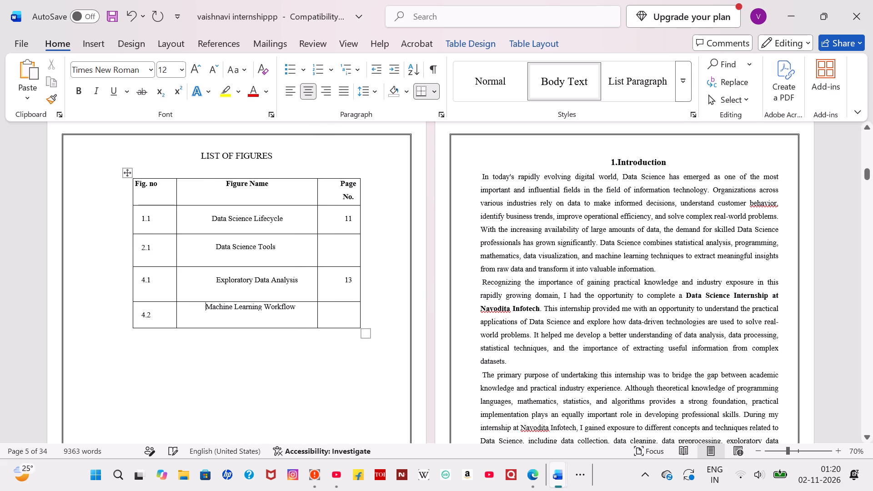
Shift "Machine Learning Workflow" in row 4.2 toward the column's middle with leading spaces, keeping the name on one line.
key("space")
key("space")
key("space")
key("space")
key("space")
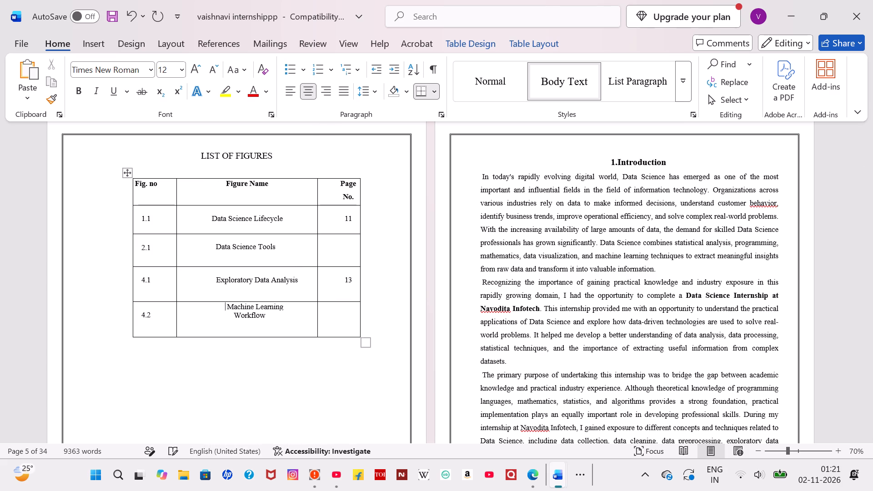
key("BackSpace")
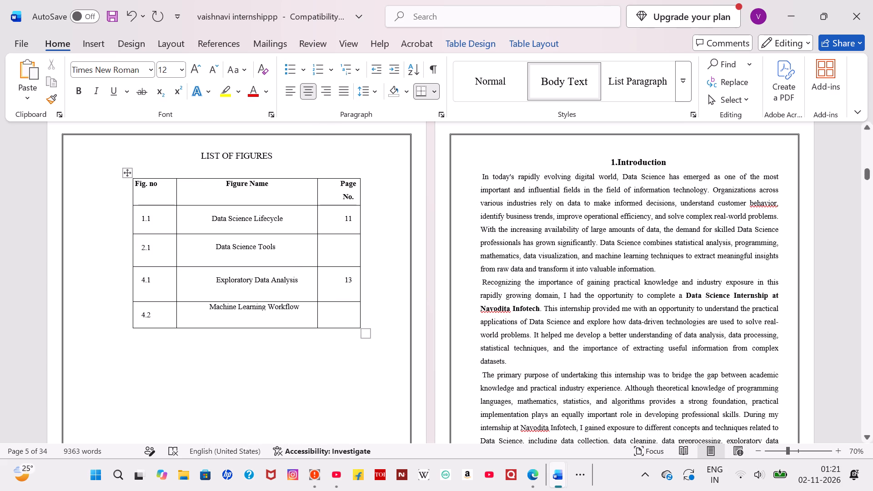
Remove the offset centering of "Exploratory Data Analysis" in row 4.1 and indent it with spaces to line up with Machine Learning Workflow.
left_click(214, 277)
key("BackSpace")
key("space")
key("space")
key("space")
key("space")
key("space")
key("space")
key("space")
key("space")
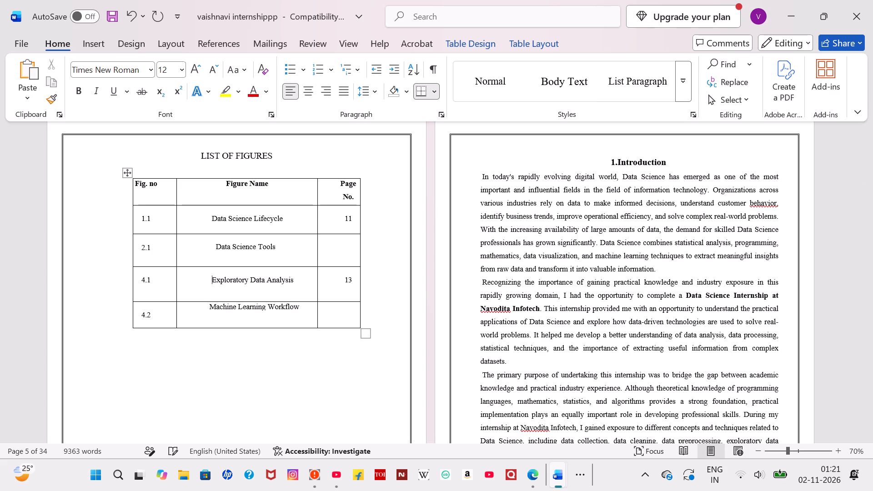
key("BackSpace")
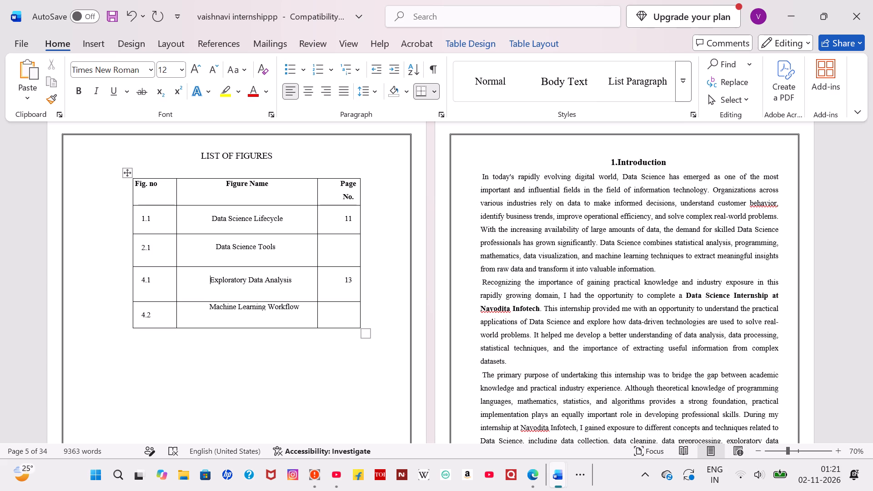
Remove the centering of "Data Science Tools" in row 2.1 and indent it with eleven spaces to line up with the other figure names.
left_click(213, 245)
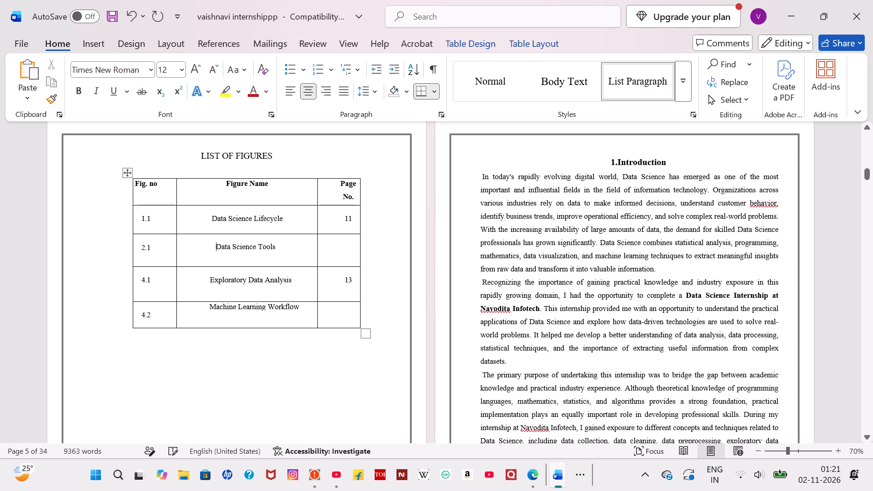
key("BackSpace")
key("space")
key("space")
key("space")
key("space")
key("space")
key("space")
key("space")
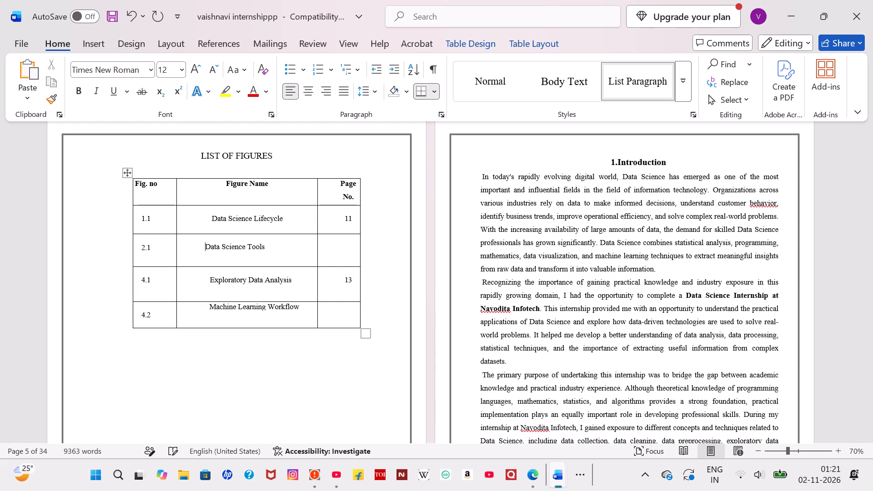
key("space")
key("space")
key("space")
key("space")
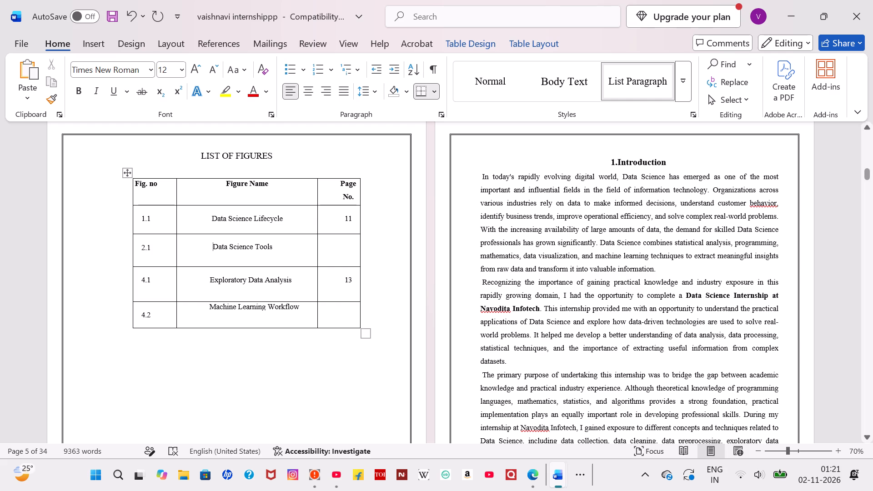
Add one more leading space before "Data Science Lifecycle" in row 1.1 to line it up with the name below.
left_click(211, 215)
key("space")
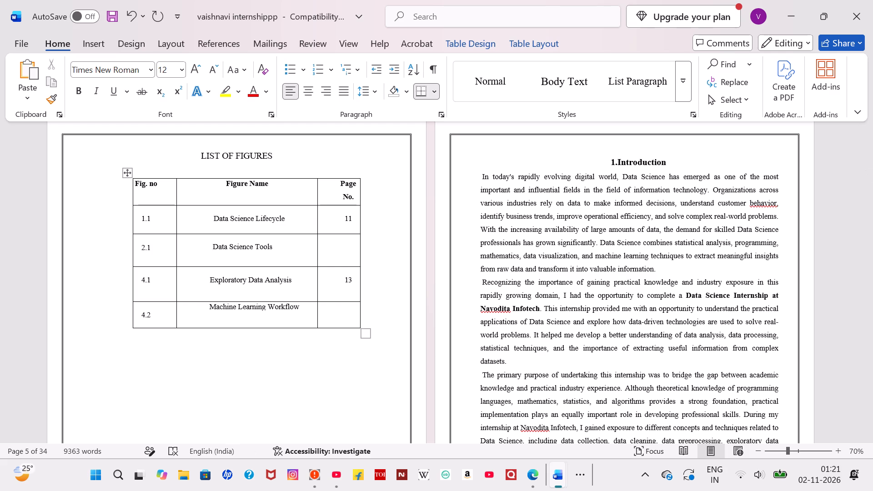
Remove one leading space before "Data Science Lifecycle" in row 1.1 of the List of Figures.
key("BackSpace")
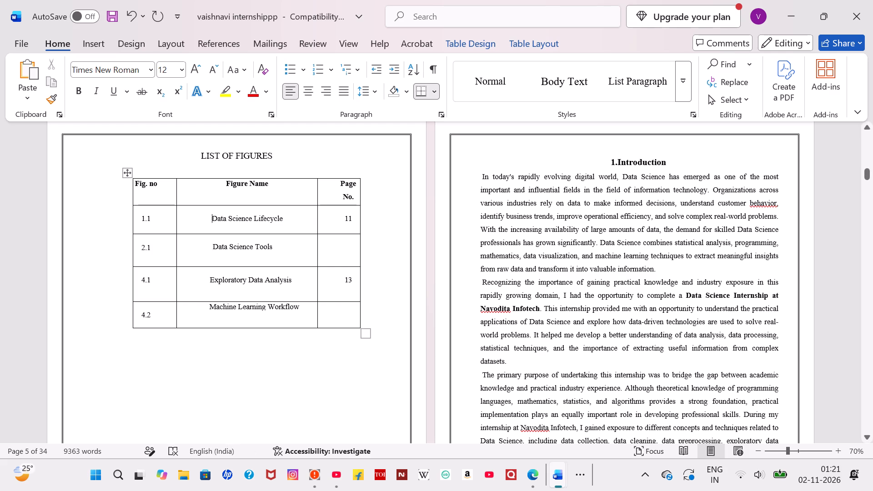
Add paragraph spacing before "Machine Learning Workflow" in row 4.2 to line it up with its figure number.
left_click_drag(205, 308, 298, 308)
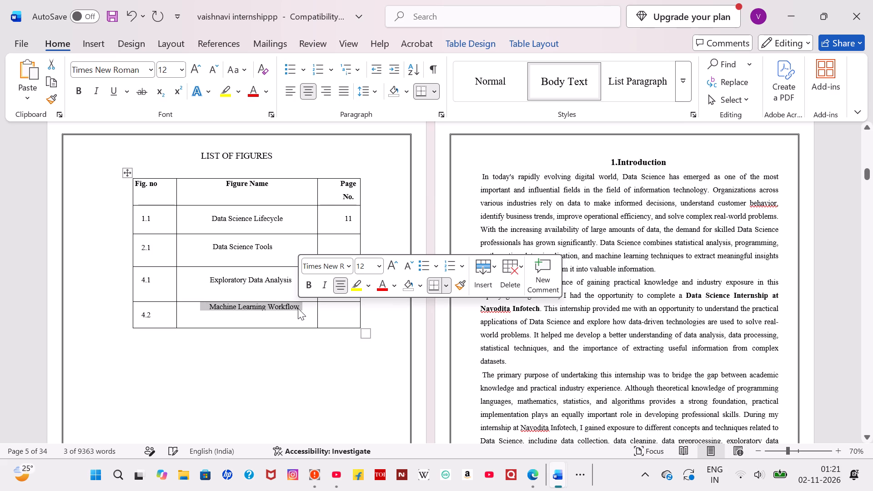
left_click(377, 92)
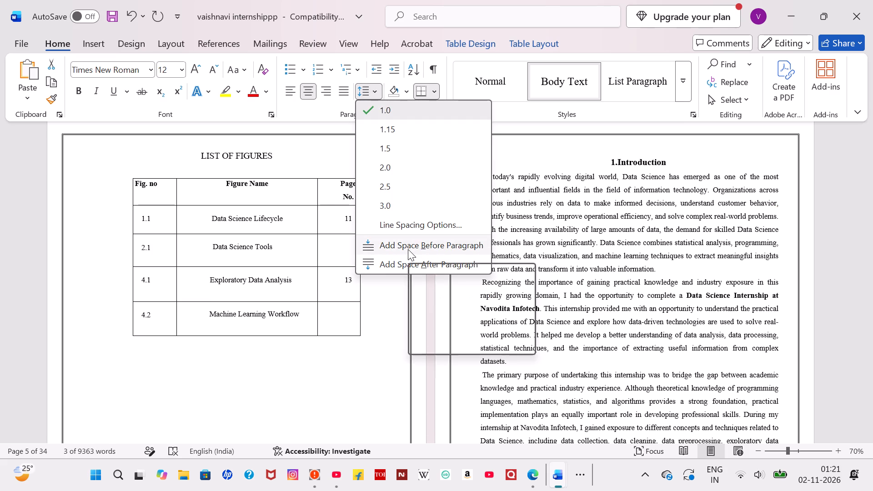
left_click(408, 249)
left_click(303, 381)
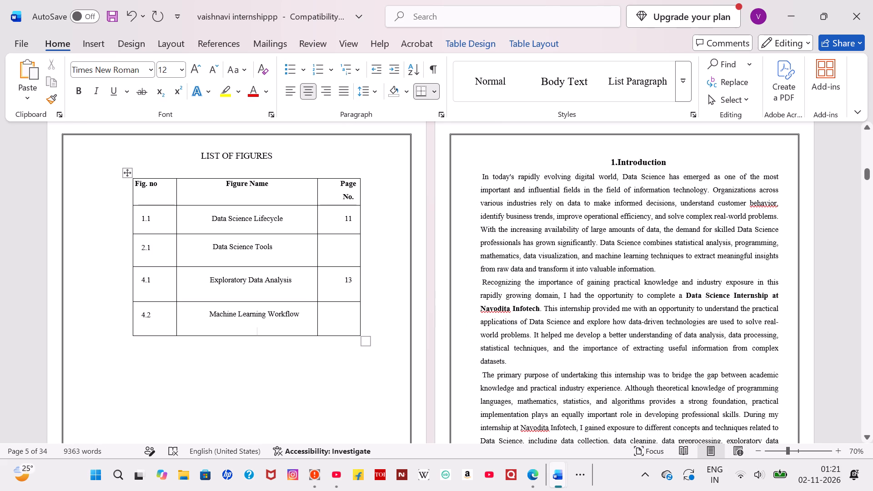
Delete the page numbers in rows 1.1 and 4.1 of the List of Figures, leaving the cells empty.
left_click_drag(338, 221, 358, 220)
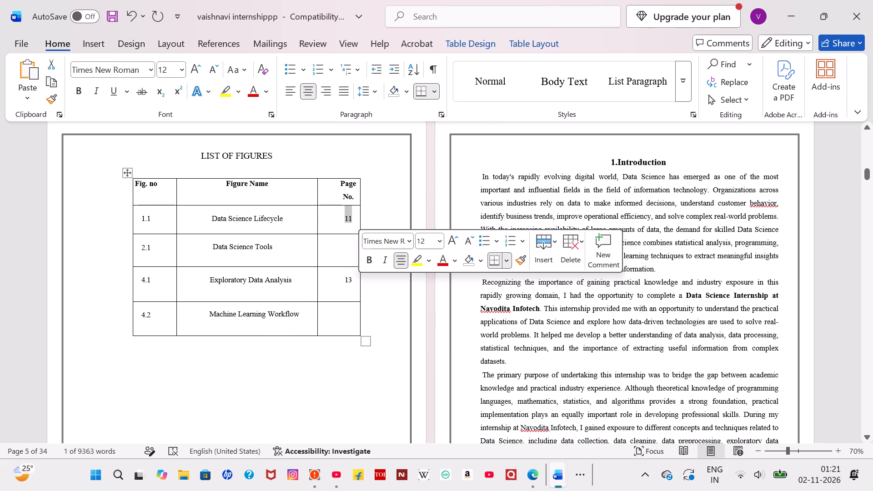
key("BackSpace")
left_click_drag(330, 285, 355, 283)
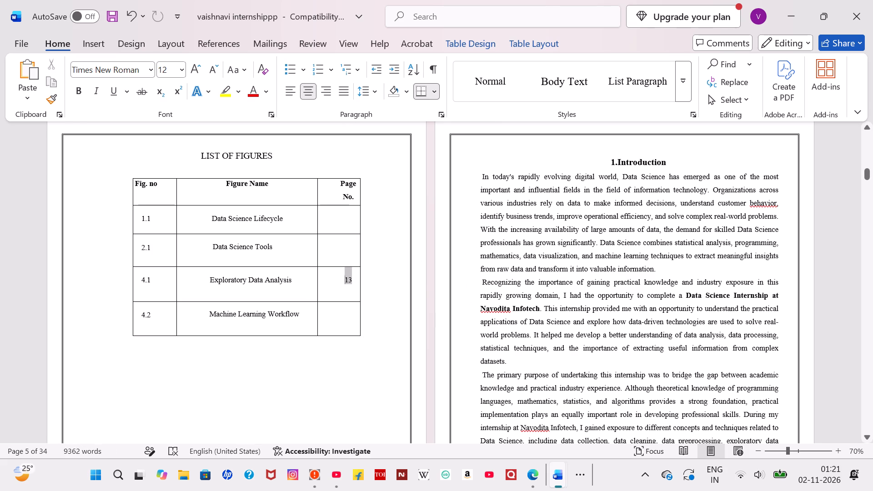
left_click_drag(355, 283, 355, 283)
key("BackSpace")
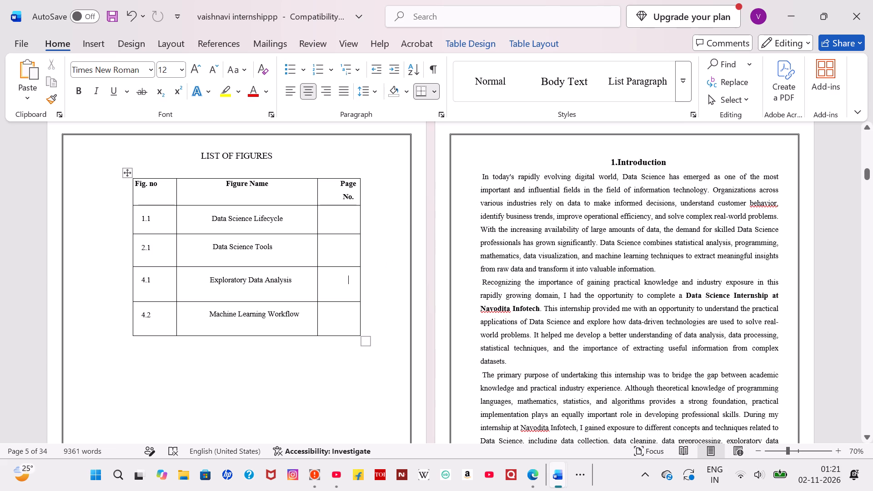
Remove all borders from the entire List of Figures table.
scroll(355, 283, "down", 4, "ctrl")
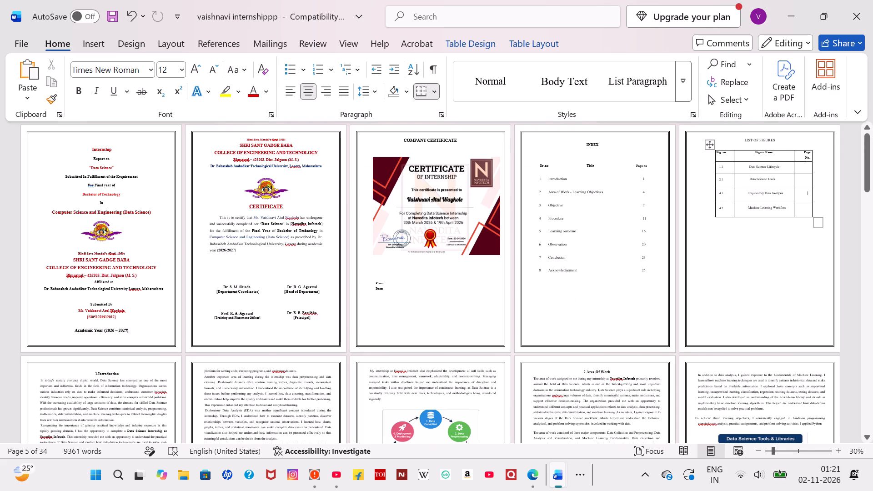
scroll(355, 283, "down", 2)
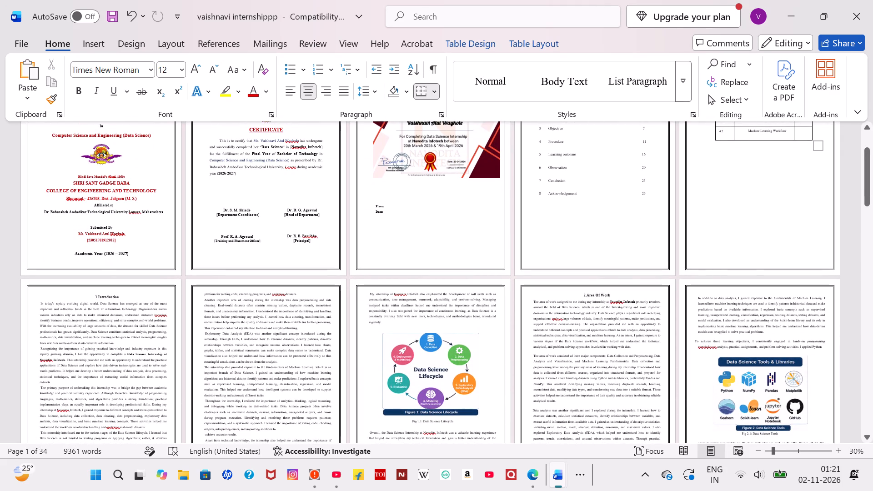
scroll(562, 332, "up", 1)
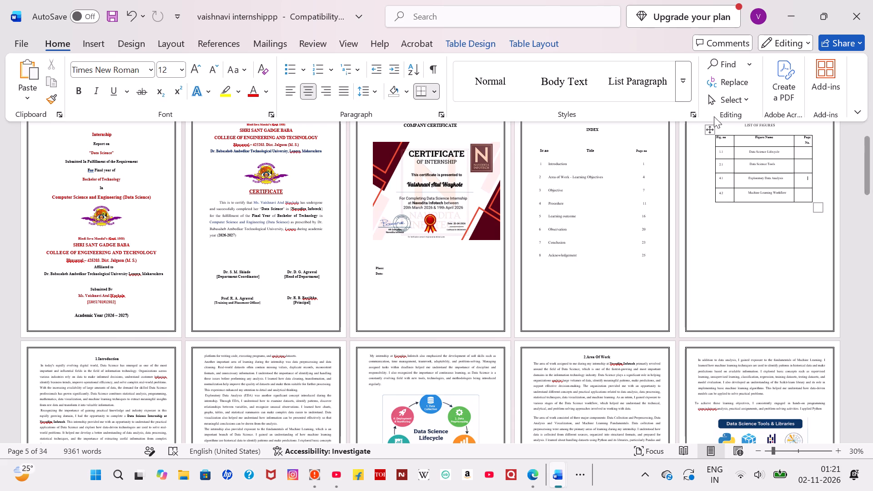
left_click(709, 131)
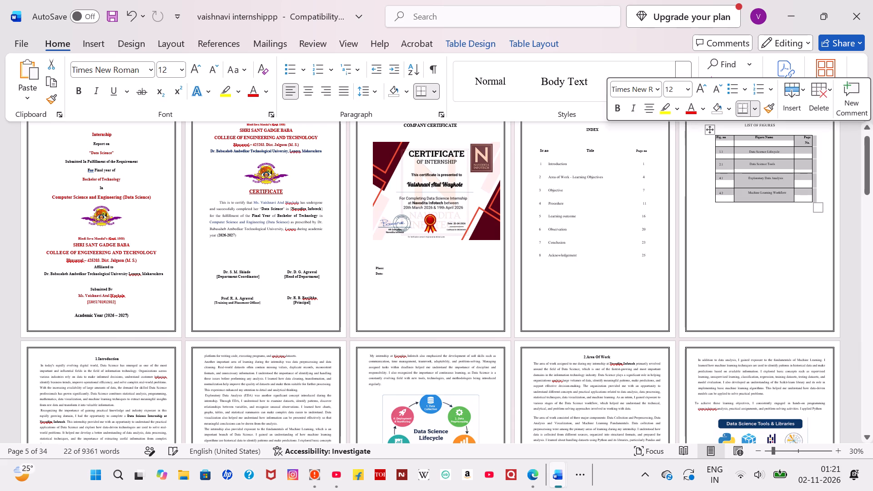
left_click(754, 110)
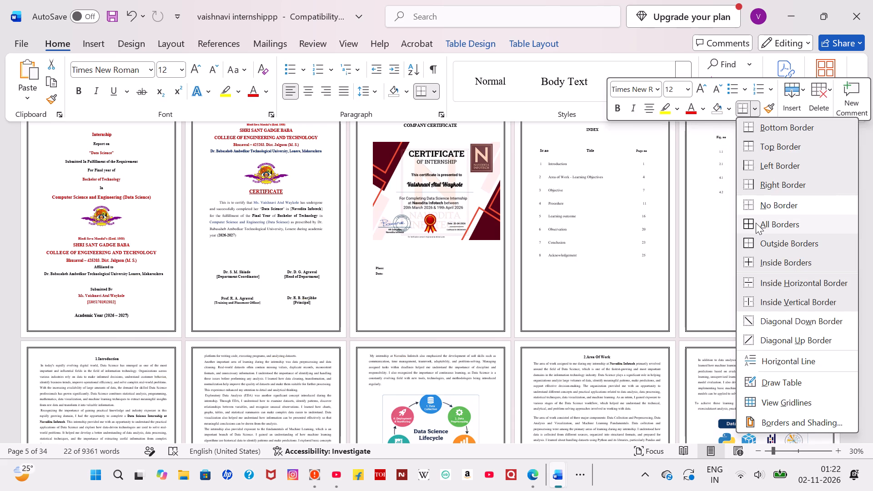
left_click(745, 201)
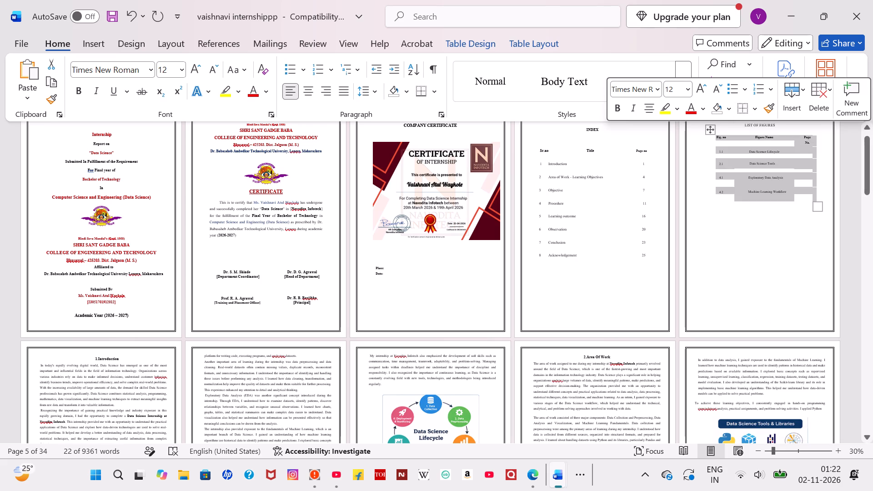
left_click(719, 263)
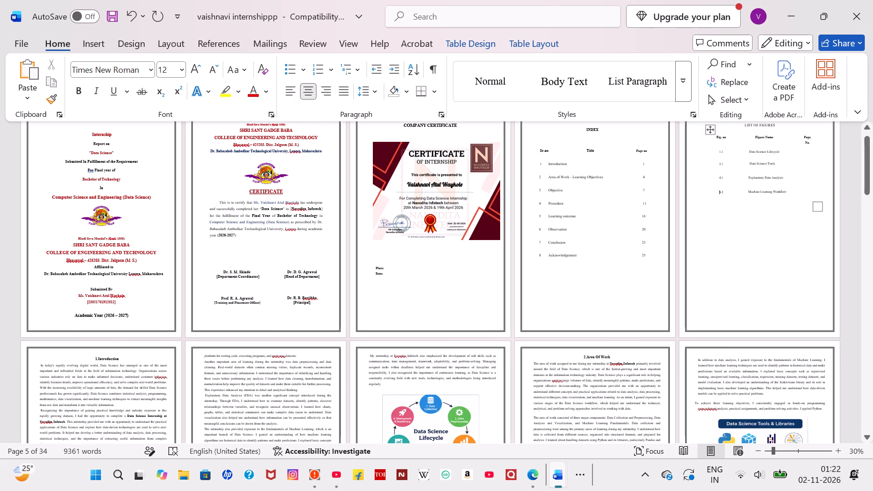
Check the opening chapters' page positions and set the page number of Objective in the Index to 8.
scroll(609, 279, "up", 2)
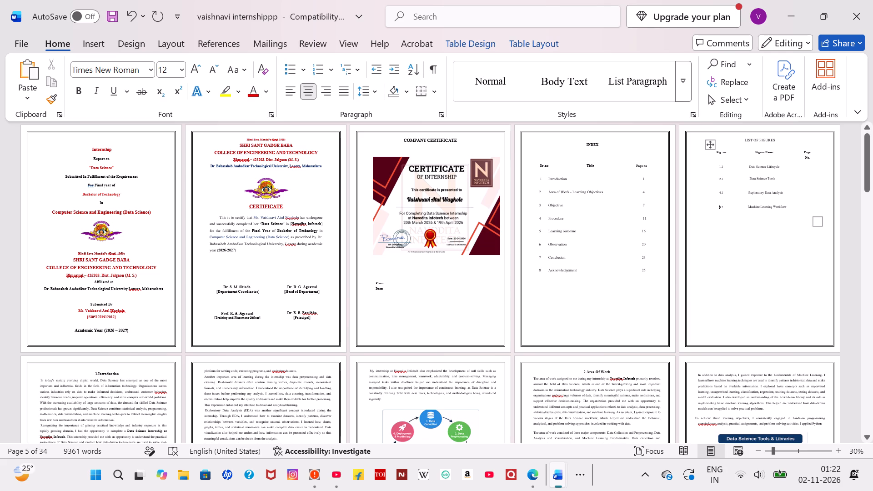
scroll(550, 400, "down", 7)
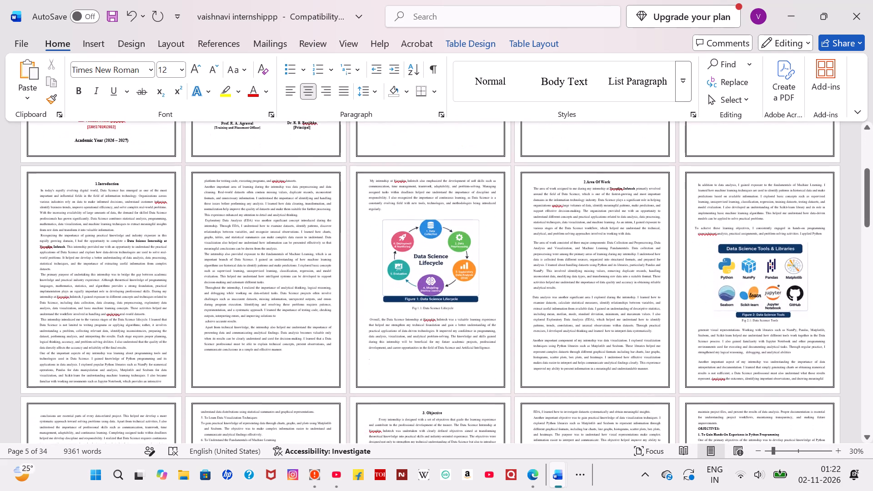
scroll(745, 341, "down", 1)
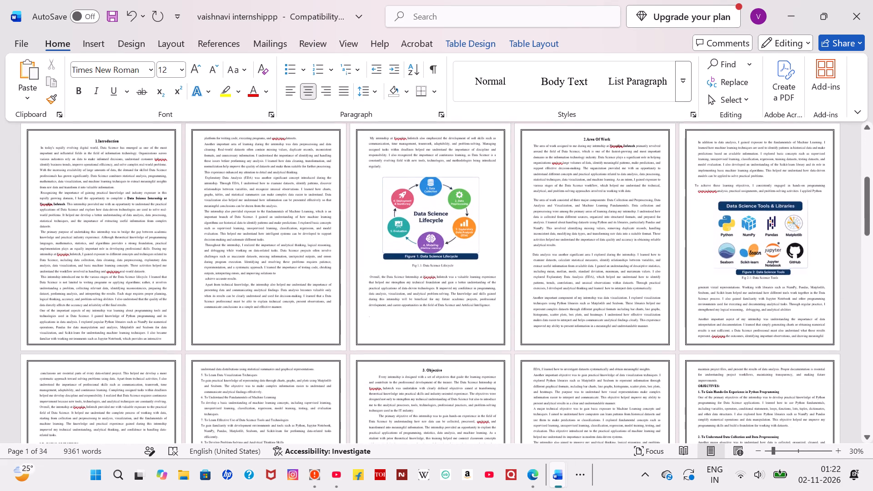
scroll(745, 341, "down", 1)
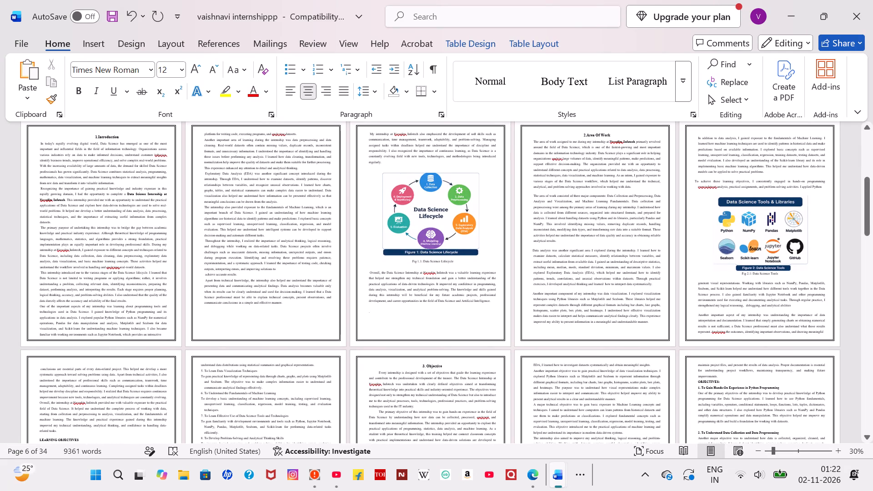
scroll(437, 401, "up", 4)
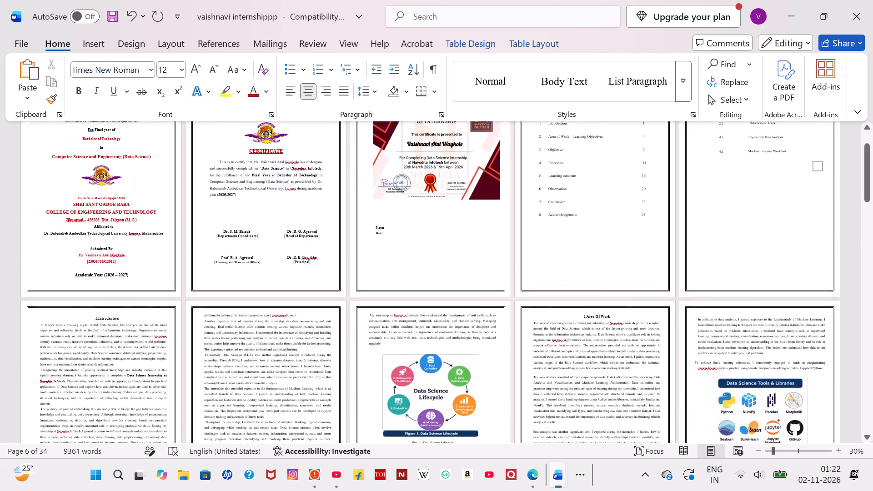
scroll(437, 401, "up", 1)
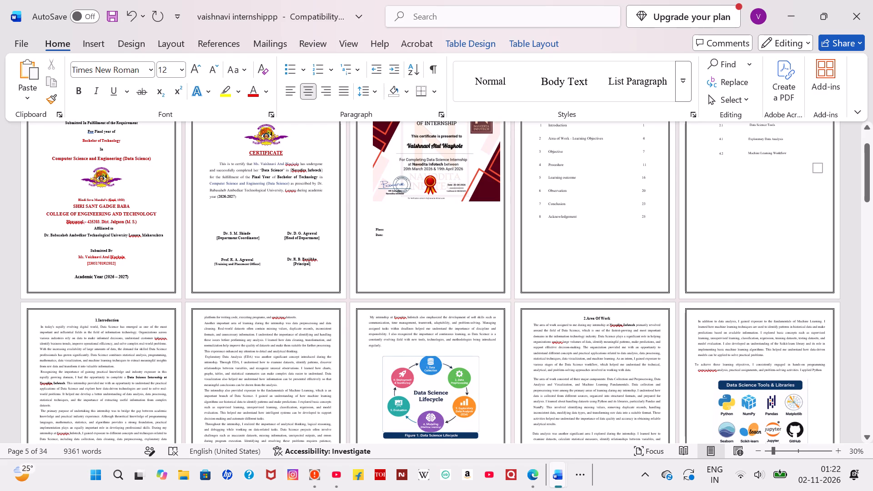
left_click(648, 153)
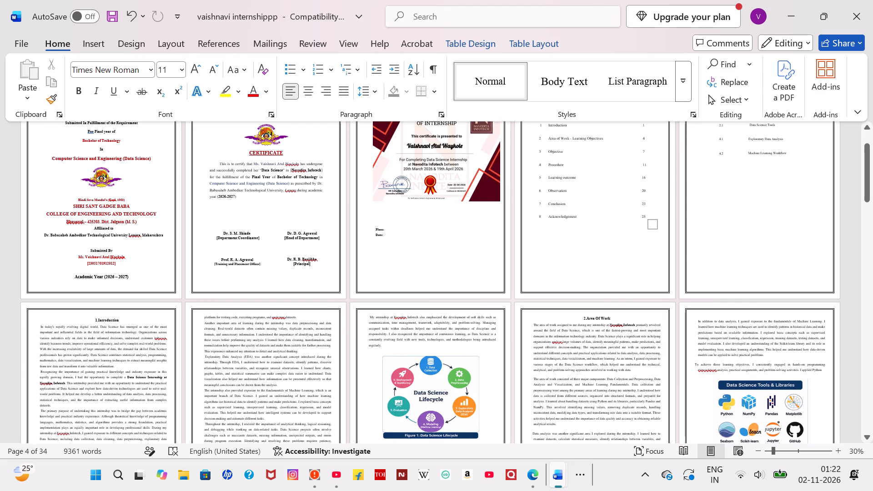
left_click(645, 153)
key("BackSpace")
key("8")
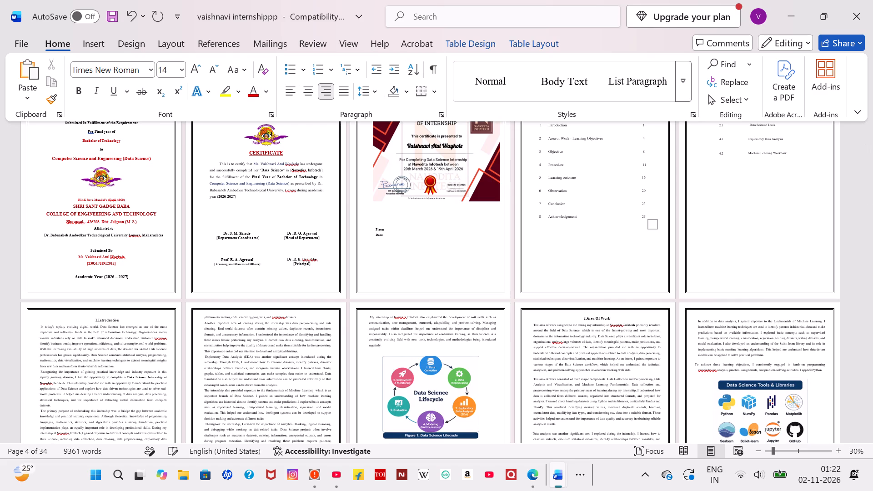
Examine the chapter pages from Introduction through Learning Outcomes and compare their starting positions with the Index.
scroll(442, 191, "down", 5)
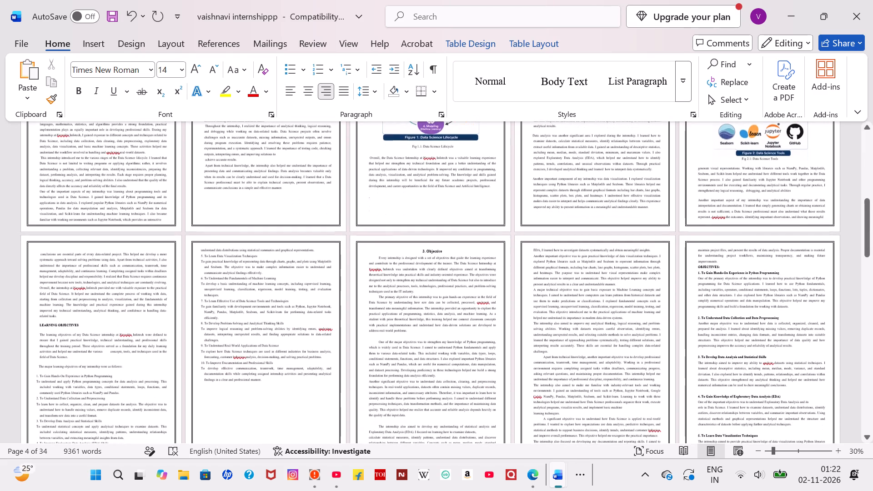
scroll(750, 307, "down", 1)
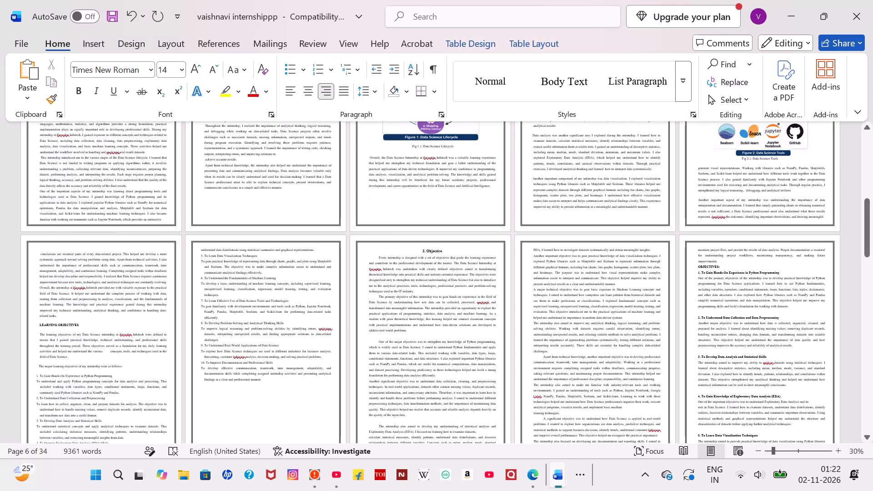
scroll(750, 307, "down", 6)
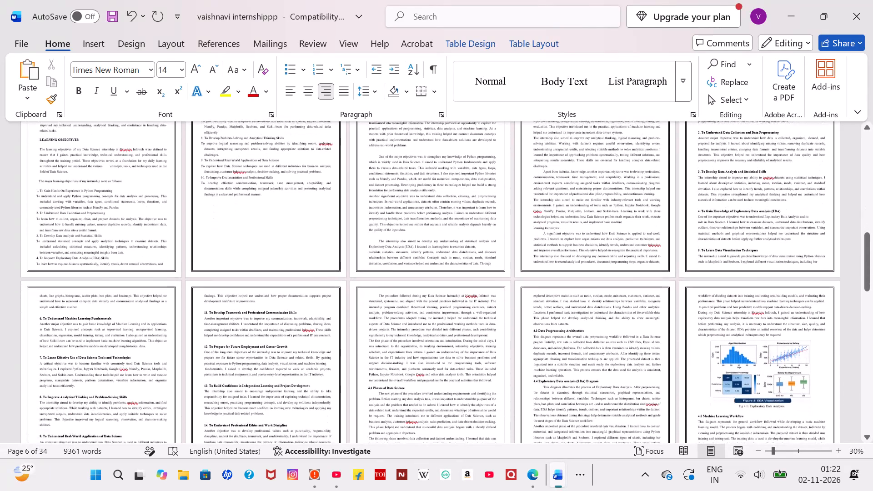
scroll(750, 307, "down", 1)
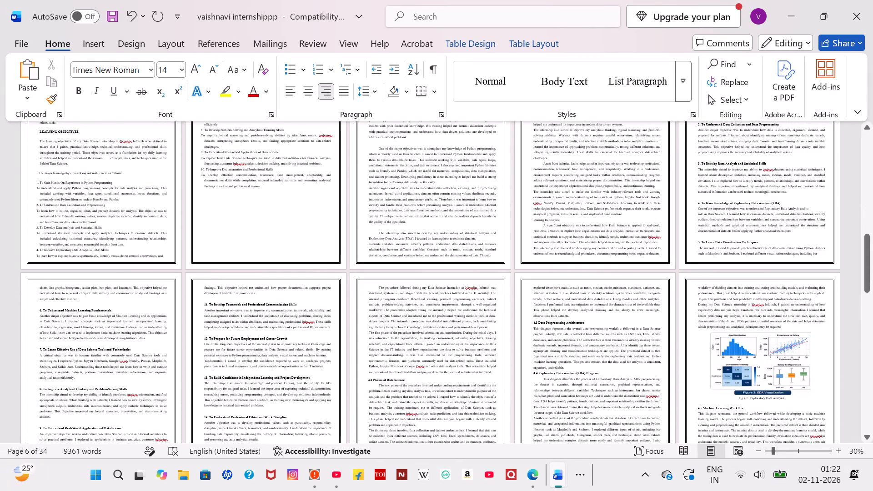
scroll(694, 335, "down", 1)
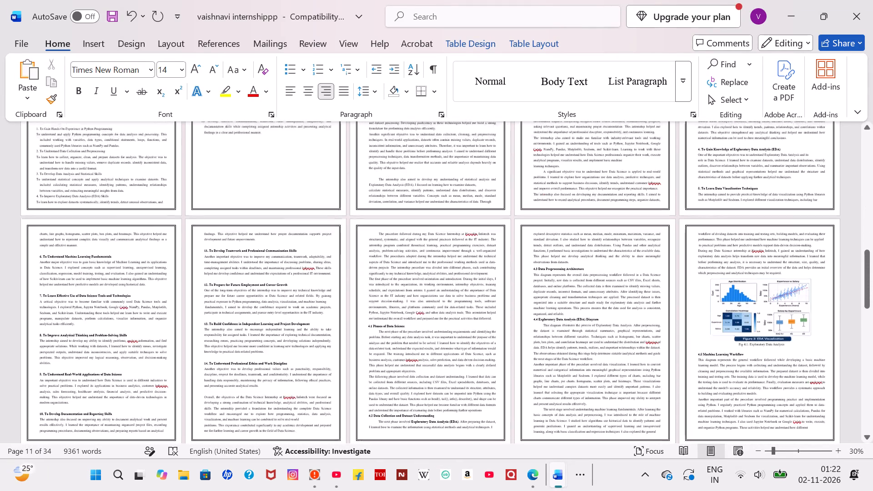
scroll(694, 335, "down", 4)
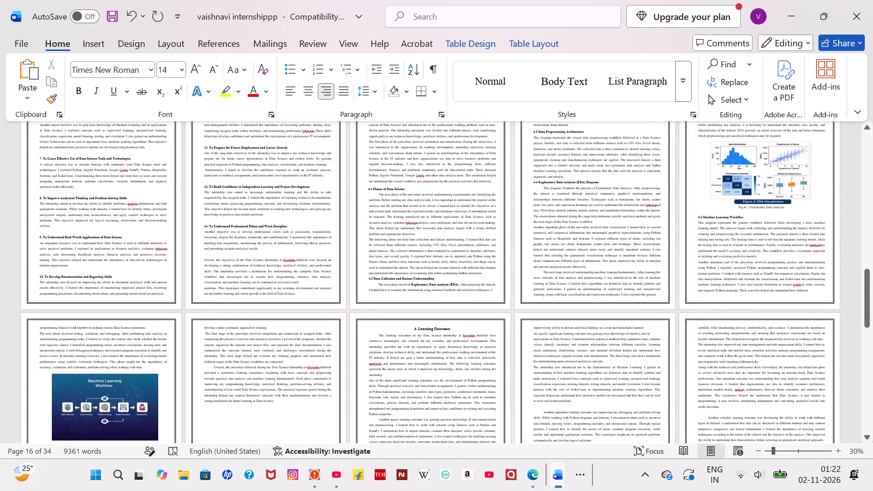
scroll(481, 367, "up", 3)
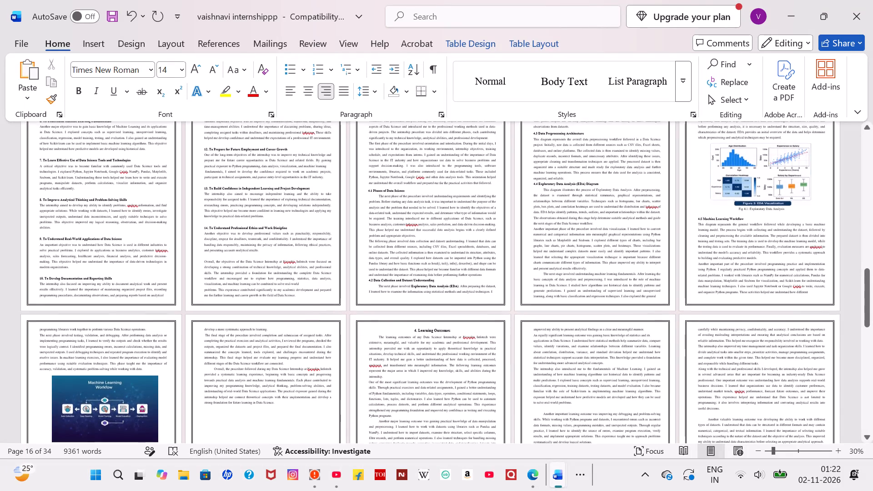
scroll(481, 367, "up", 10)
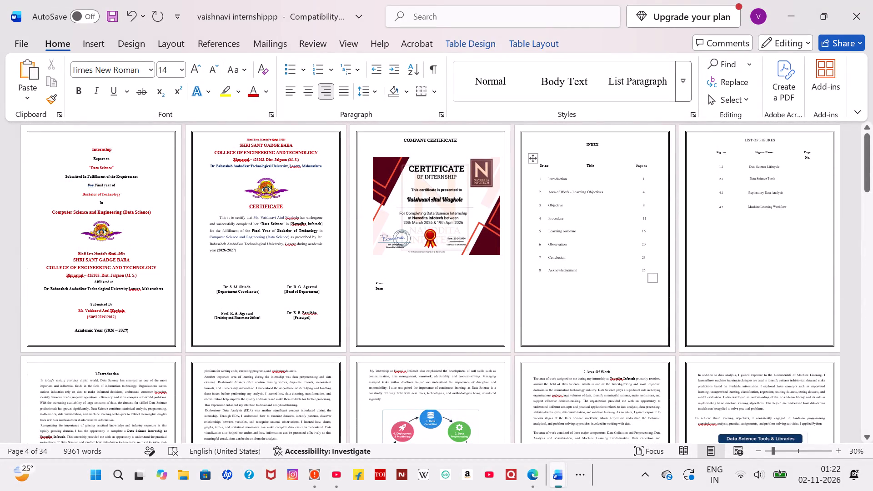
Change the chapter number in the Learning Outcomes heading to 5.
scroll(455, 334, "down", 5)
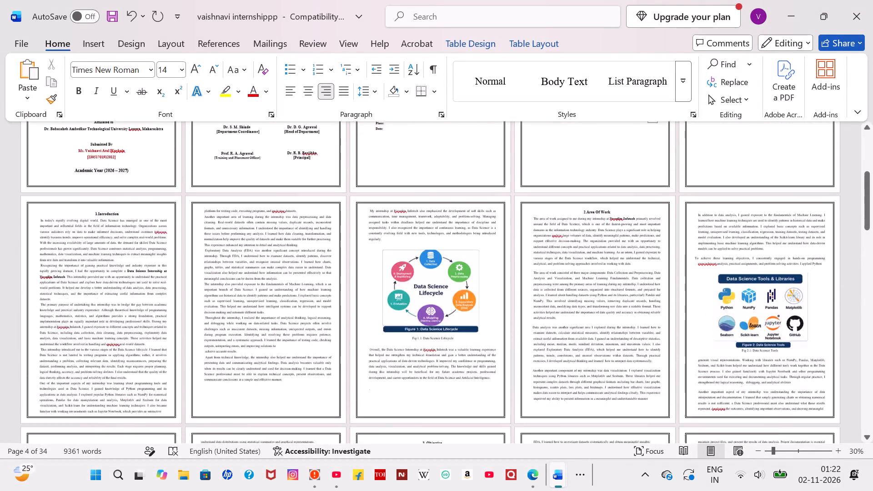
scroll(455, 334, "down", 4)
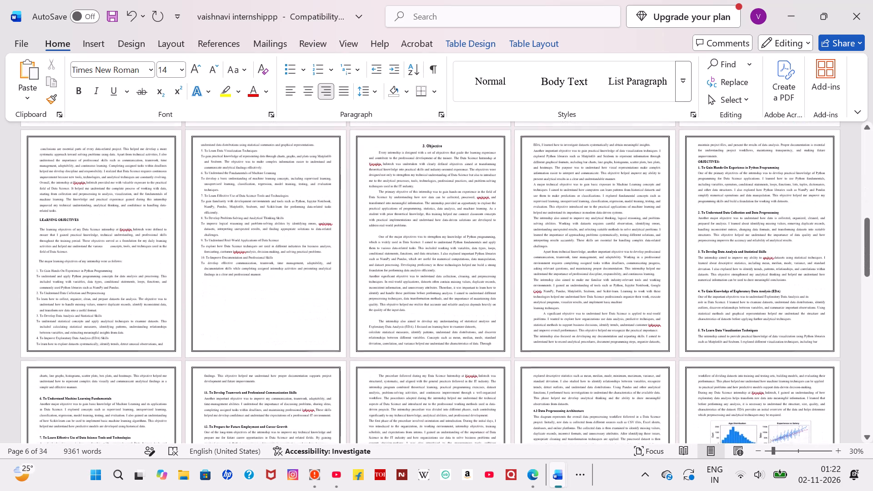
scroll(455, 334, "down", 4)
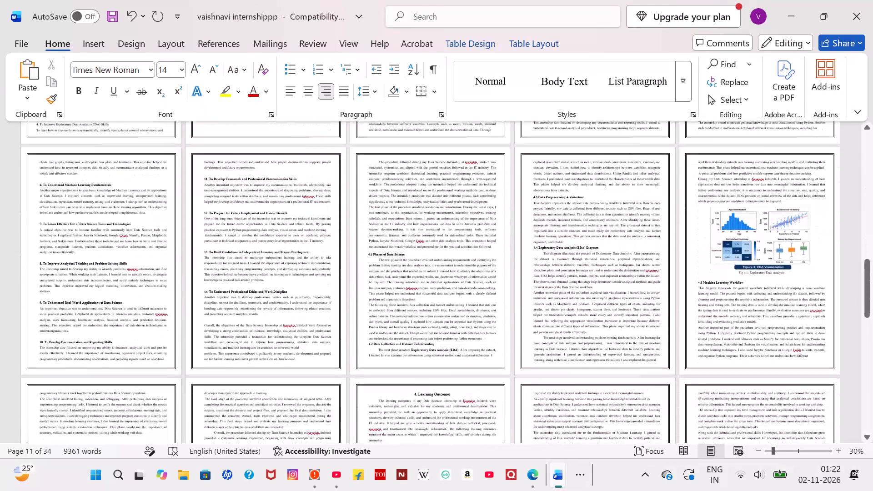
scroll(455, 334, "down", 1)
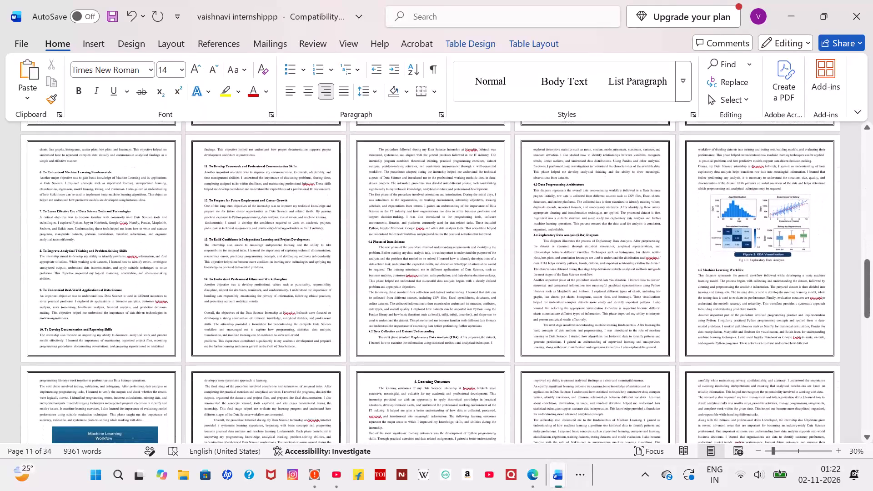
scroll(455, 334, "down", 4)
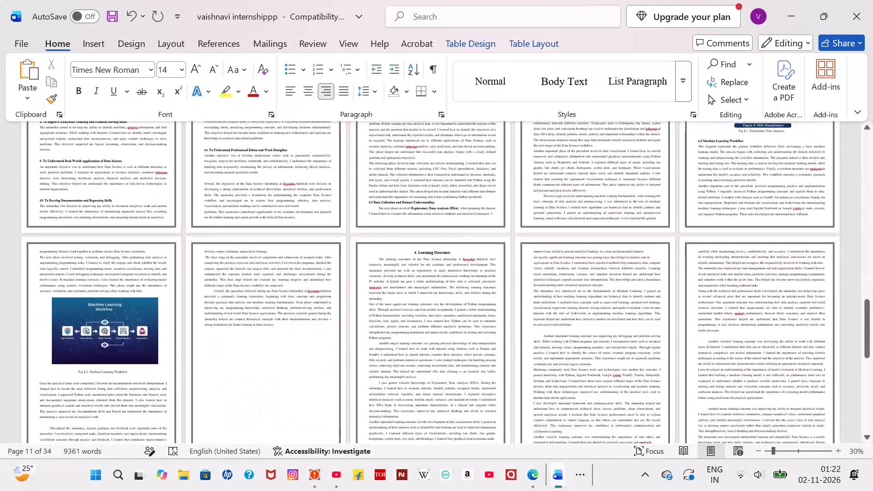
scroll(455, 334, "down", 1)
scroll(455, 334, "up", 1)
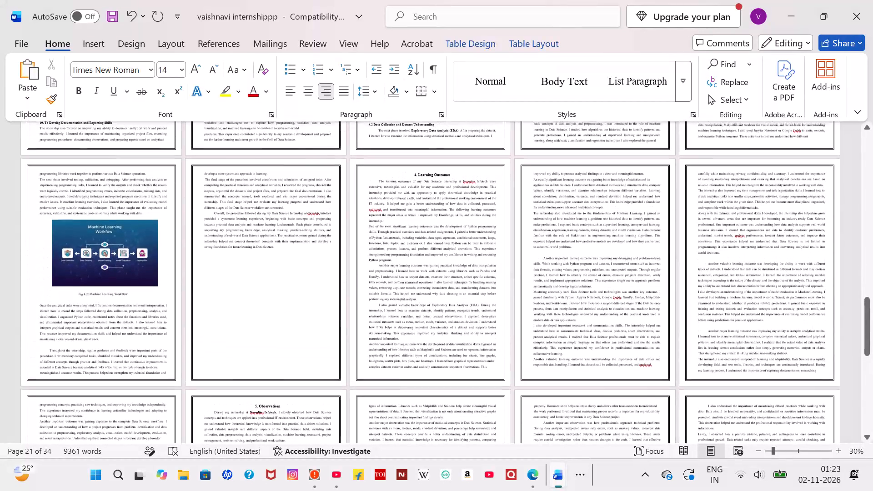
left_click(416, 174)
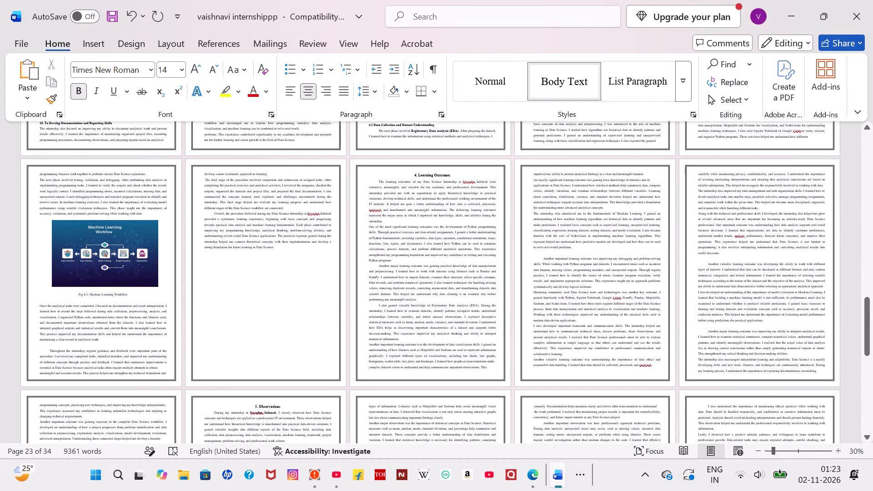
key("BackSpace")
key("5")
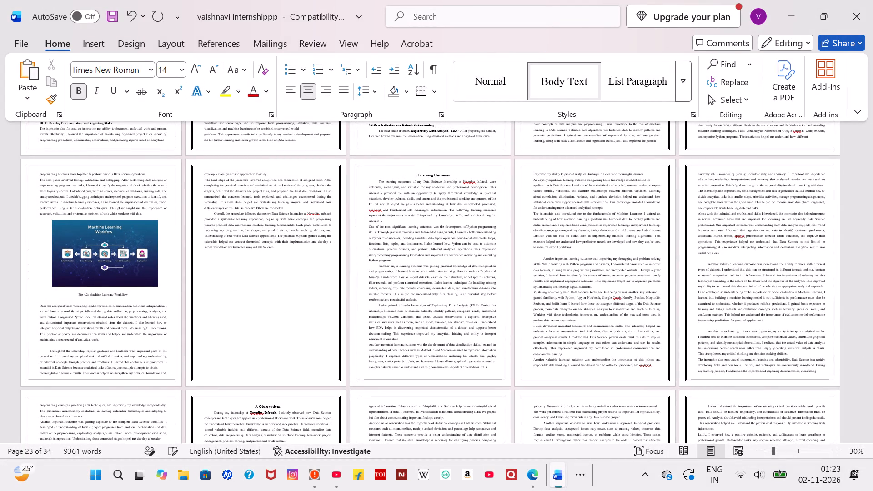
Change the chapter number in the Observations heading to 6.
left_click(256, 405)
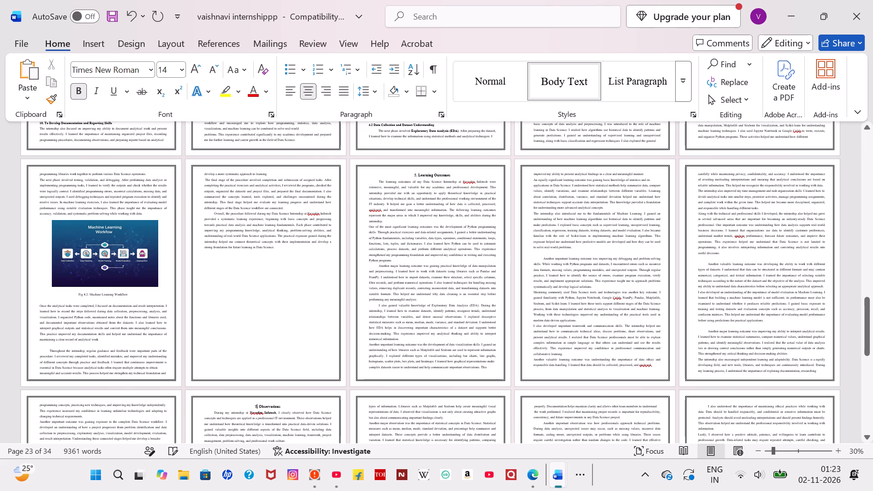
key("BackSpace")
key("6")
Change the chapter number in the Conclusion heading to 7.
scroll(256, 405, "down", 4)
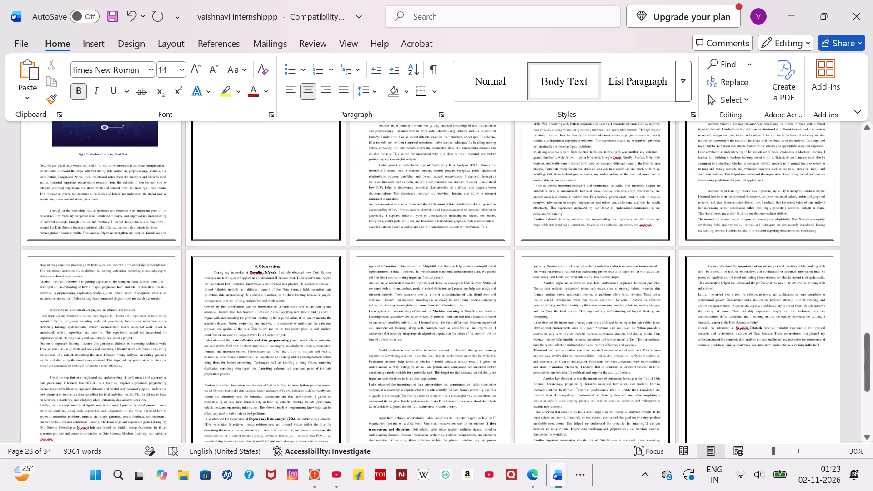
scroll(256, 405, "down", 3)
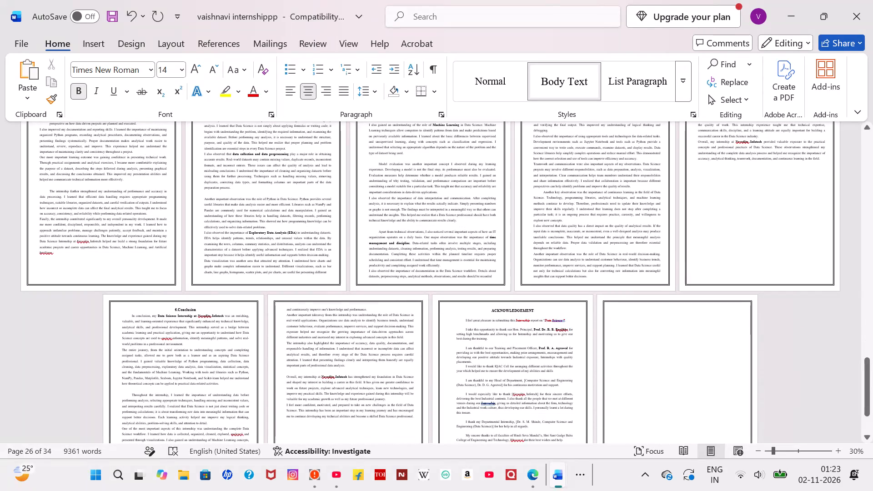
left_click(176, 311)
key("BackSpace")
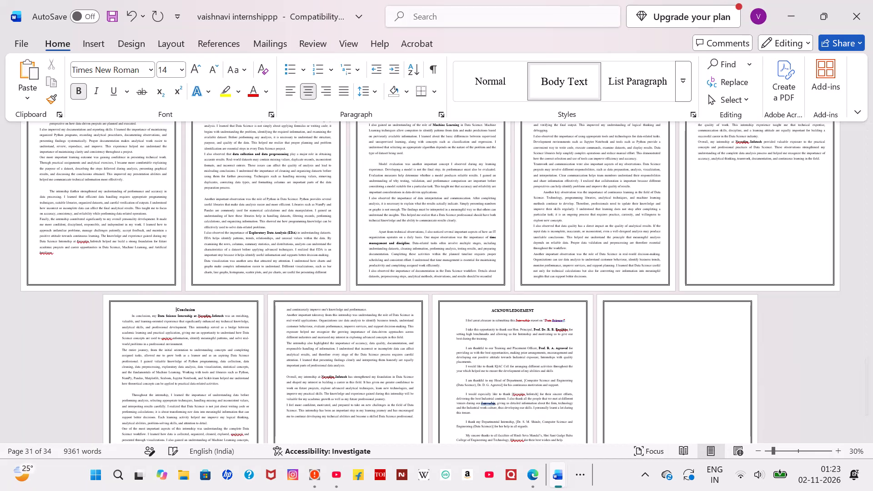
key("7")
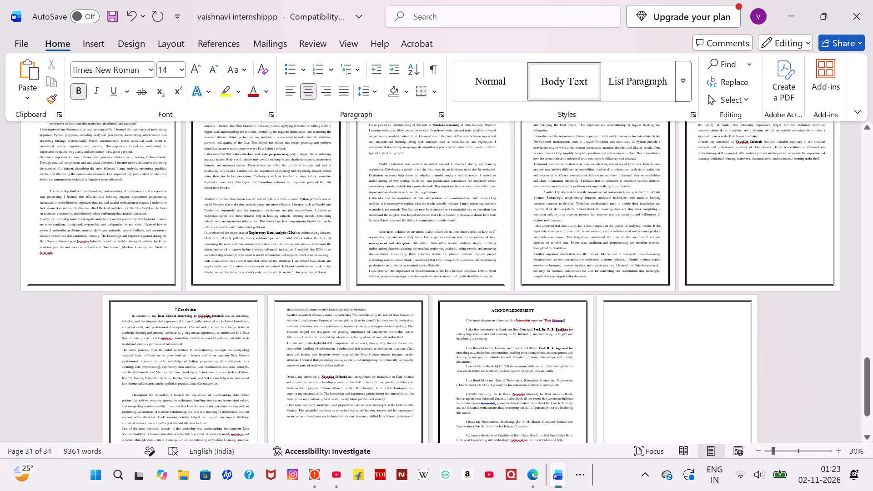
Return to the Index and select the serial number and title of the Procedure entry.
scroll(289, 326, "up", 8)
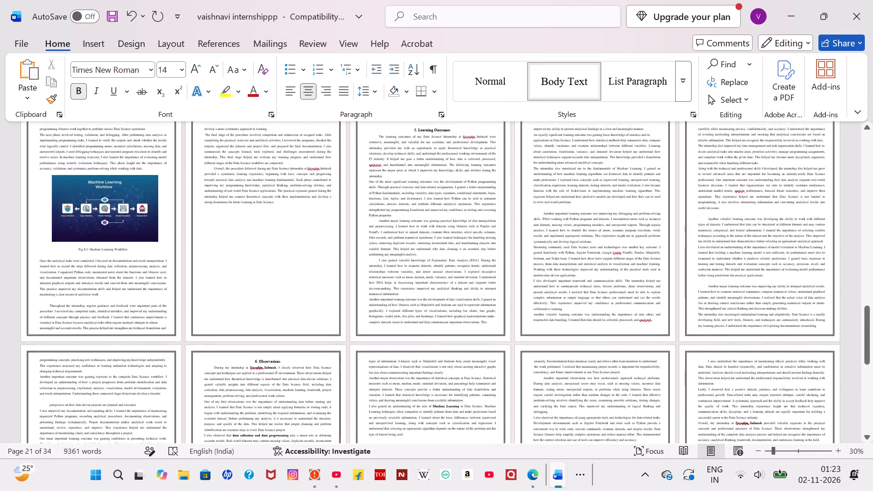
scroll(289, 326, "up", 1)
scroll(380, 256, "up", 3)
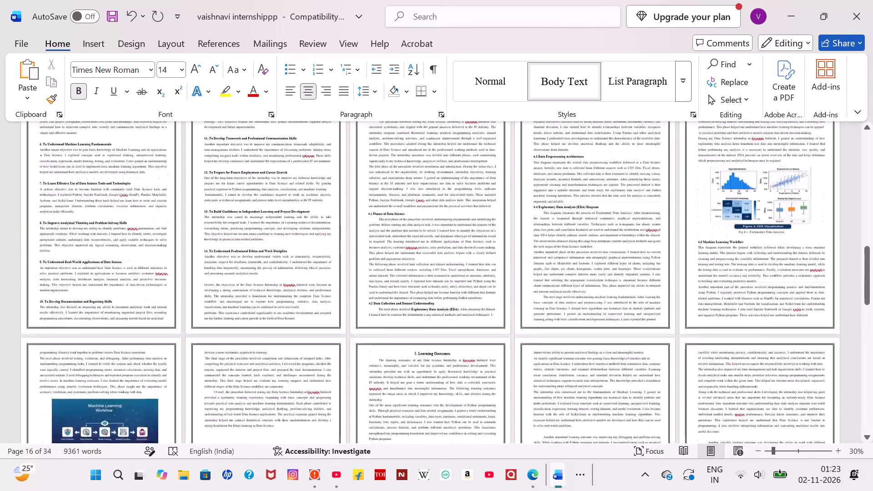
scroll(380, 256, "up", 13)
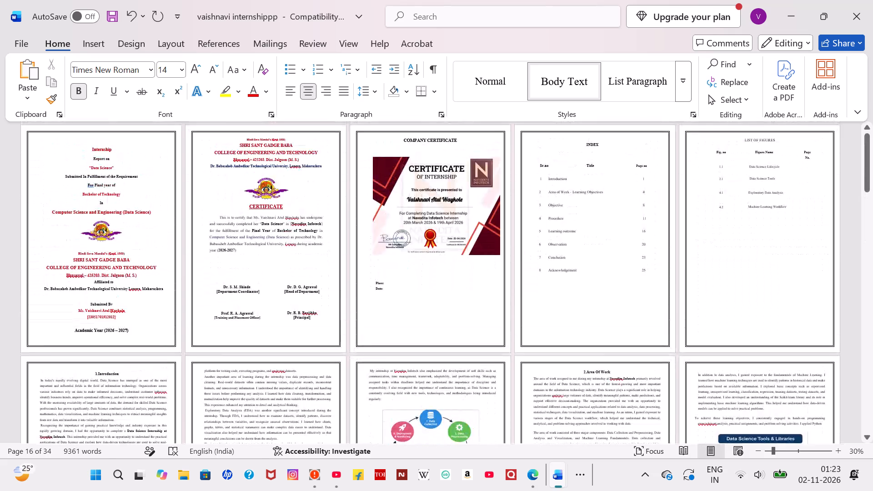
left_click_drag(569, 219, 544, 219)
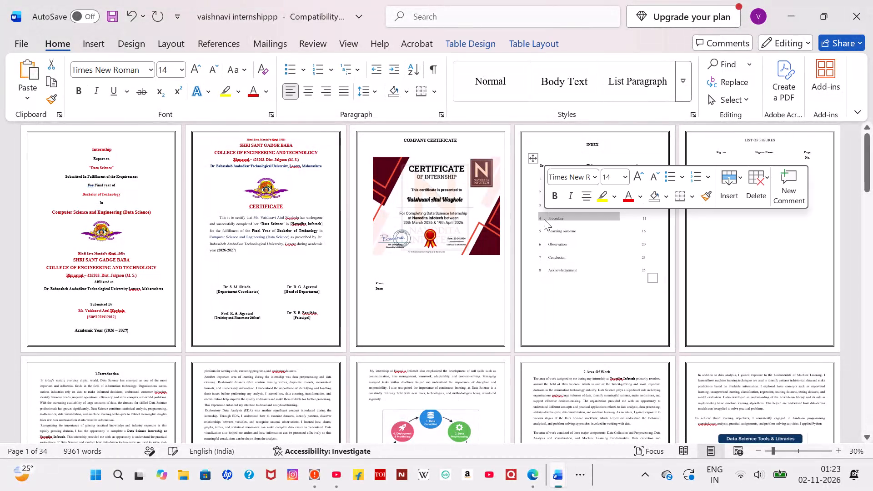
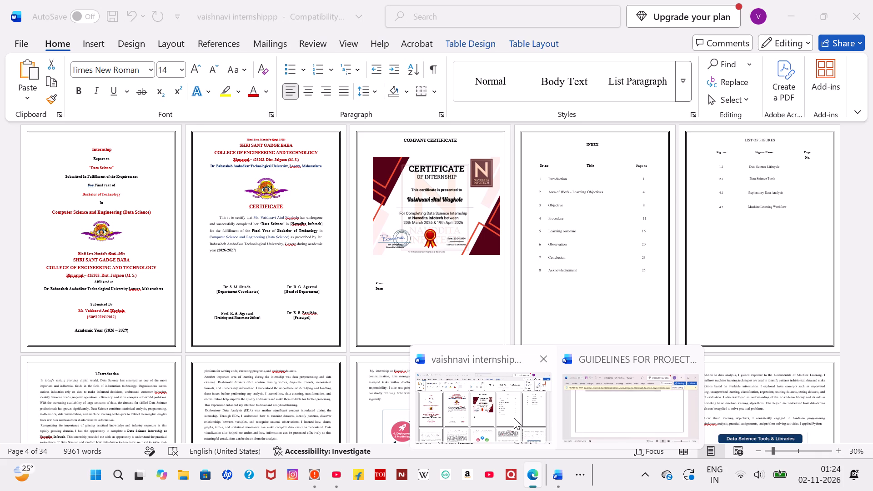
Switch to the internship report in Word and find the page where the Procedure chapter text begins.
left_click(514, 418)
scroll(489, 339, "down", 4)
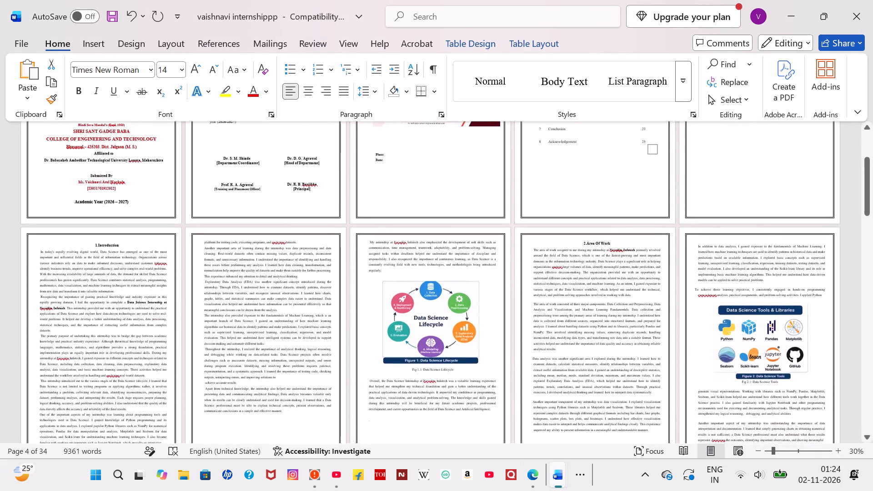
scroll(489, 339, "down", 8)
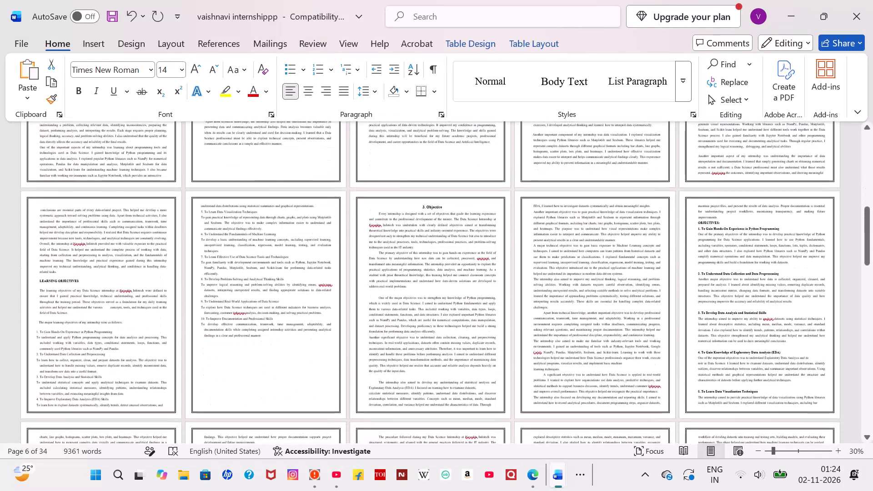
scroll(489, 339, "down", 4)
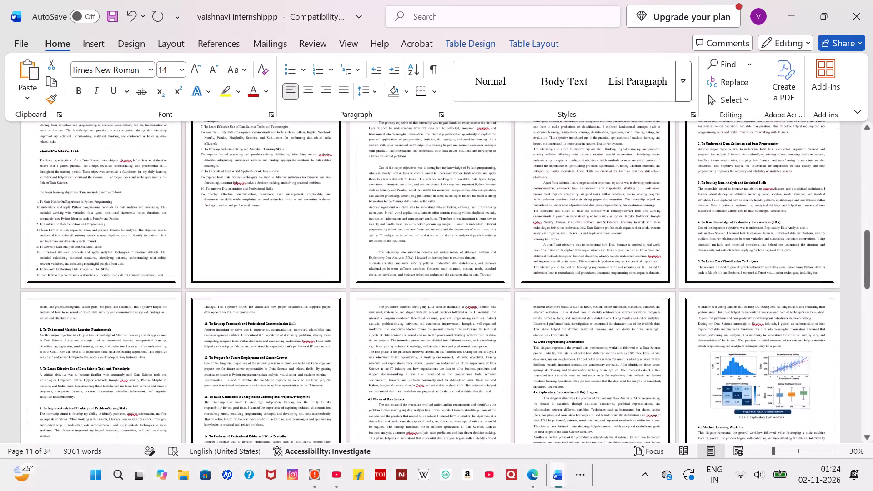
scroll(489, 339, "up", 2)
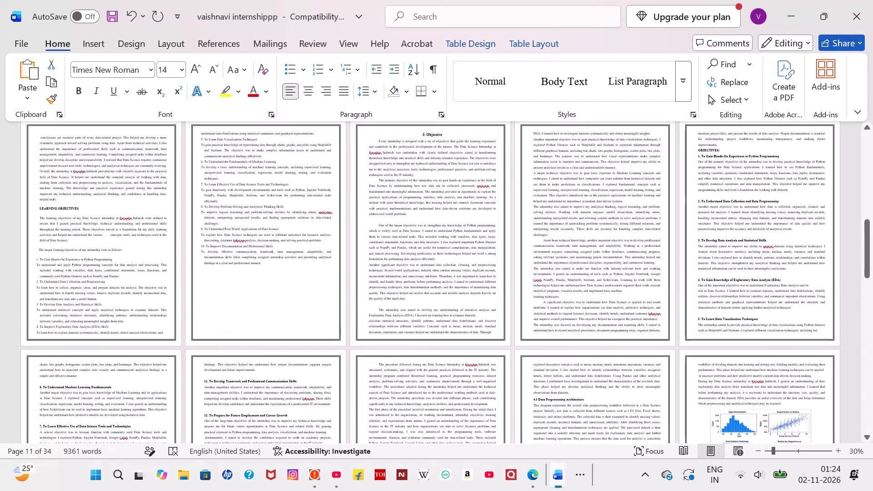
scroll(489, 339, "down", 3)
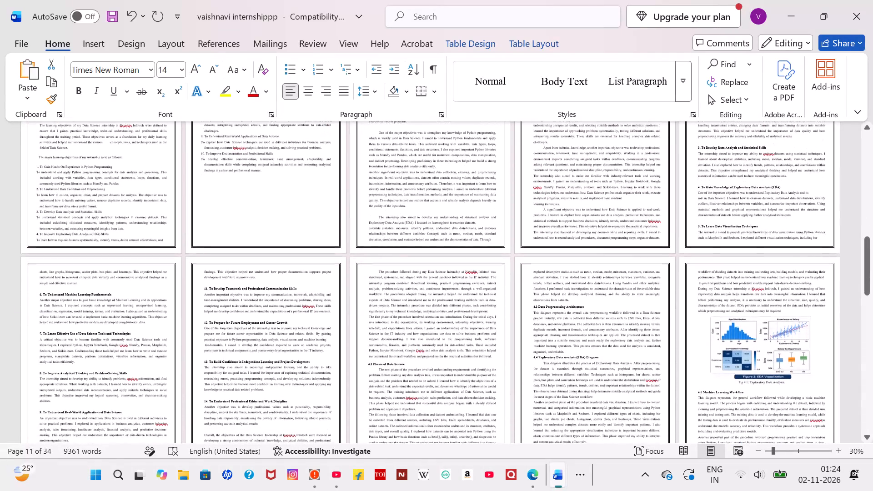
scroll(489, 339, "down", 3)
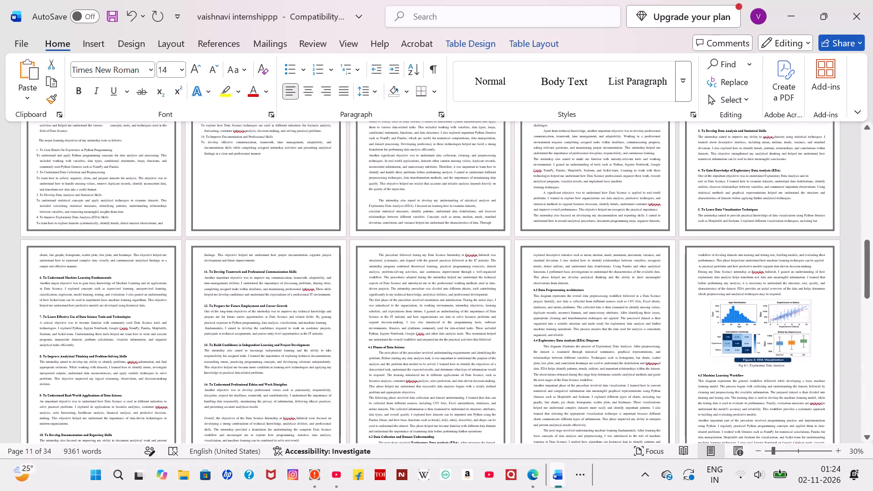
scroll(489, 339, "down", 3)
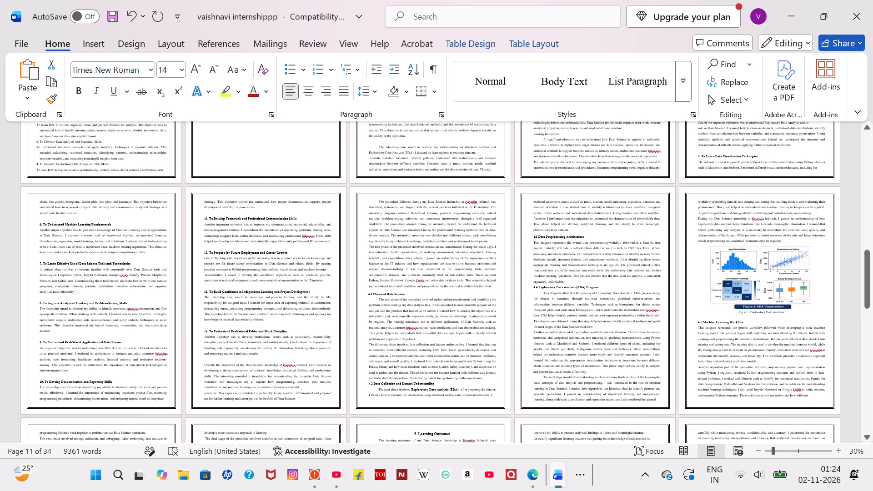
scroll(407, 235, "up", 3, "ctrl")
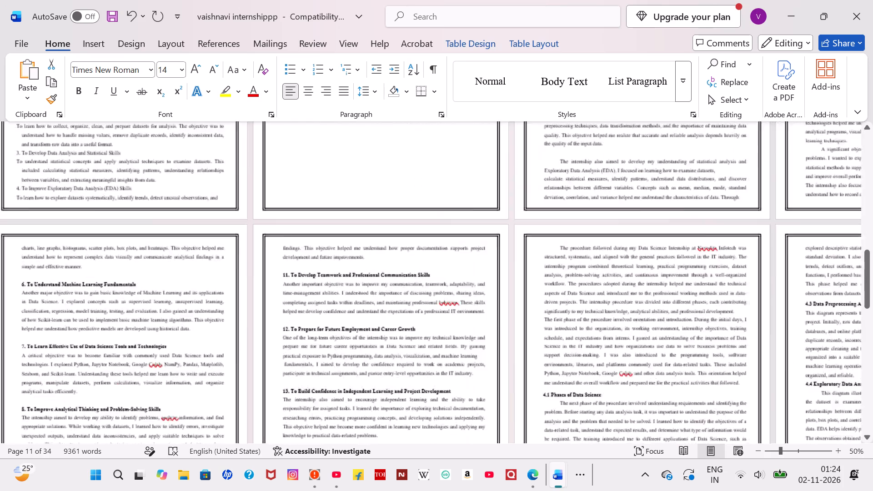
scroll(407, 235, "up", 1, "ctrl")
scroll(407, 235, "left", 1)
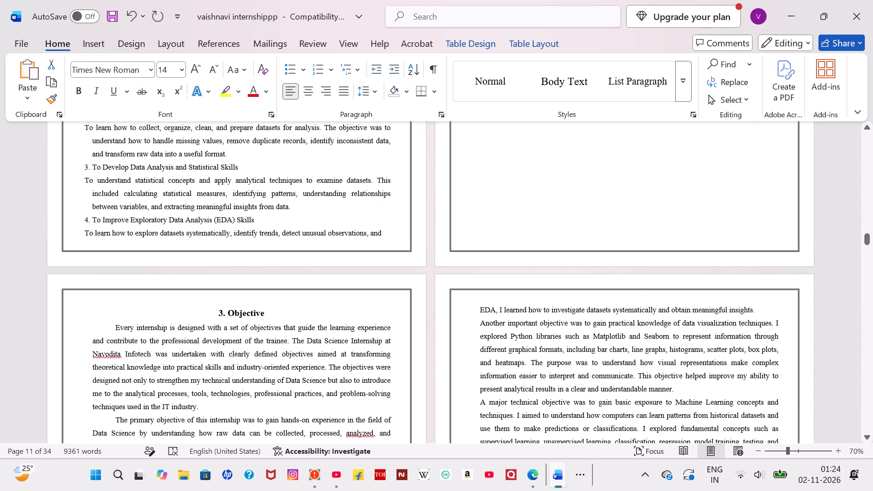
scroll(397, 412, "down", 6)
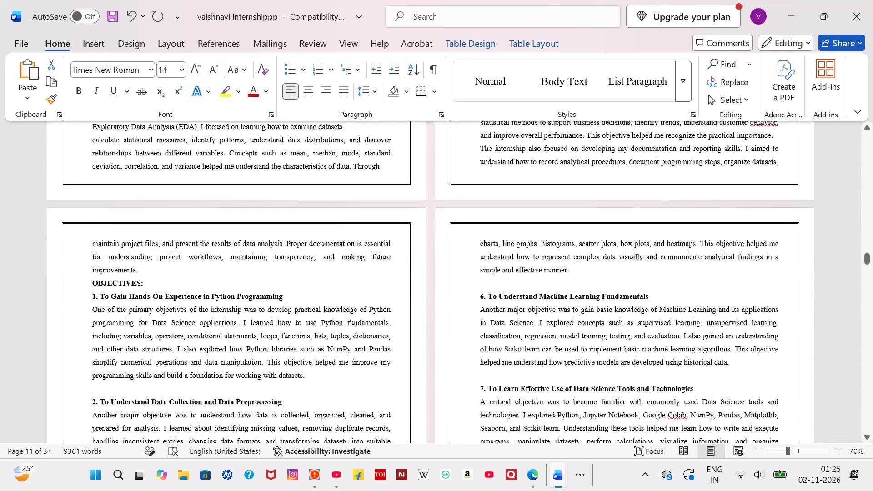
scroll(397, 412, "down", 5)
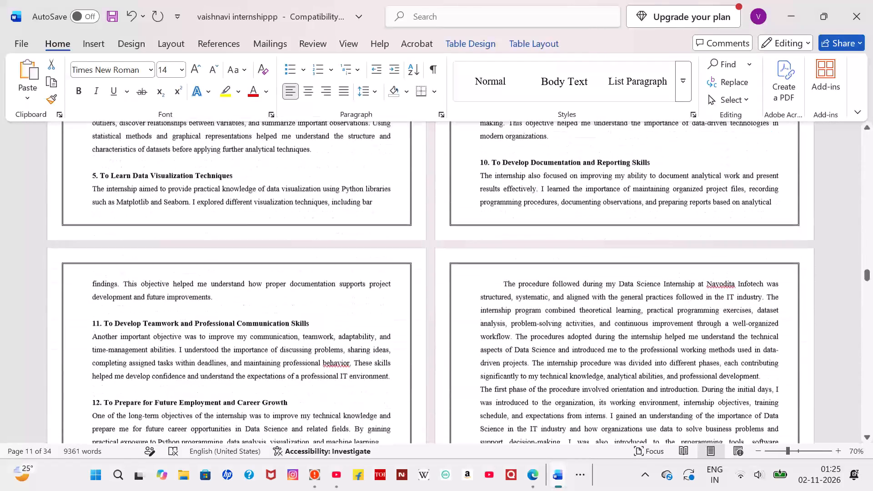
scroll(397, 412, "down", 1)
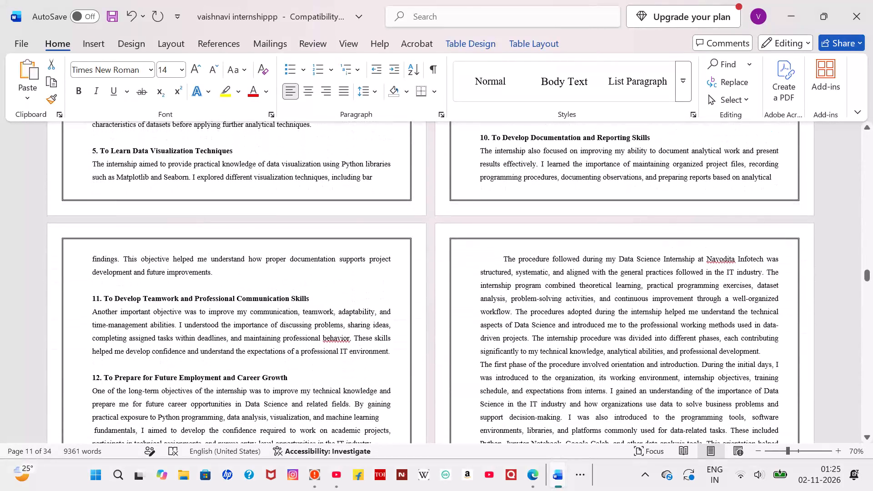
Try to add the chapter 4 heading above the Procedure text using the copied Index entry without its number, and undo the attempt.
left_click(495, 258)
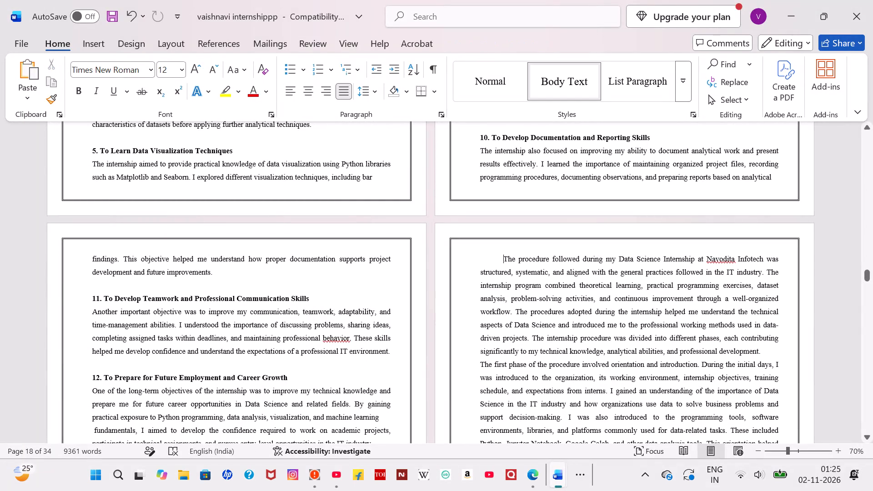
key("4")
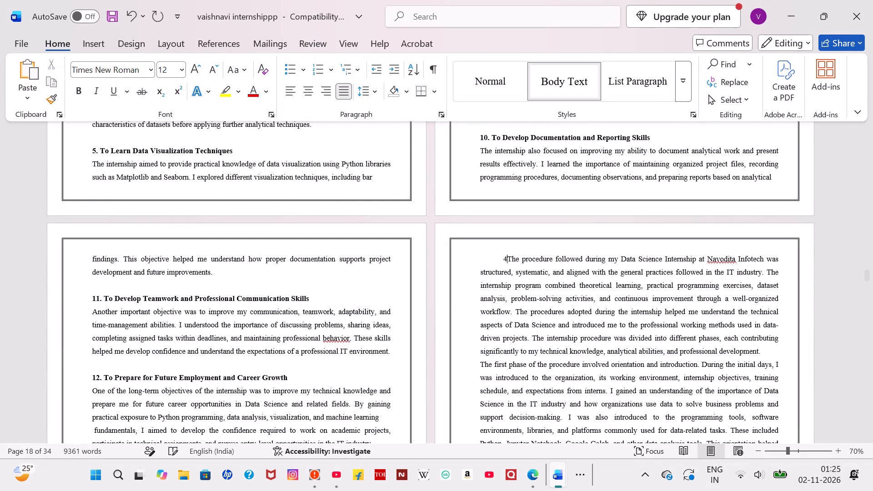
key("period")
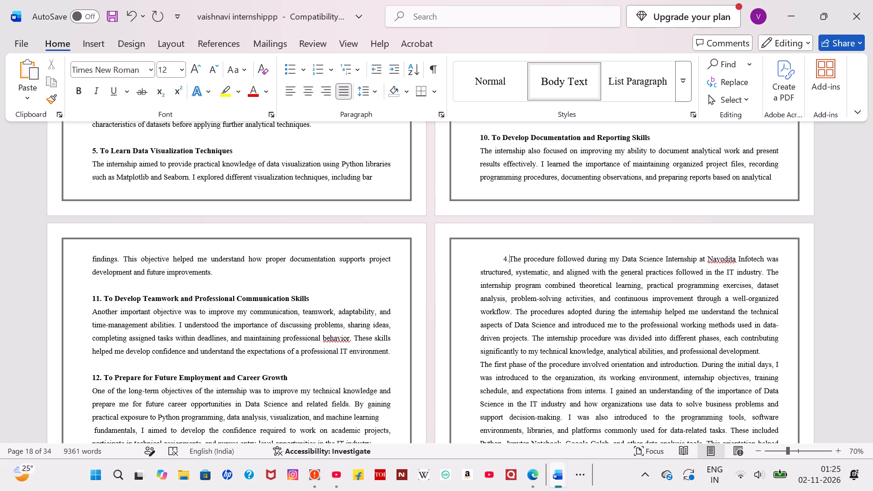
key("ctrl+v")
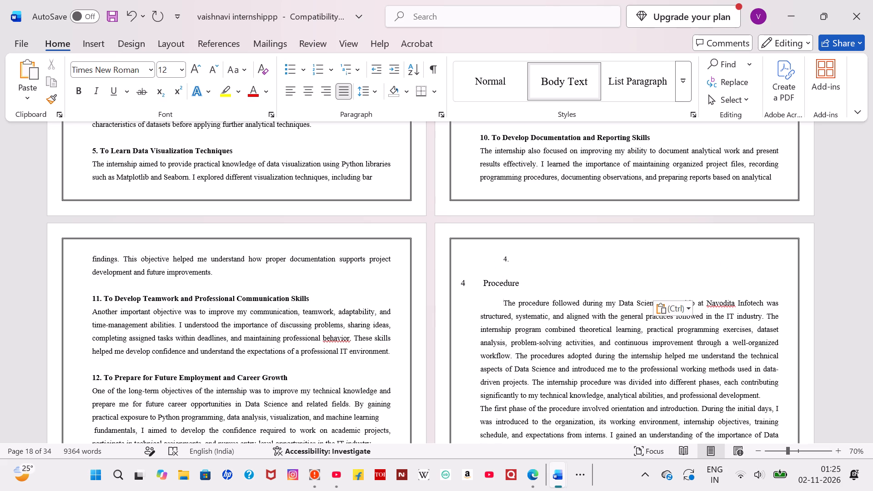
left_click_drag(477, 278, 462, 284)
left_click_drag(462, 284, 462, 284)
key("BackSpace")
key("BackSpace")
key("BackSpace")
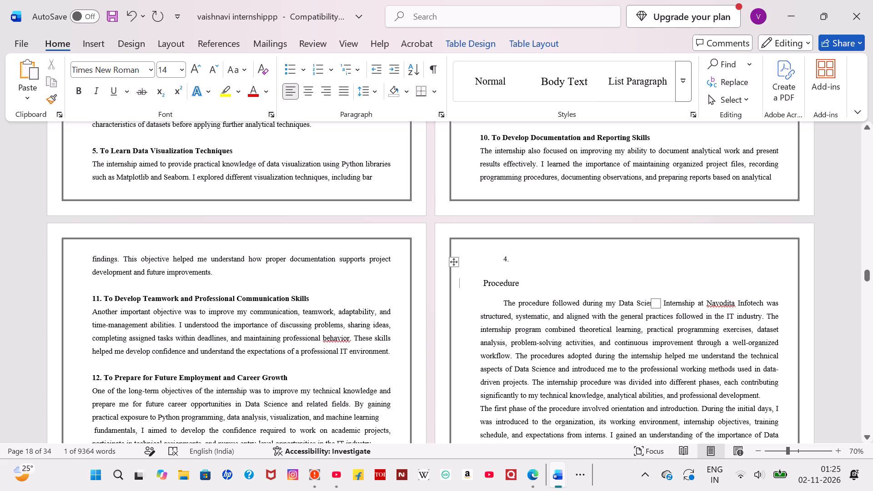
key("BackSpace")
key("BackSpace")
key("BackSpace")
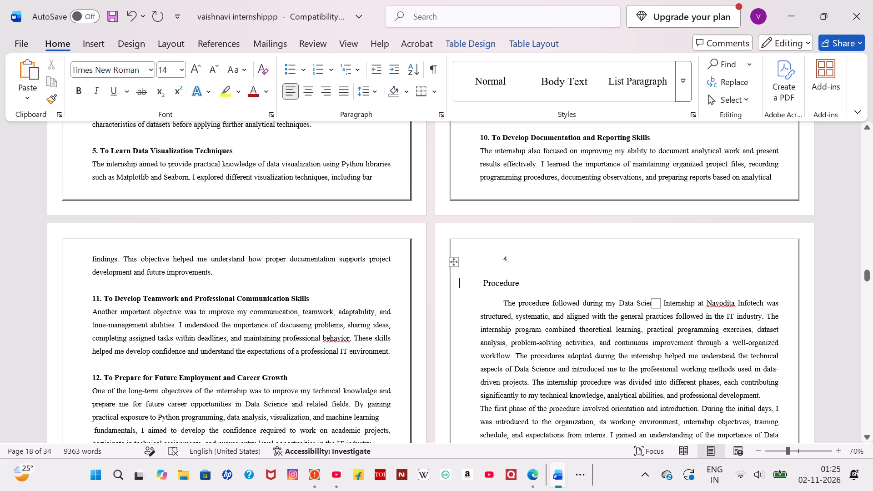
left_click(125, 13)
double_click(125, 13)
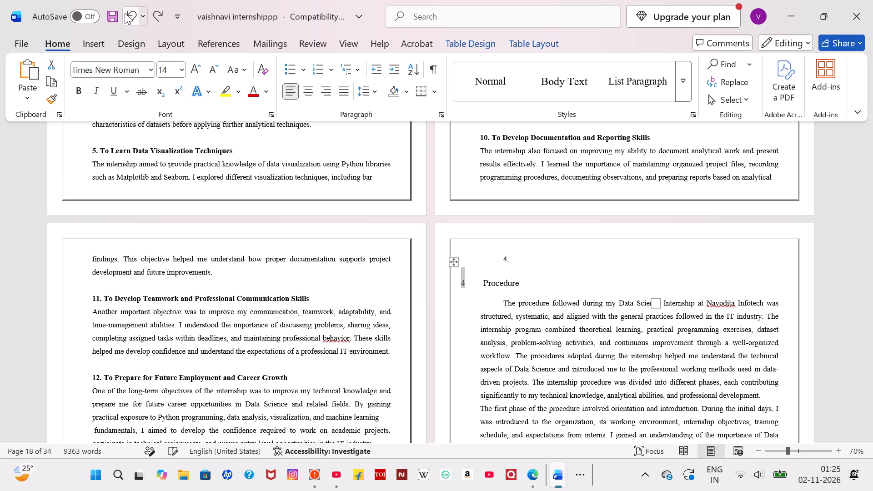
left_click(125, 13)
Add the heading "4. Procedure" on its own line above the first paragraph of the Procedure chapter.
key("4")
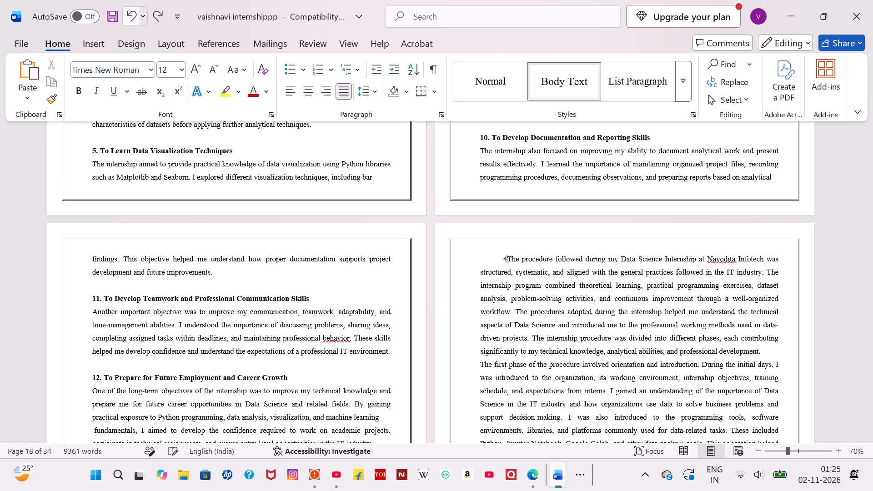
key("period")
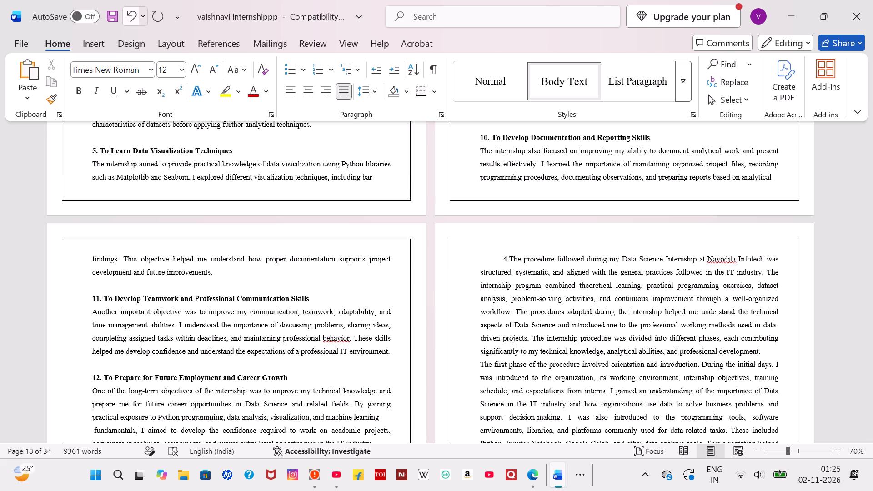
key("space")
key("shift+p")
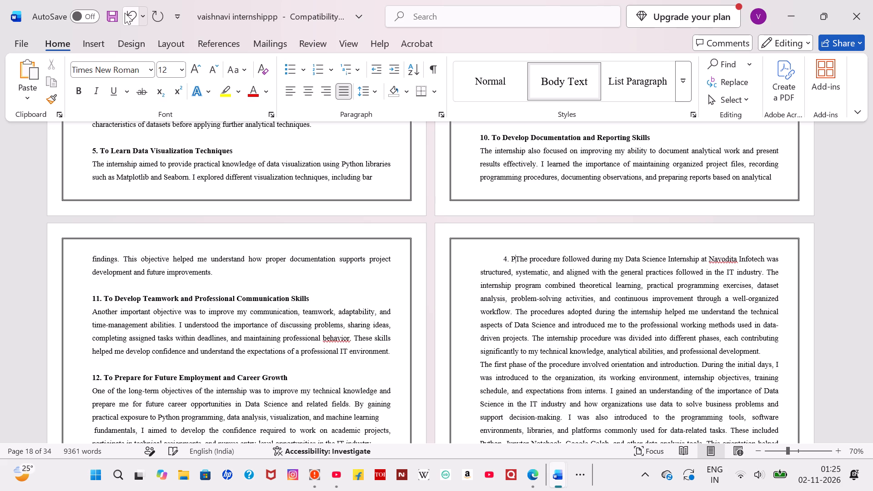
type("roced")
type("ure")
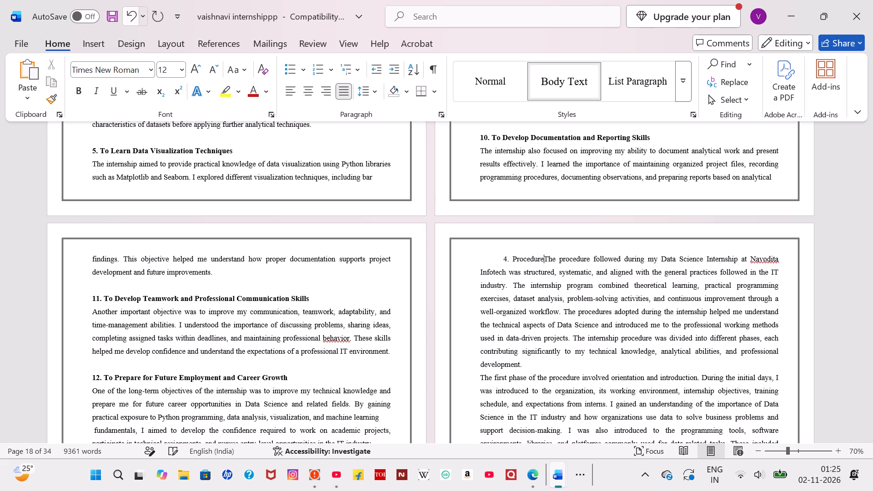
key("Return")
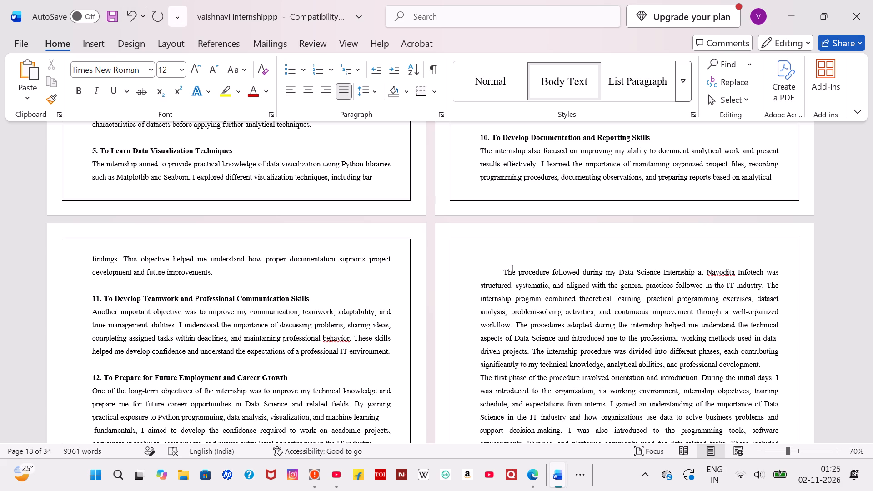
Format the "4. Procedure" heading as bold, size 14 and centred.
left_click_drag(547, 259, 496, 259)
left_click(505, 243)
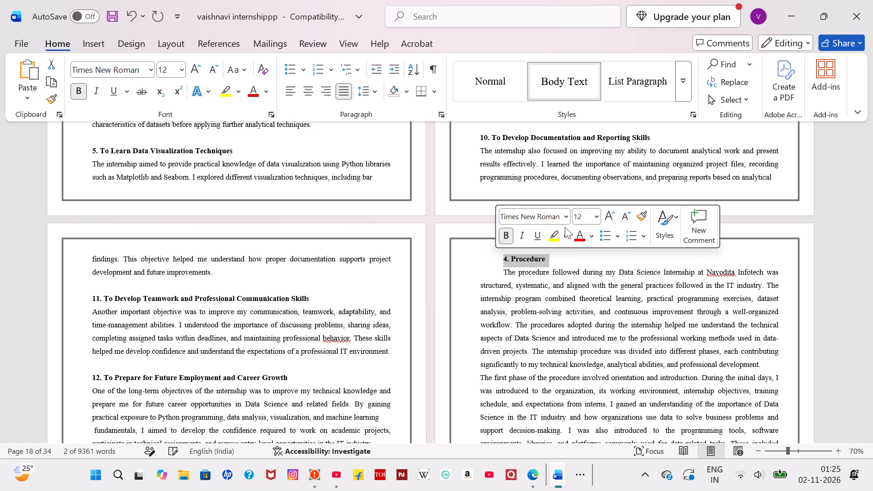
left_click(598, 220)
left_click(584, 317)
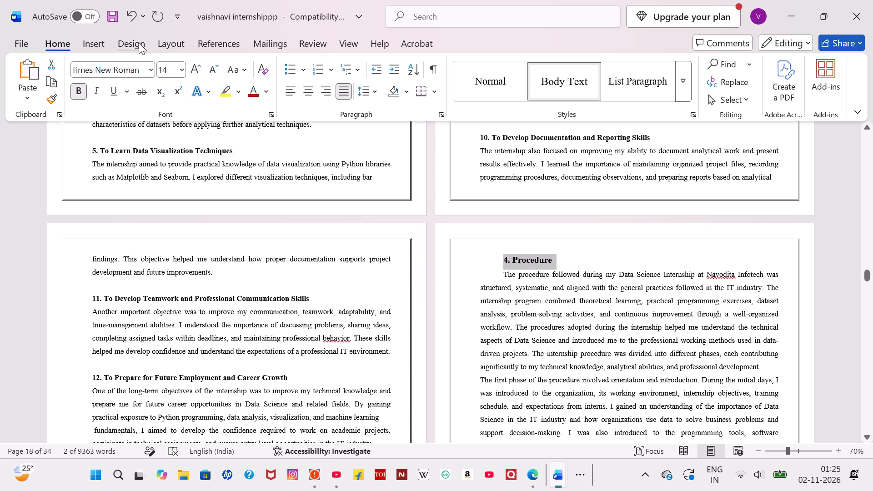
left_click(305, 93)
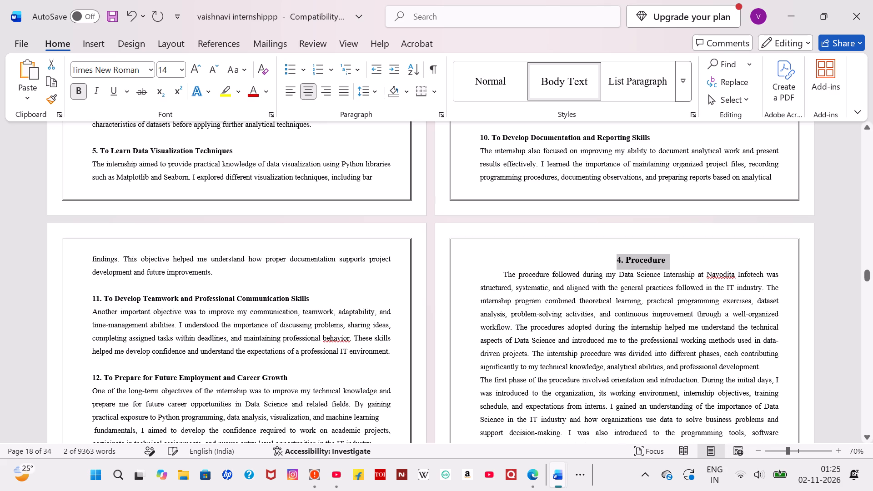
Look through the Procedure chapter's pages, checking its numbered subsections, figures and captions.
scroll(414, 389, "down", 1)
scroll(414, 389, "up", 1)
scroll(414, 389, "down", 1)
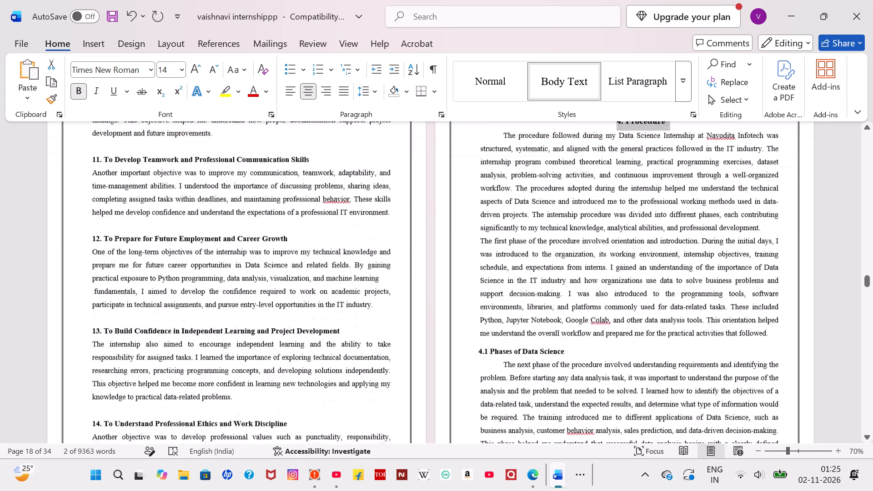
scroll(414, 389, "down", 5)
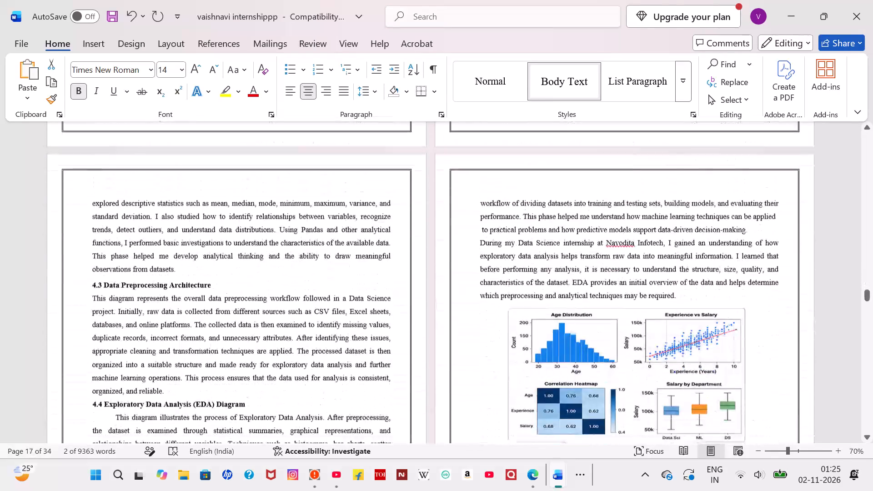
scroll(414, 389, "down", 3)
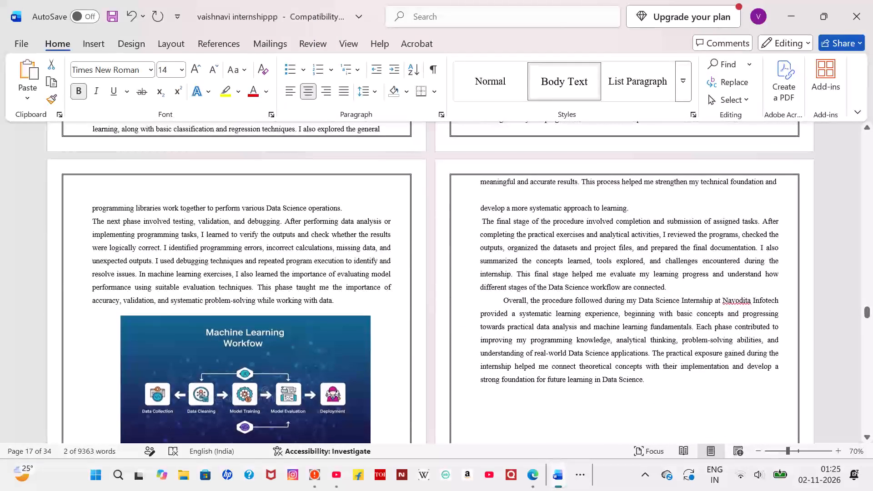
scroll(414, 389, "up", 5)
left_click(414, 389)
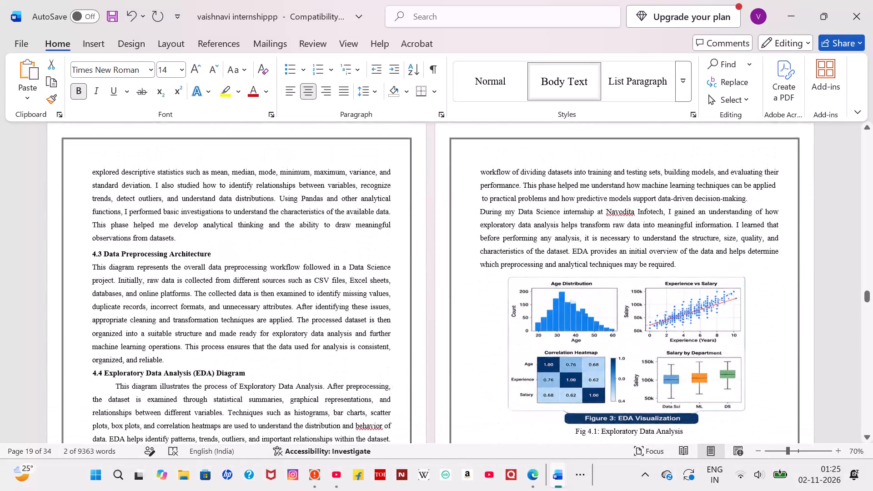
scroll(243, 283, "up", 2)
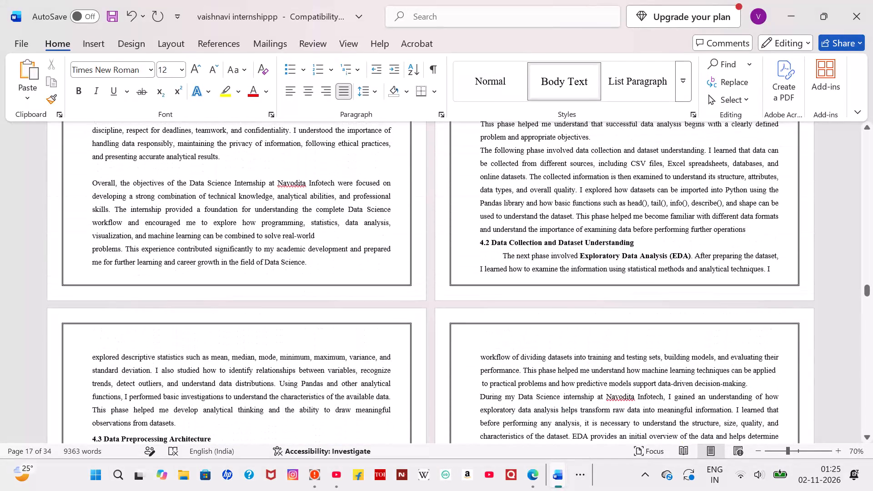
scroll(577, 290, "up", 3)
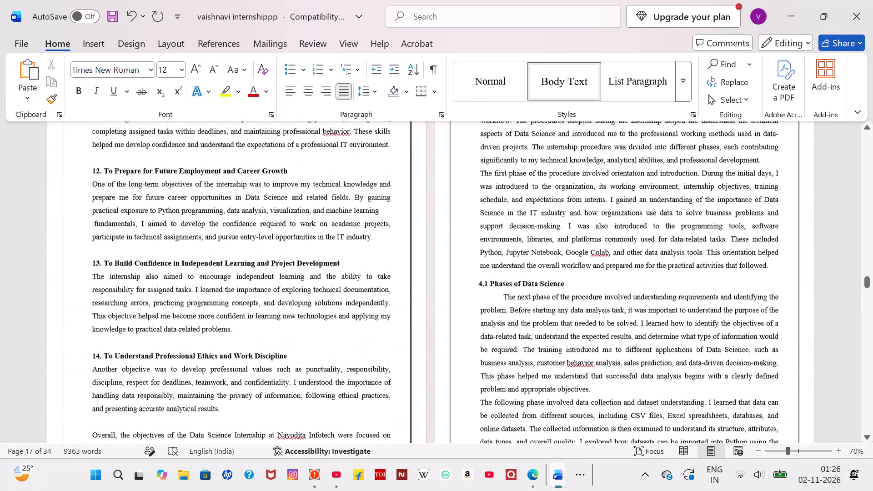
scroll(577, 290, "up", 1)
scroll(577, 290, "down", 2)
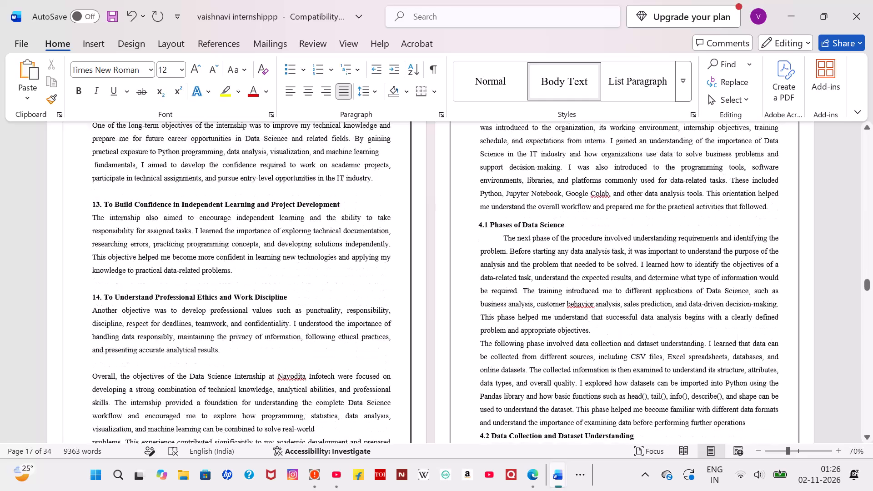
scroll(577, 290, "down", 1)
Look back over the Learning Objectives pages and the start of the Objective chapter.
scroll(577, 290, "up", 4)
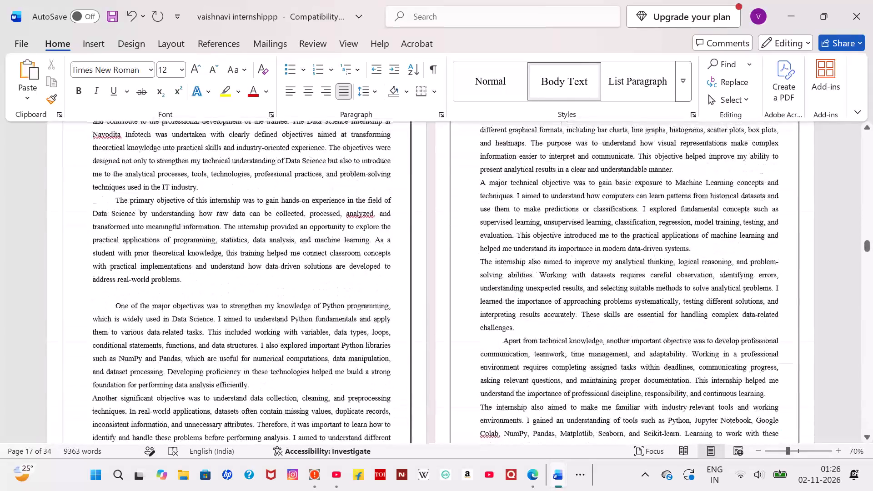
scroll(577, 290, "up", 6)
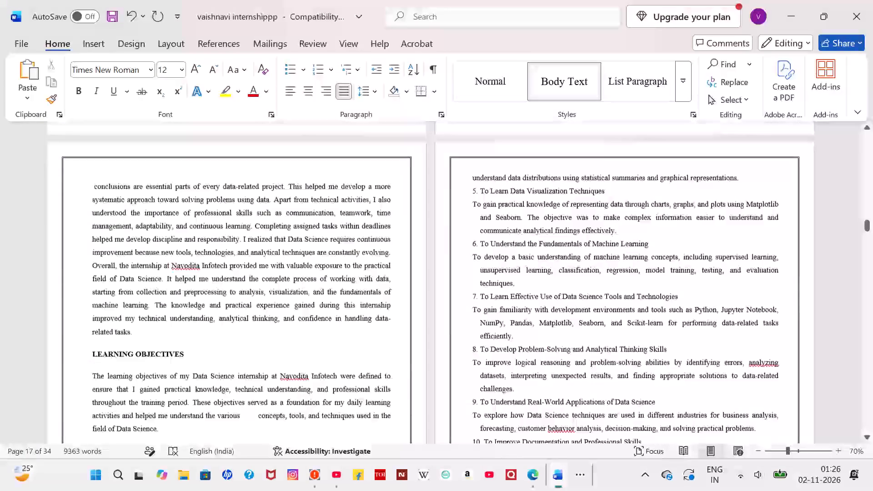
scroll(577, 290, "up", 2)
scroll(577, 290, "down", 3)
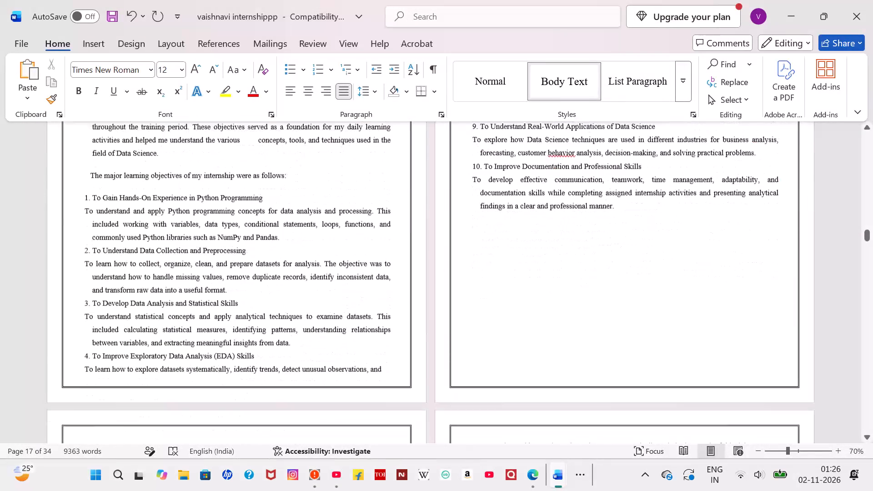
scroll(577, 290, "down", 4)
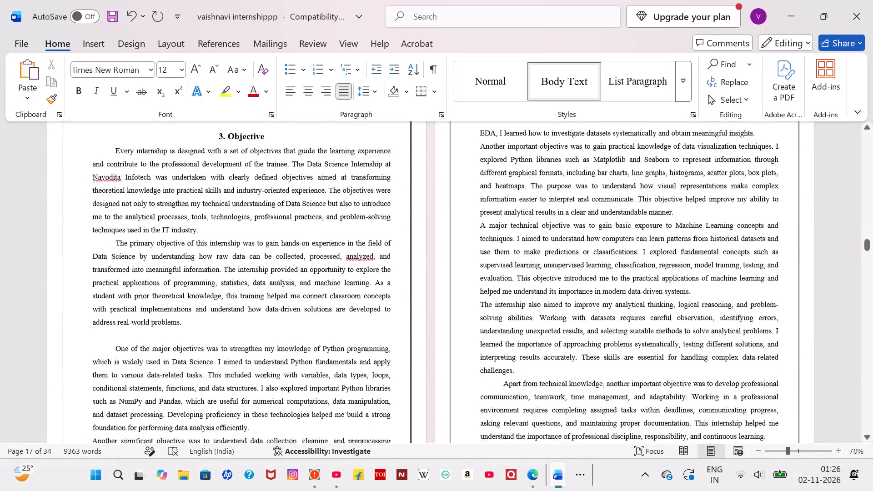
Copy the whole Procedure chapter, from its "4. Procedure" heading through its closing "Overall" paragraph.
scroll(577, 290, "down", 8)
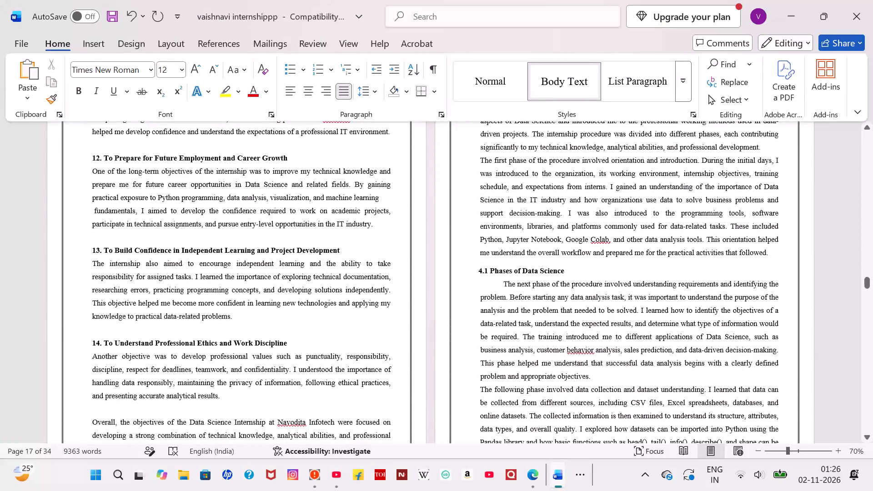
scroll(559, 325, "down", 9)
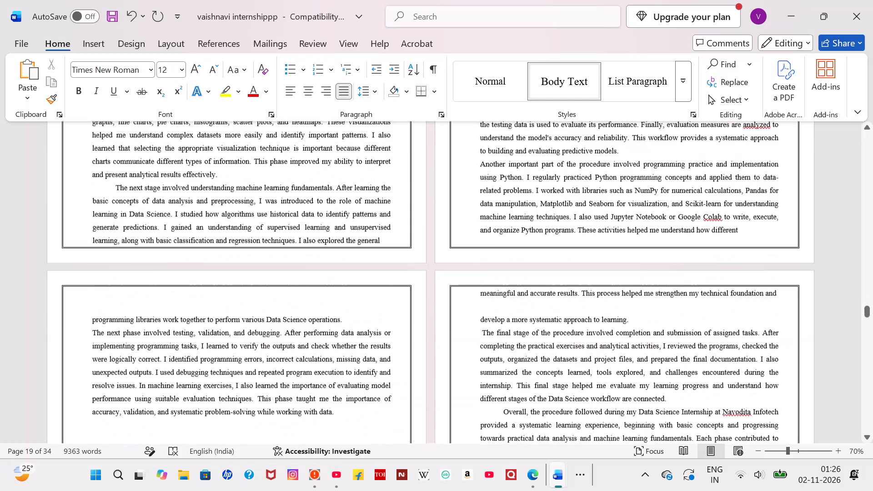
scroll(559, 325, "down", 2)
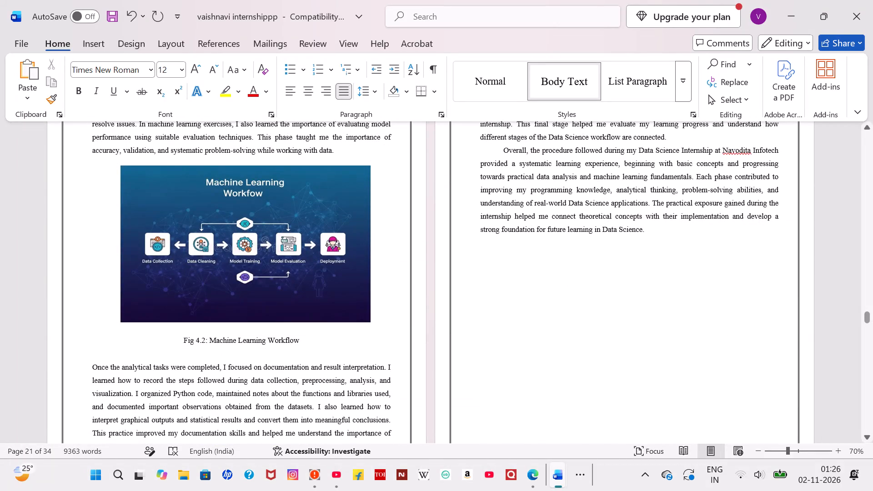
scroll(568, 306, "down", 5, "ctrl")
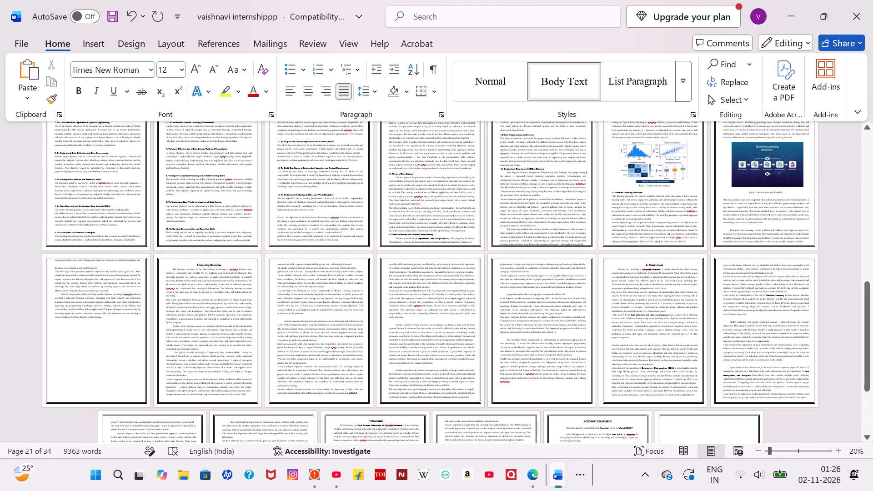
scroll(524, 279, "up", 2)
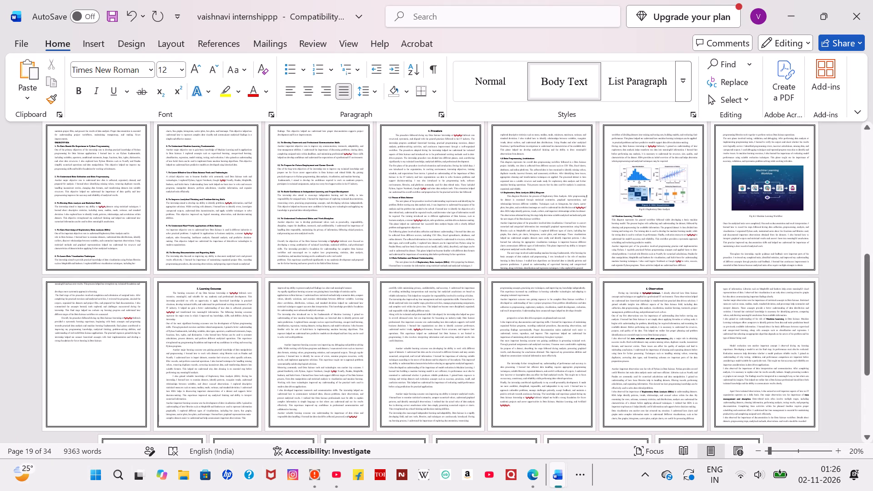
left_click_drag(412, 129, 0, 364)
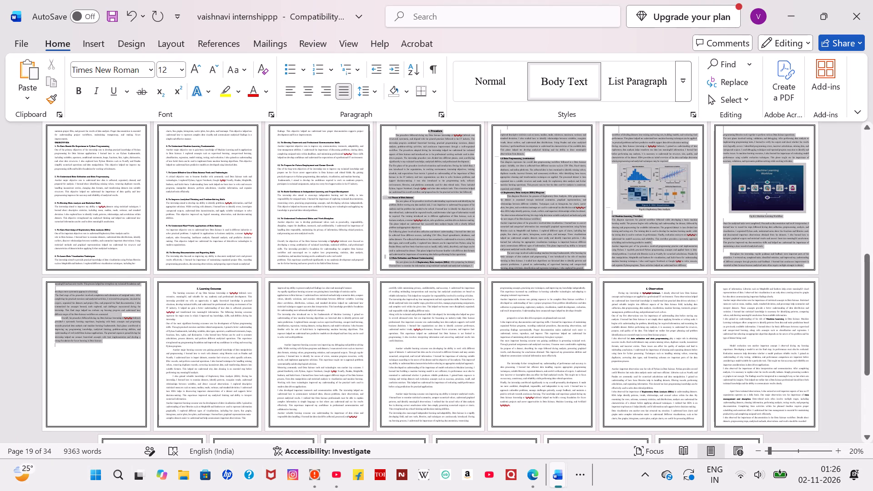
left_click_drag(0, 364, 8, 363)
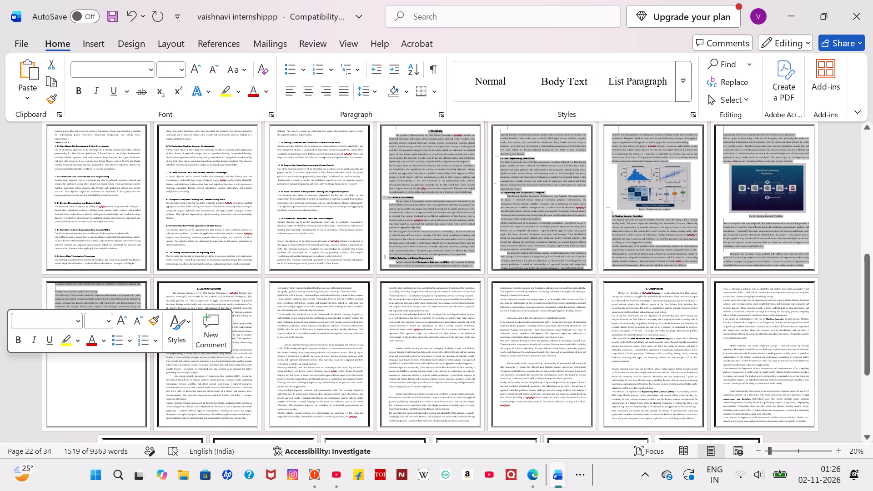
key("ctrl+c")
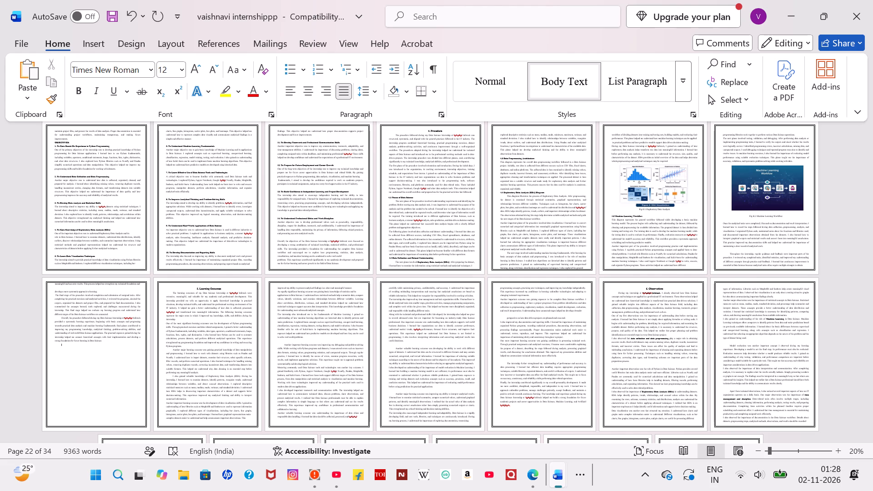
key("BackSpace")
key("Return")
key("Return")
key("BackSpace")
key("ctrl+v")
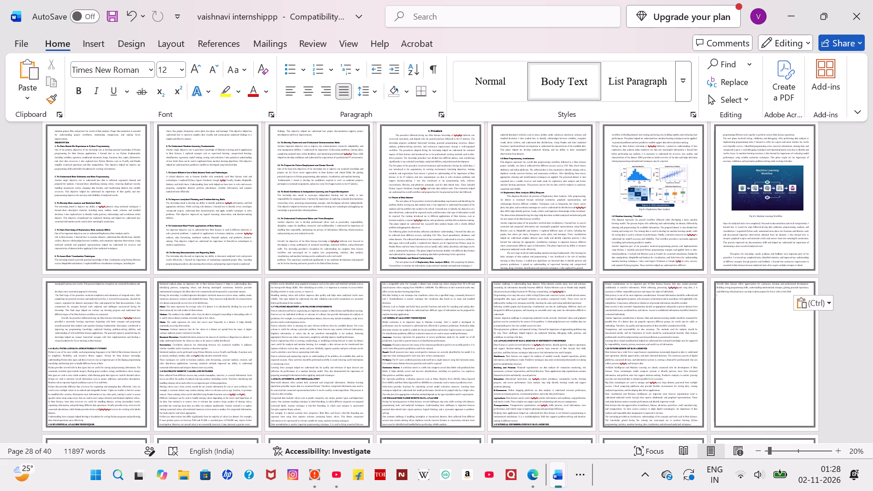
Select all the pasted text from heading 4.14 through its final paragraph and set a left indent of 1.25 and right indent of 1.
scroll(101, 341, "down", 3)
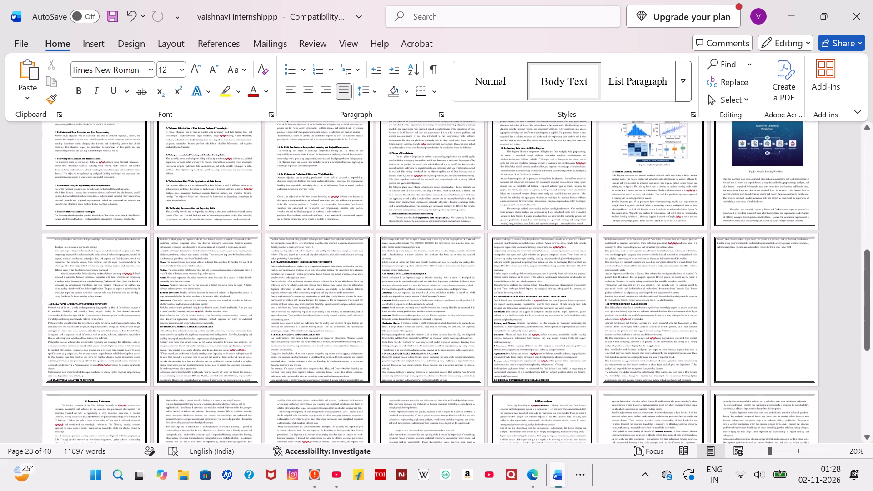
scroll(101, 341, "down", 5)
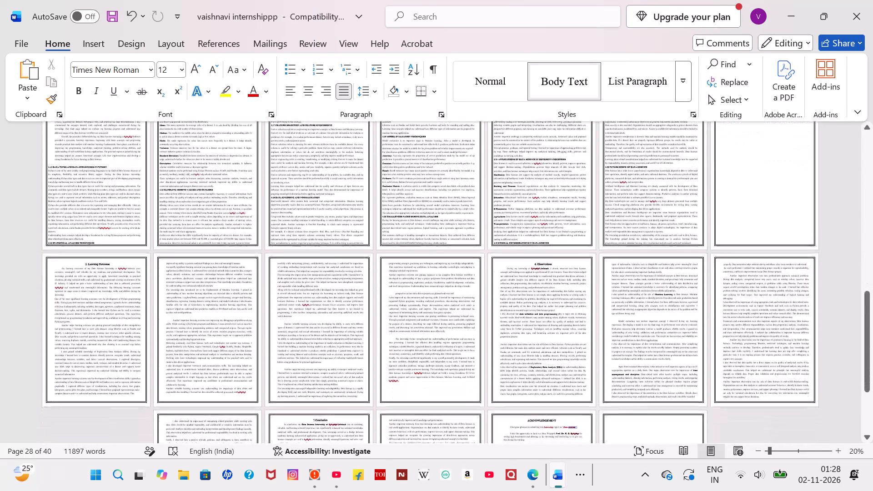
scroll(101, 341, "right", 2)
scroll(101, 341, "up", 3)
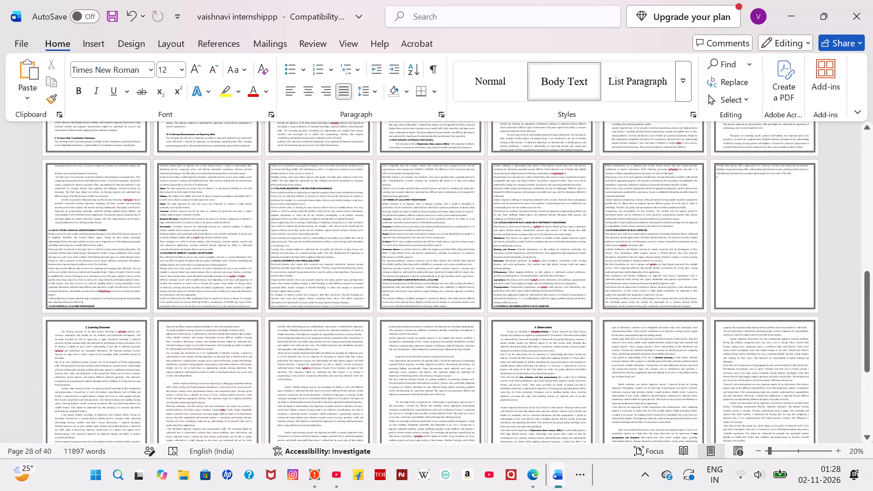
left_click_drag(47, 229, 89, 291)
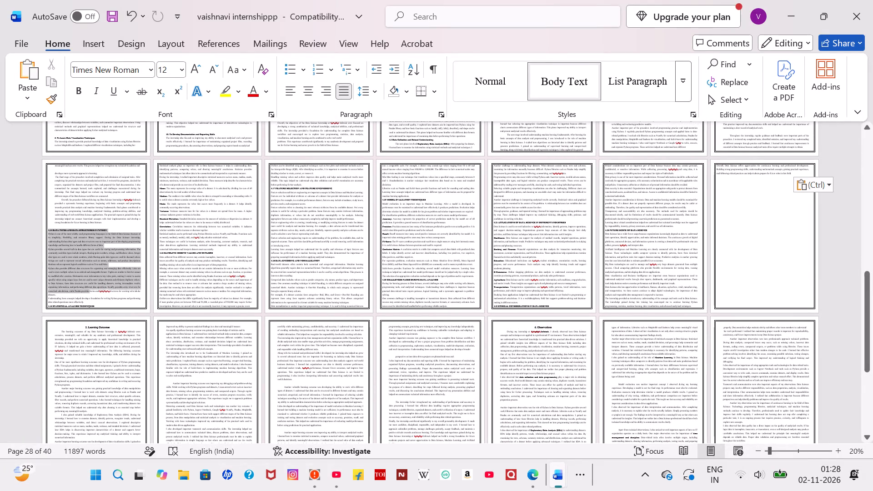
left_click_drag(89, 291, 545, 301)
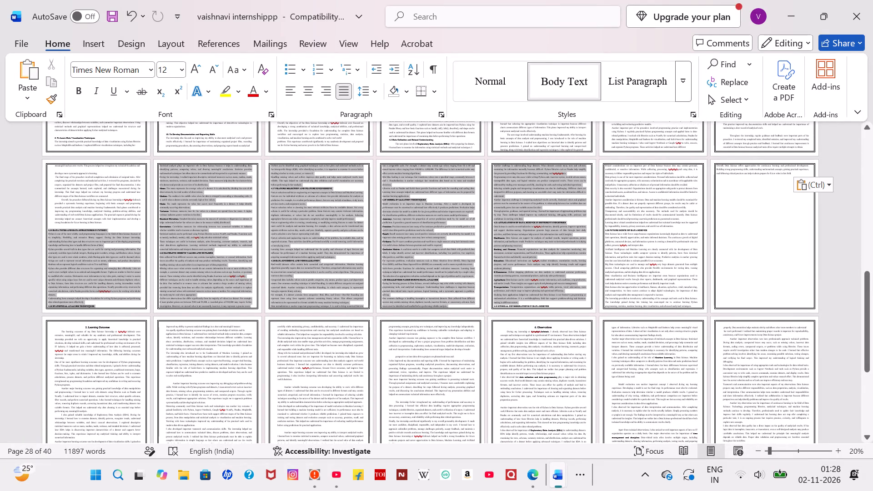
left_click_drag(545, 301, 727, 301)
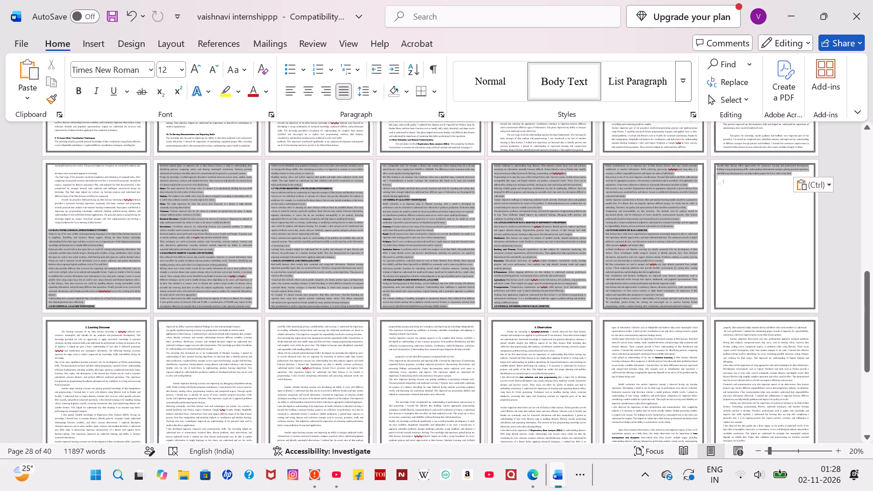
left_click_drag(727, 301, 768, 287)
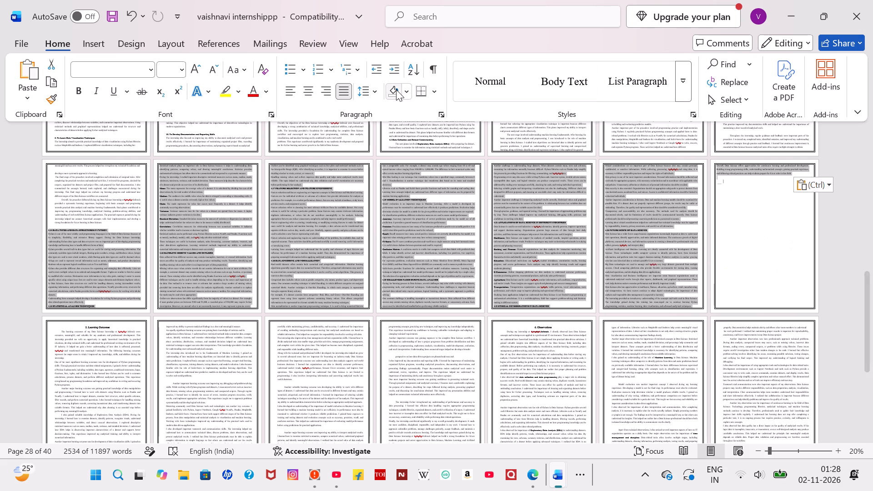
left_click(170, 39)
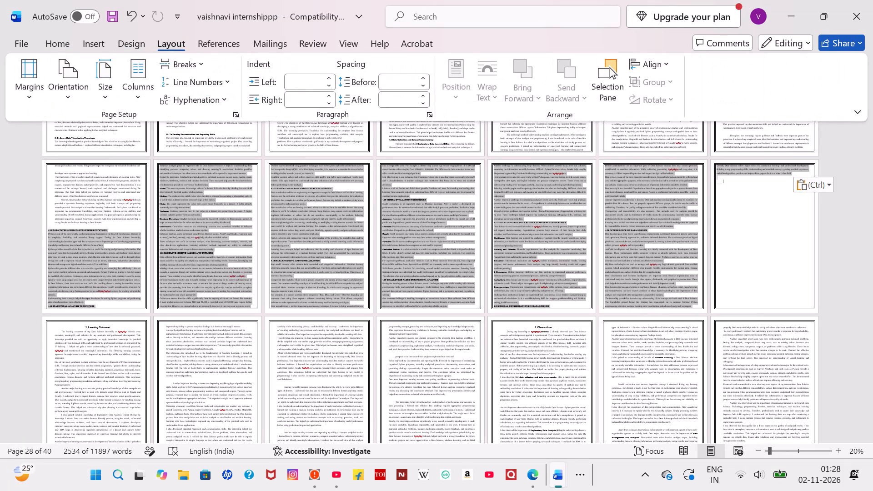
left_click(307, 82)
type("1.25")
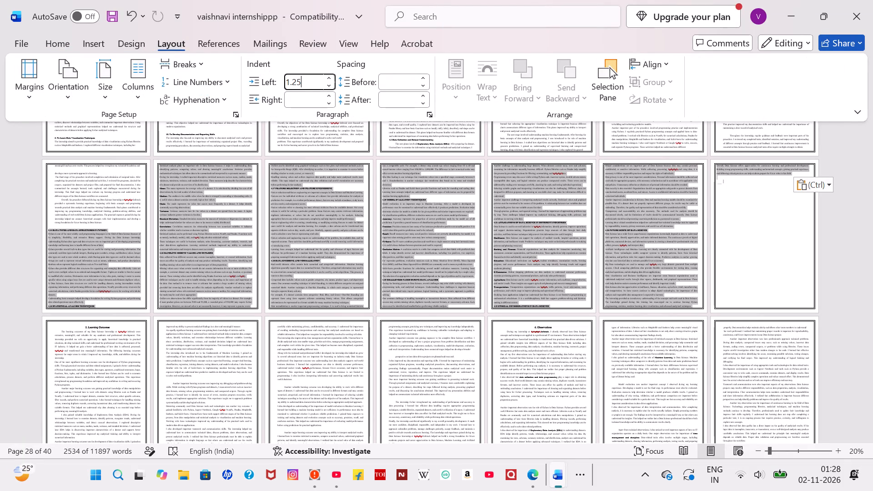
left_click(302, 103)
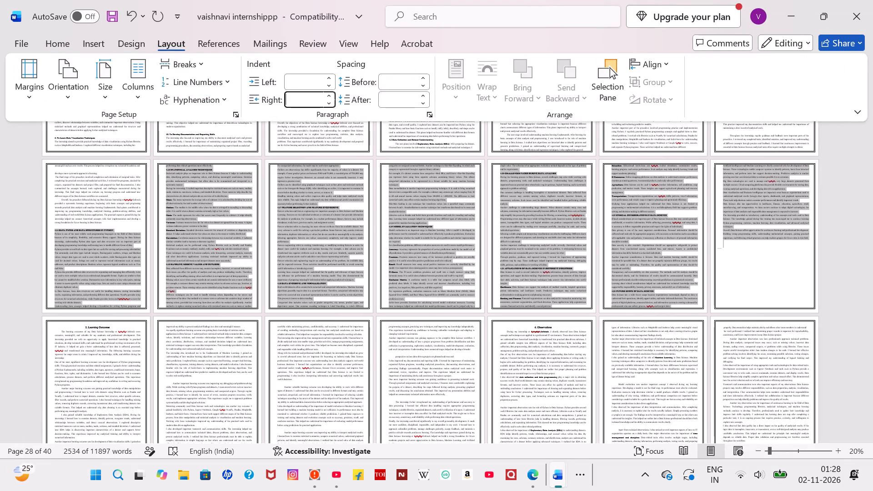
key("1")
key("Return")
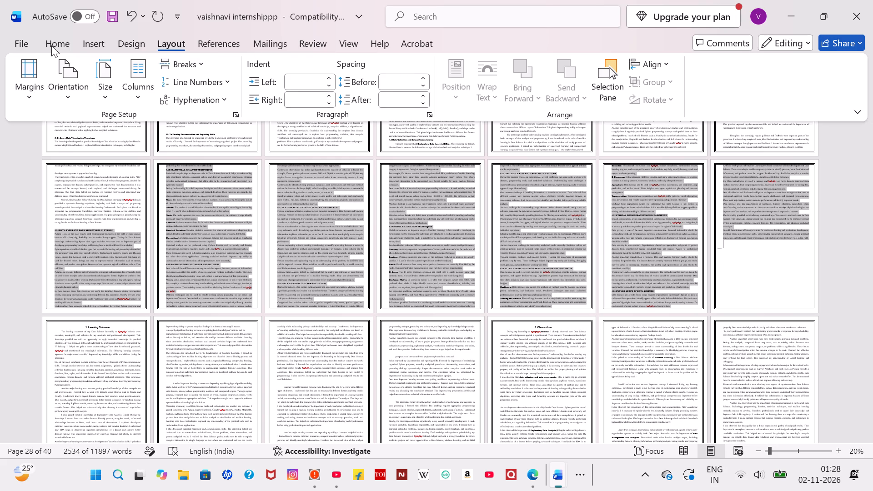
Apply the Last Custom Setting margins: top, bottom and right 1 cm, left 1.25 cm.
left_click(27, 41)
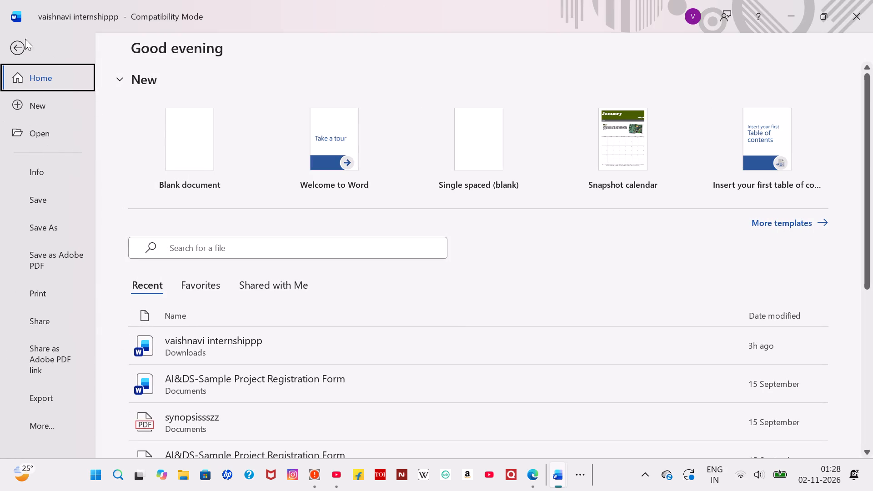
left_click(20, 42)
left_click(31, 77)
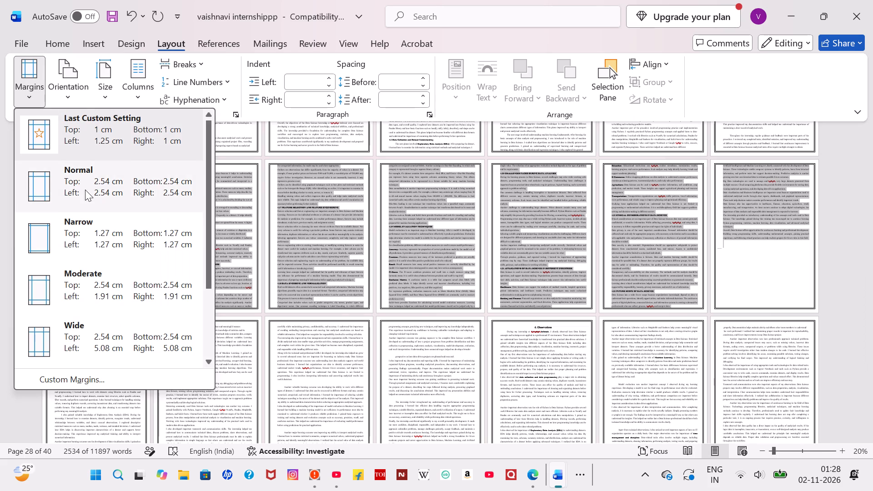
left_click(95, 127)
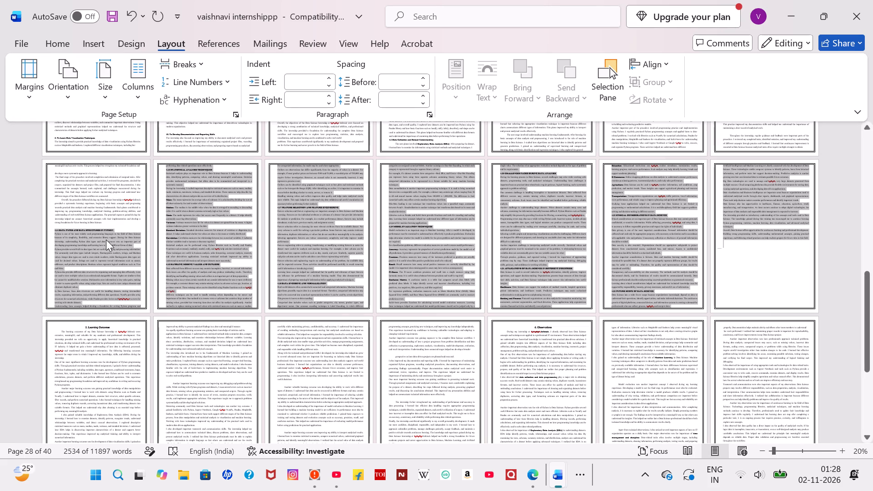
Insert two line breaks at the end of the first Procedure page, before the text "I learned how to examine the information".
scroll(101, 222, "up", 2)
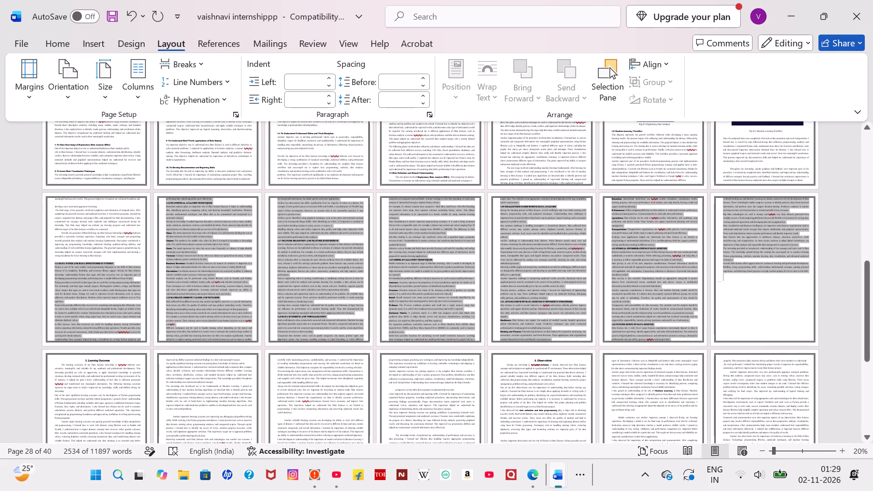
scroll(101, 222, "up", 5)
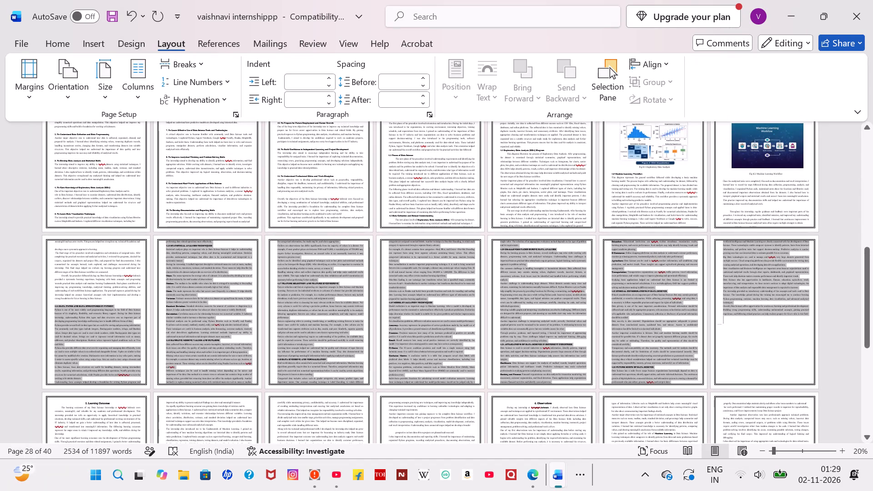
left_click(472, 224)
left_click(476, 220)
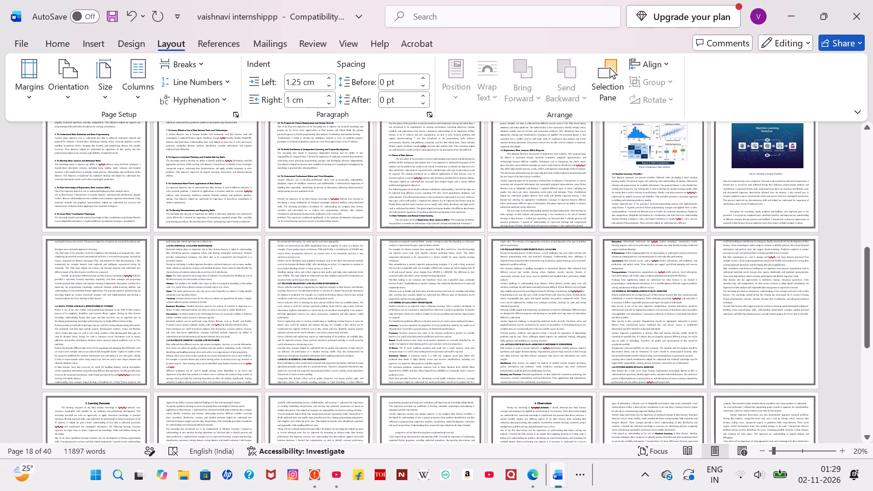
key("Return")
key("Return")
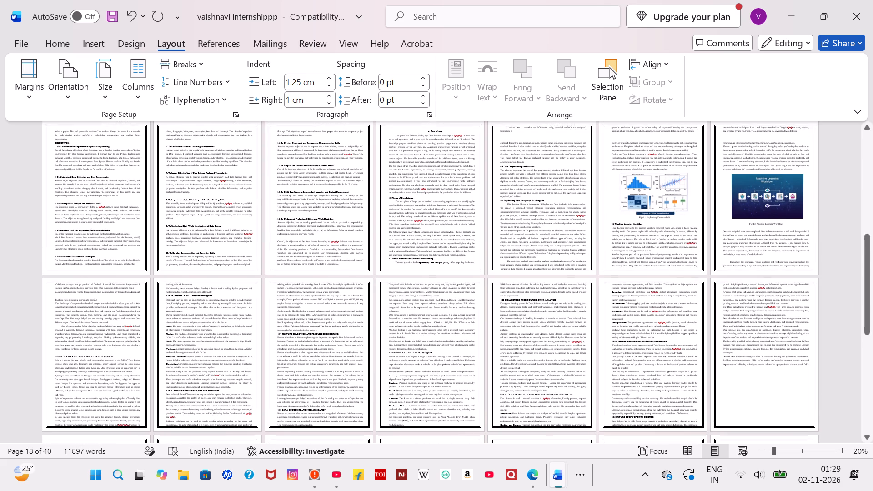
Remove the extra gap before "explored descriptive statistics" near the top of page 19.
scroll(589, 221, "up", 1)
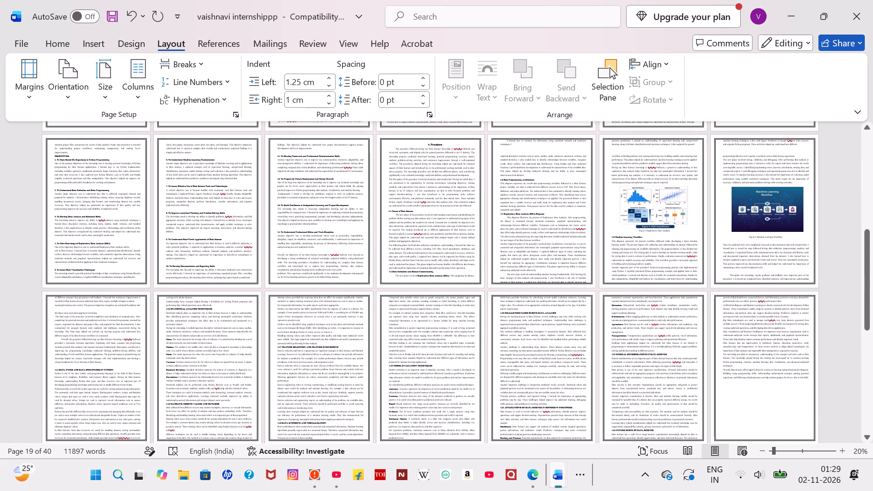
left_click(500, 155)
key("BackSpace")
key("BackSpace")
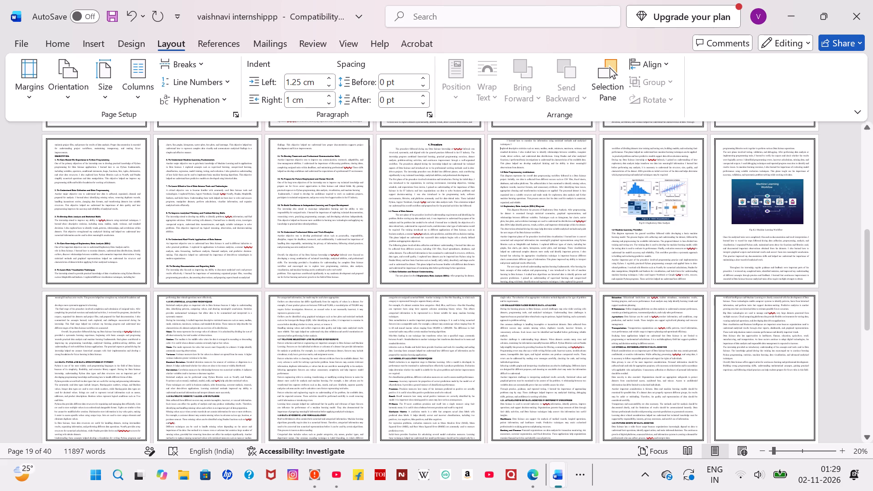
Add one line of spacing above "I learned how to examine the information" at the top of page 19.
left_click(505, 142)
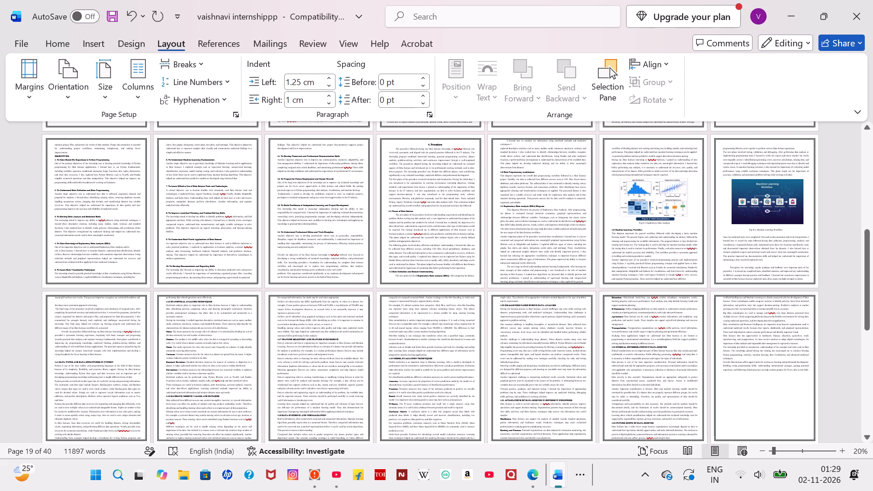
key("Up")
key("Down")
key("Down")
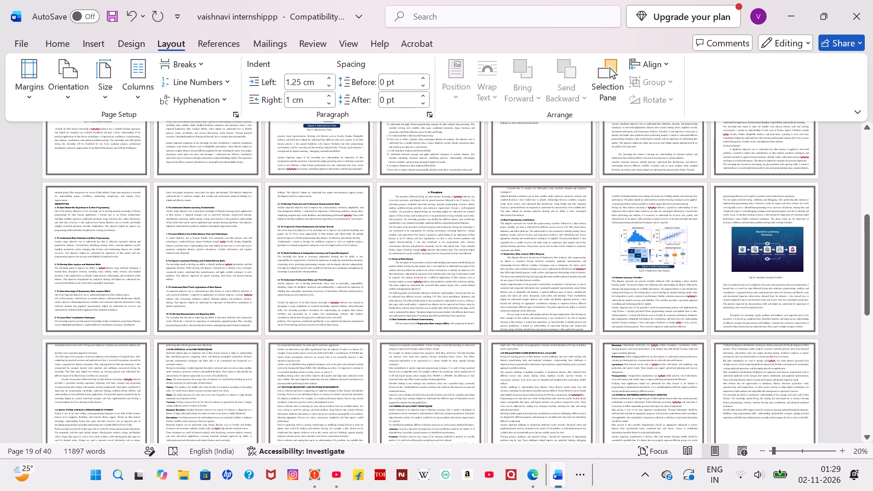
key("Up")
key("Return")
key("Return")
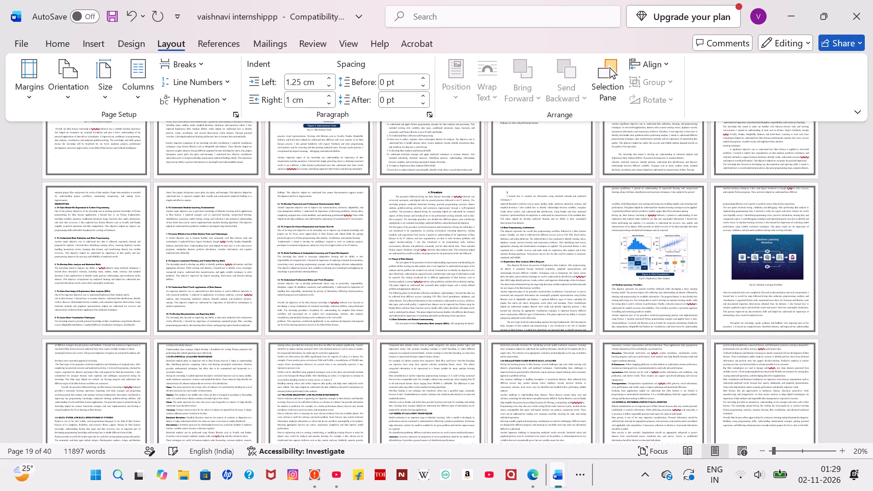
key("BackSpace")
key("BackSpace")
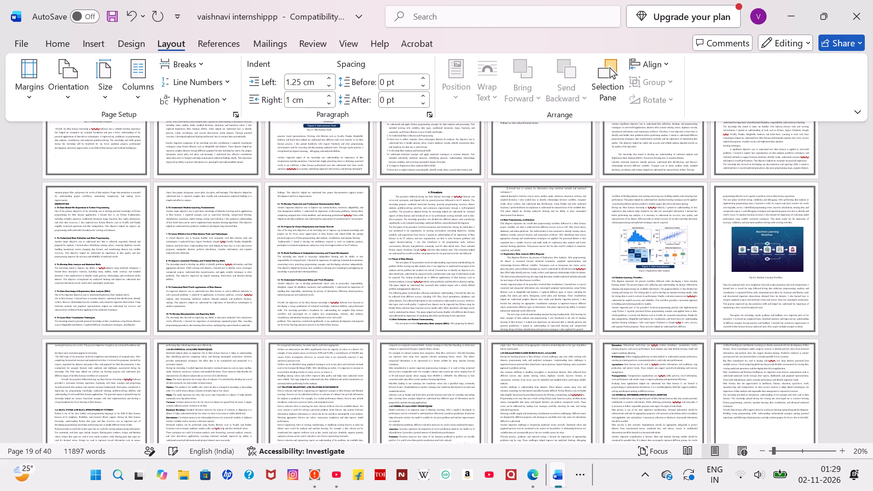
key("Return")
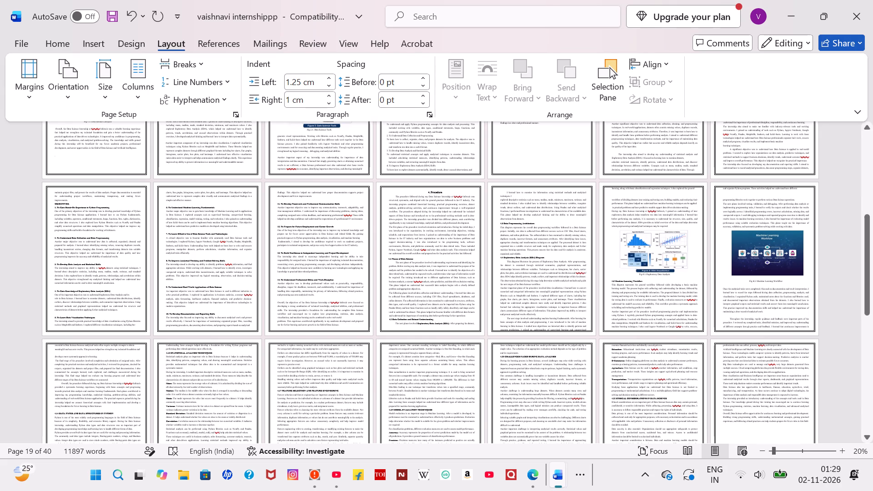
Insert two line breaks at the end of page 19, after "I was introduced to the role of machine".
left_click(586, 322)
key("Return")
key("Return")
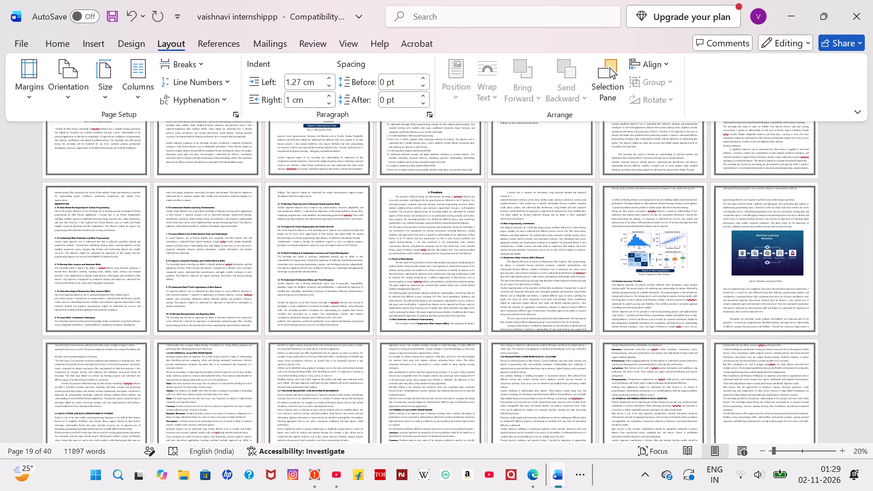
key("Return")
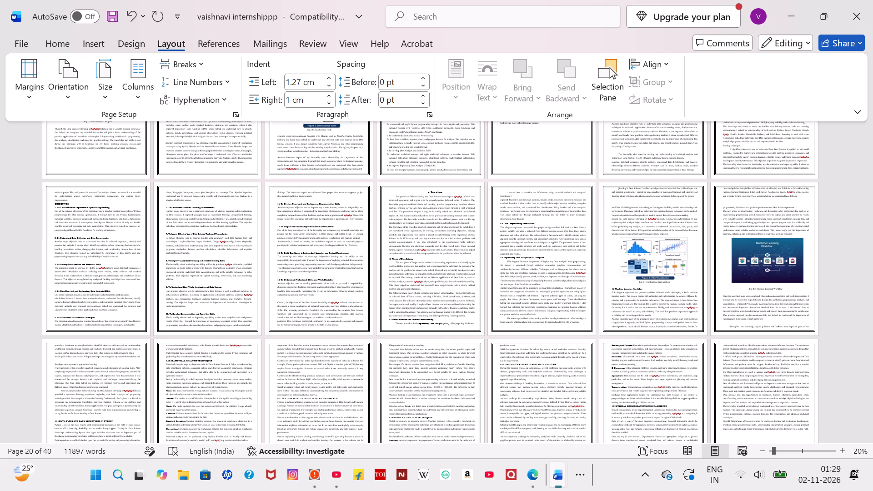
key("BackSpace")
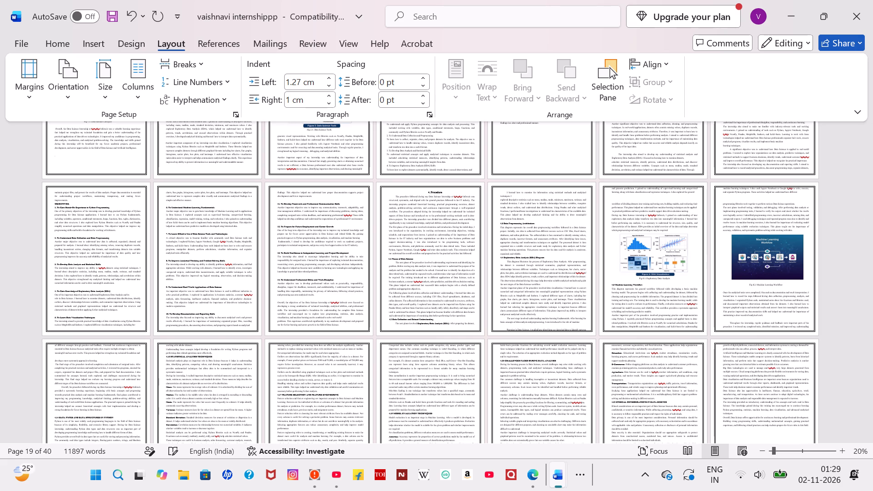
key("Return")
key("Return")
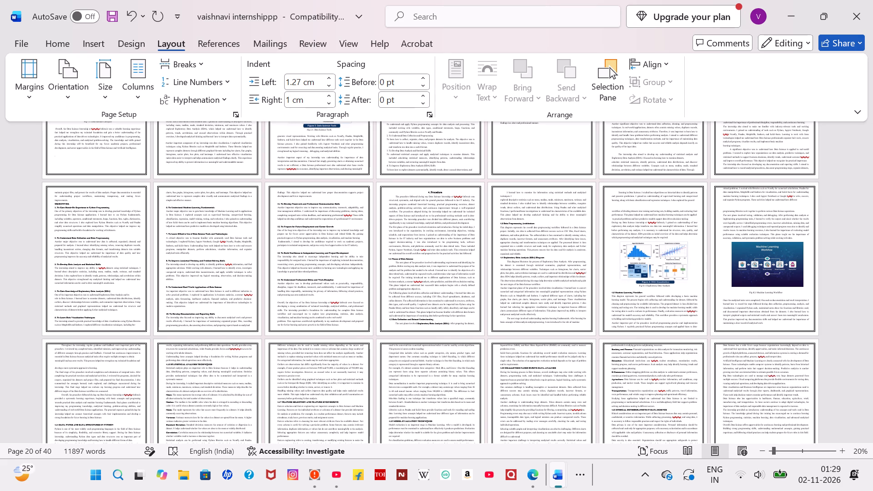
key("BackSpace")
key("BackSpace")
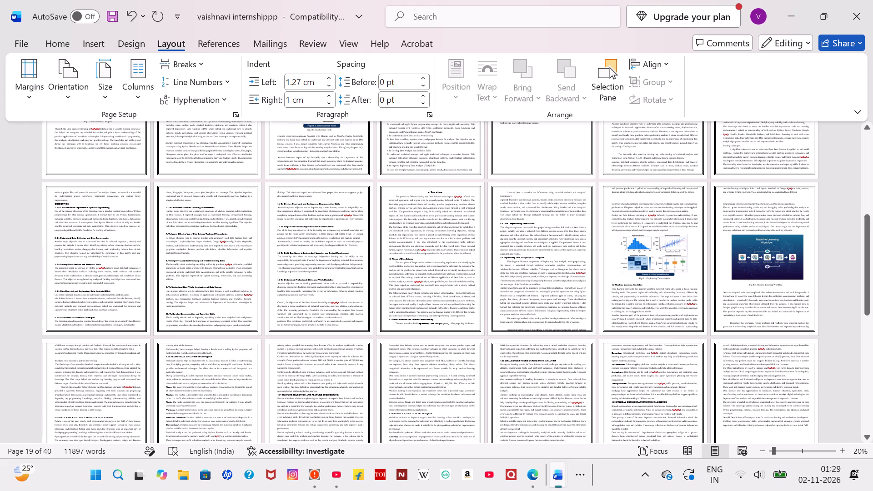
Remove the extra gap before "workflow of dividing datasets" near the top of page 20.
left_click(611, 204)
key("BackSpace")
key("BackSpace")
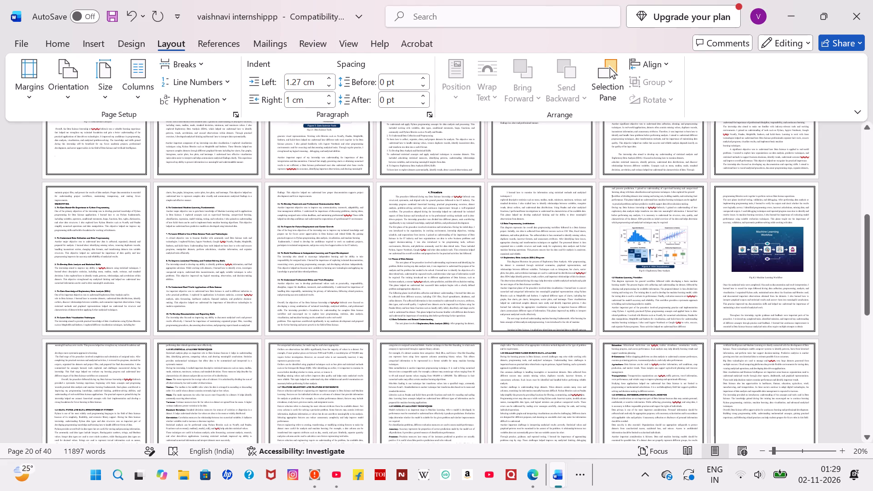
Add a single line break before the first line of page 20, without leaving an extra blank line.
left_click(611, 189)
key("Return")
key("Return")
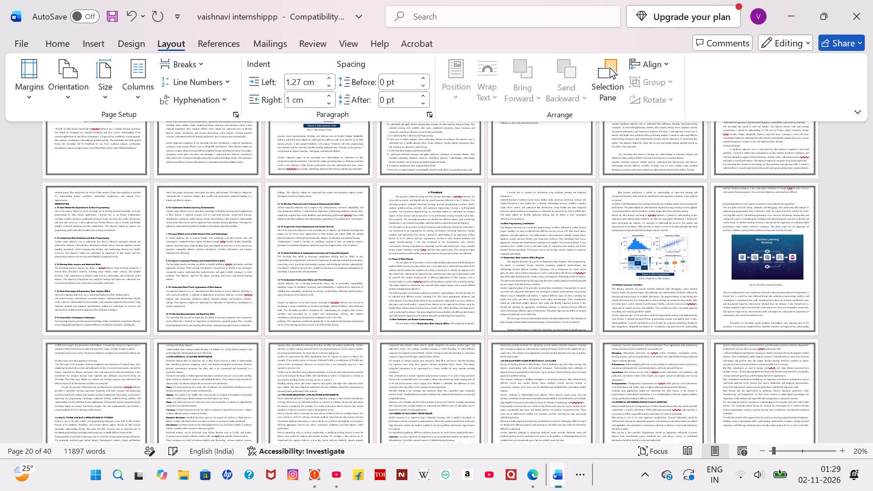
key("Left")
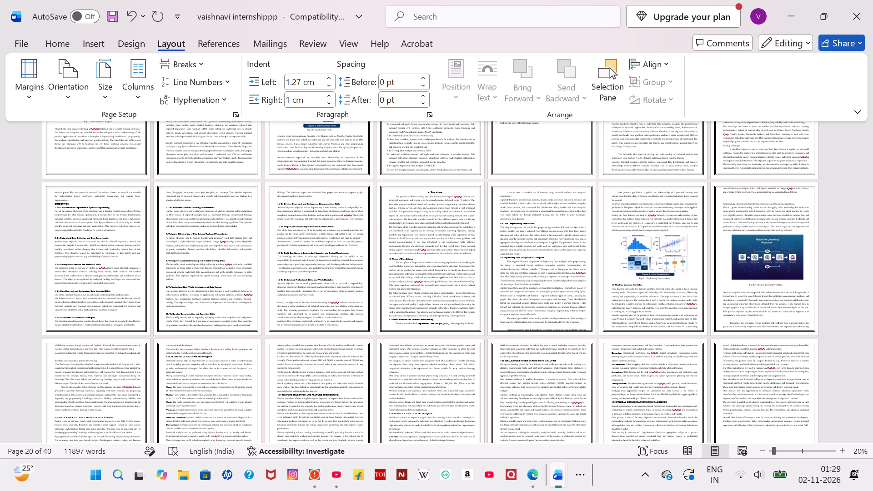
left_click(617, 192)
key("BackSpace")
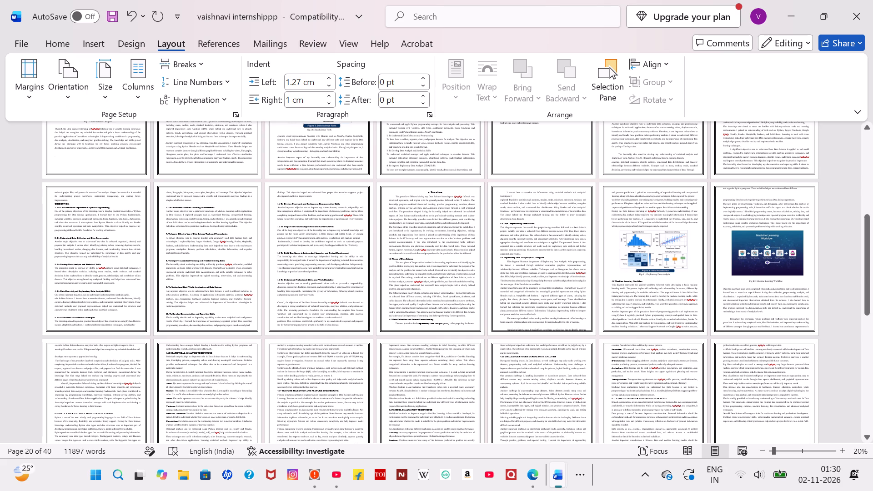
Insert two line breaks at the end of page 20, before "machine learning techniques. I also used Jupyter Notebook".
left_click(699, 324)
key("Return")
key("Return")
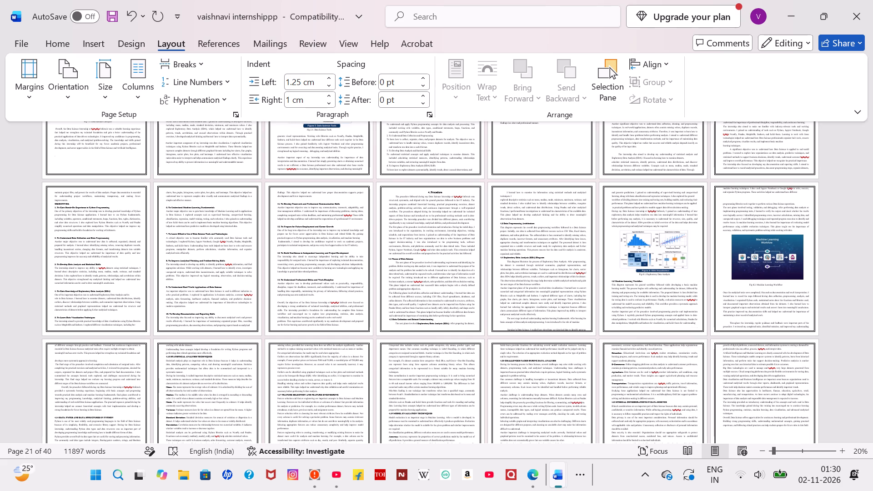
Adjust the line breaks before "learning in Data Science. I studied how algorithms" so that line starts at the top of page 20.
left_click(587, 326)
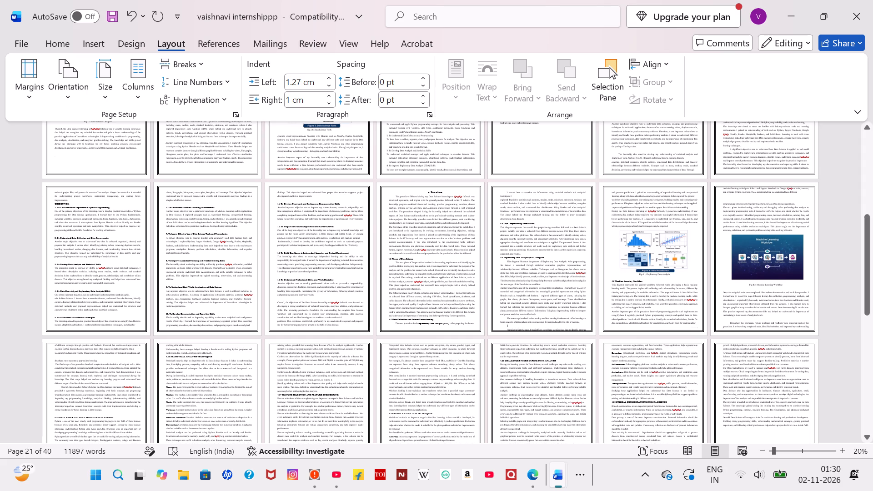
key("Return")
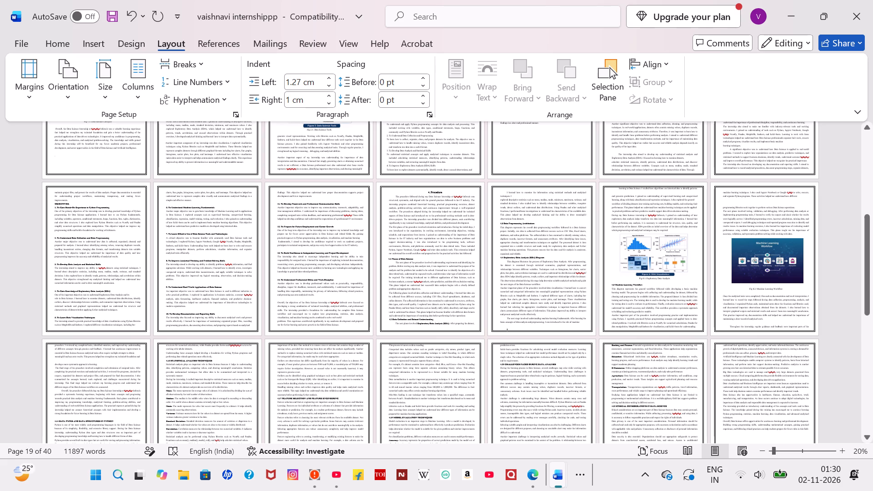
left_click(616, 191)
key("BackSpace")
key("BackSpace")
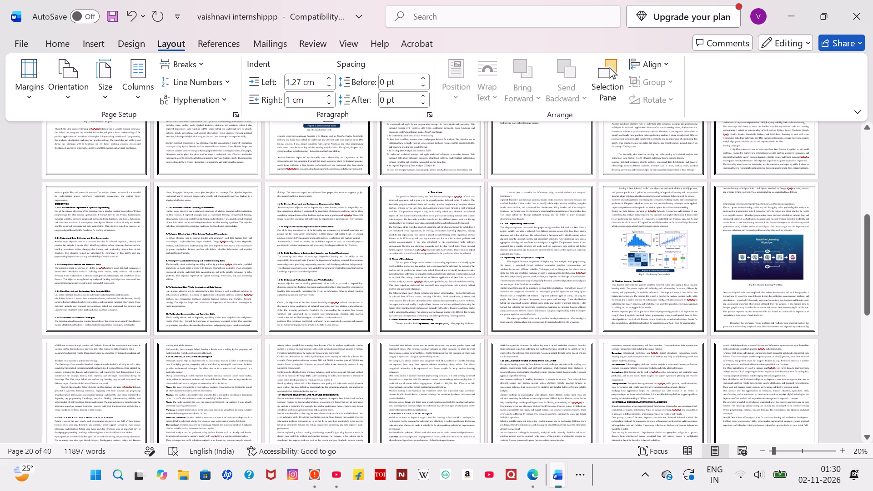
left_click(618, 188)
key("Return")
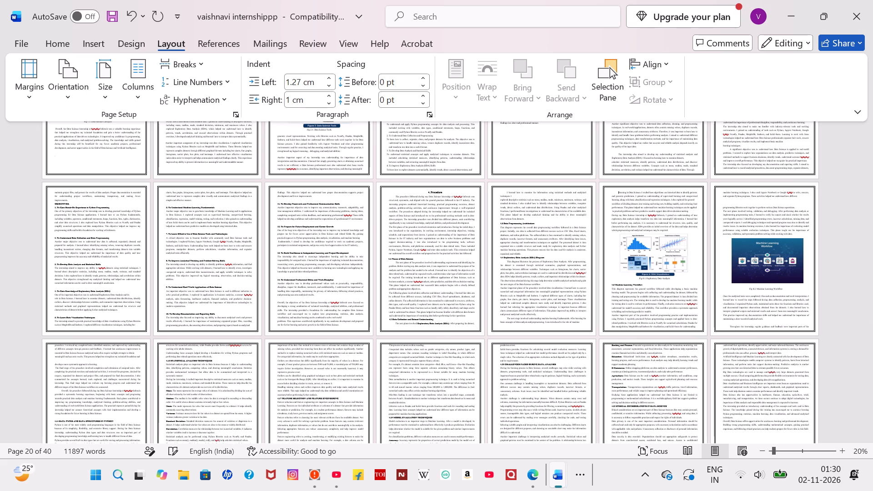
key("BackSpace")
key("BackSpace")
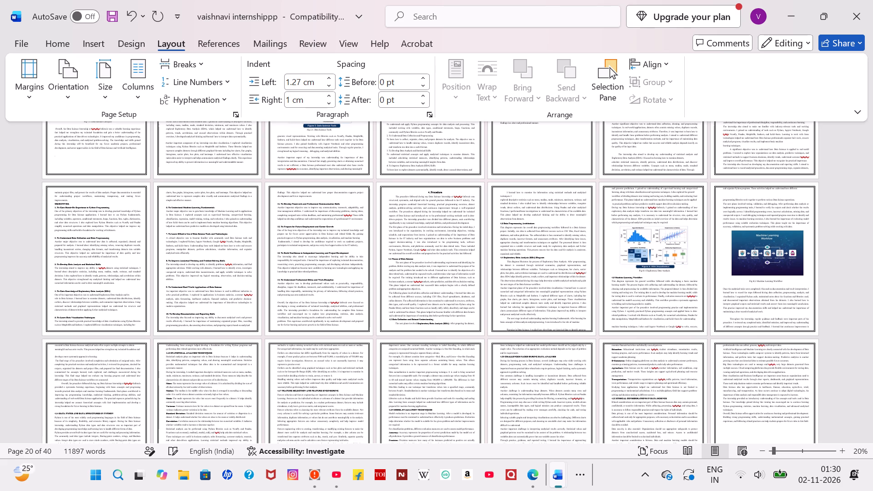
key("Return")
key("Return")
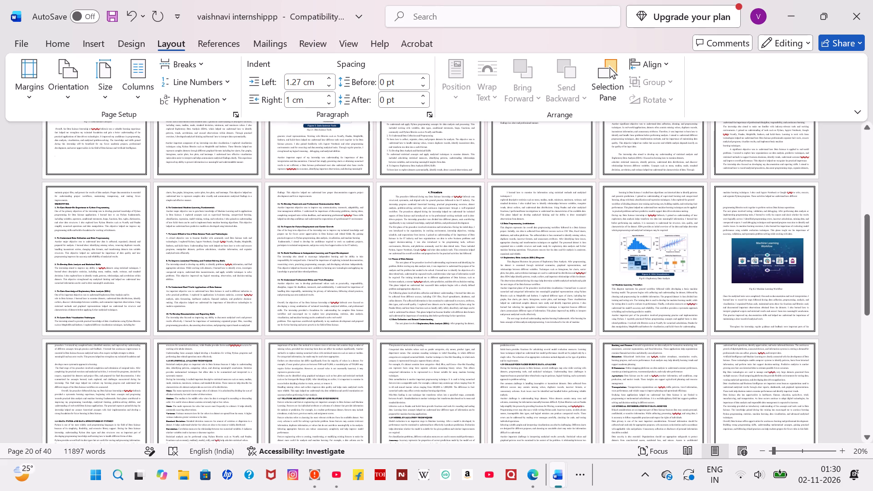
scroll(672, 203, "up", 4, "ctrl")
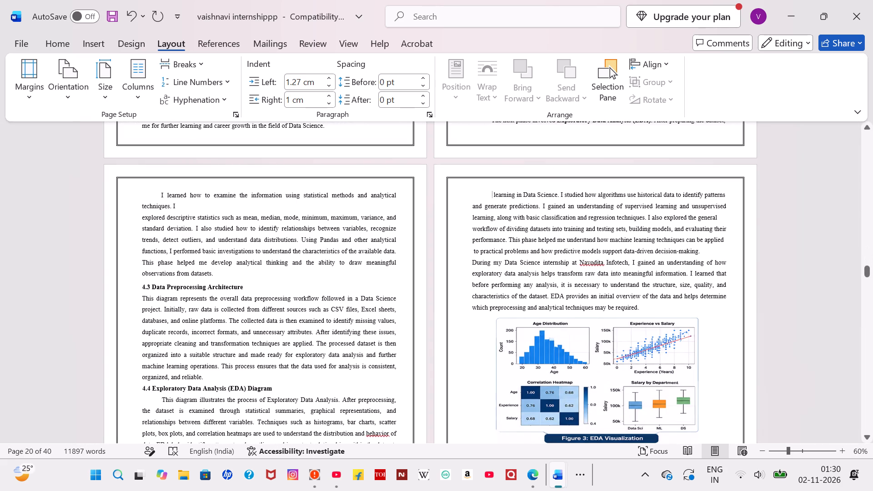
key("BackSpace")
key("BackSpace")
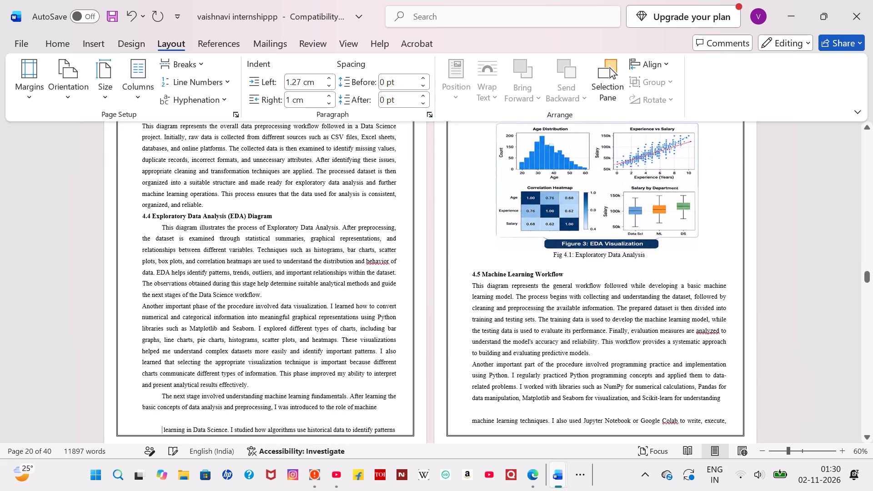
key("Return")
scroll(194, 401, "up", 1)
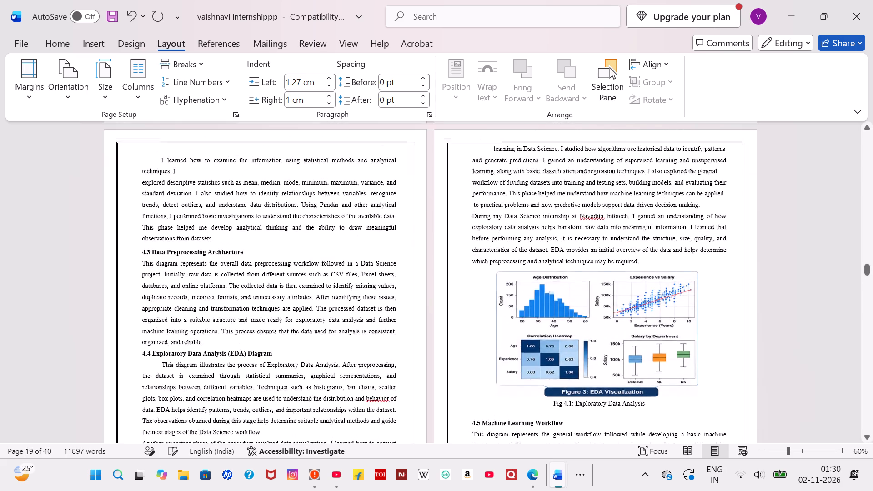
Insert one line break above "learning in Data Science. I studied how algorithms" at the top of page 20.
scroll(194, 401, "up", 1)
key("Return")
key("BackSpace")
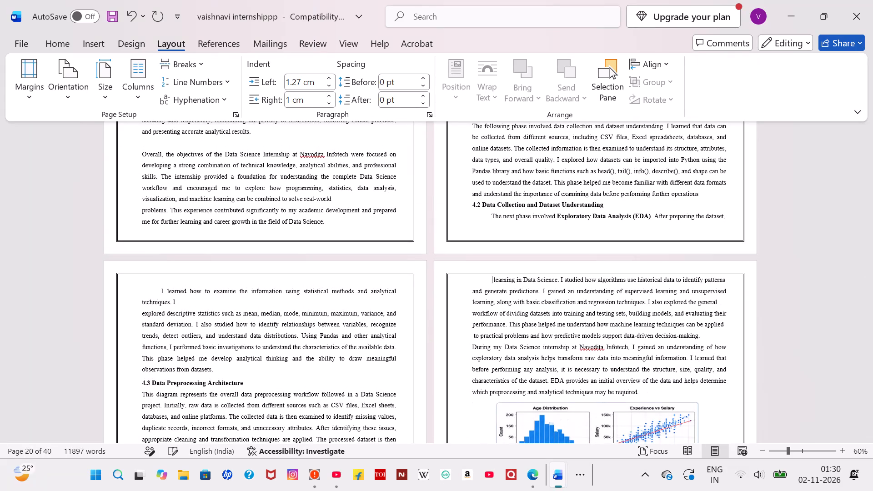
key("Return")
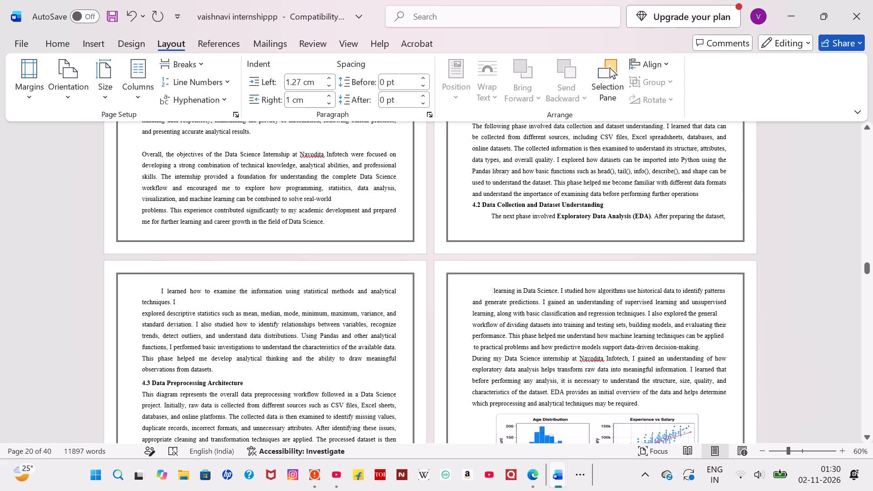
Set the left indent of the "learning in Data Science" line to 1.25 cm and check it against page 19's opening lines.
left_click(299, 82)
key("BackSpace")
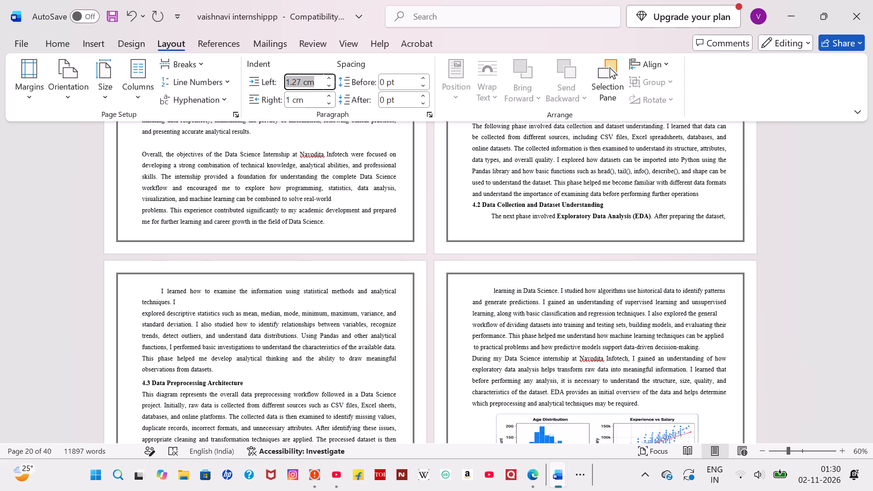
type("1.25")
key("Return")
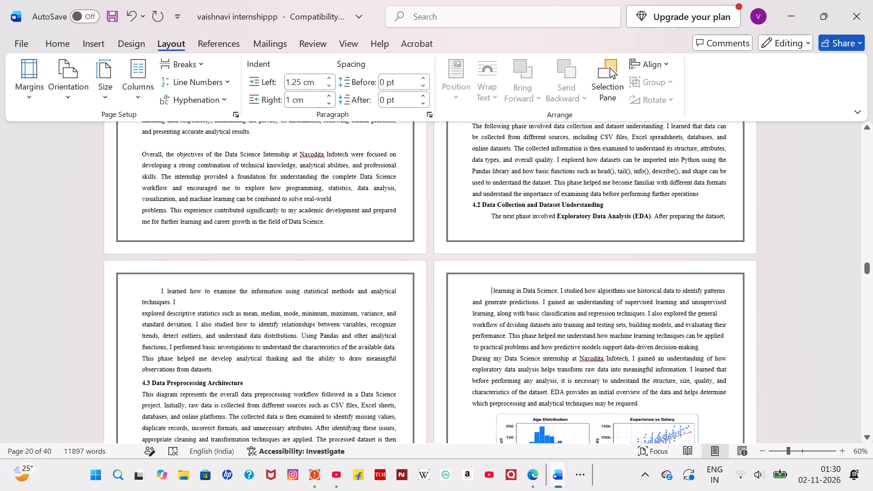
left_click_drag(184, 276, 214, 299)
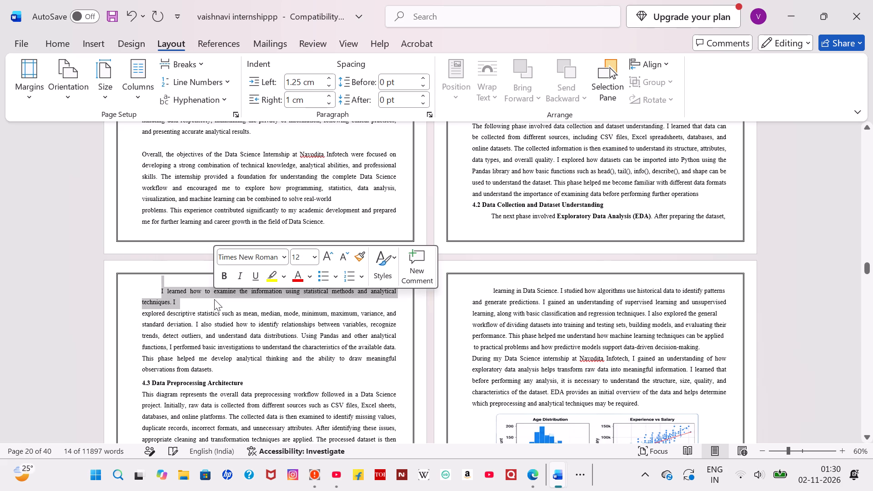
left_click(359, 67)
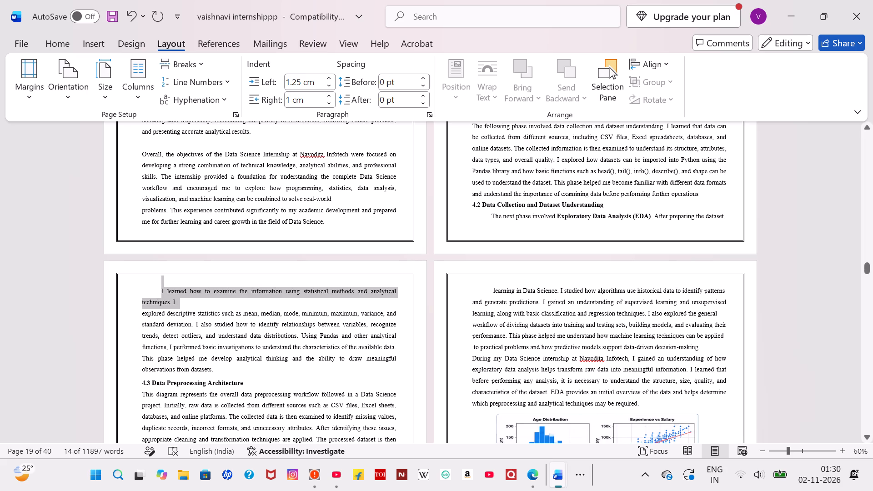
Remove the indent in front of "learning in Data Science" at the top of page 20.
left_click(490, 292)
key("BackSpace")
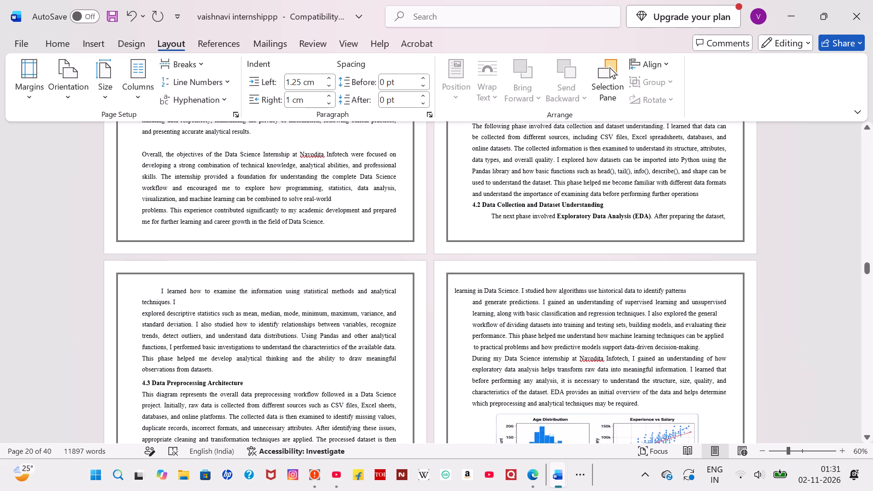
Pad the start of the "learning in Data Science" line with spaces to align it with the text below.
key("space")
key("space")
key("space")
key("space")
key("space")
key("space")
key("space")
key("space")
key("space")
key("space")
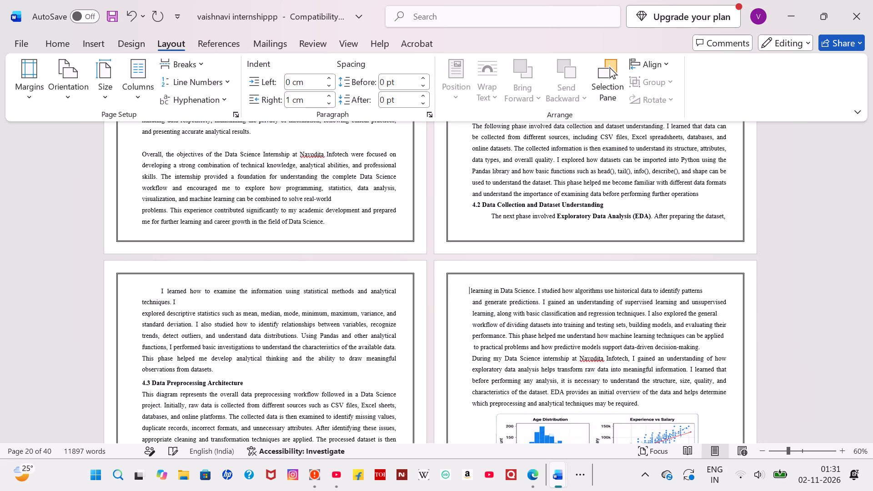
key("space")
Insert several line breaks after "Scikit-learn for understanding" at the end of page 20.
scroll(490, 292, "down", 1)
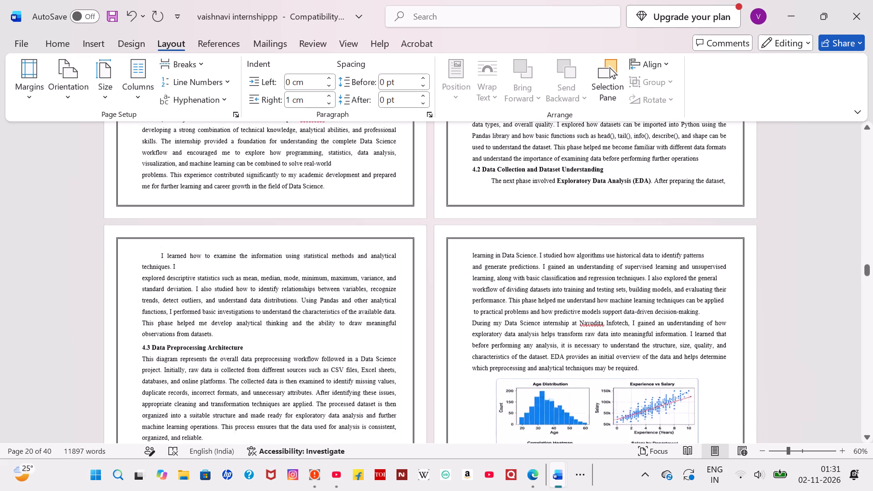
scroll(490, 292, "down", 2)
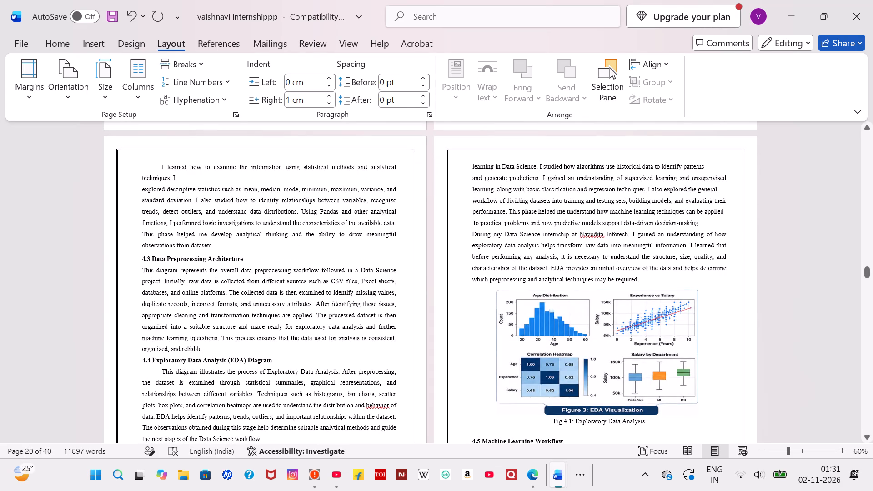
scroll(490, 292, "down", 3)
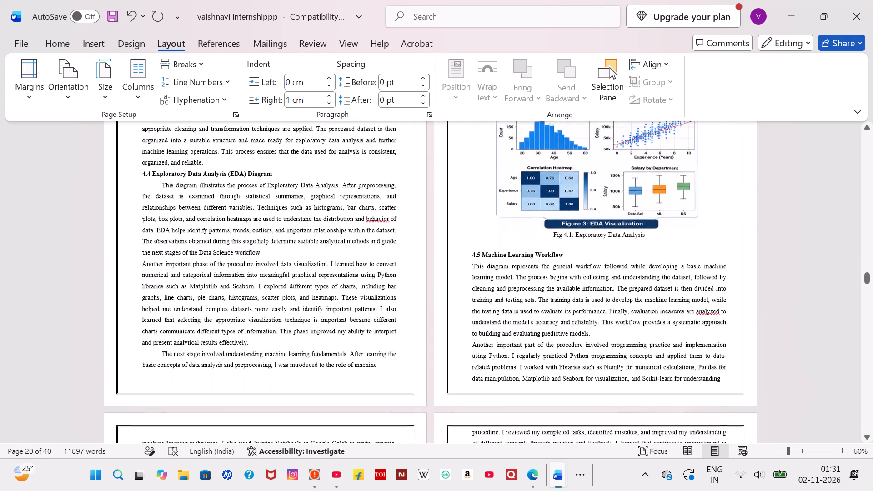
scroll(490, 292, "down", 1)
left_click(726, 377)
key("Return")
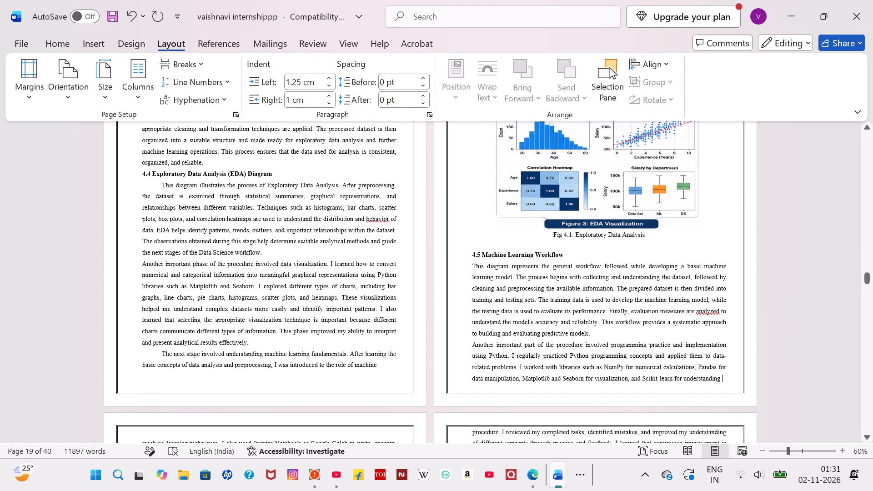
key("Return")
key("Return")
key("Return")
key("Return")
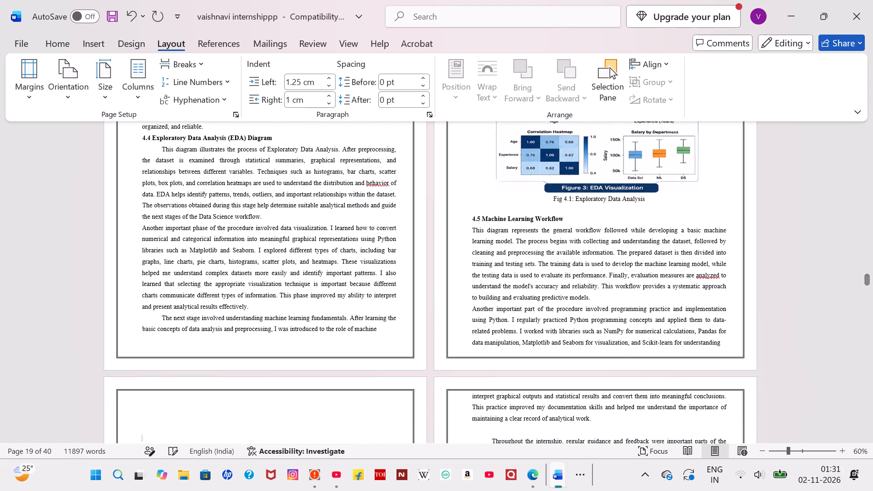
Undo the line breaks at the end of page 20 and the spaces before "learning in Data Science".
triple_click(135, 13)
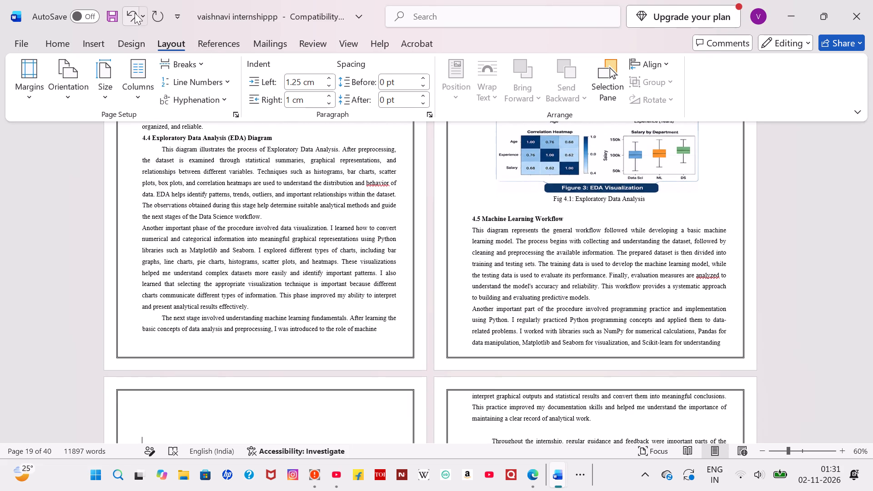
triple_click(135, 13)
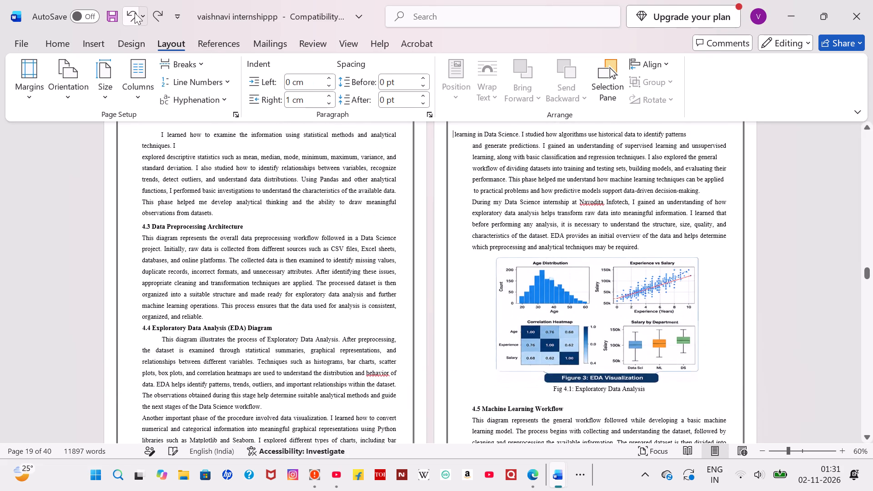
Add leading spaces before "learning in Data Science" on page 20 so it lines up with the paragraph's left edge.
scroll(206, 193, "up", 1)
key("space")
key("space")
key("space")
key("space")
key("space")
key("space")
key("space")
key("space")
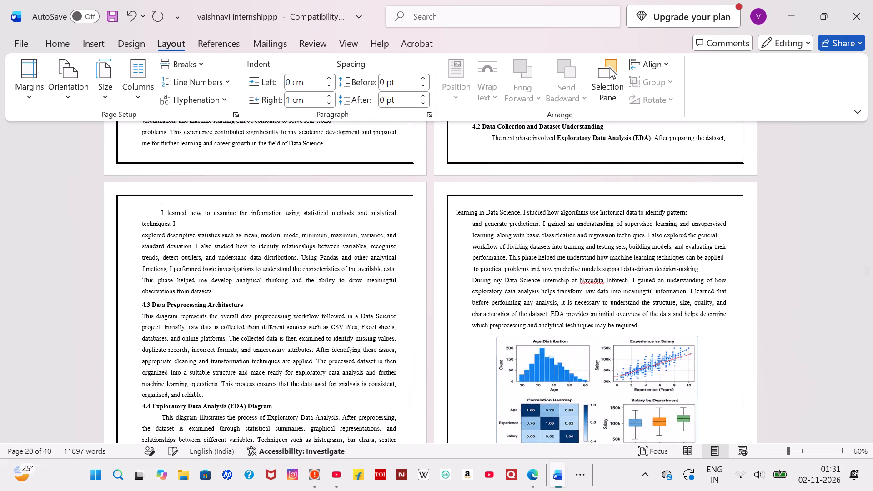
key("space")
key("space")
key("space")
Insert two line breaks after "Pandas for" near the end of page 20 so "data manipulation, Matplotlib" starts page 21.
scroll(462, 210, "down", 1)
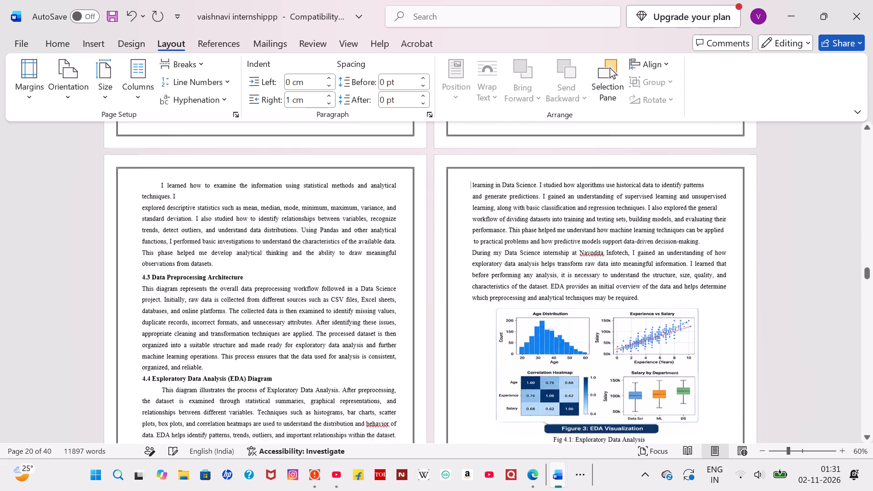
scroll(462, 210, "down", 3)
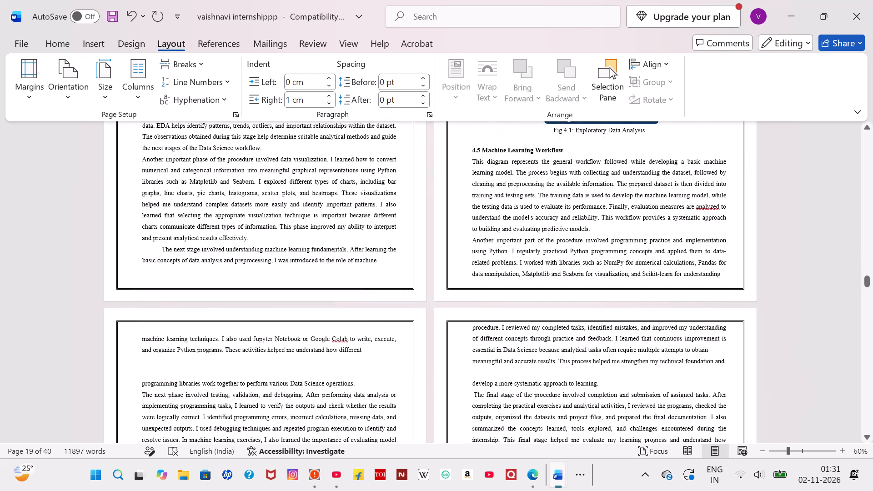
left_click(732, 269)
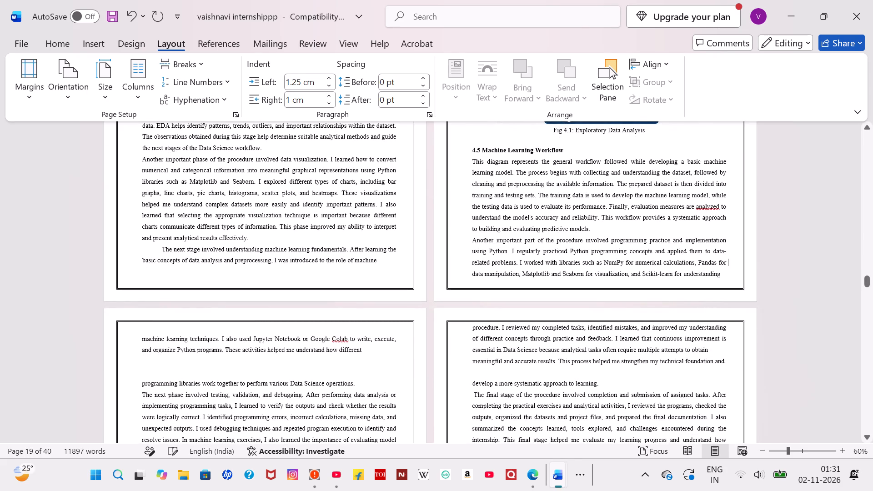
key("Return")
key("Return")
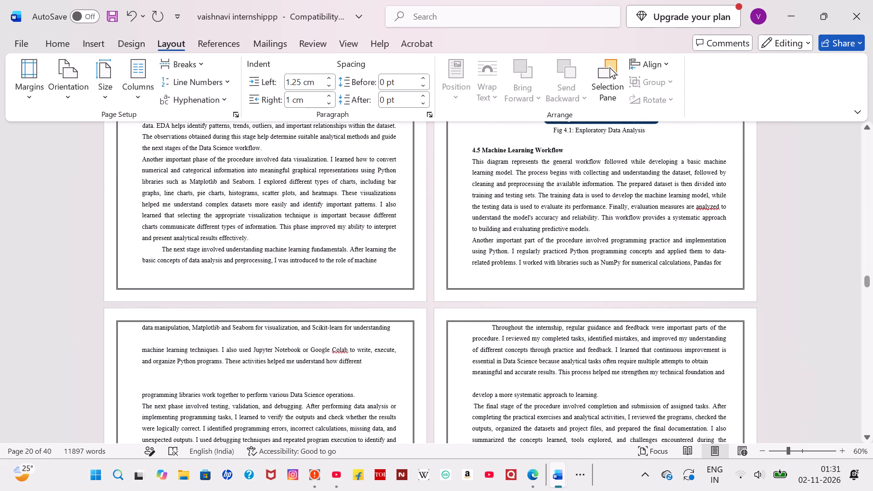
Remove the blank lines before "programming libraries work together" and "machine learning techniques" at the top of page 21.
scroll(220, 389, "down", 1)
left_click_drag(139, 247, 203, 259)
key("BackSpace")
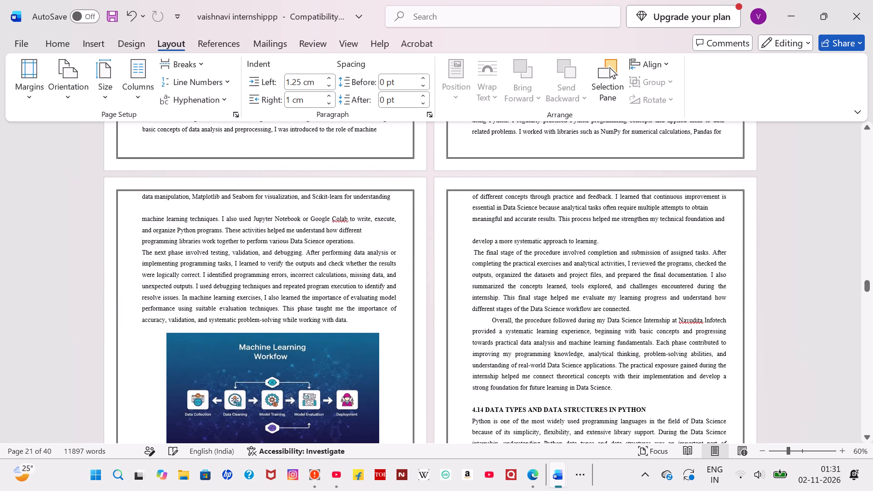
left_click_drag(138, 202, 194, 217)
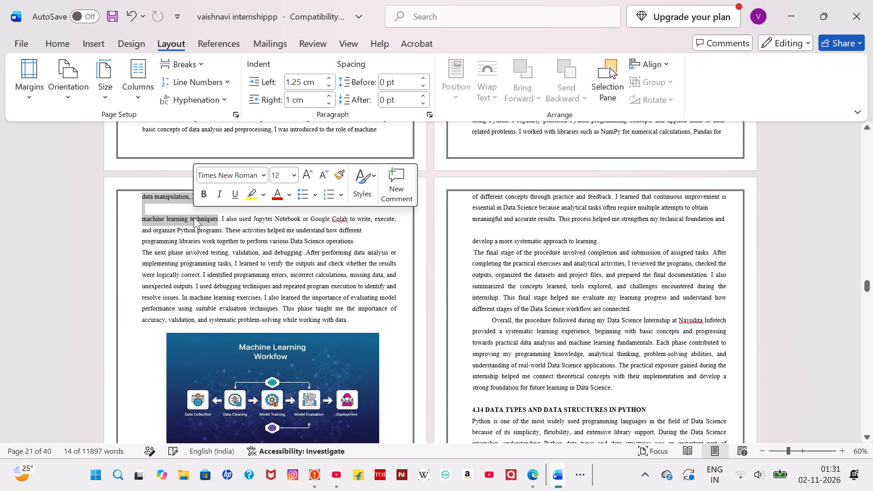
left_click(139, 206)
left_click_drag(139, 206, 162, 206)
key("BackSpace")
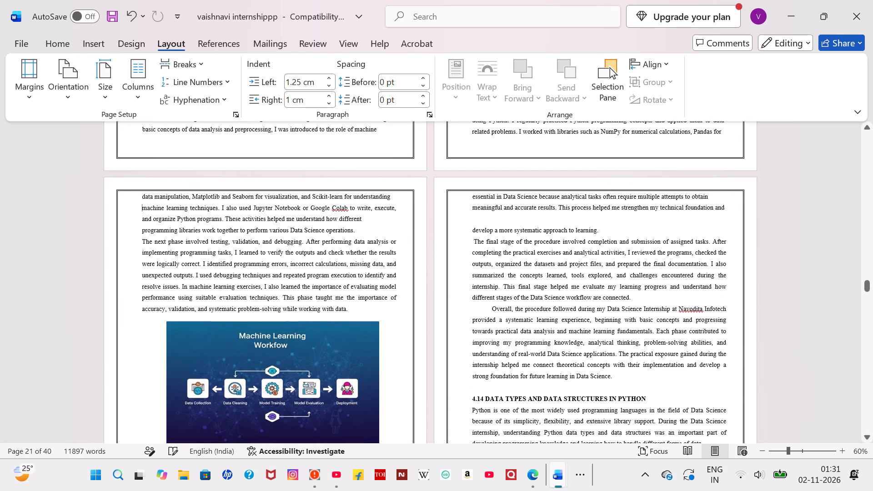
Insert one line break before "data manipulation, Matplotlib and Seaborn" at the top of page 21.
left_click(137, 195)
key("Return")
Remove the blank line before the "Throughout the internship, regular guidance" paragraph near the end of page 21.
scroll(178, 242, "down", 2)
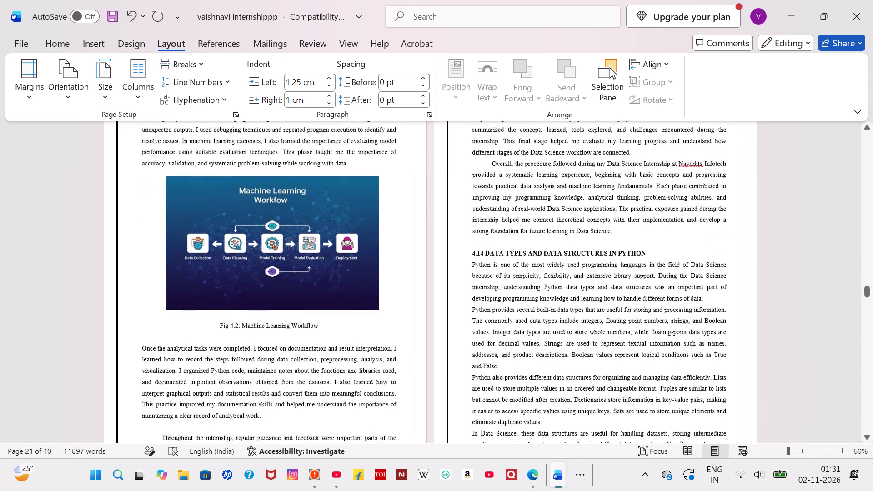
scroll(178, 242, "down", 1)
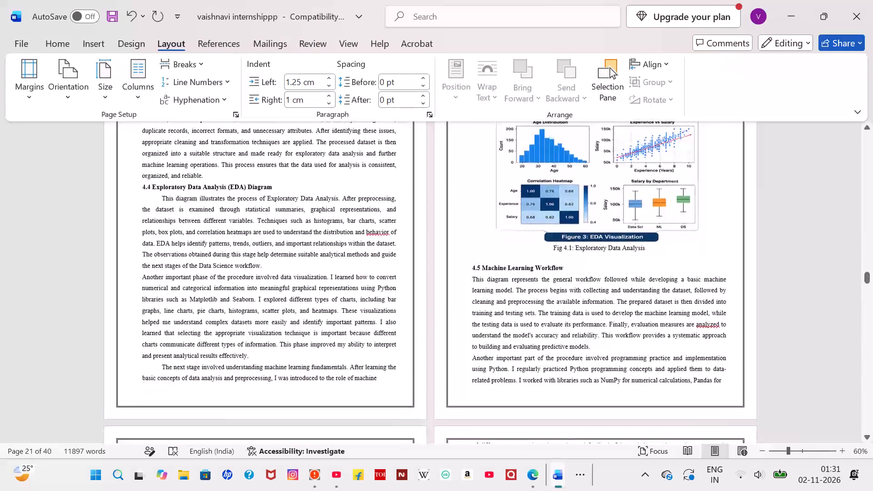
scroll(318, 391, "down", 2)
scroll(318, 391, "up", 2)
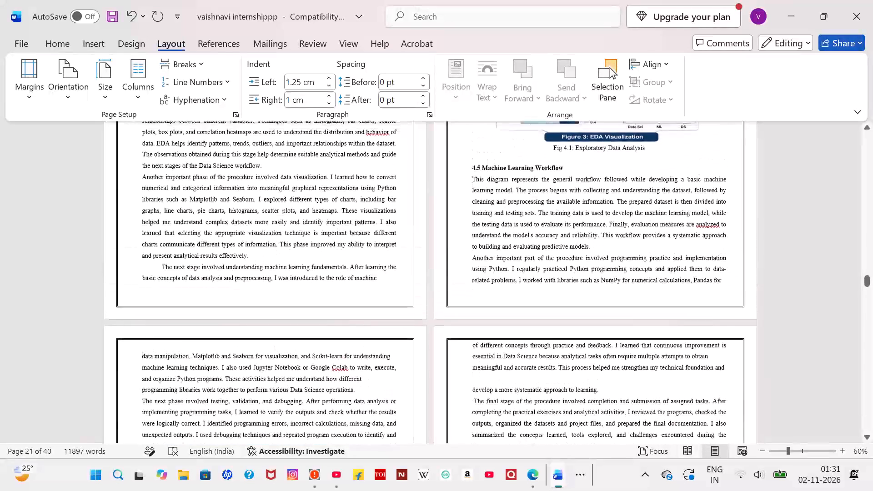
scroll(318, 391, "up", 2)
scroll(318, 391, "down", 5)
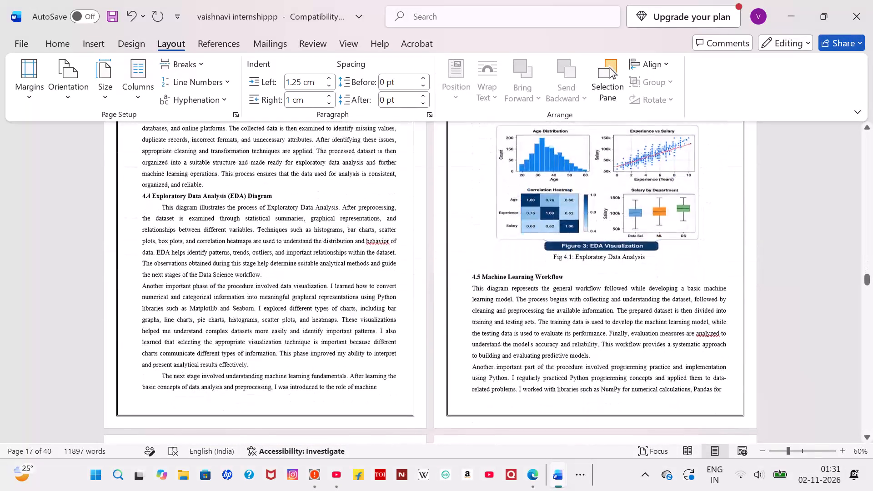
scroll(318, 391, "down", 2)
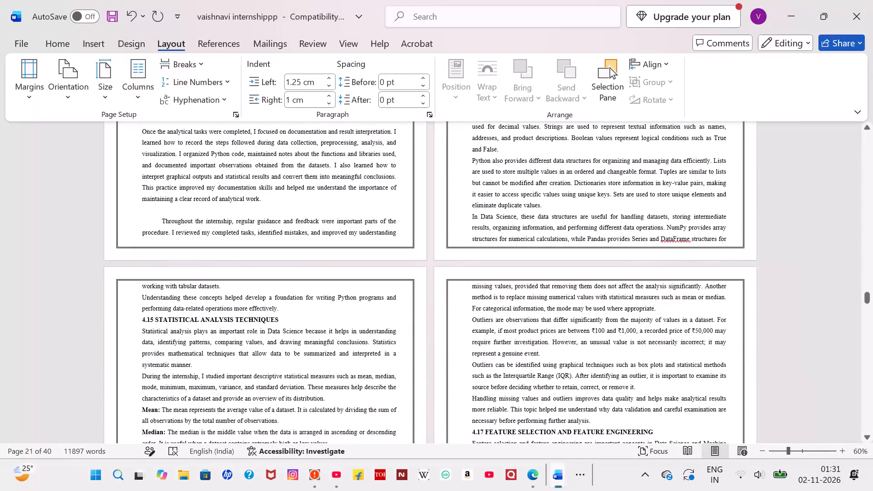
left_click(157, 212)
key("BackSpace")
key("BackSpace")
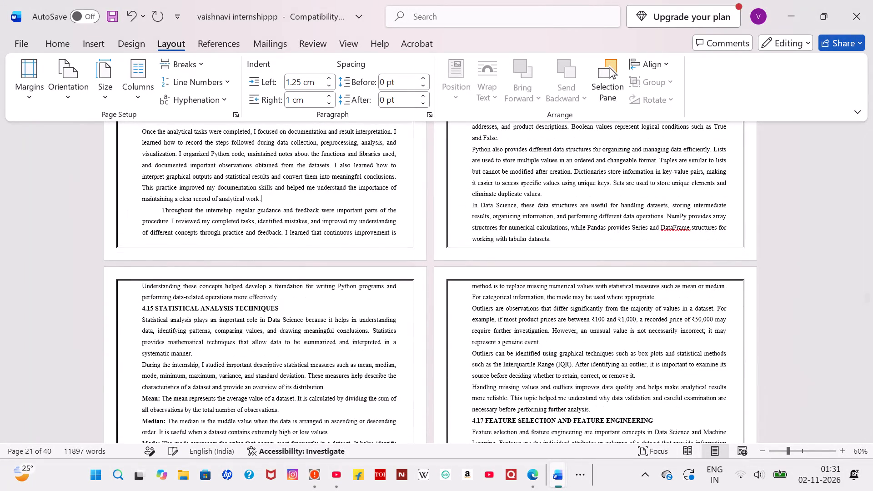
Insert three line breaks after "Series and DataFrame structures for" near the end of page 22 so "working with tabular datasets" moves to page 23.
scroll(157, 212, "up", 1)
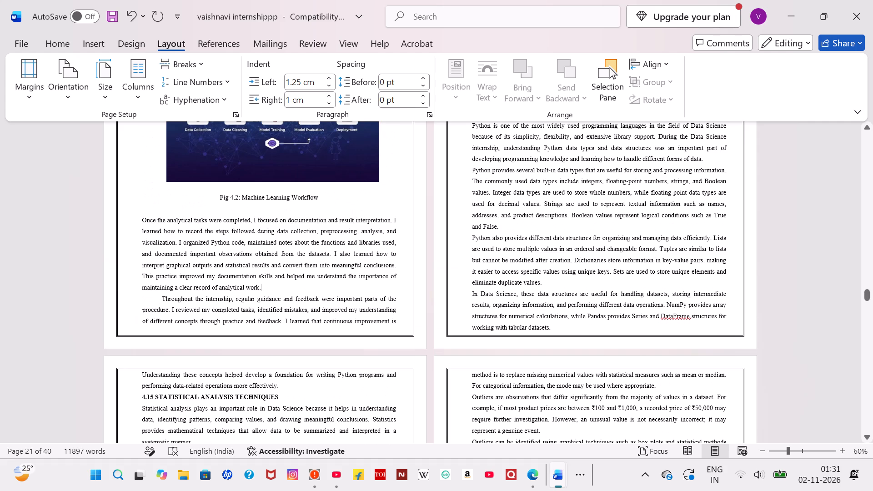
scroll(210, 251, "up", 1)
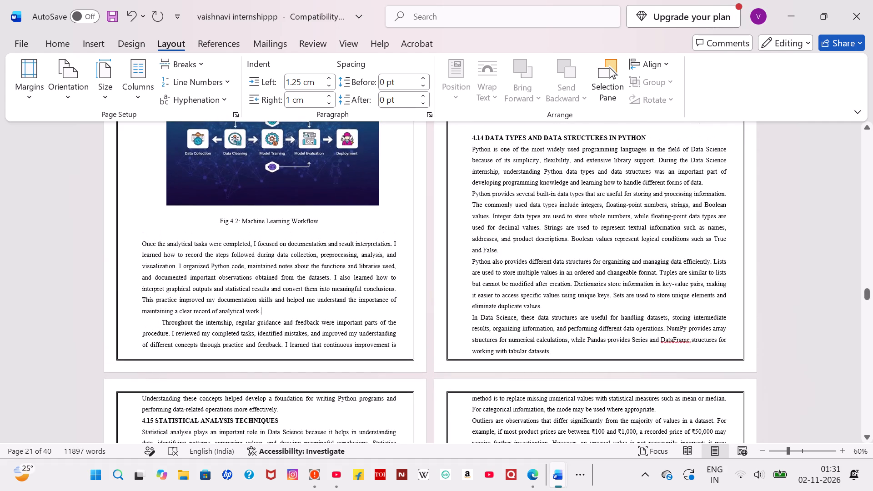
left_click(725, 338)
key("Return")
key("backslash")
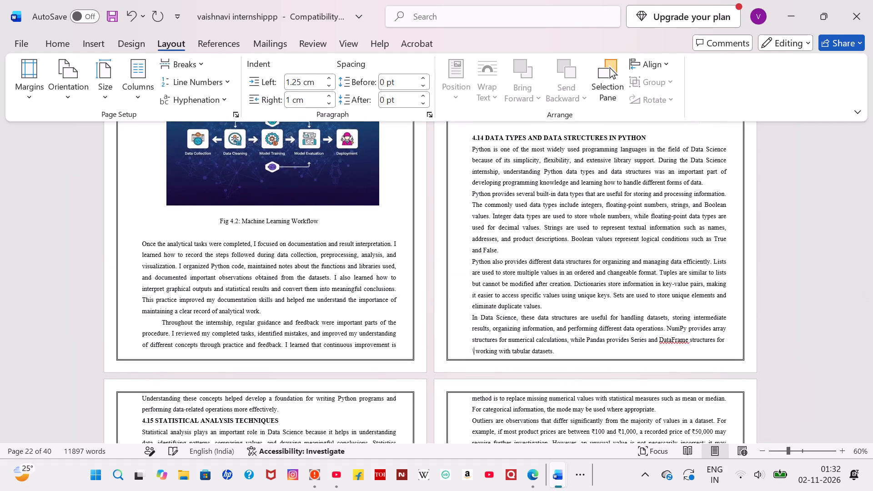
key("BackSpace")
key("Return")
scroll(725, 338, "down", 1)
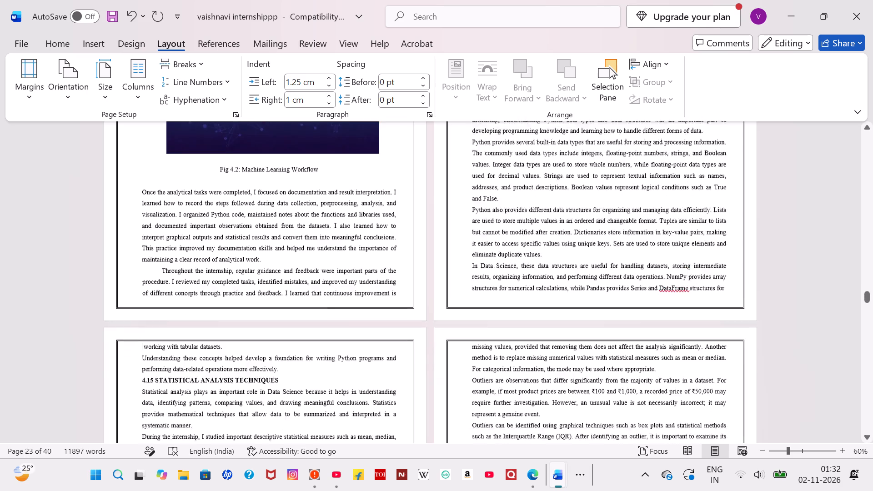
scroll(725, 338, "down", 1)
key("Return")
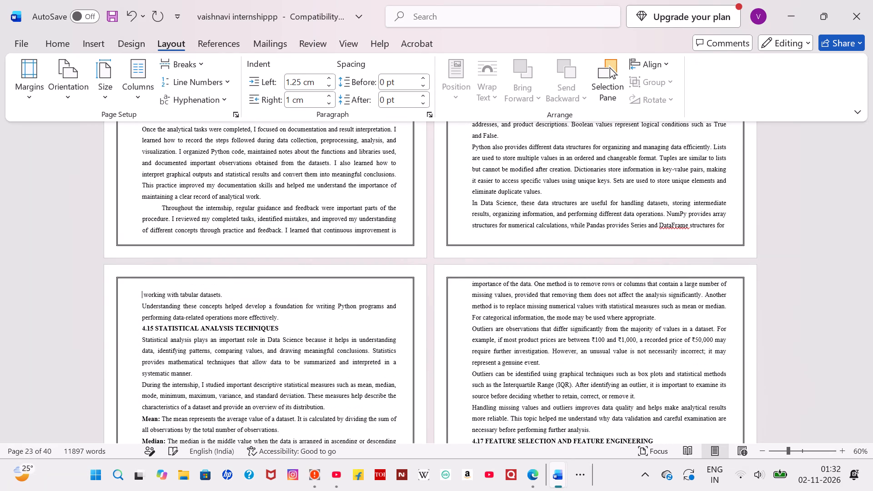
scroll(311, 353, "down", 1)
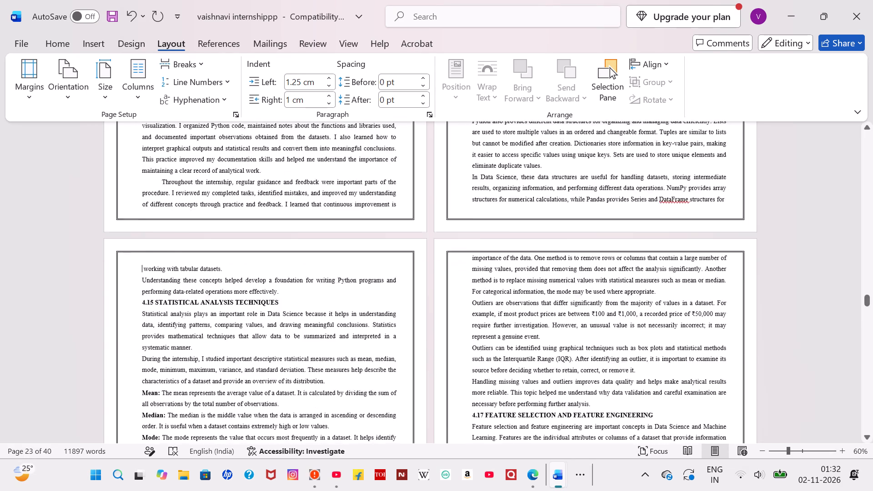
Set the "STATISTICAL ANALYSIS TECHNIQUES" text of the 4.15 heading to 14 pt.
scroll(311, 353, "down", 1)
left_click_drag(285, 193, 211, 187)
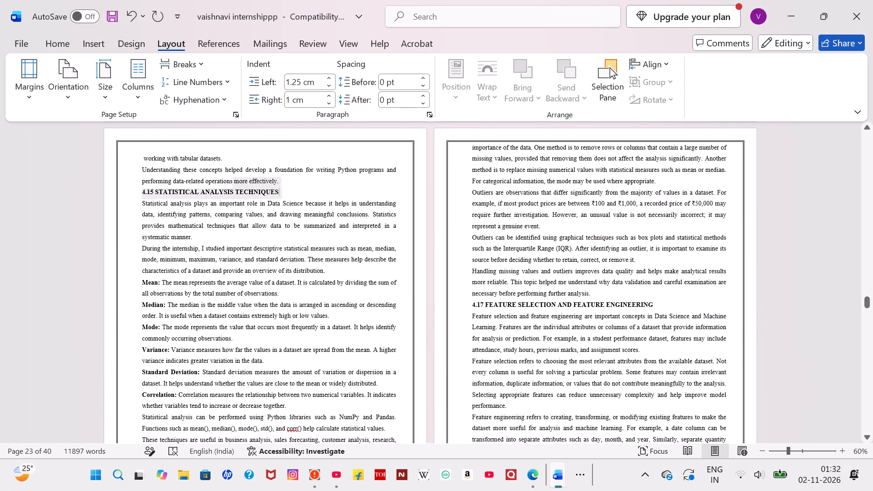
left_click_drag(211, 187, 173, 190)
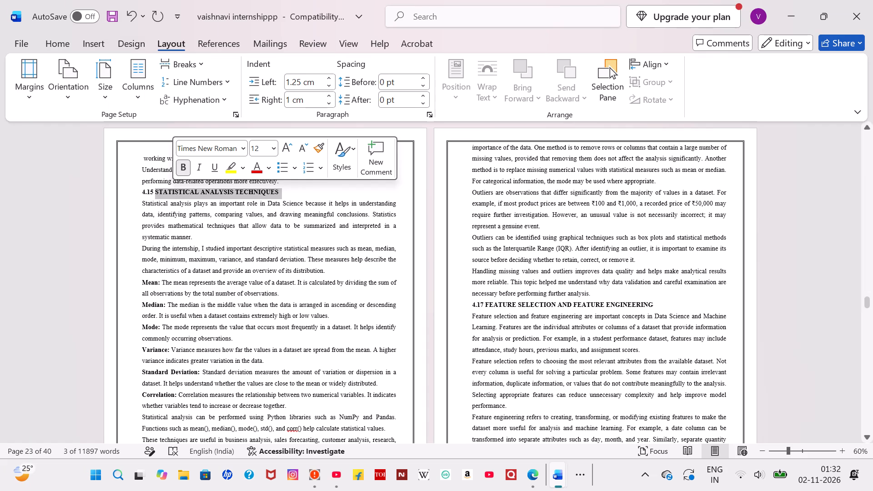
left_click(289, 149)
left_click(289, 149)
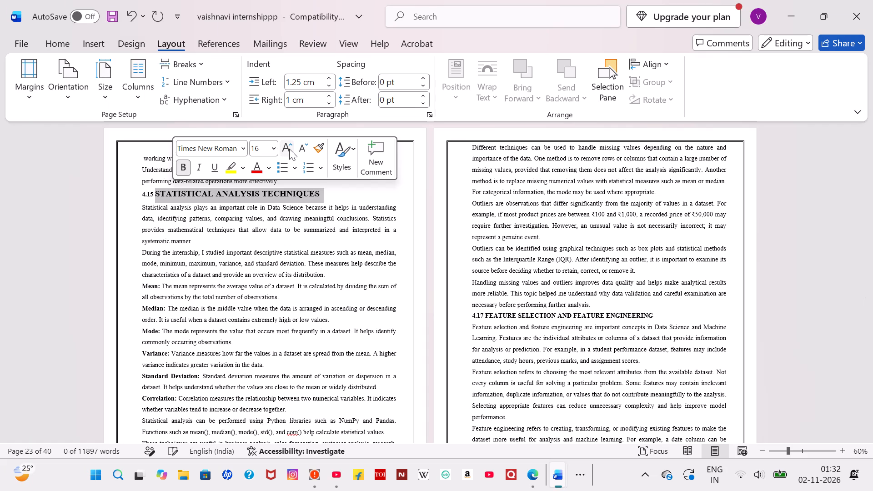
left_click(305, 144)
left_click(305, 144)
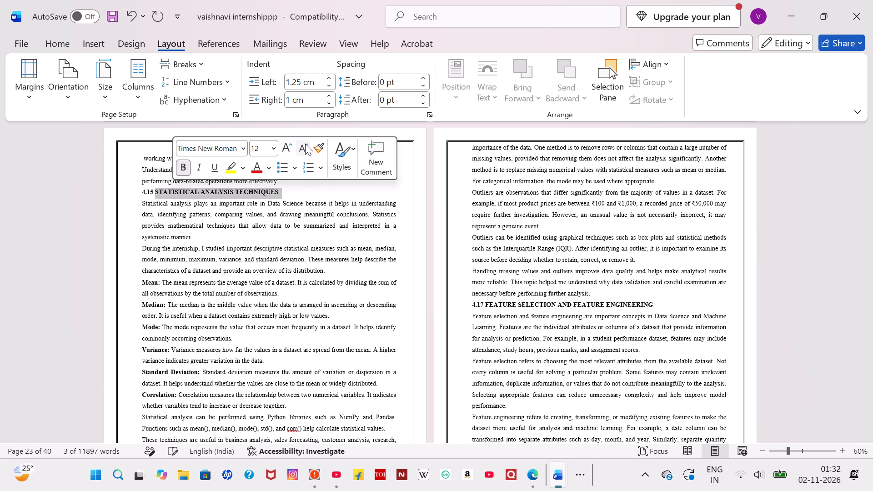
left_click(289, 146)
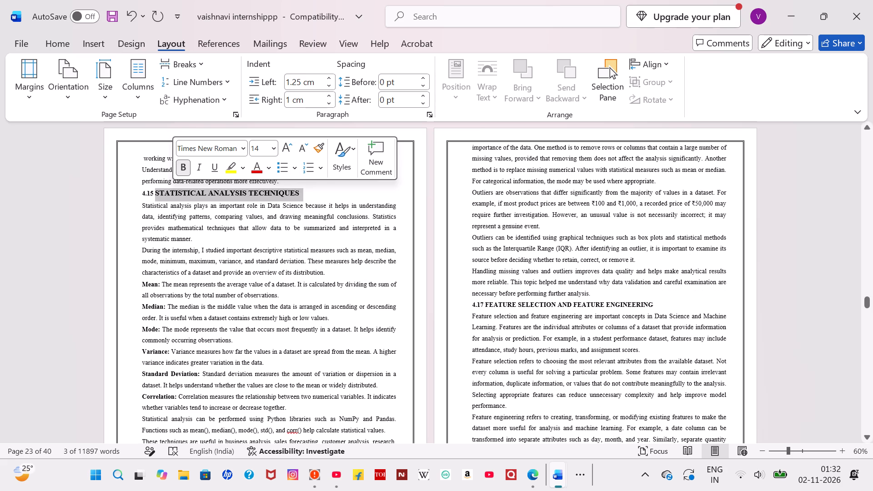
Replace the uppercase text after 4.15 in the heading on page 23 with "Statistical Analysis Techniques".
key("BackSpace")
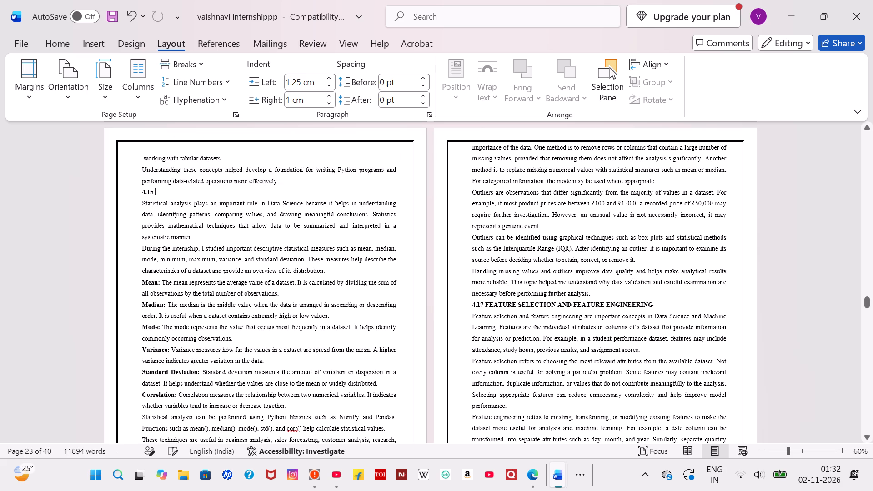
key("shift+s")
type("tatis")
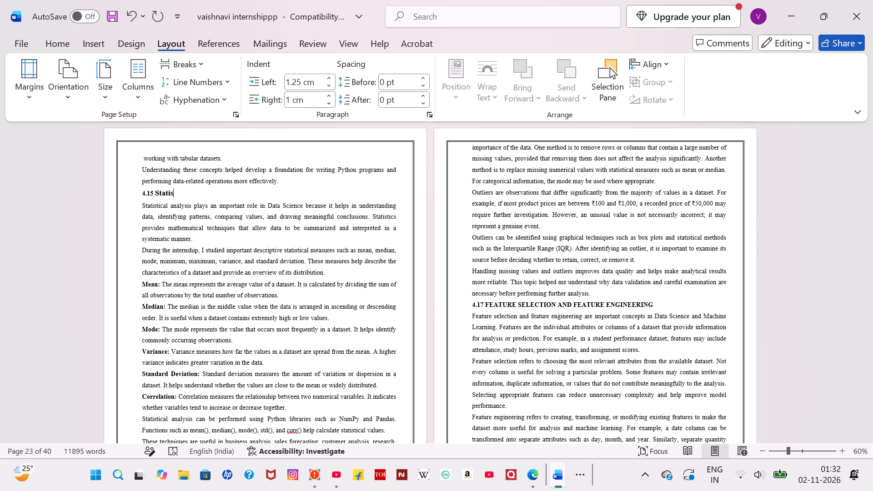
type("tical")
key("space")
key("shift+a")
type("nalys")
type("is")
key("space")
type("Techniques")
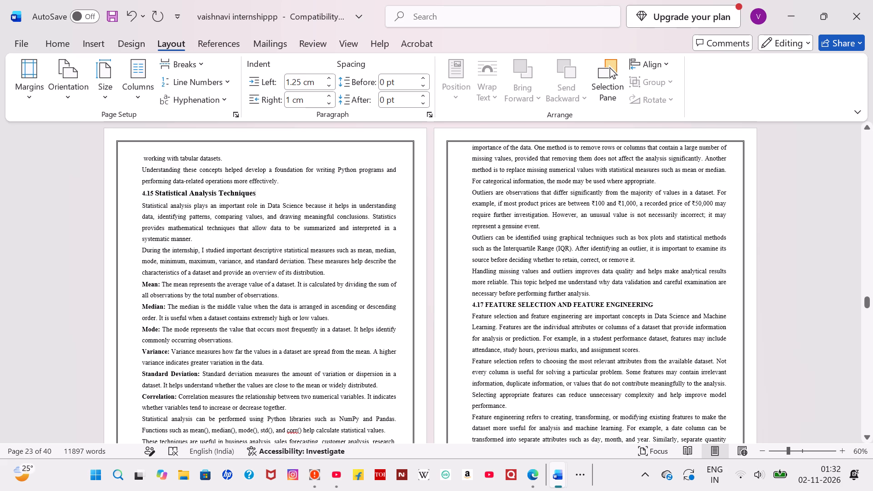
Review the section headings from 4.15 to 4.20 for consistent capitalization and style.
left_click_drag(658, 307, 522, 302)
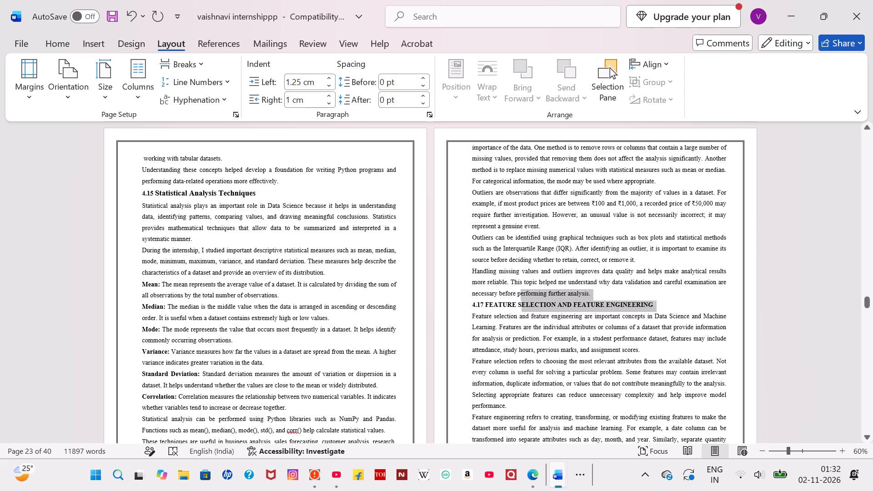
left_click_drag(522, 302, 509, 308)
scroll(462, 339, "down", 3)
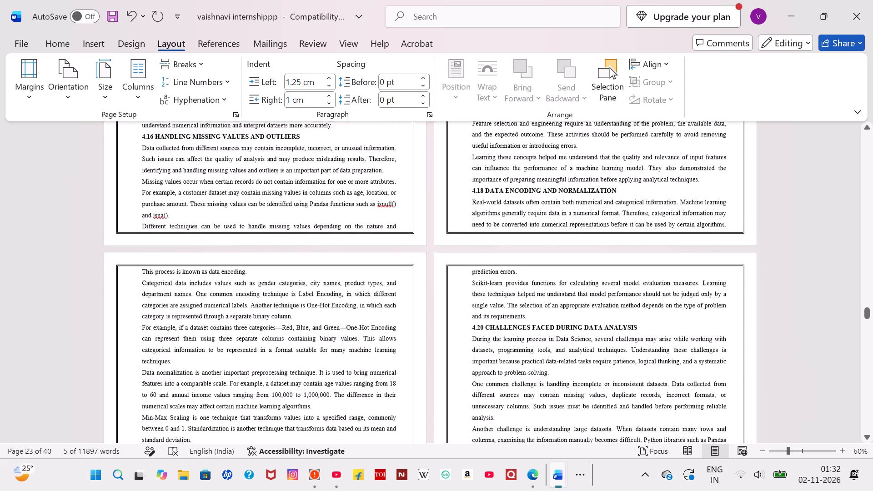
scroll(462, 339, "up", 2)
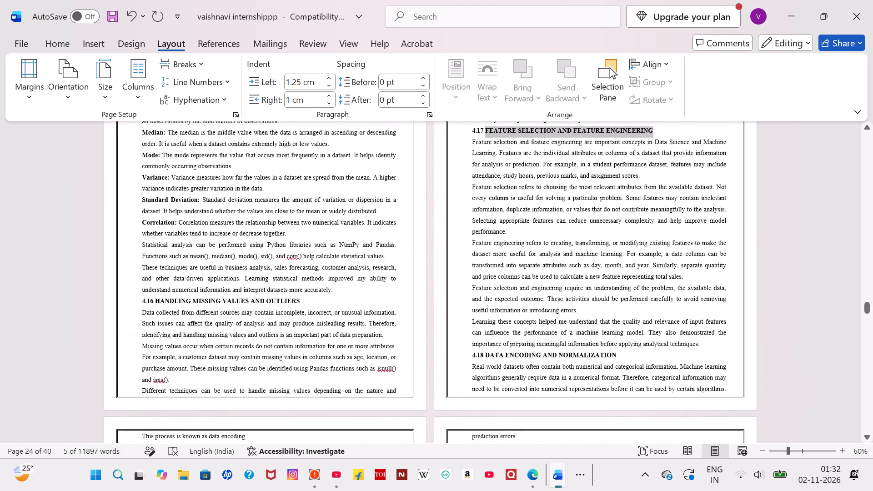
scroll(462, 339, "up", 2)
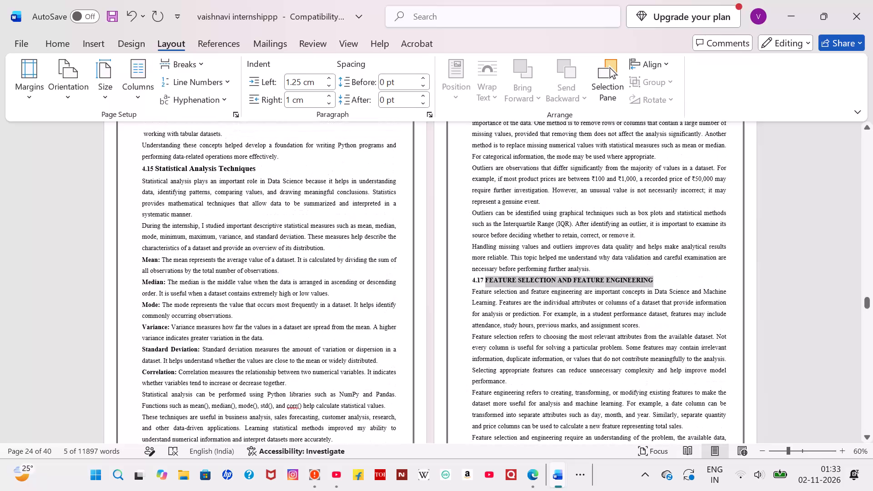
scroll(462, 339, "up", 1)
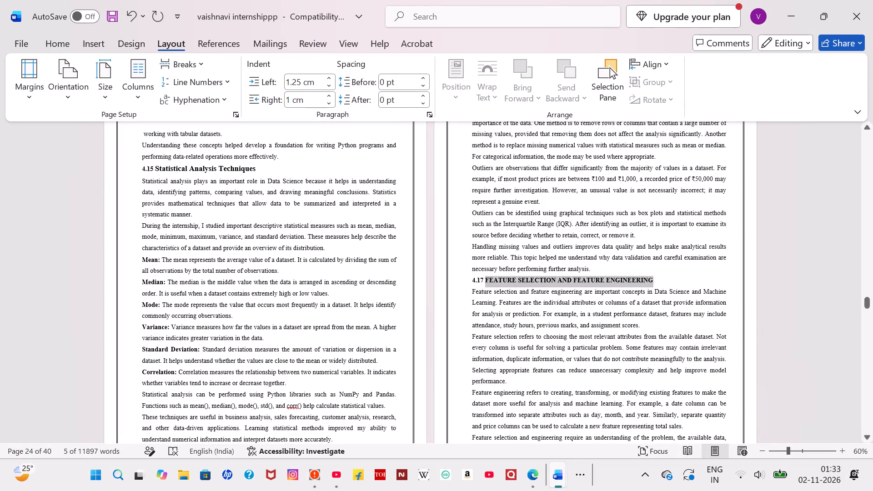
scroll(292, 375, "right", 1)
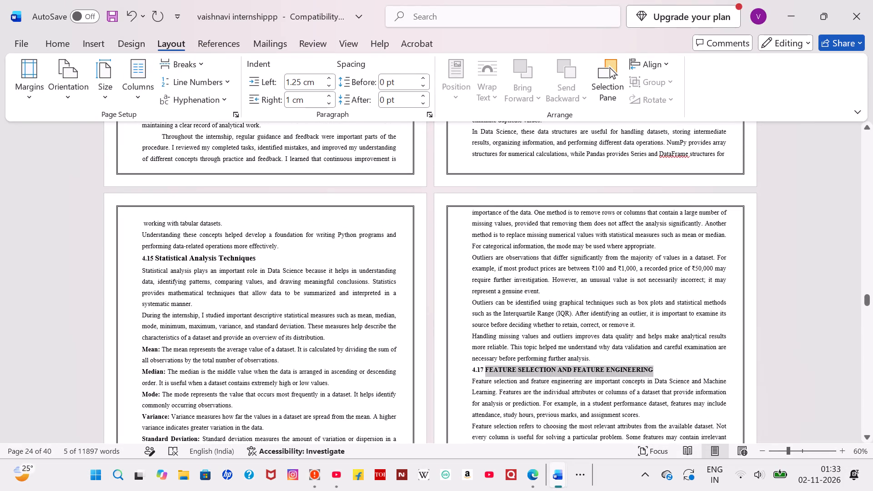
scroll(292, 375, "right", 1)
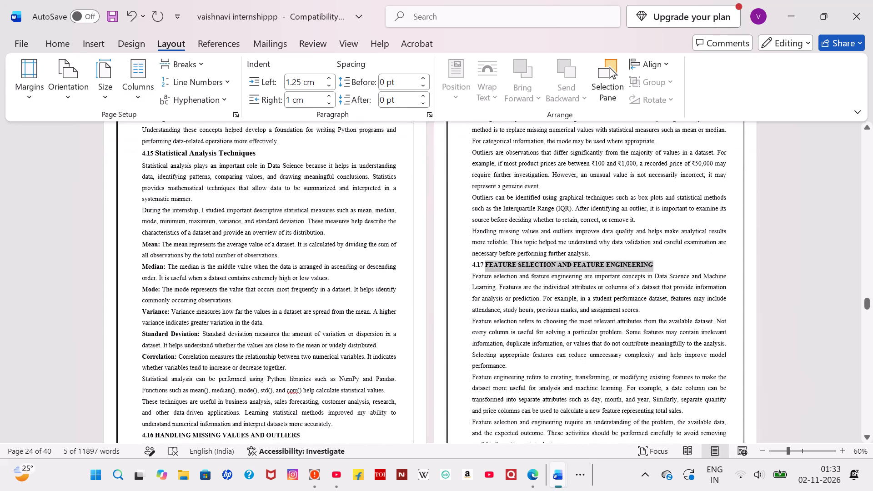
Set the whole "4.15 Statistical Analysis Techniques" heading to 12 pt.
left_click_drag(259, 156, 132, 143)
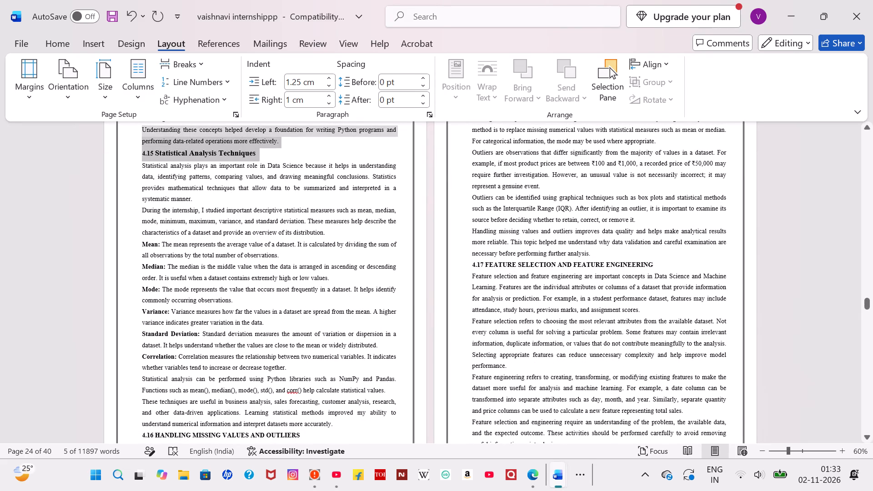
left_click_drag(132, 143, 134, 150)
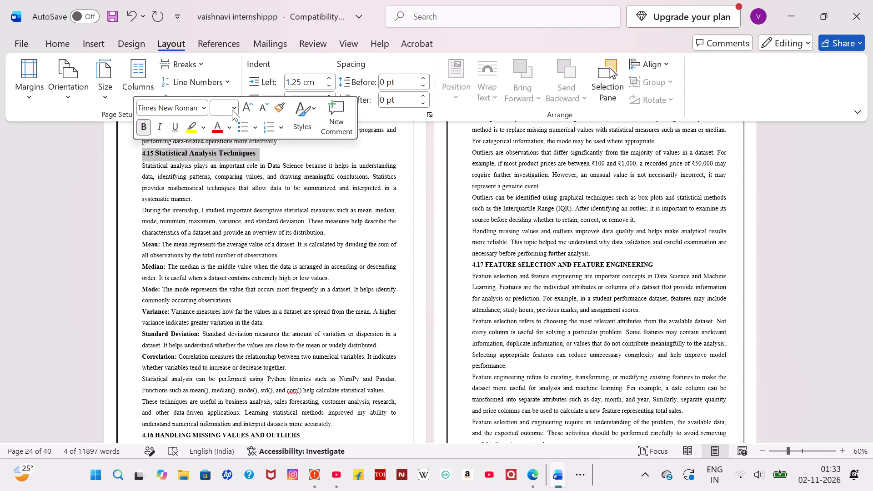
left_click(232, 110)
left_click(219, 195)
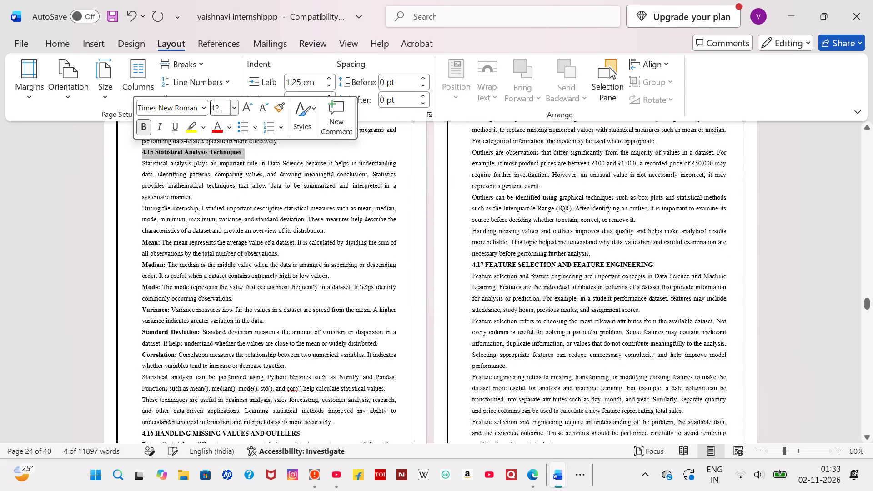
Check the font size of the 4.17 Feature Selection and 4.16 Handling Missing Values headings.
left_click_drag(658, 265, 478, 271)
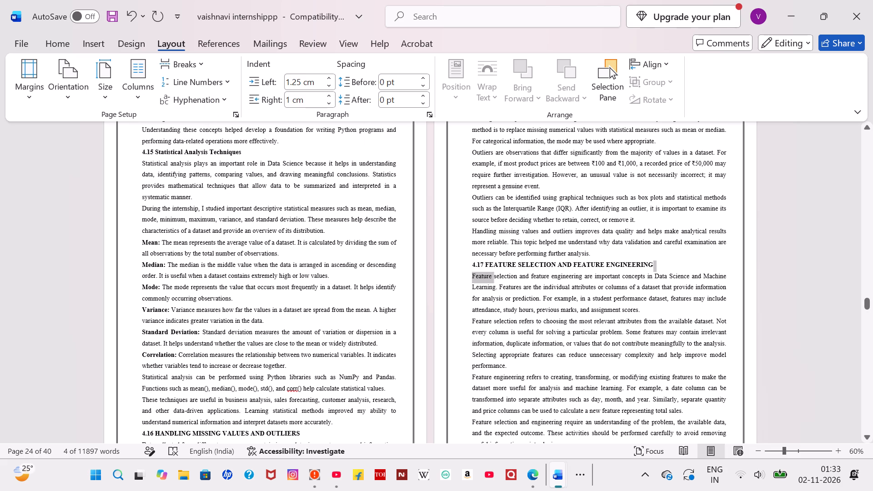
left_click_drag(478, 271, 476, 267)
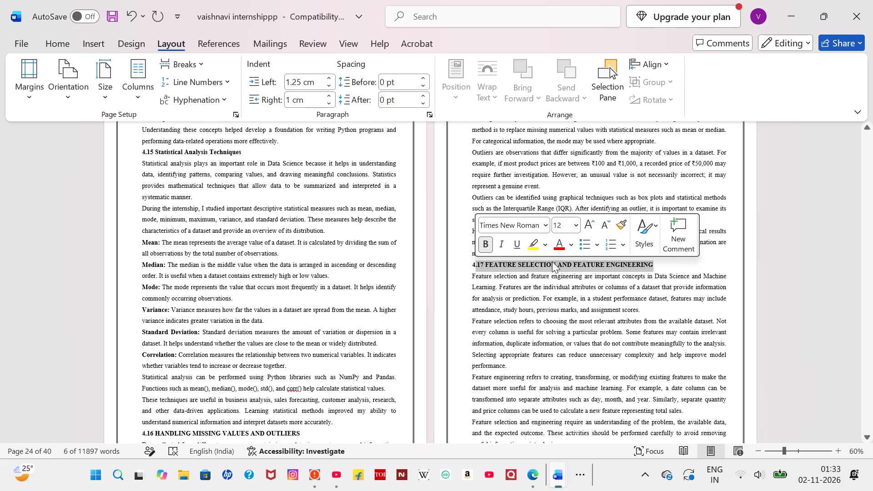
left_click(536, 271)
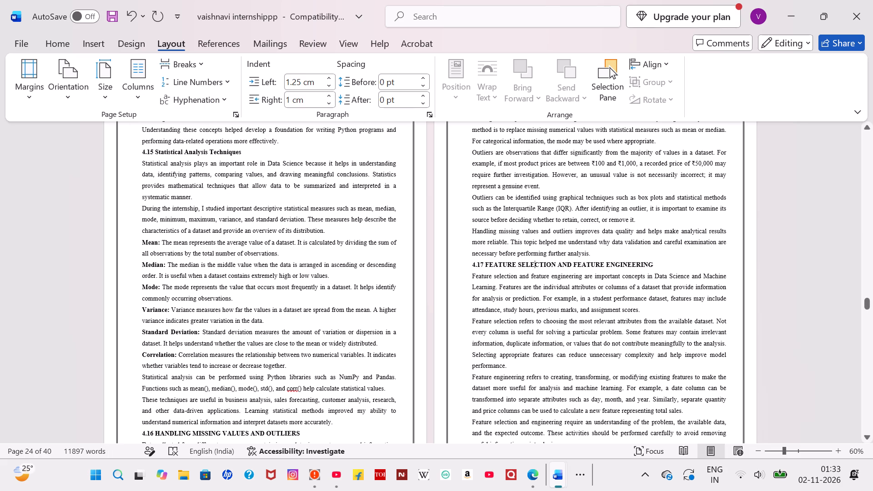
scroll(338, 294, "down", 1)
left_click_drag(306, 316, 145, 318)
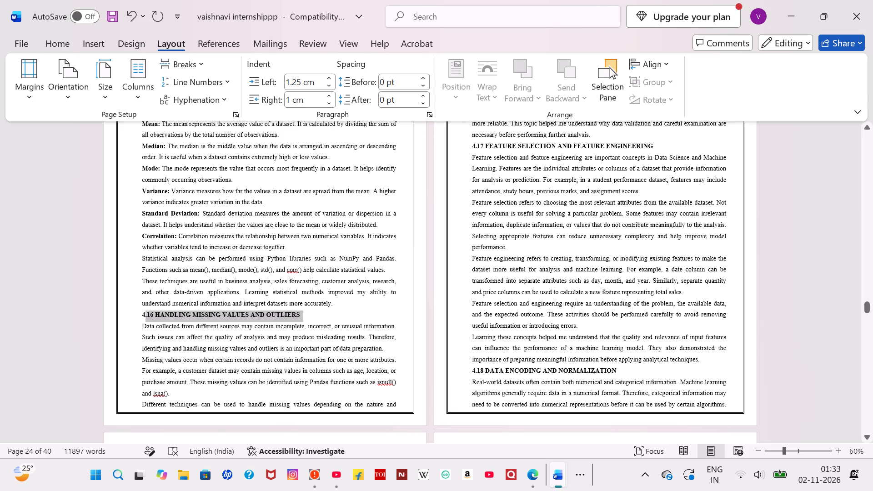
left_click_drag(145, 318, 142, 318)
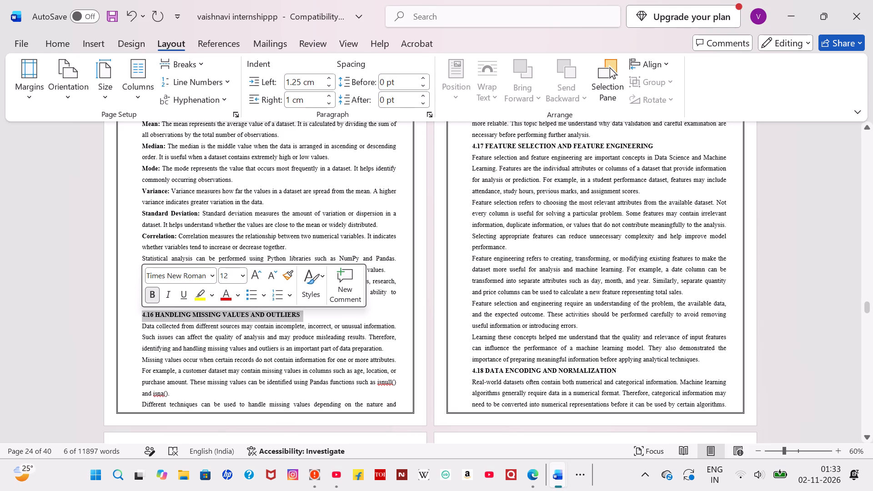
Insert two line breaks before "Different techniques can be used to handle missing values" so it starts page 24 below one blank line.
left_click(178, 397)
key("Return")
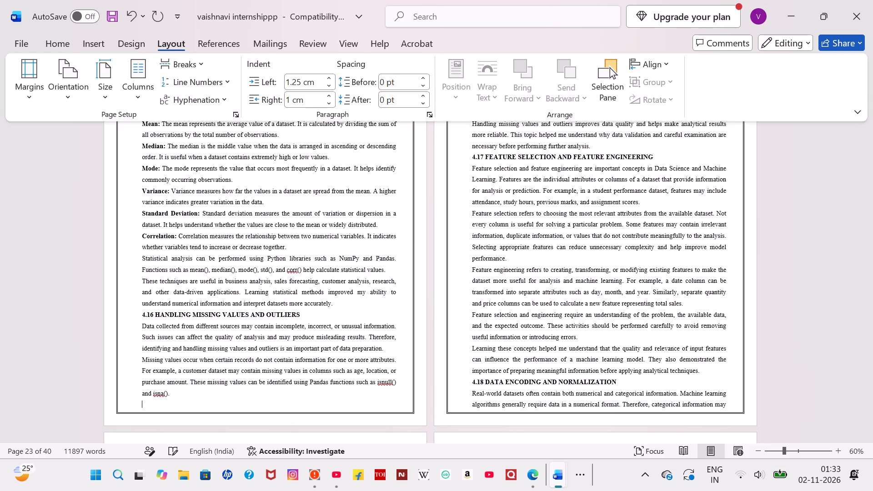
scroll(178, 397, "up", 3)
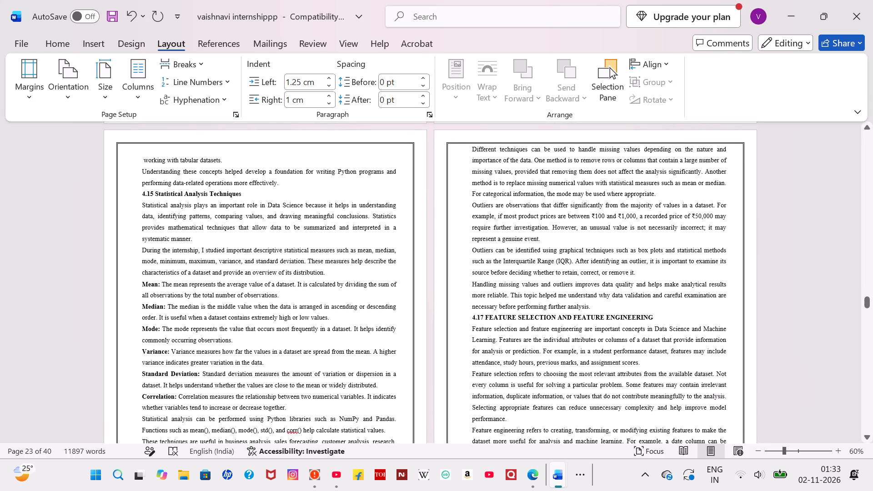
left_click(462, 153)
key("Return")
scroll(462, 153, "down", 1)
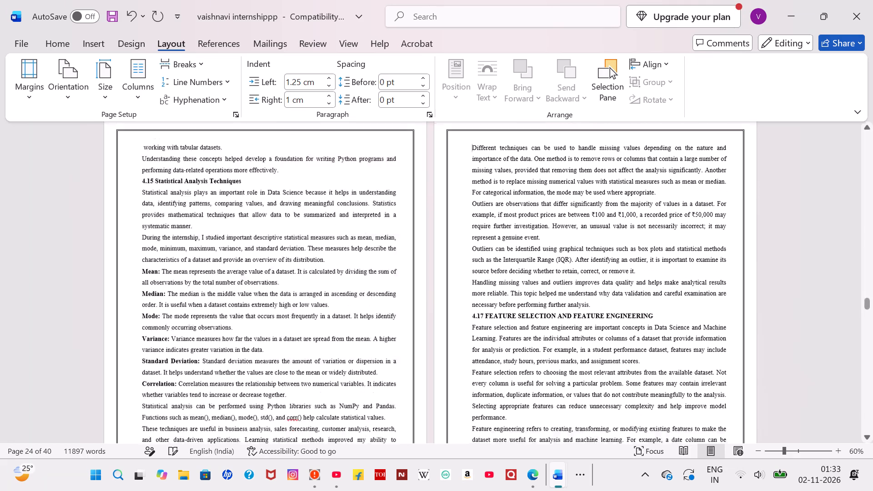
Insert line breaks before the "4.18 Data Encoding and Normalization" heading so it starts page 25 below one blank line.
scroll(462, 153, "down", 2)
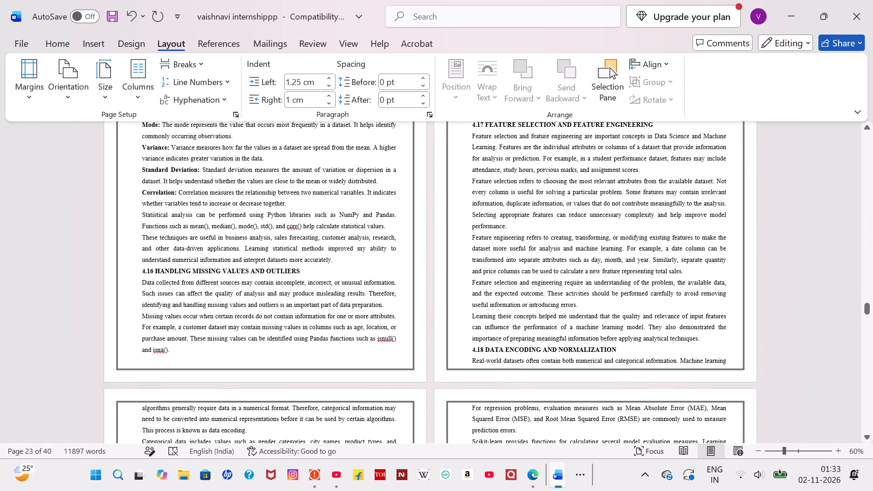
left_click(699, 342)
key("Return")
key("Return")
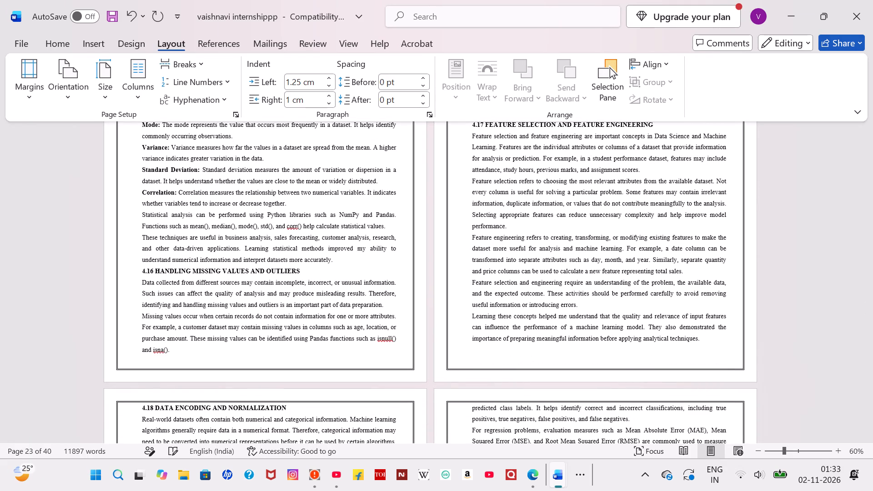
scroll(699, 342, "down", 1)
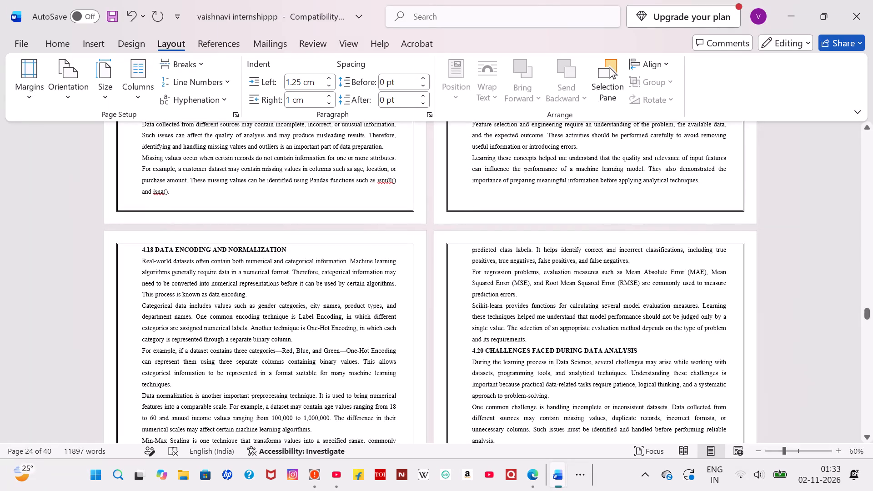
left_click(138, 255)
key("Return")
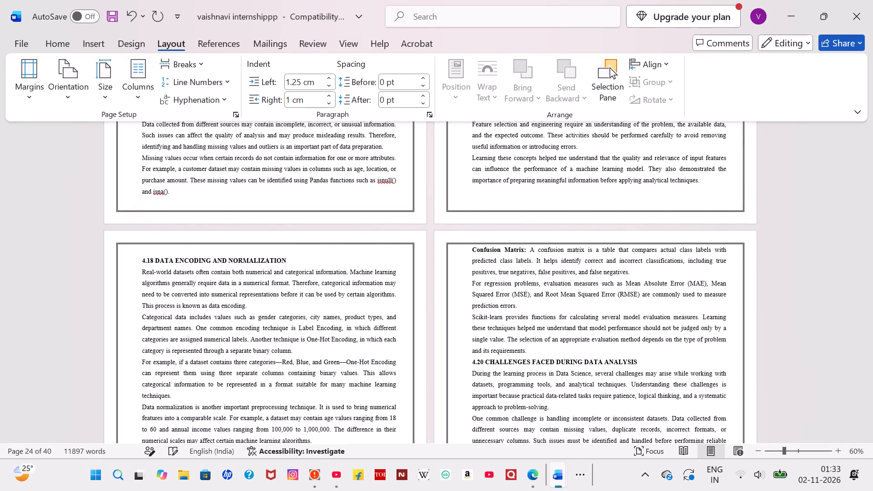
Break the F1-Score paragraph before "harmonic mean" with line breaks so that text starts page 26 below one blank line.
scroll(138, 255, "down", 3)
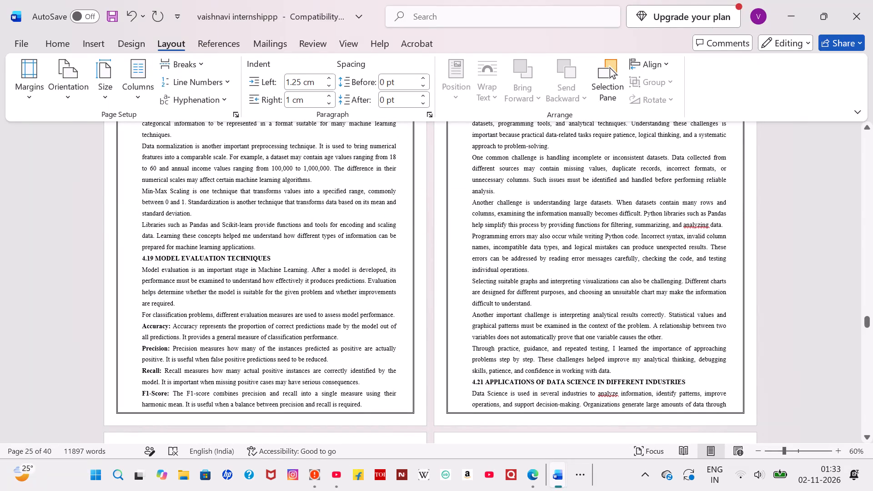
left_click(396, 396)
key("Return")
key("Return")
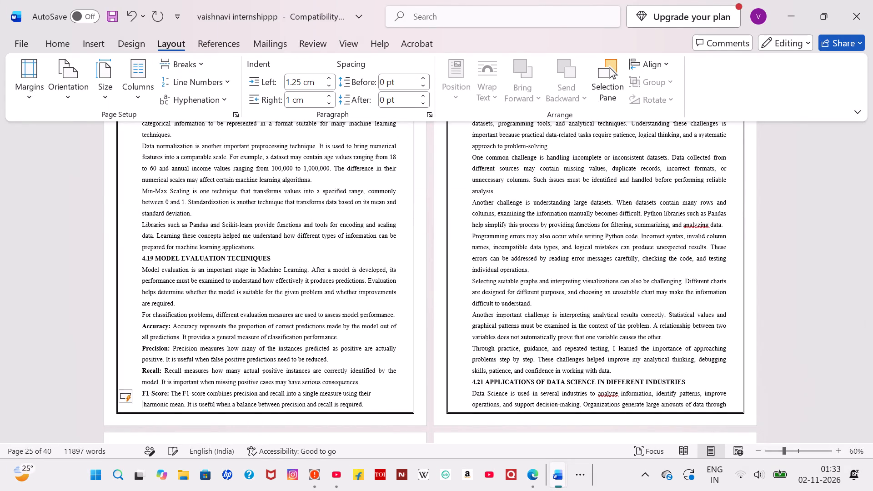
scroll(396, 396, "right", 1)
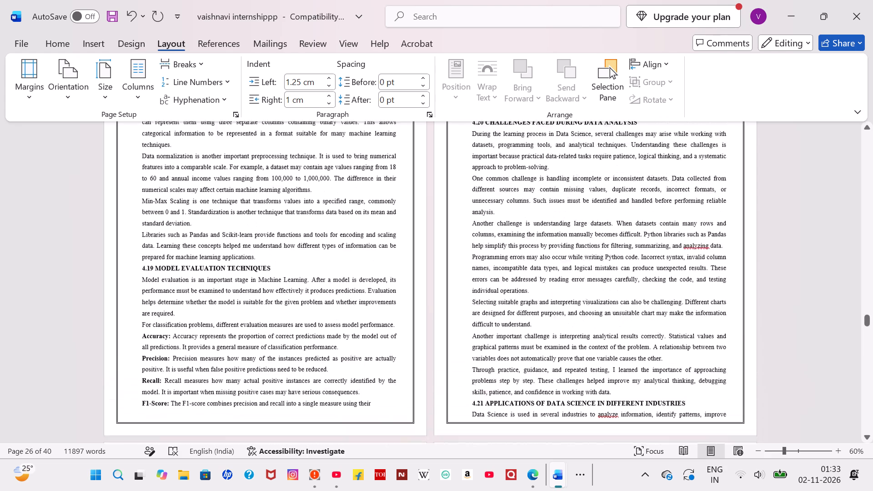
scroll(396, 396, "right", 1)
scroll(447, 298, "up", 1)
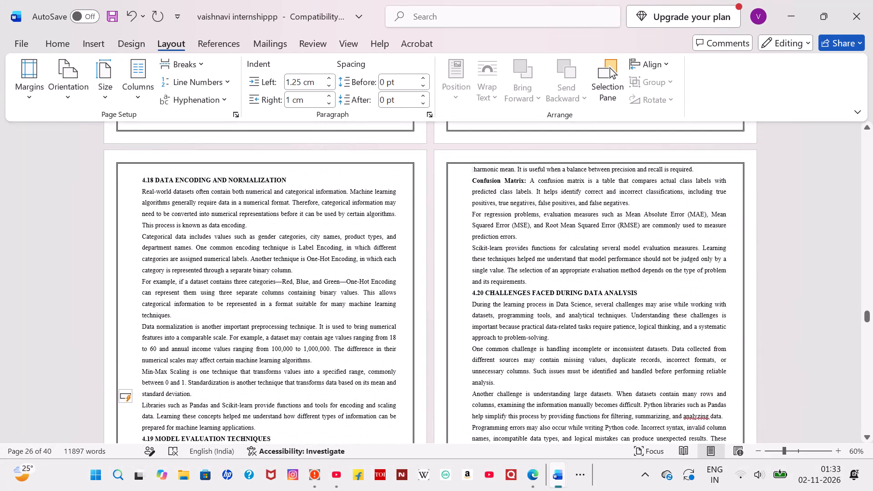
key("Return")
Insert line breaks before the "4.21 Applications of Data Science in Different Industries" heading so it starts page 27 below one blank line.
scroll(466, 207, "down", 3)
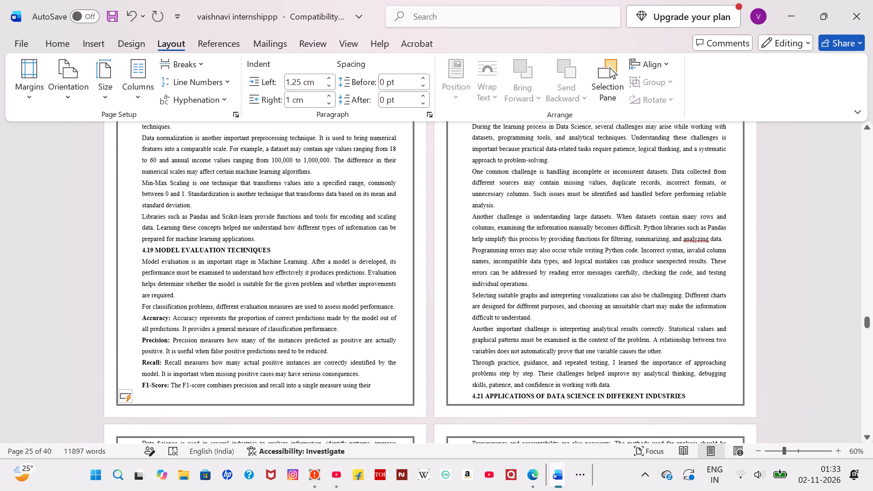
left_click(615, 385)
key("Return")
scroll(615, 385, "up", 1)
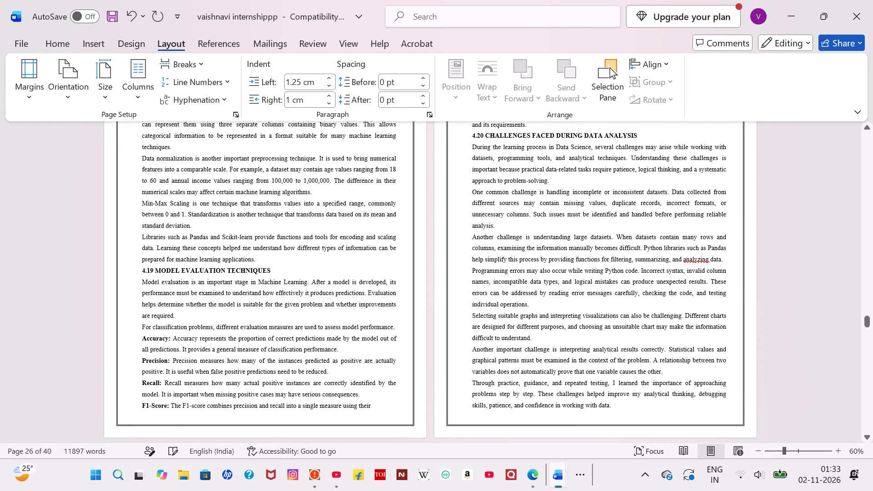
scroll(615, 385, "up", 1)
scroll(615, 385, "down", 1)
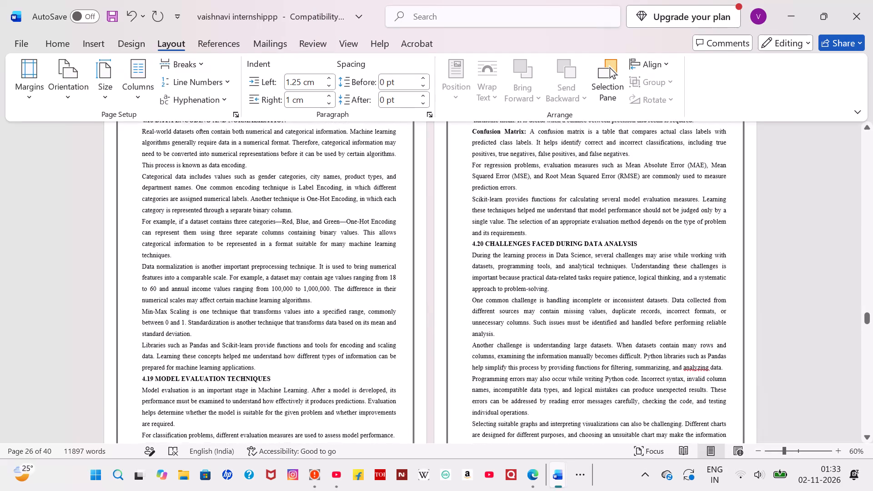
scroll(615, 385, "down", 2)
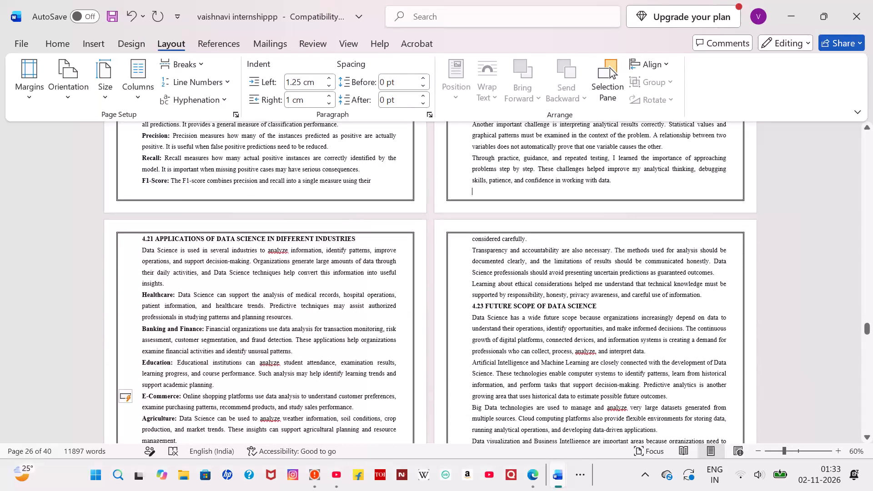
left_click(140, 239)
key("Return")
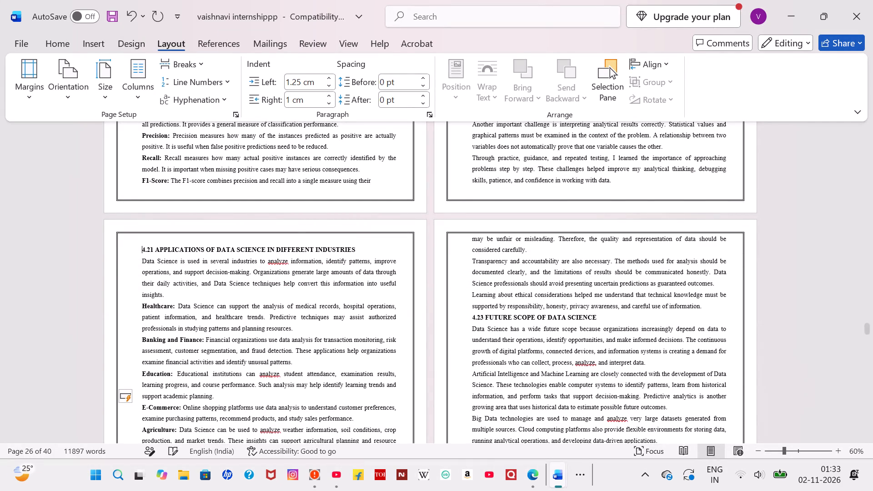
Break the fairness paragraph of section 4.22 before "examined for possible bias" so that text starts page 28 below one blank line.
scroll(140, 239, "down", 2)
scroll(232, 361, "down", 1)
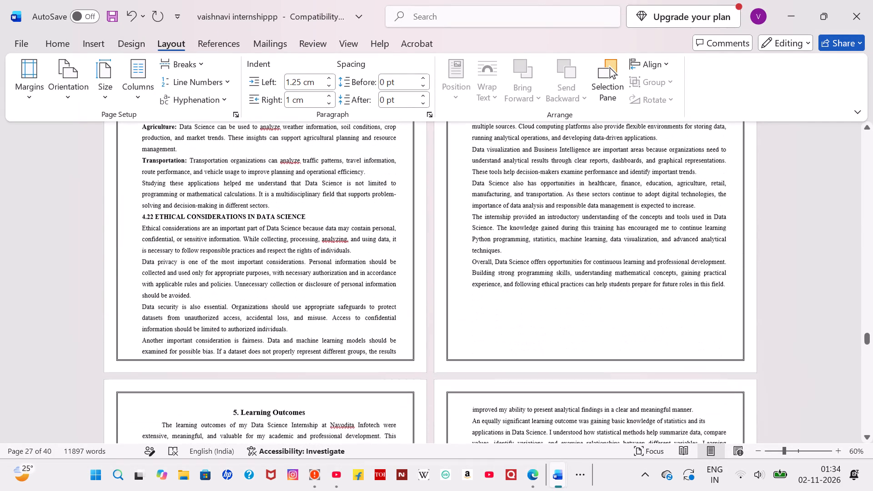
left_click(398, 343)
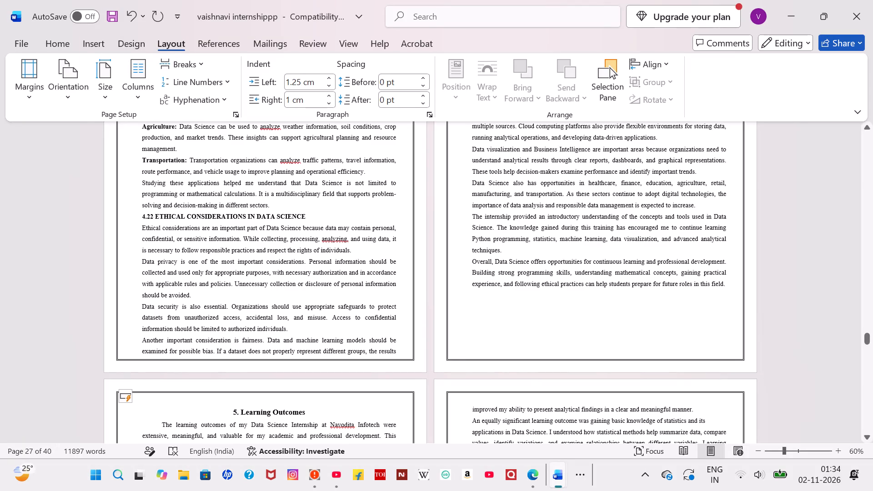
key("Return")
key("Return")
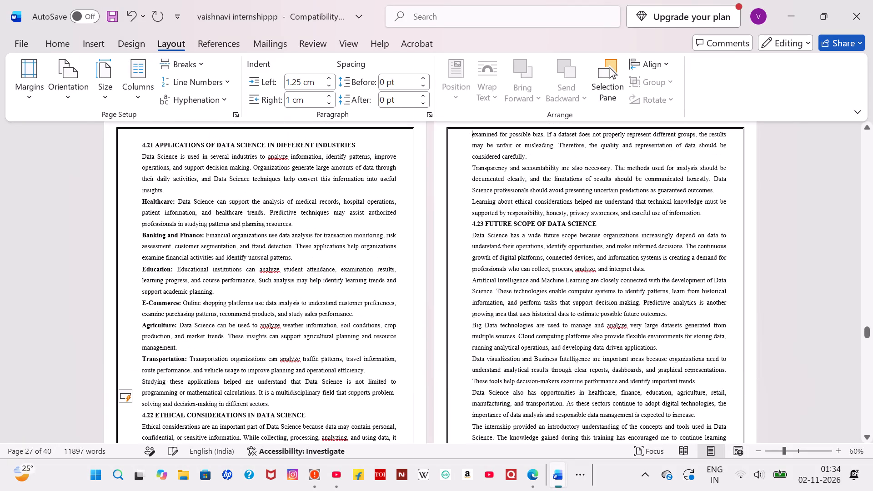
key("Return")
Review the page-break spacing and the section numbering from the end of the Procedure chapter back to section 4.3.
scroll(544, 294, "down", 4)
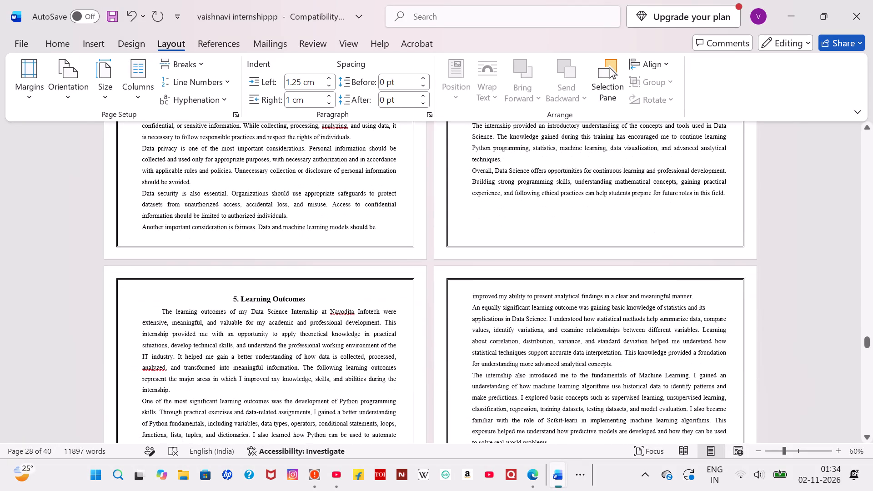
scroll(334, 282, "up", 2)
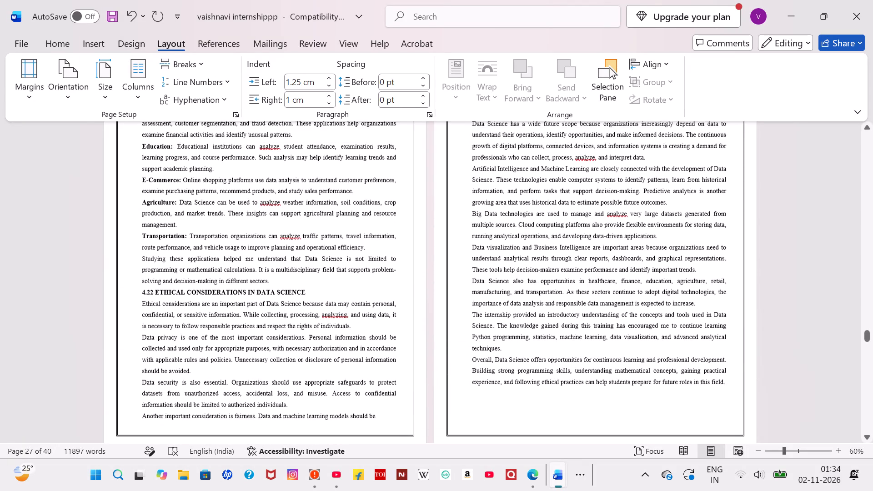
scroll(334, 282, "up", 3)
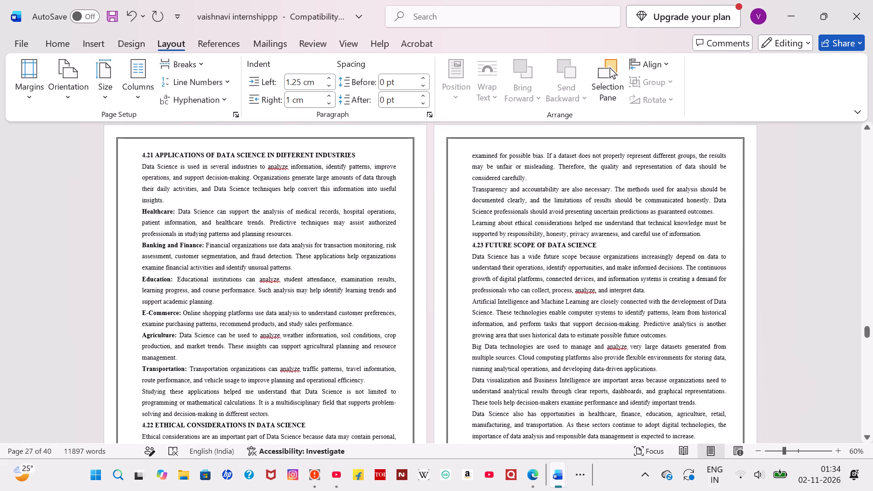
scroll(326, 305, "down", 2)
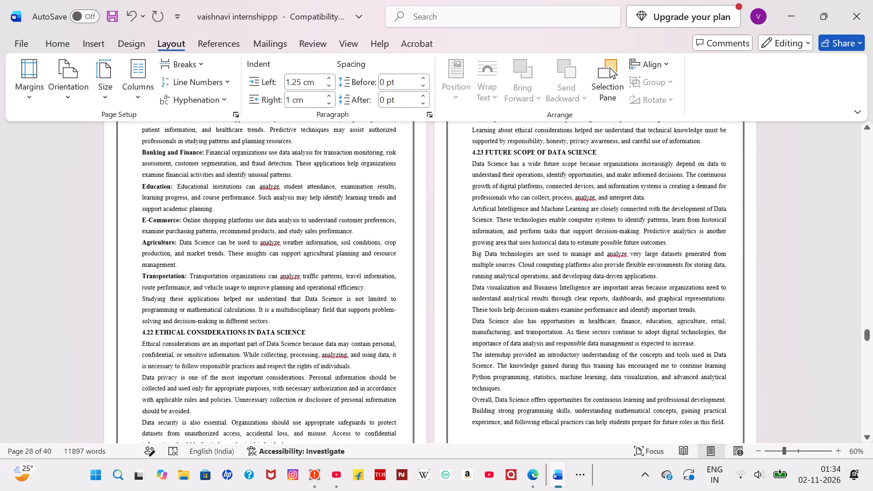
scroll(326, 305, "down", 1)
scroll(326, 305, "up", 11)
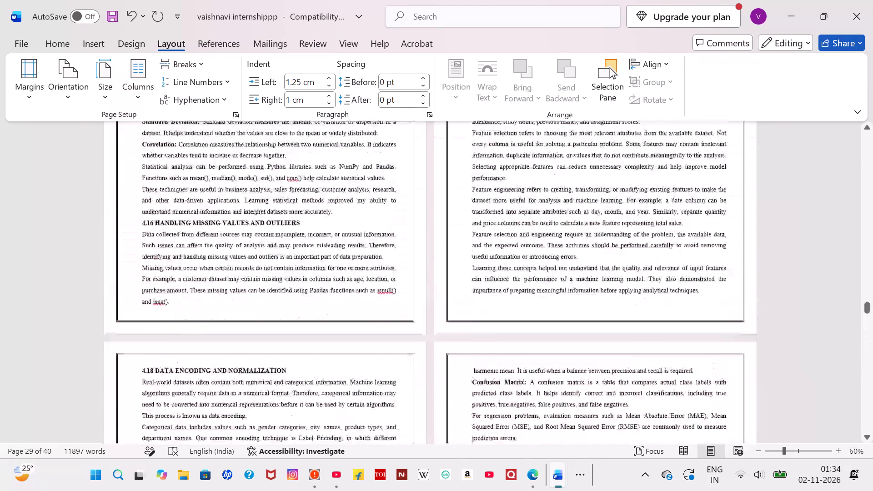
scroll(326, 305, "up", 4)
scroll(326, 305, "down", 3)
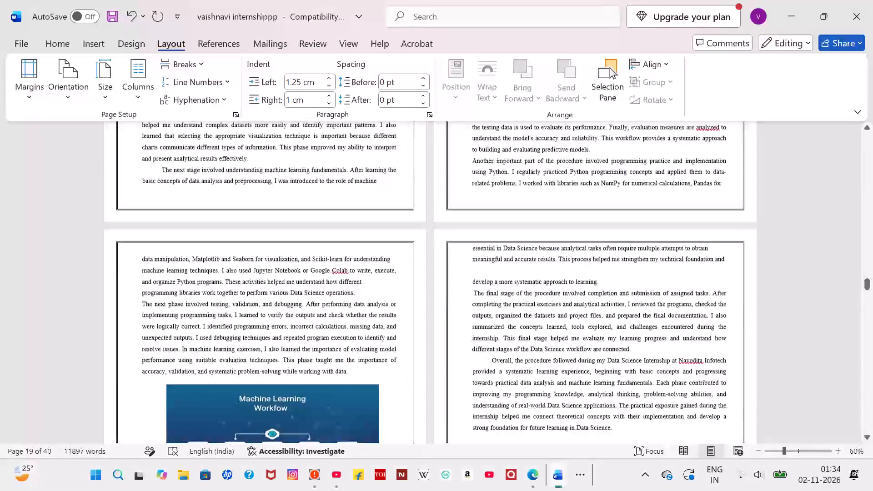
scroll(326, 305, "down", 4)
scroll(326, 305, "up", 1)
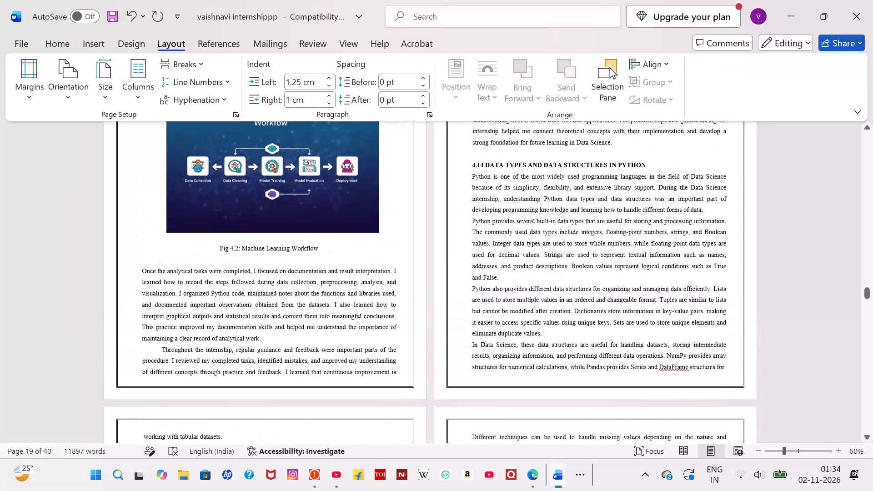
scroll(326, 305, "up", 4)
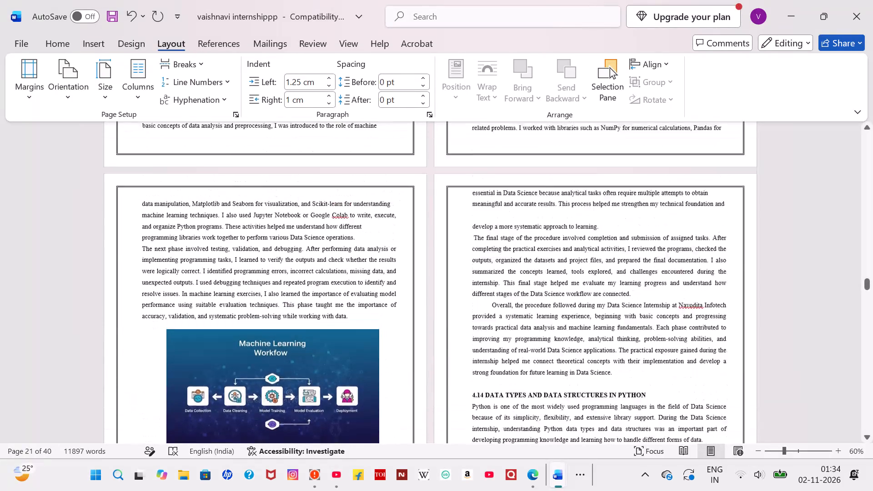
scroll(326, 305, "up", 2)
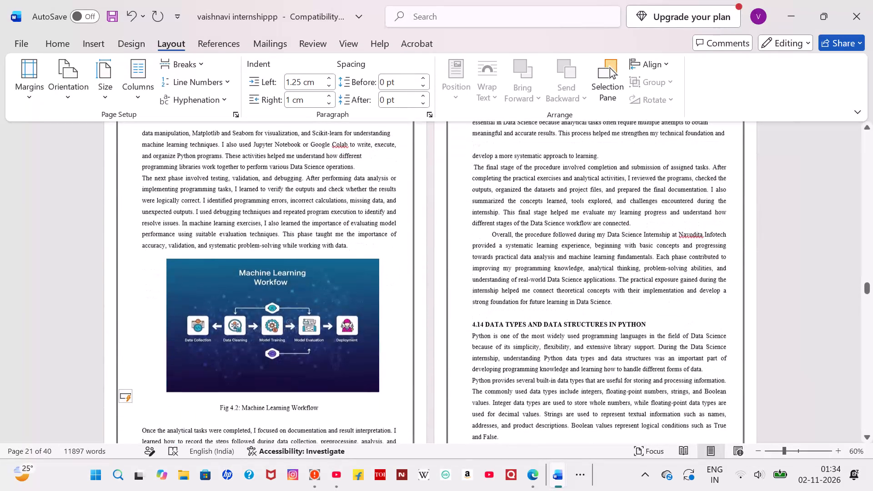
scroll(326, 305, "up", 1)
scroll(326, 305, "down", 1)
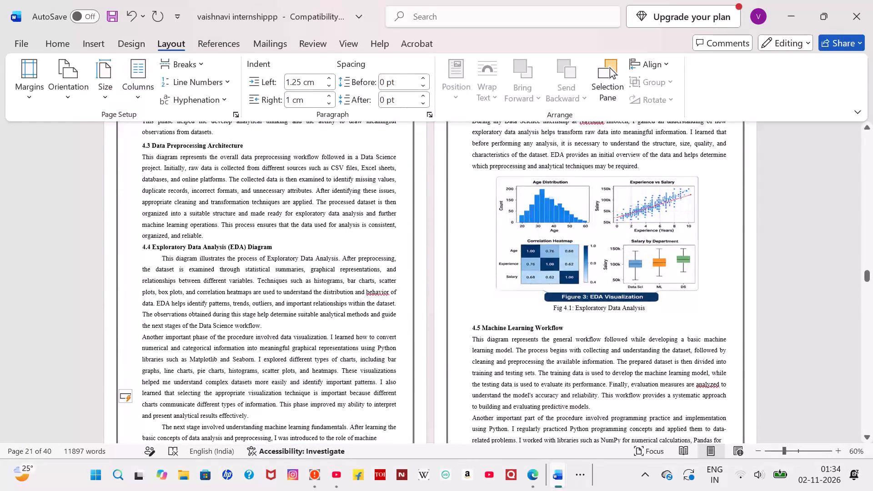
scroll(326, 305, "down", 1)
scroll(326, 305, "up", 4)
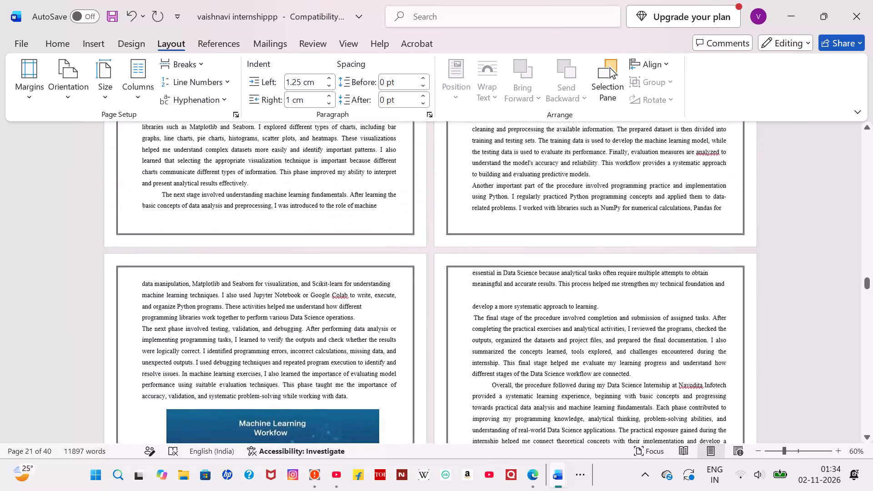
scroll(326, 305, "up", 3)
scroll(326, 305, "down", 3)
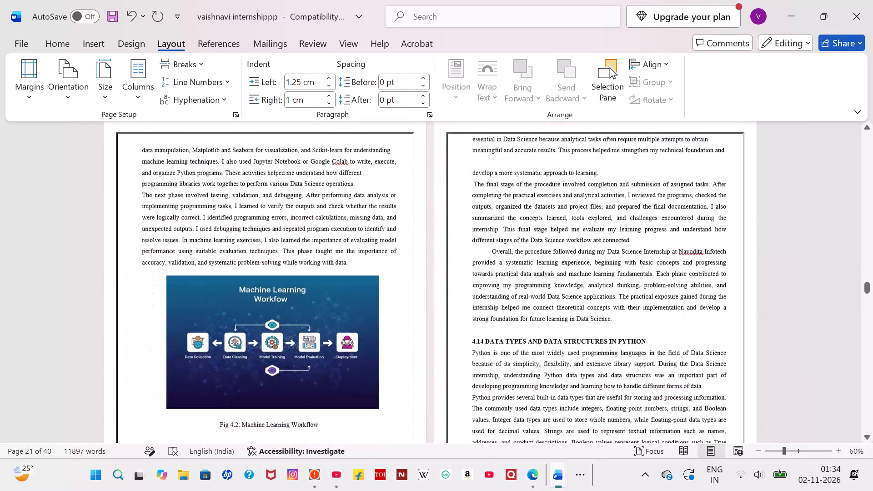
scroll(326, 305, "down", 1)
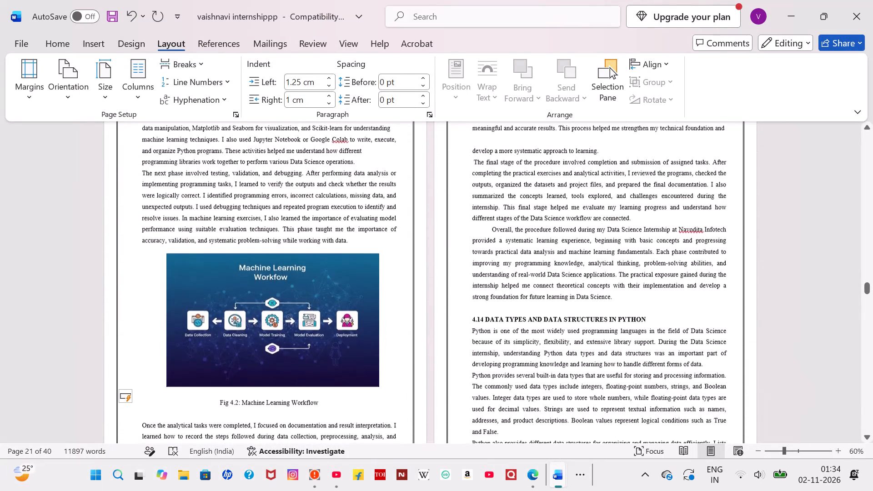
Renumber the "4.14 Data Types and Data Structures in Python" heading as 4.6, keeping a space after the number.
left_click(485, 318)
key("BackSpace")
key("BackSpace")
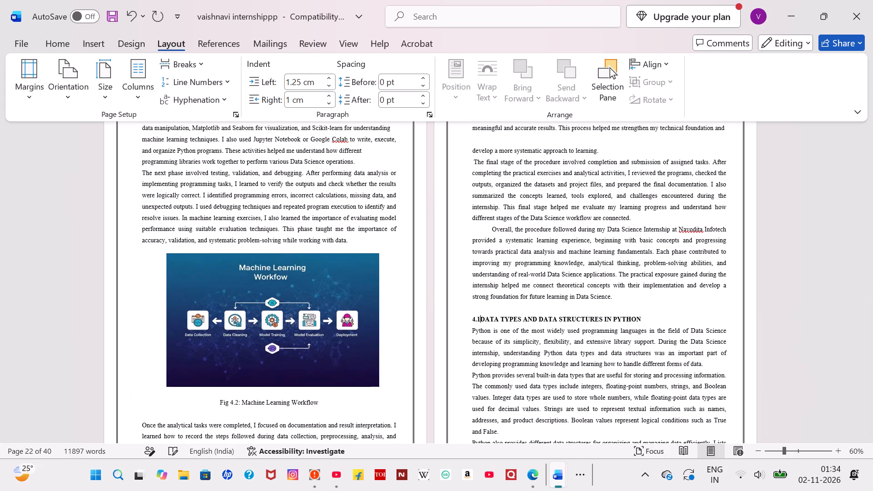
key("BackSpace")
key("6")
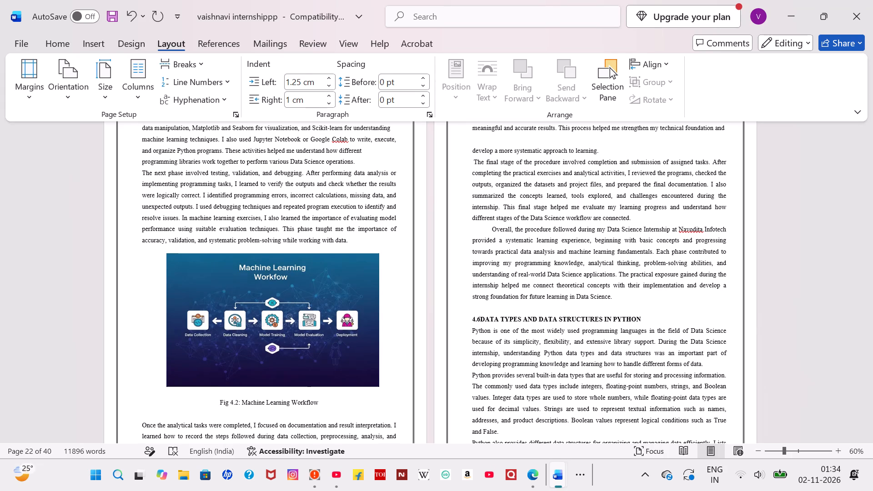
key("space")
scroll(485, 318, "down", 1)
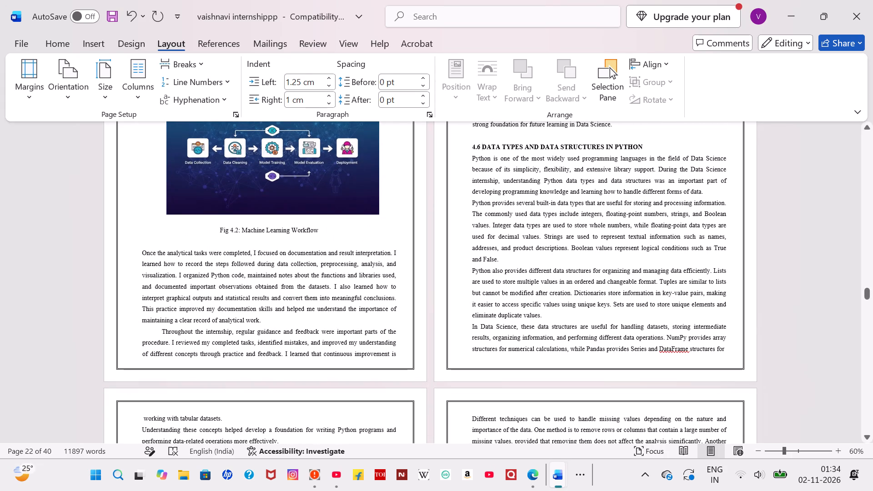
left_click_drag(650, 145, 497, 145)
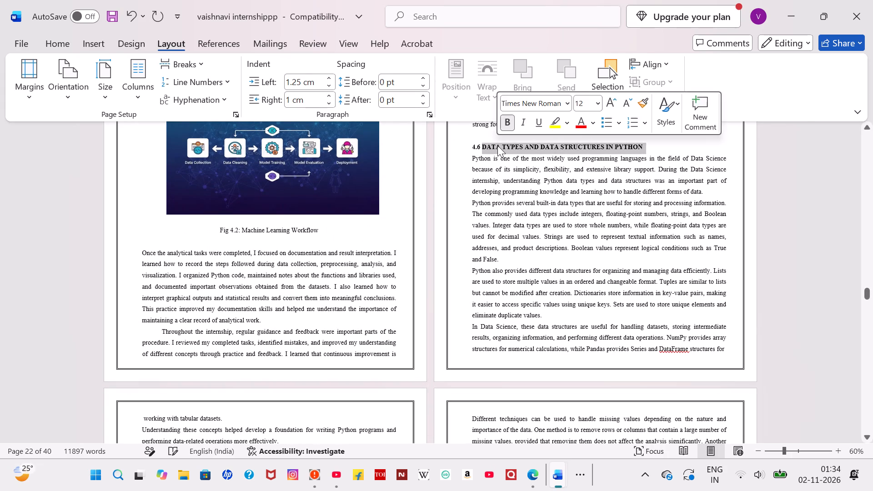
key("BackSpace")
type("Data")
key("space")
type("Ty")
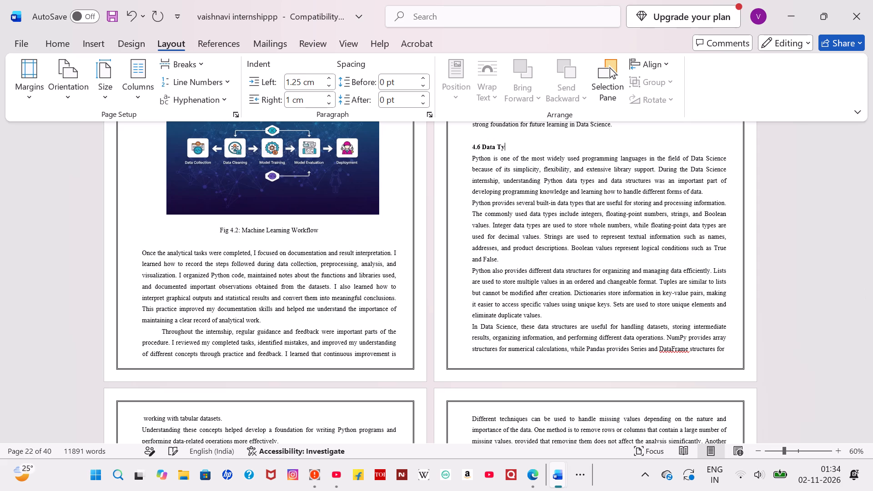
type("pes And Dat")
type("a")
key("space")
key("shift+s")
type("tr")
type("ucture")
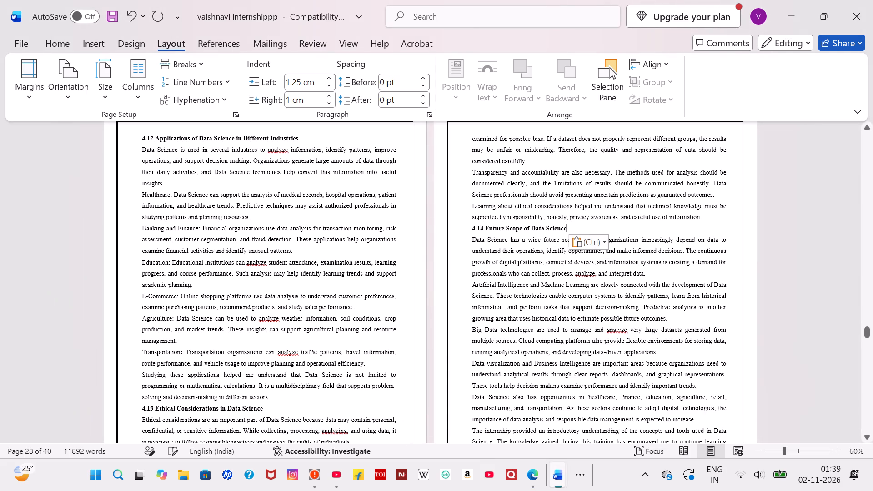
Review the report's headings, spacing and page layout from the Learning Outcomes chapter back to the index, including an all-pages overview.
scroll(422, 333, "down", 3)
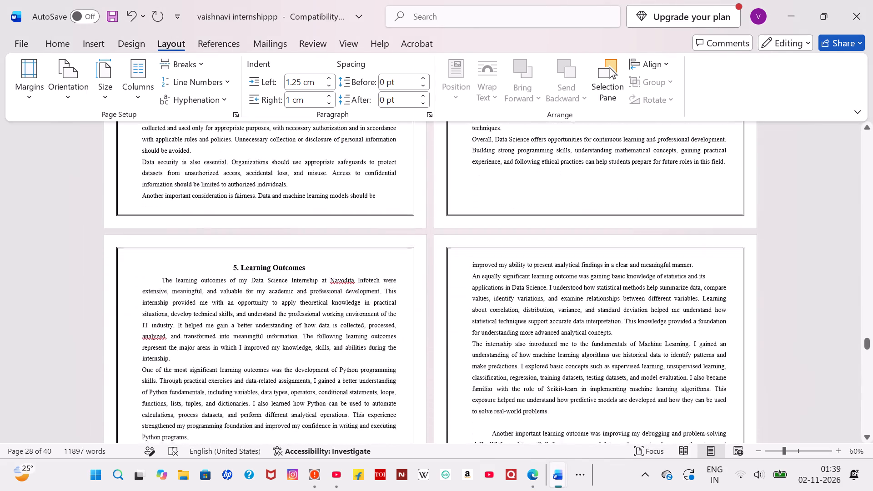
scroll(422, 333, "down", 4)
scroll(422, 333, "up", 2)
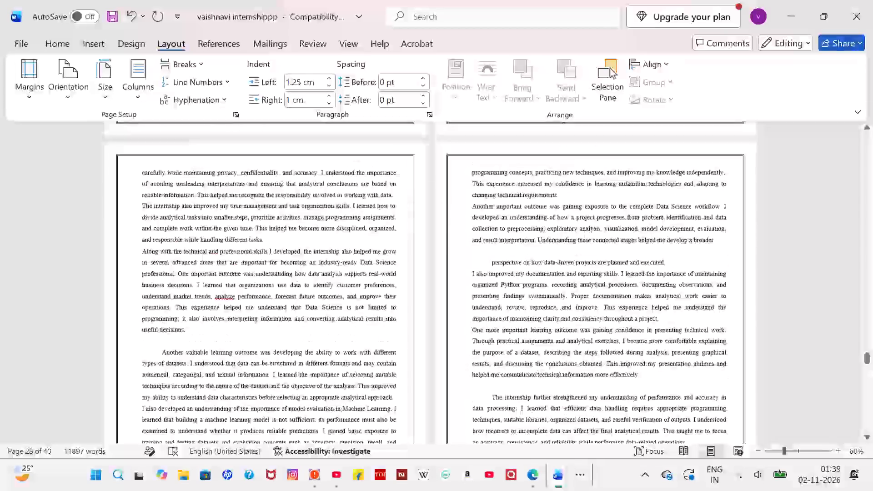
scroll(422, 333, "up", 4)
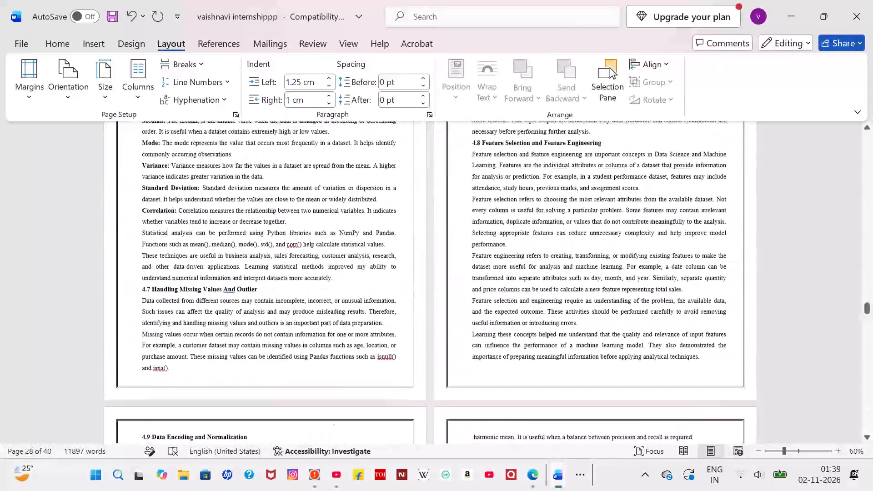
scroll(422, 333, "down", 8, "ctrl")
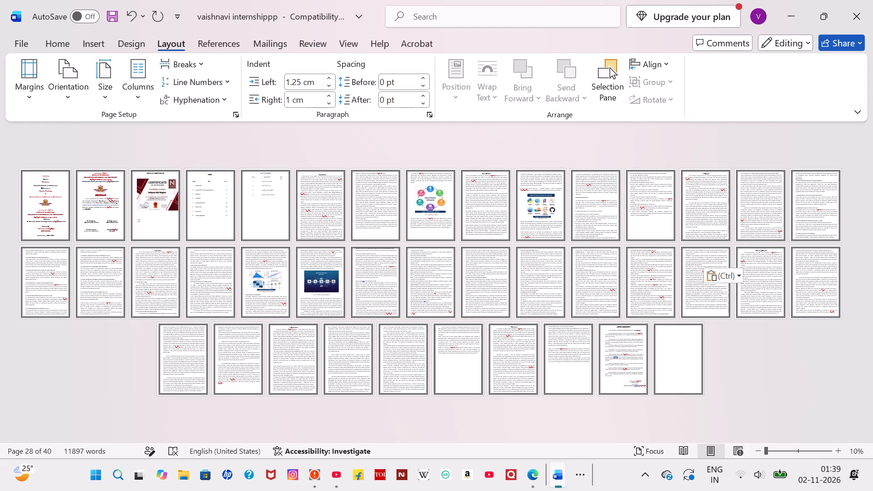
scroll(325, 196, "up", 4, "ctrl")
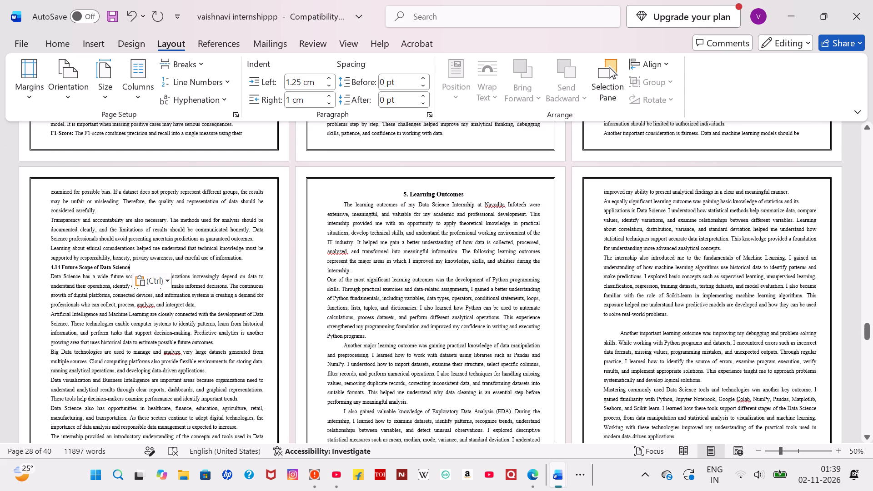
scroll(325, 196, "up", 7)
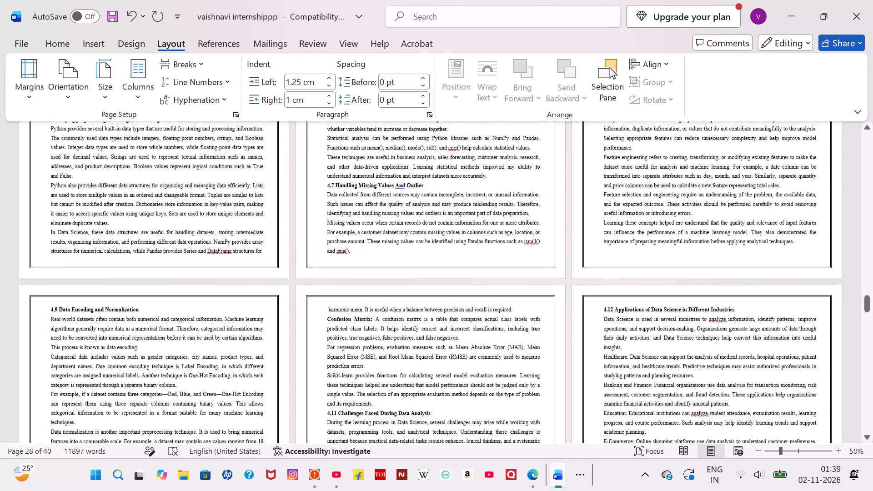
scroll(325, 196, "up", 8)
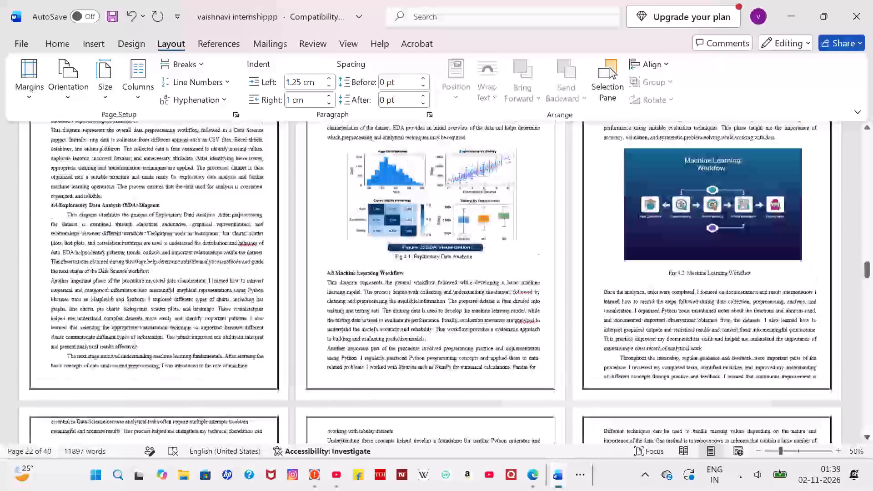
scroll(325, 196, "up", 5)
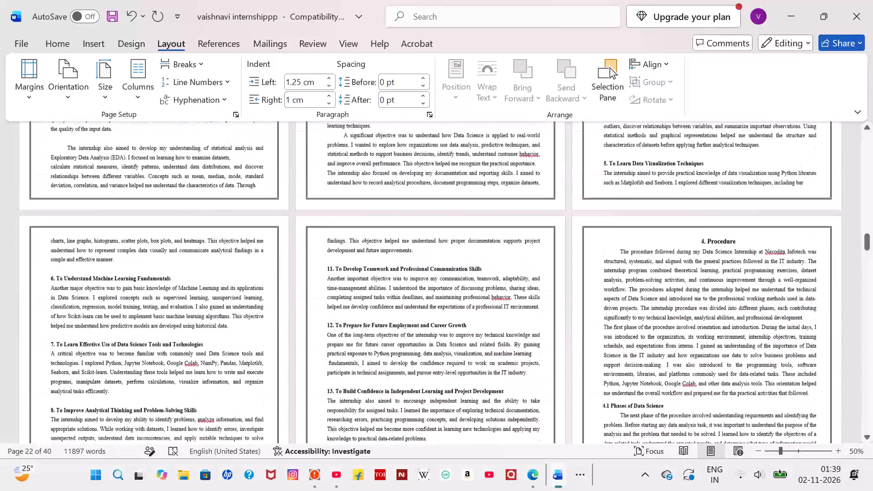
scroll(325, 196, "up", 4)
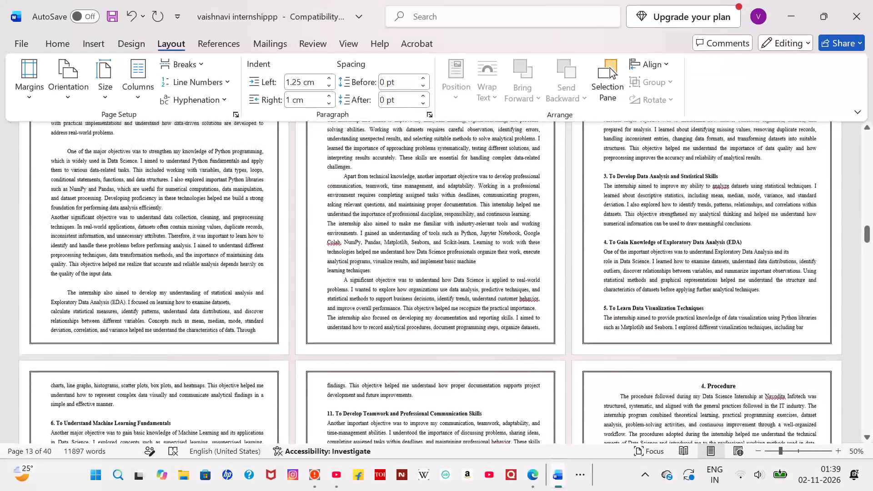
scroll(325, 196, "up", 3)
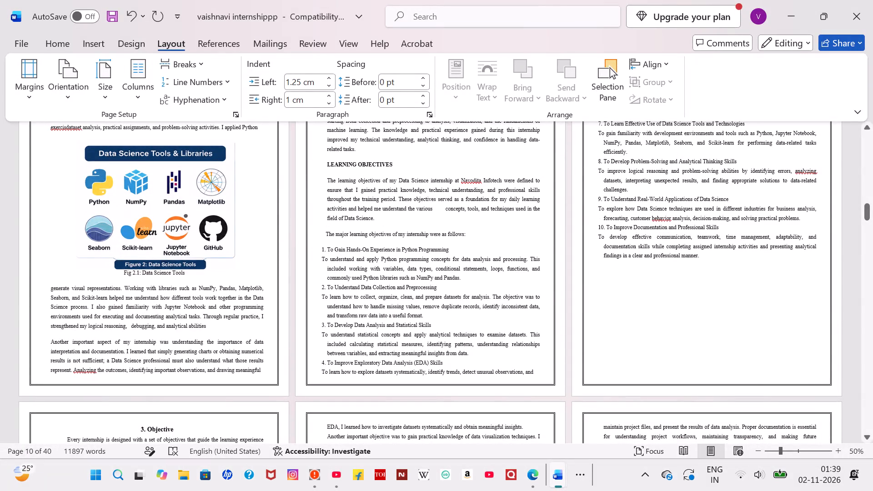
scroll(447, 364, "up", 3)
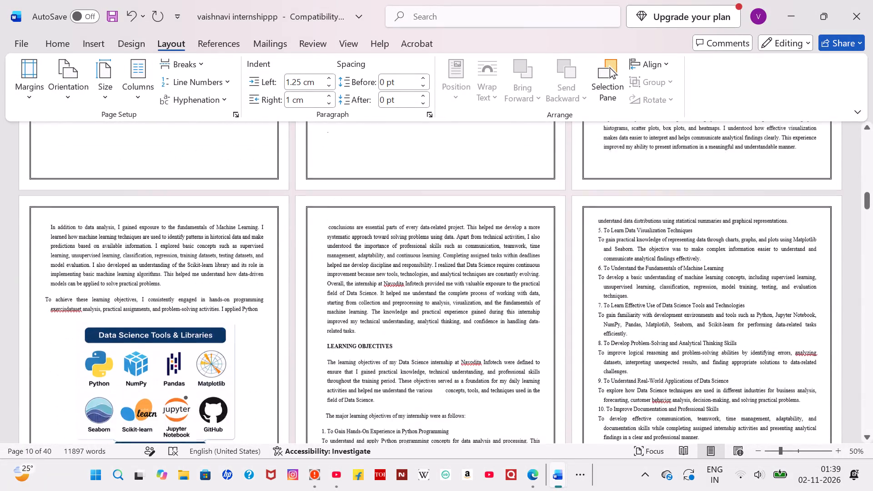
scroll(447, 364, "up", 5)
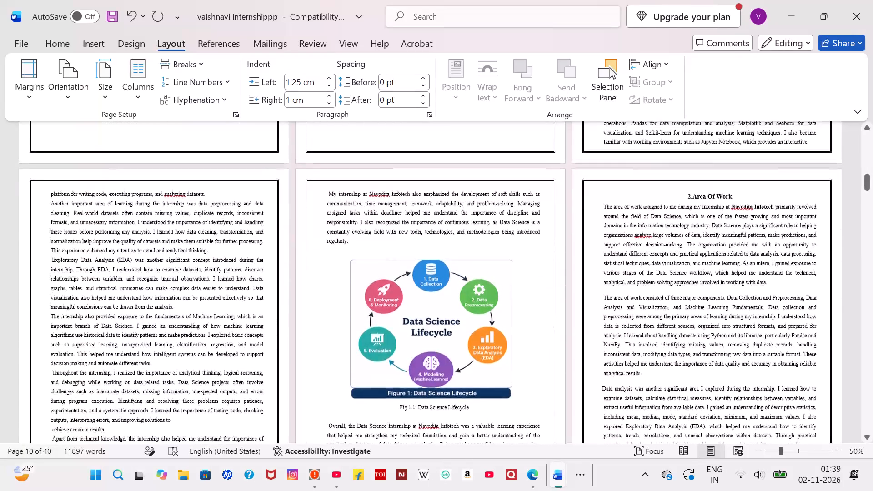
scroll(447, 364, "down", 1, "ctrl")
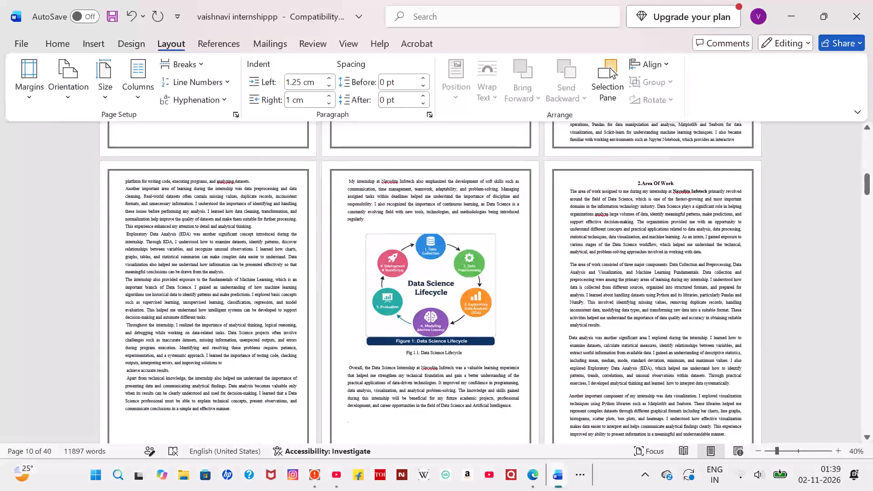
scroll(447, 364, "up", 5)
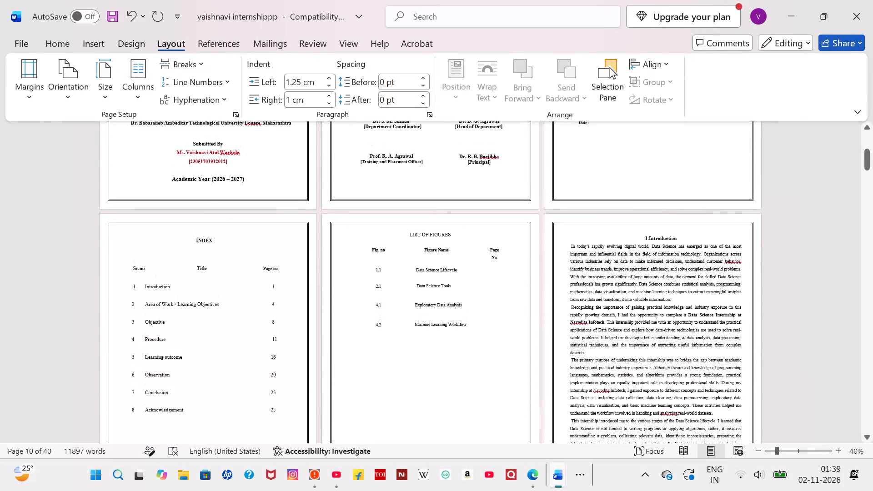
scroll(447, 364, "down", 6, "ctrl")
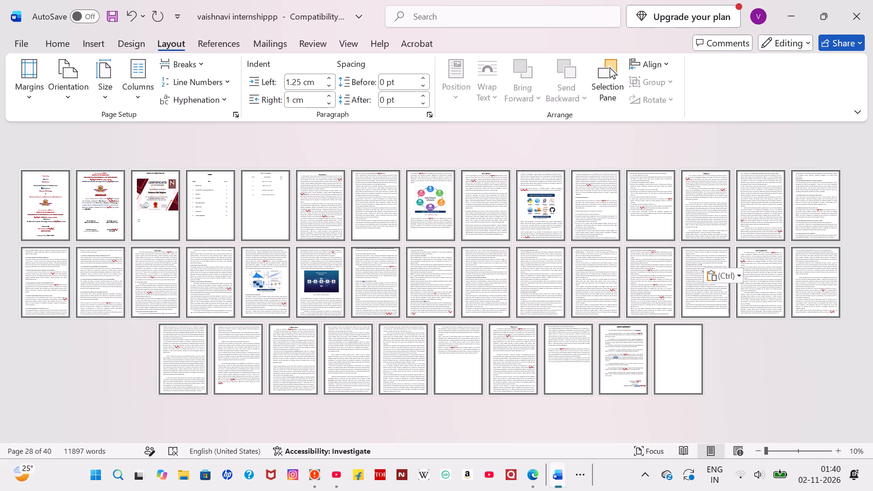
scroll(53, 290, "up", 1, "ctrl")
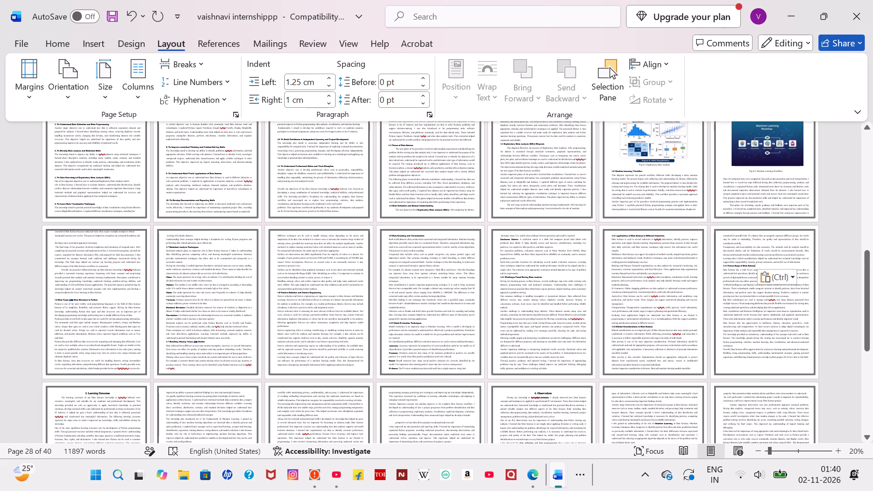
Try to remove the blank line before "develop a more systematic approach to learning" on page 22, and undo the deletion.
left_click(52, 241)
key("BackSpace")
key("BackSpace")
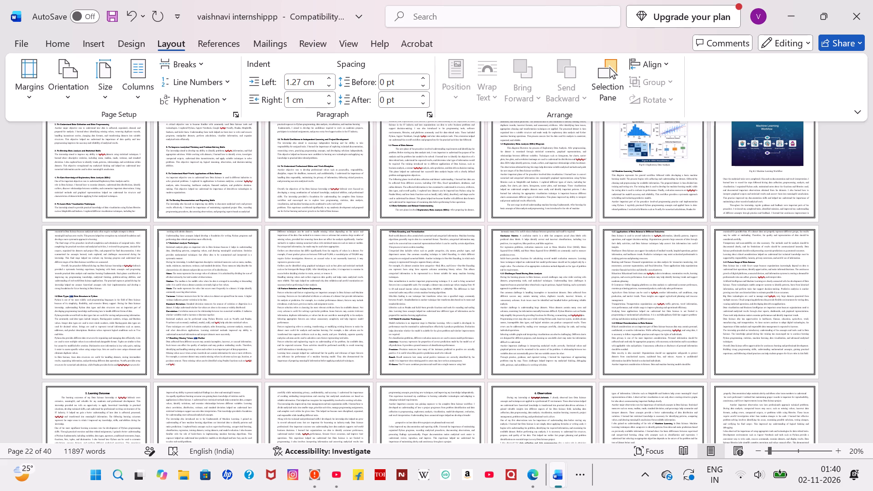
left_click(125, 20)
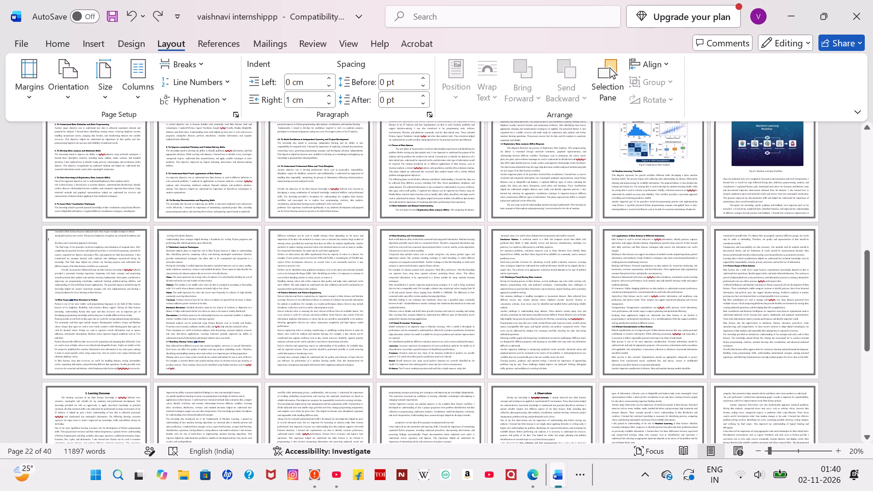
Delete the blank line between "strengthen my technical foundation and" and "develop a more systematic approach to learning" on page 22.
left_click_drag(104, 236, 53, 241)
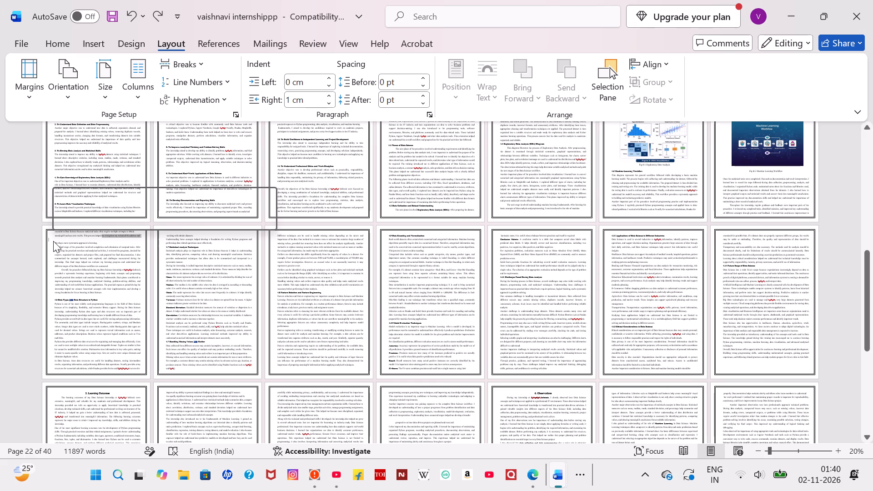
left_click_drag(52, 235, 61, 240)
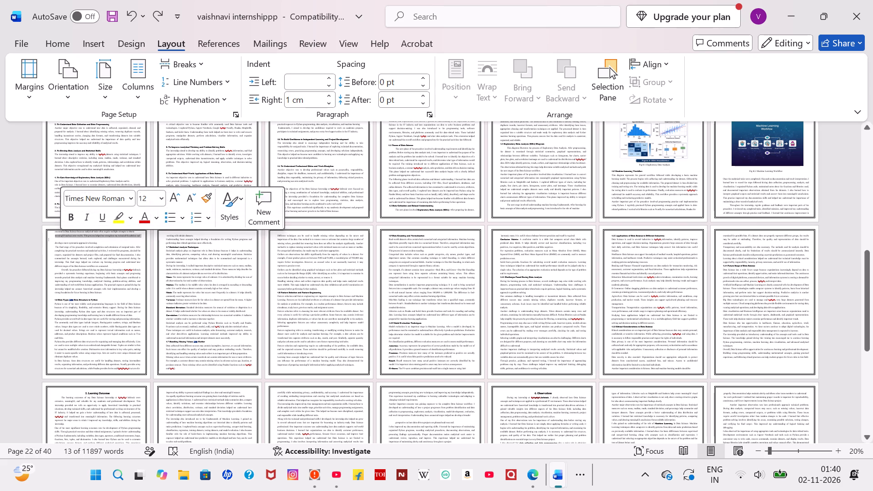
scroll(100, 274, "up", 2, "ctrl")
left_click(175, 268)
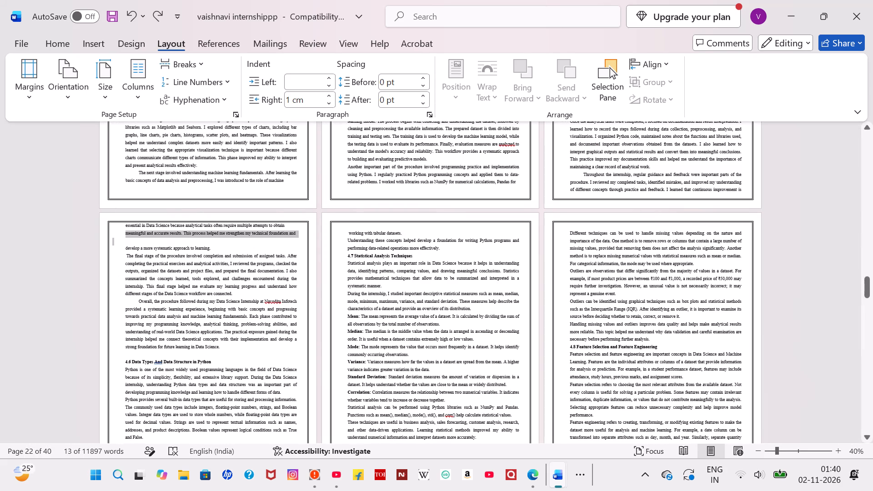
left_click_drag(119, 239, 124, 240)
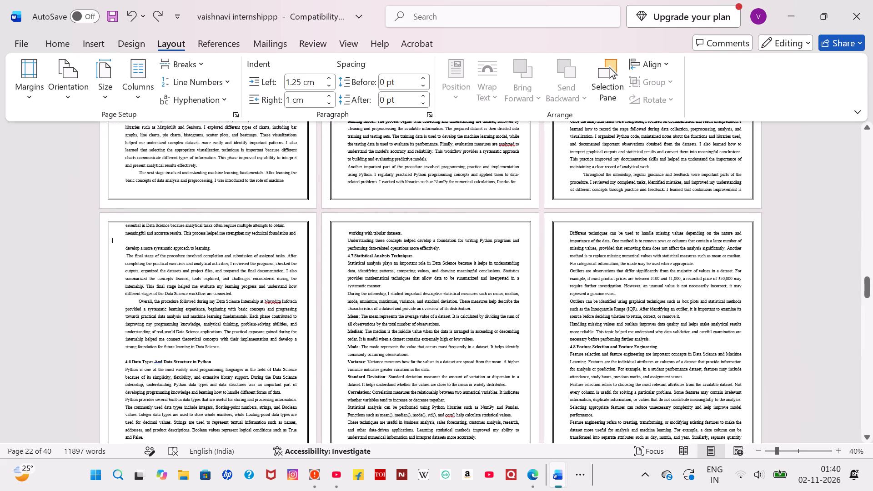
left_click_drag(124, 240, 135, 241)
left_click_drag(135, 241, 118, 243)
key("BackSpace")
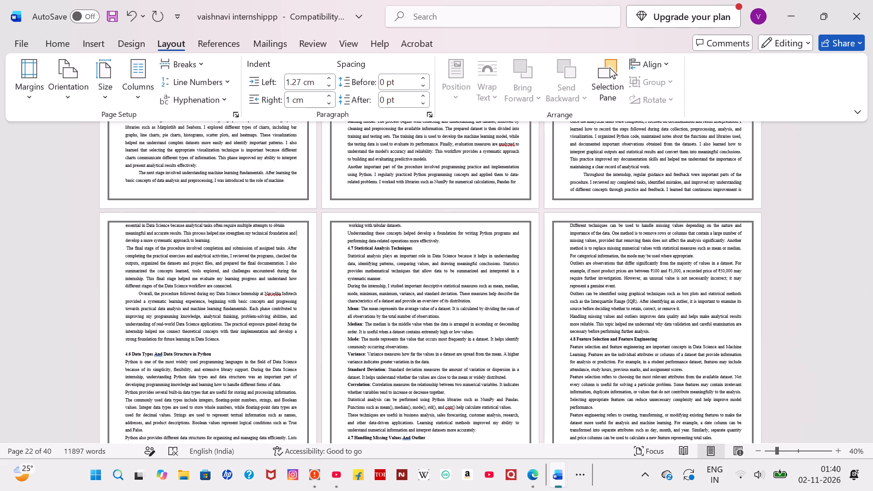
Insert one blank line at the top of page 22, before "essential in Data Science because analytical tasks".
left_click(123, 228)
key("Return")
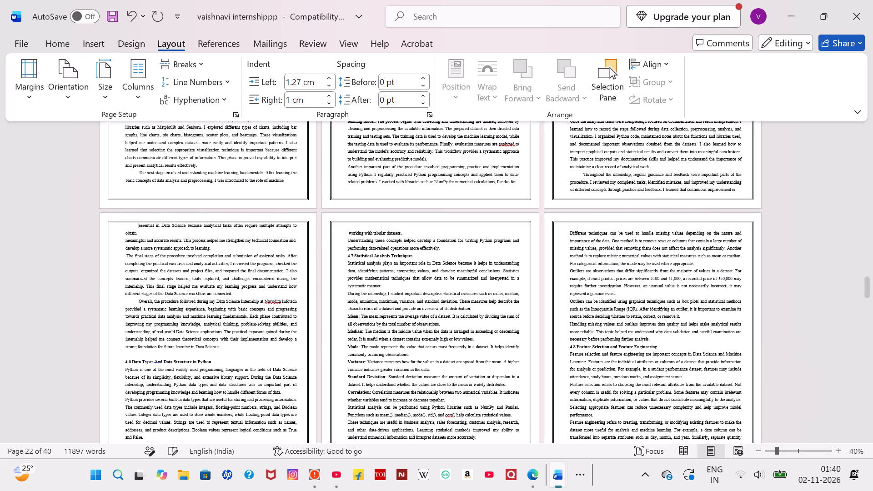
key("Return")
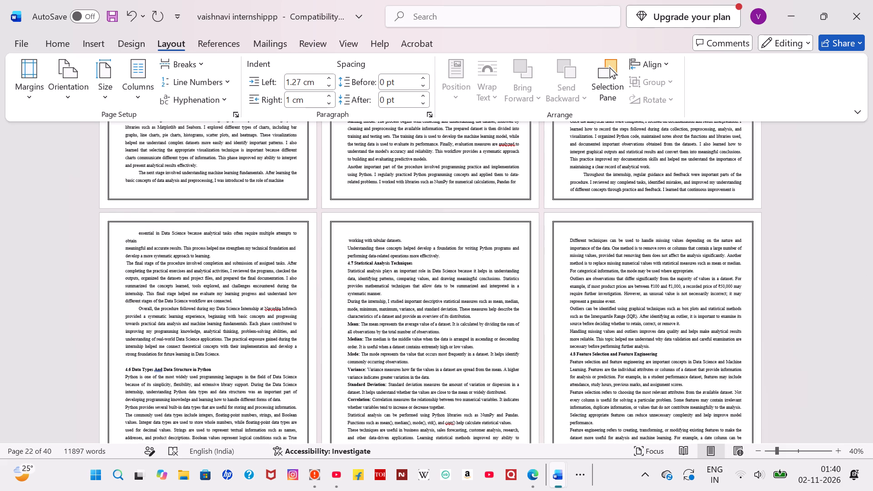
key("BackSpace")
key("BackSpace")
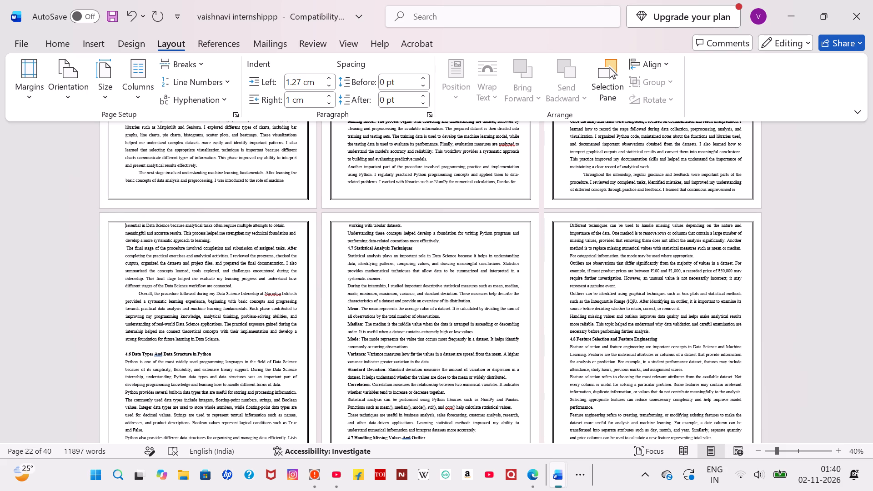
key("Return")
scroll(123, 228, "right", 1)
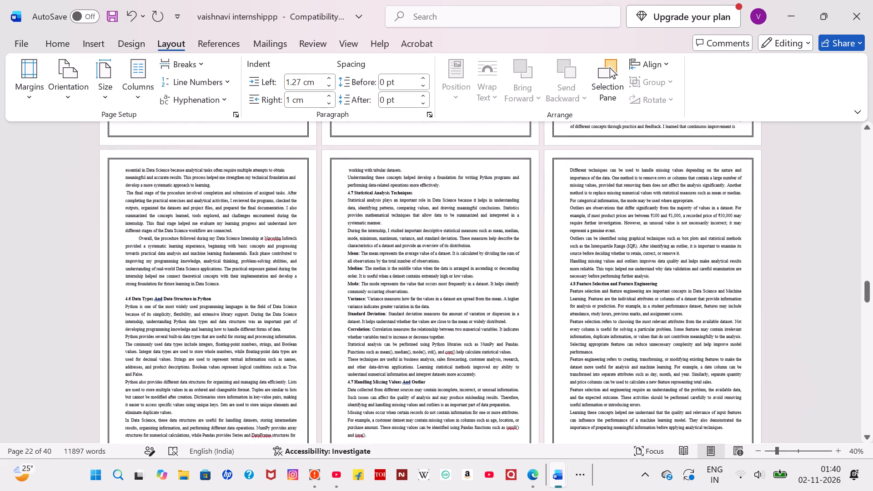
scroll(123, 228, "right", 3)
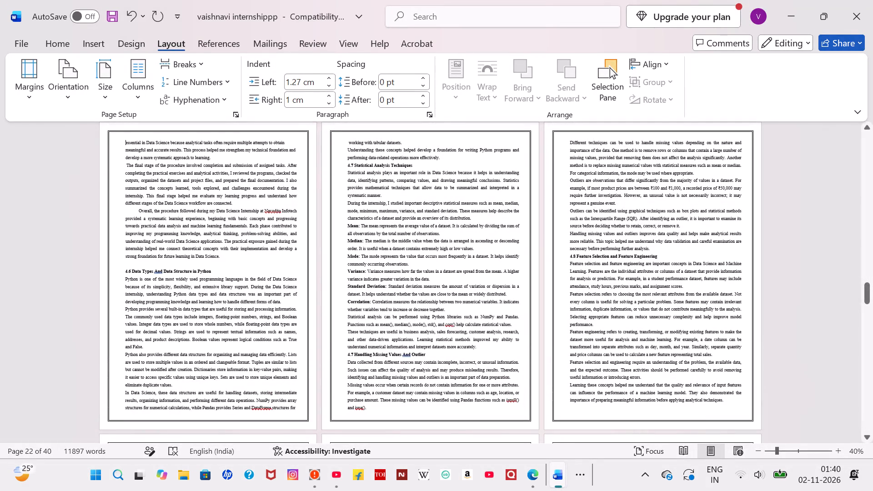
Examine the page order from page 22 onward and in the all-pages overview to work out where each chapter starts.
scroll(404, 227, "down", 1)
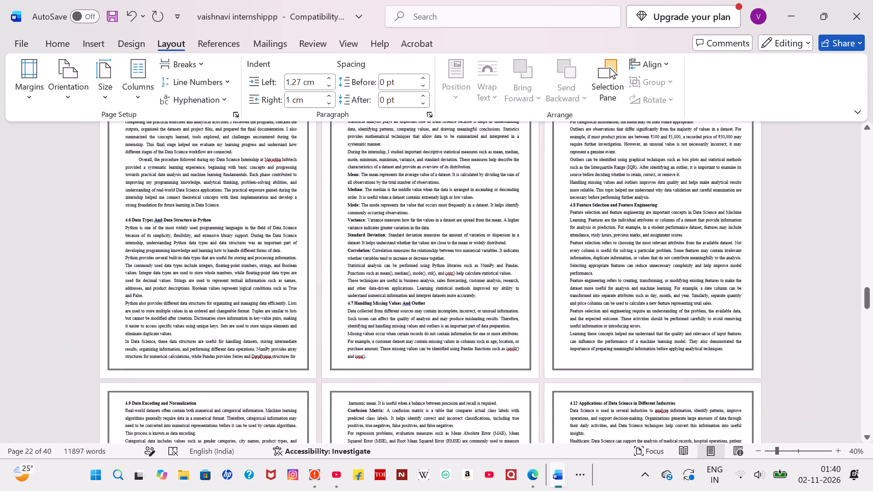
scroll(404, 227, "down", 1)
scroll(261, 356, "down", 2)
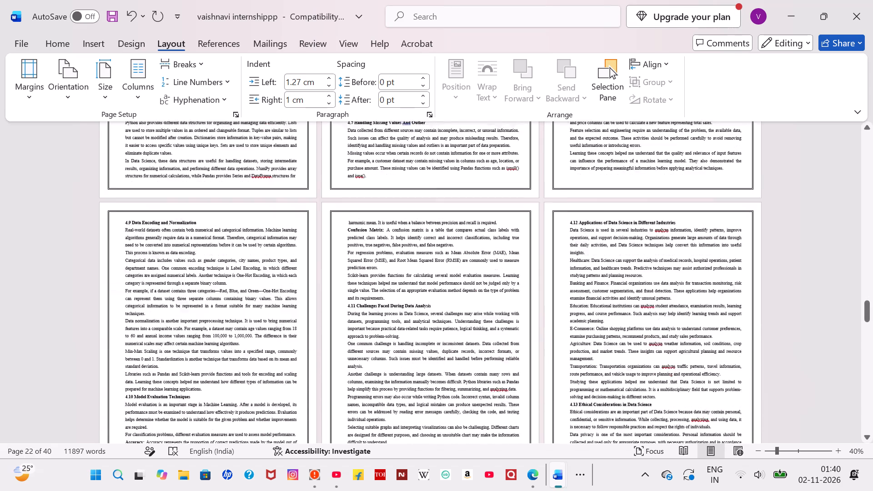
scroll(261, 356, "down", 1)
scroll(261, 356, "down", 7, "ctrl")
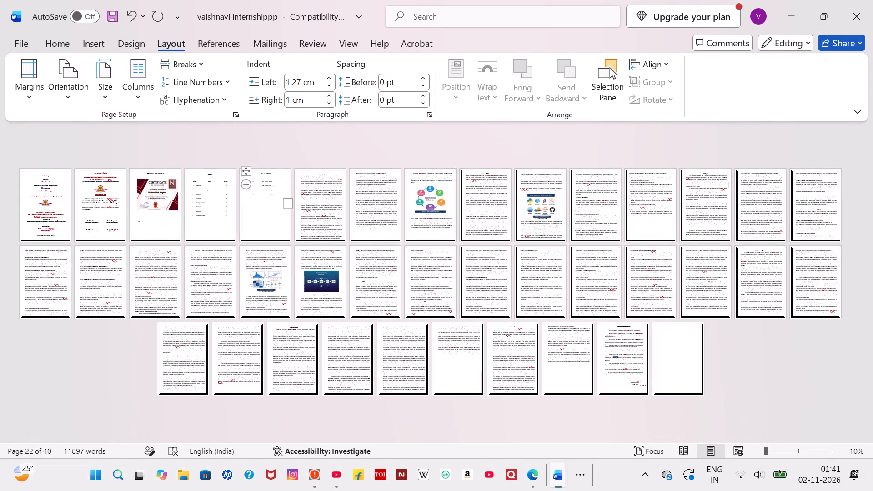
left_click(230, 183)
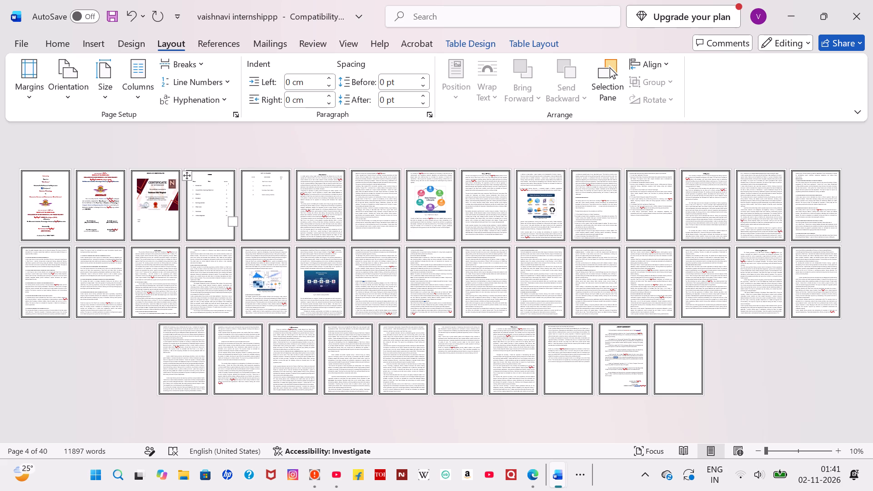
scroll(230, 183, "up", 1, "ctrl")
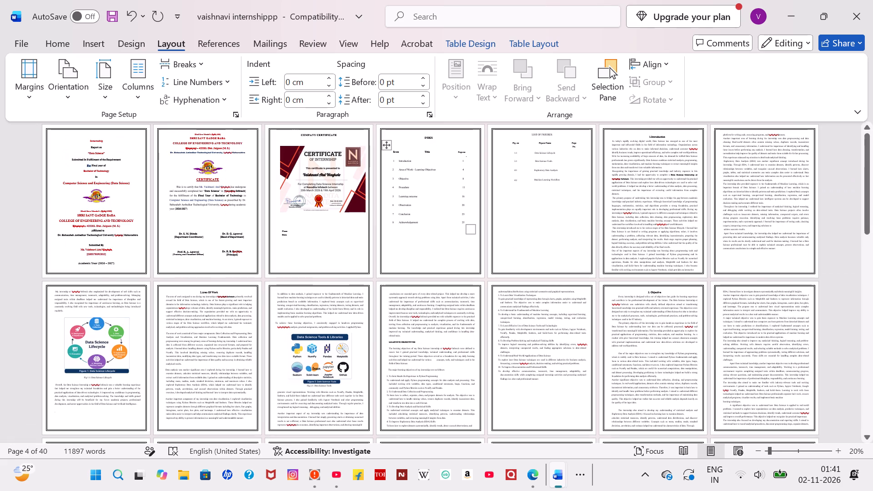
scroll(230, 183, "down", 2, "ctrl")
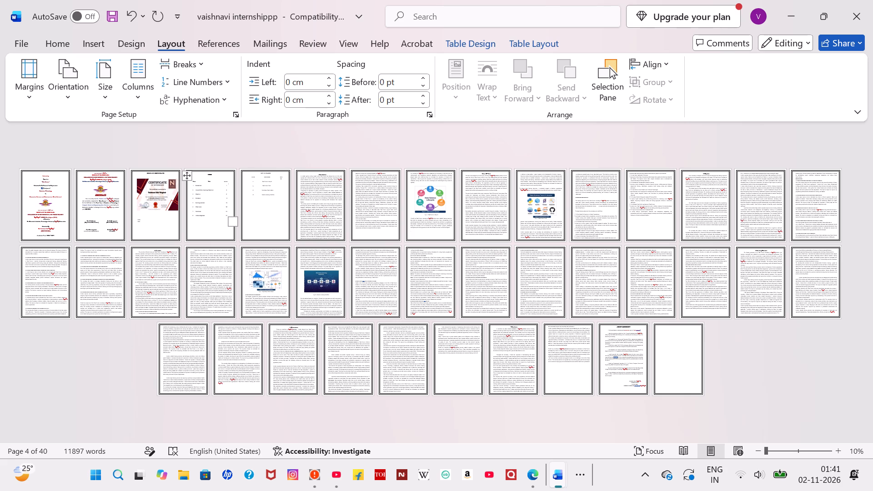
Set the Procedure entry's page number in the index table to 12.
scroll(229, 212, "up", 6, "ctrl")
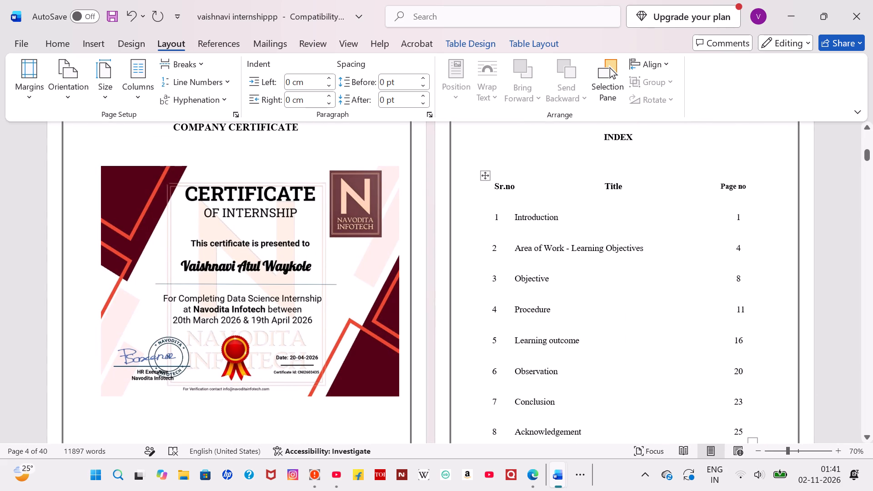
scroll(722, 283, "down", 1)
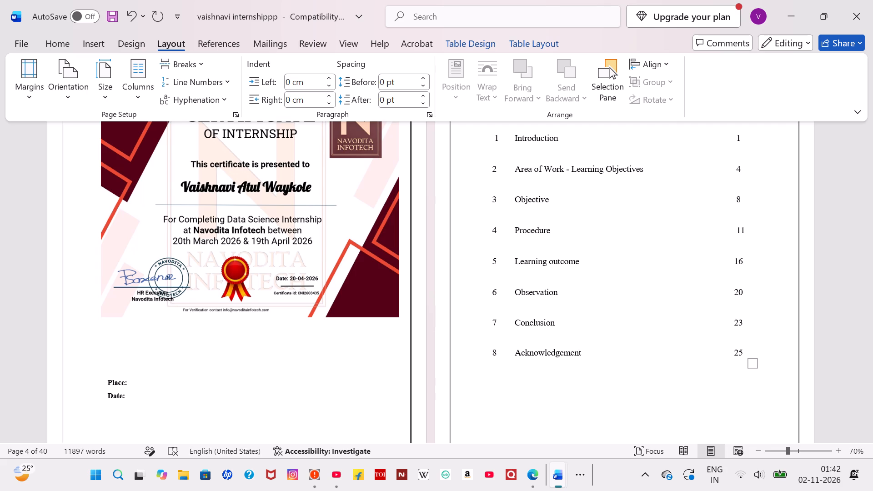
left_click(751, 231)
left_click(746, 230)
key("BackSpace")
key("2")
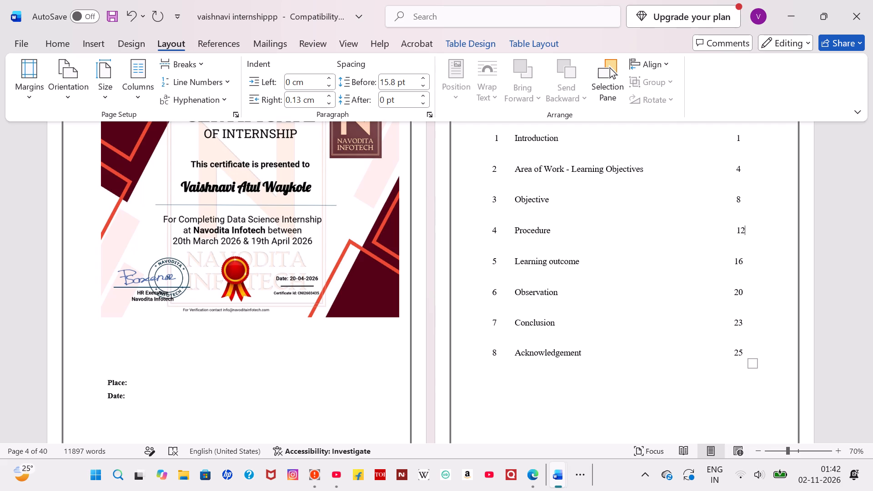
Set the Learning outcome entry's page number in the index table to 23.
left_click(748, 264)
key("BackSpace")
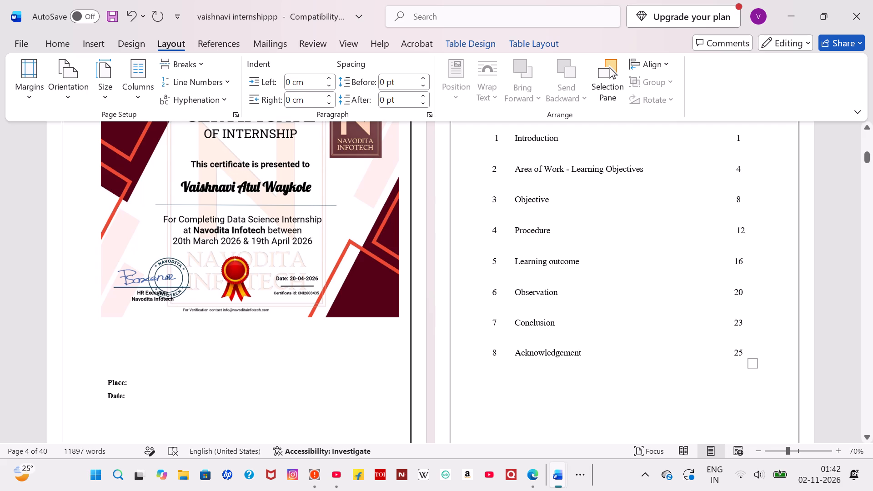
key("BackSpace")
left_click(748, 264)
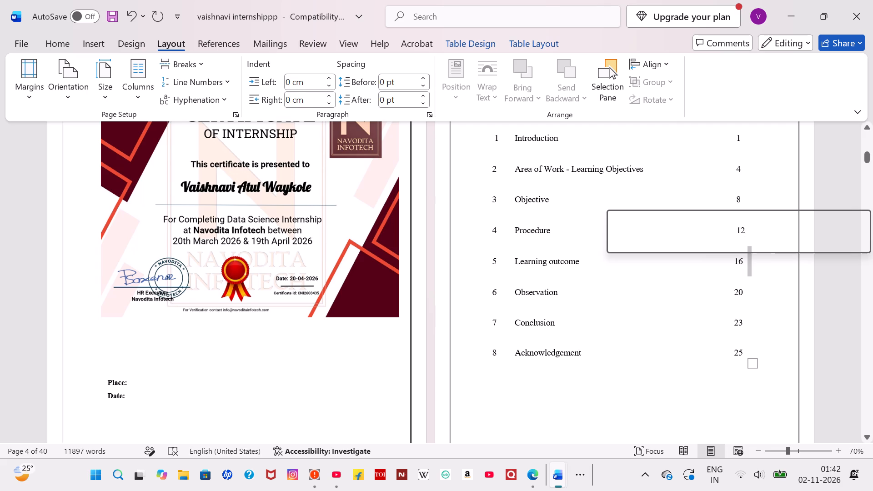
left_click(739, 260)
key("Right")
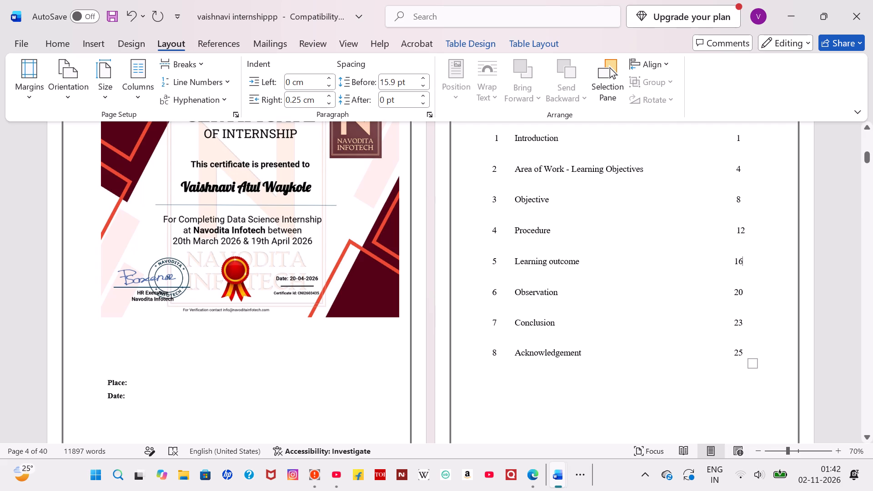
key("BackSpace")
key("BackSpace")
key("2")
key("3")
Set the Observation entry's page number in the index table to 26.
left_click(742, 293)
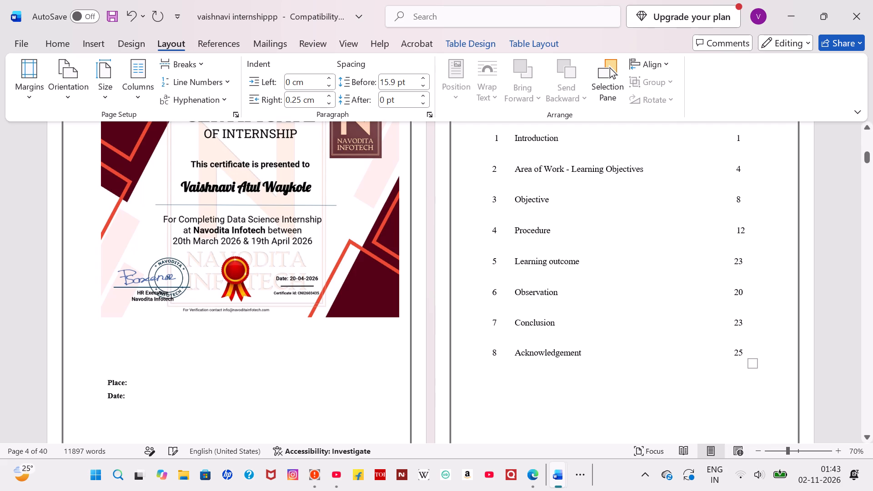
key("BackSpace")
key("BackSpace")
type("26")
Set the Conclusion entry's page number in the index table to 30.
left_click(742, 326)
key("BackSpace")
key("BackSpace")
type("30")
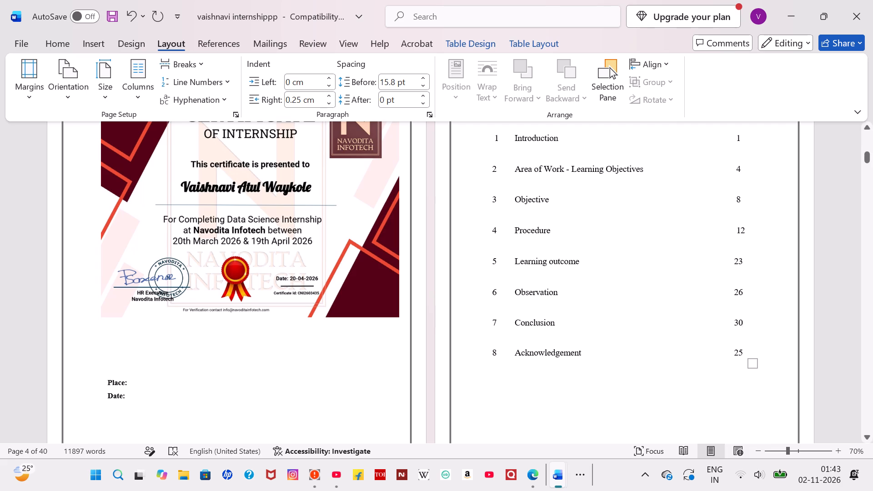
left_click(746, 351)
key("BackSpace")
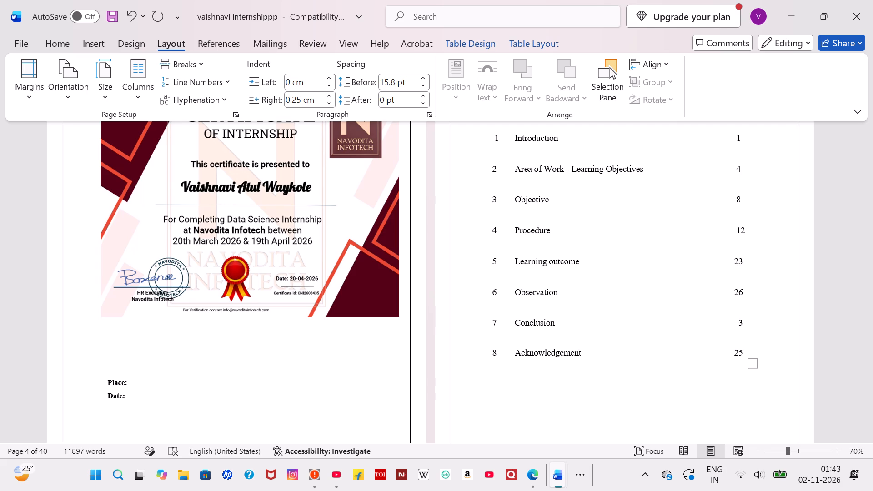
key("0")
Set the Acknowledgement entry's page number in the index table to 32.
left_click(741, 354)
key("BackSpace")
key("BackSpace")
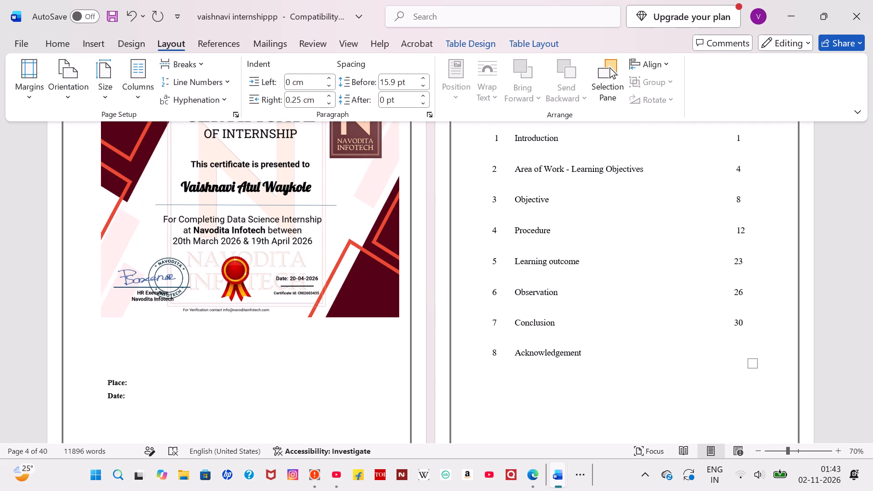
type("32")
Recheck the page positions of the final chapters and the Acknowledgement in the all-pages overview.
scroll(600, 404, "down", 1)
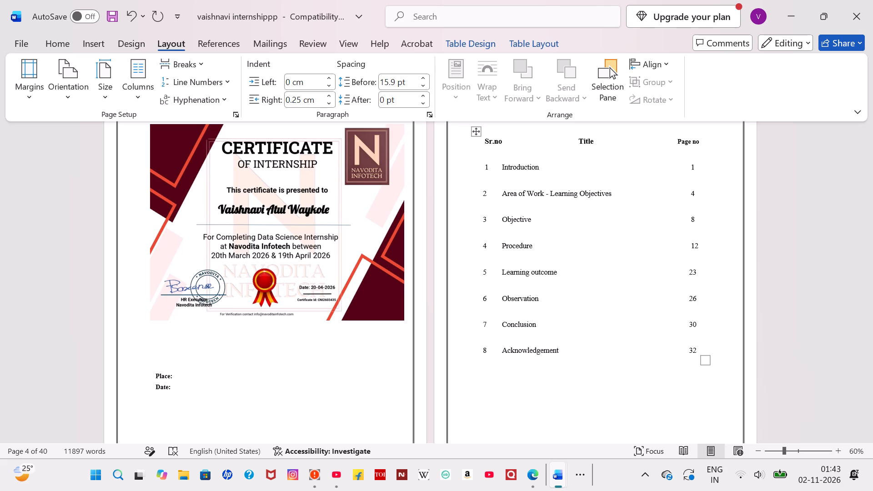
scroll(600, 404, "down", 4, "ctrl")
scroll(600, 404, "down", 1)
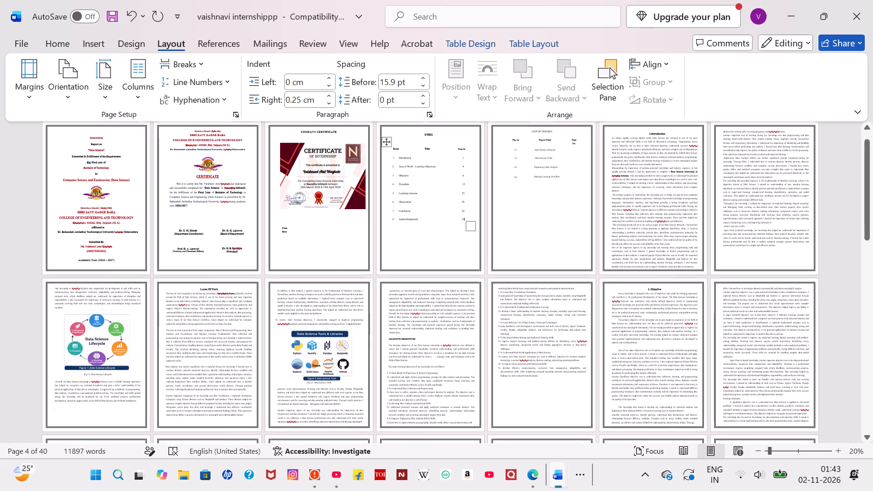
scroll(600, 404, "down", 1)
scroll(600, 404, "down", 7, "ctrl")
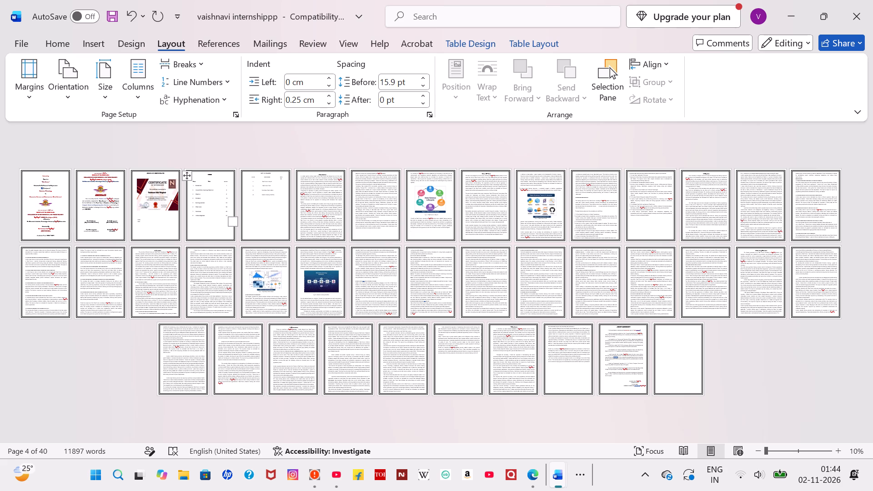
left_click_drag(718, 364, 455, 241)
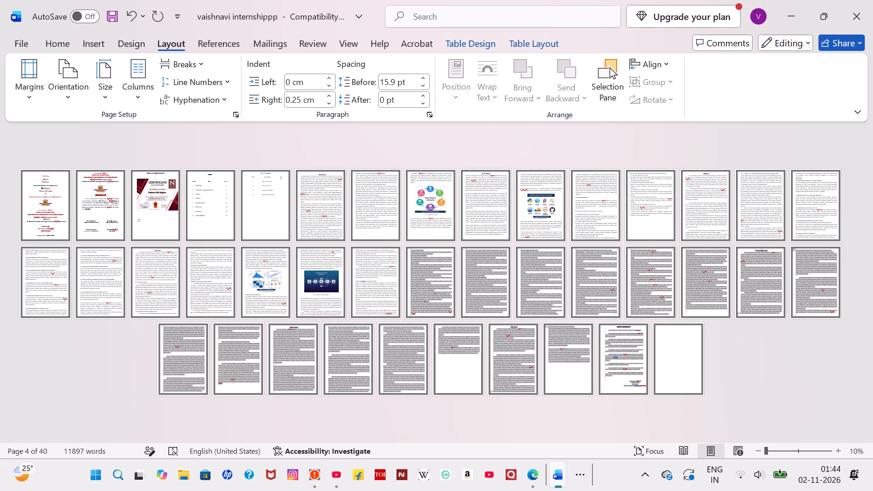
left_click_drag(455, 241, 781, 361)
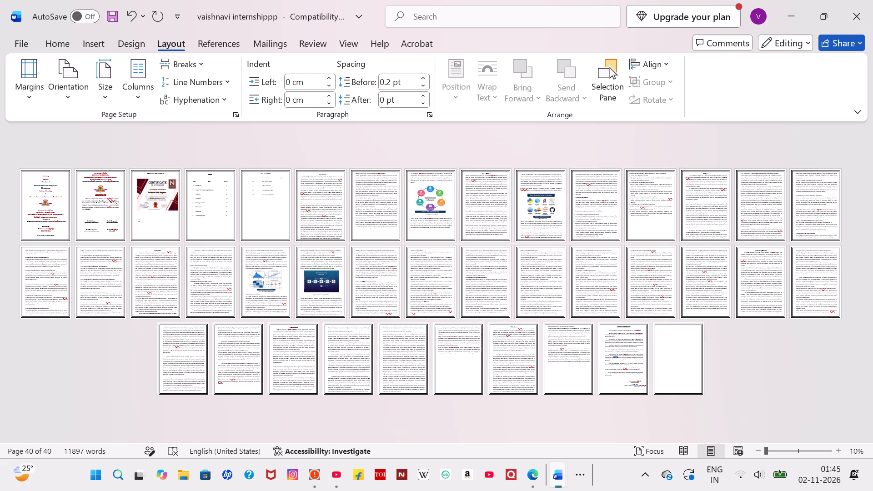
Correct the Acknowledgement entry's page number in the index table to 34.
scroll(206, 219, "up", 5, "ctrl")
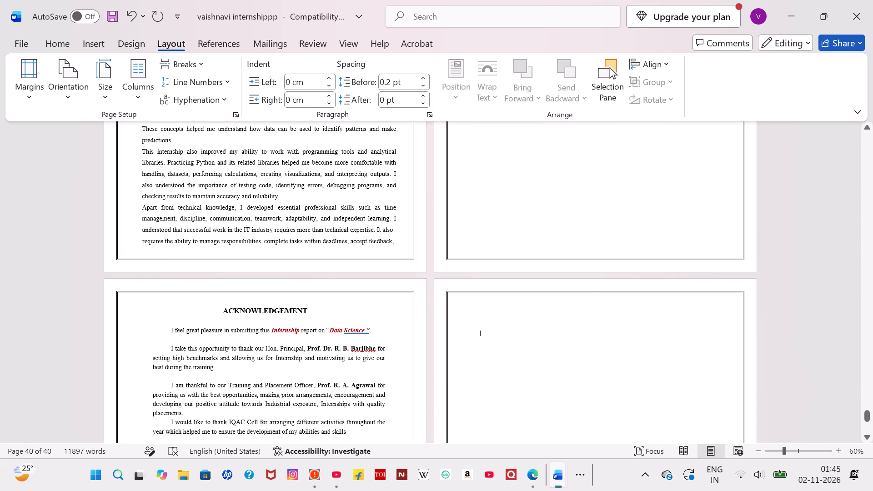
scroll(366, 268, "up", 15)
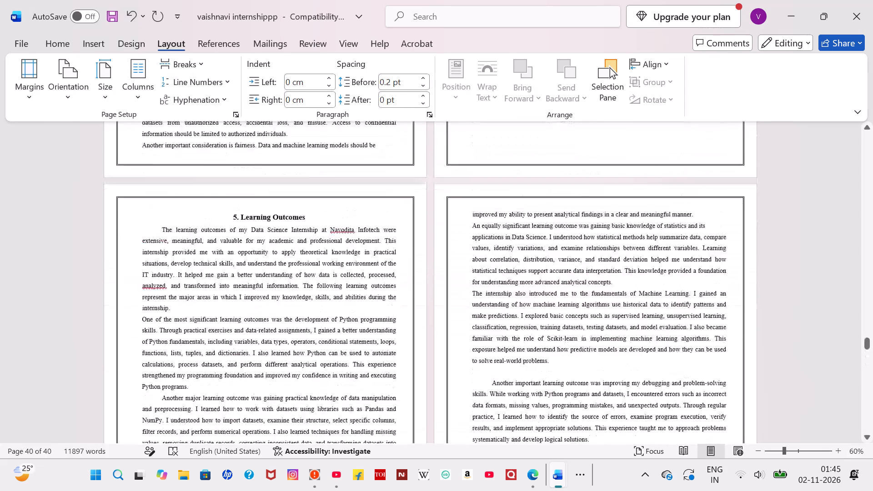
scroll(366, 268, "up", 19)
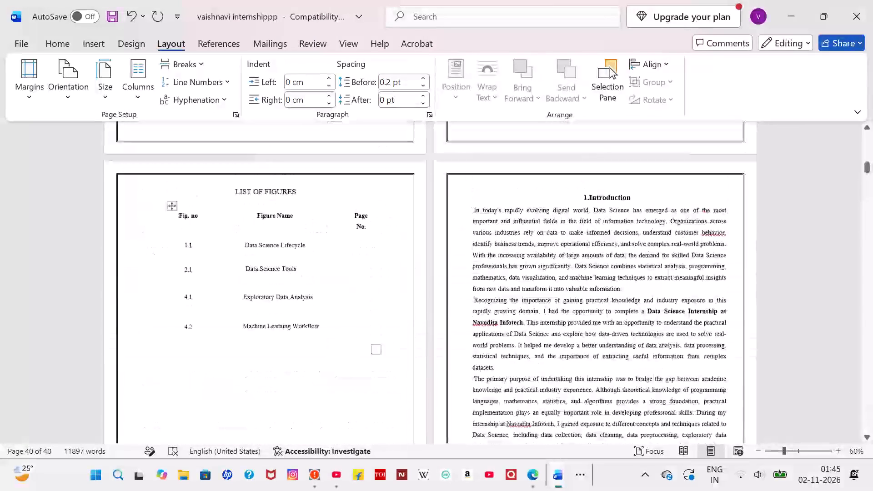
scroll(366, 268, "up", 4)
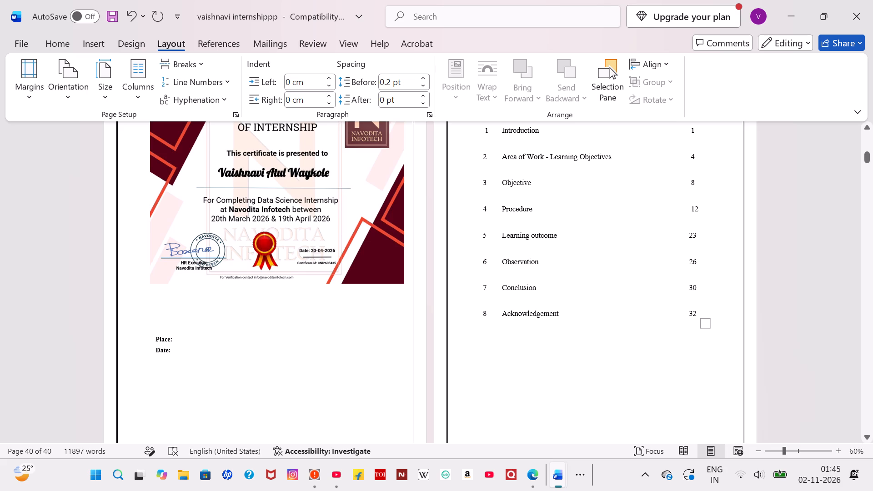
left_click(697, 313)
key("BackSpace")
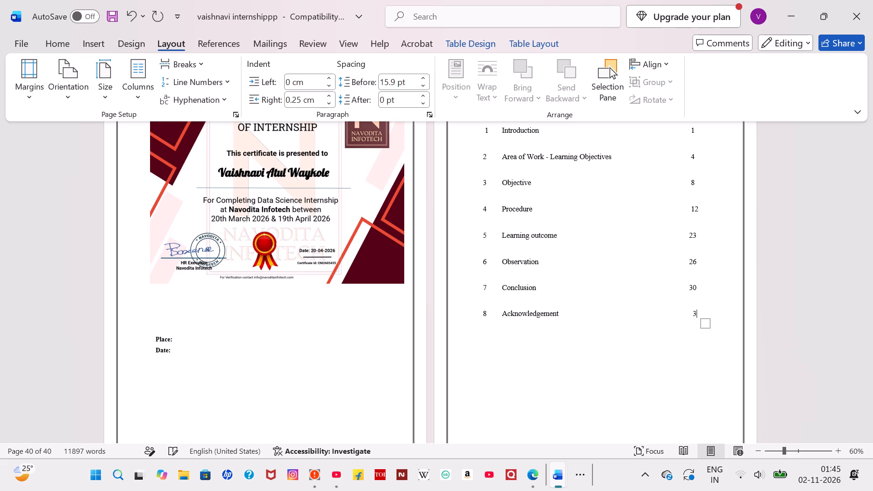
key("4")
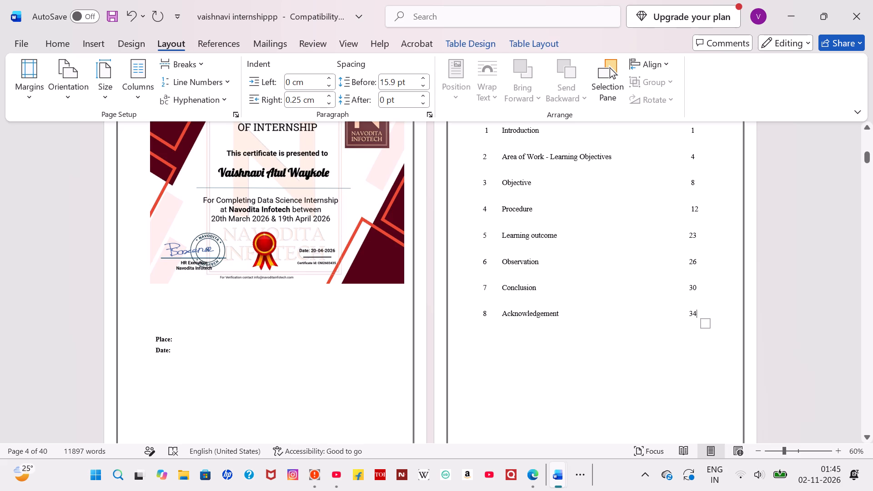
Correct the page numbers in the index table: Conclusion 32, Observation 28 and Learning outcome 24.
left_click(698, 288)
key("BackSpace")
key("2")
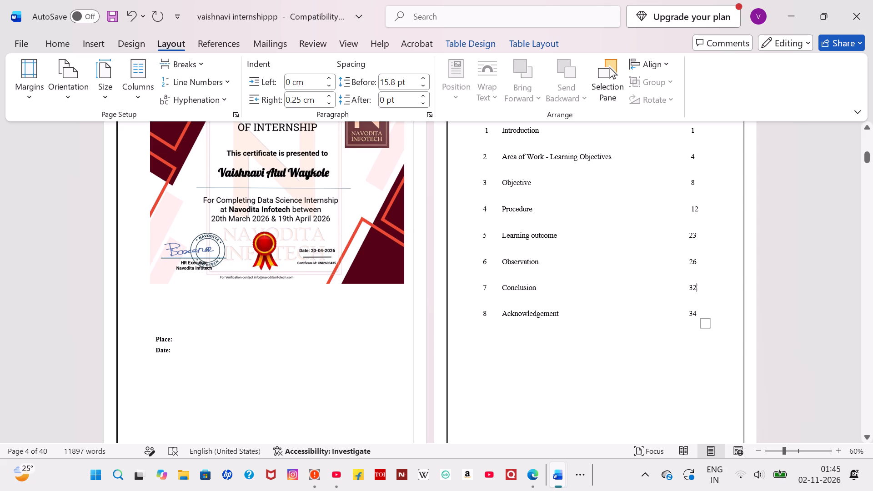
left_click(698, 264)
key("BackSpace")
key("8")
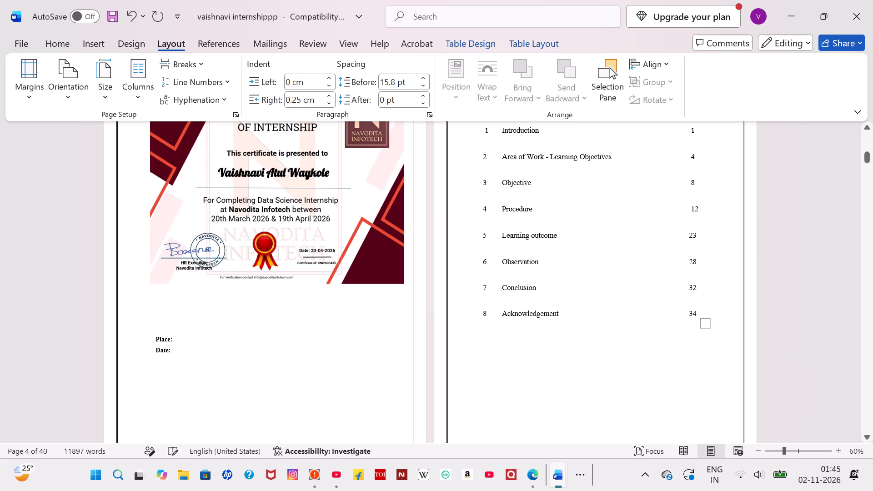
left_click(694, 235)
key("Right")
key("BackSpace")
key("4")
In the List of Figures table, enter page number 3 for Data Science Lifecycle and 5 for Data Science Tools.
scroll(694, 235, "down", 4, "ctrl")
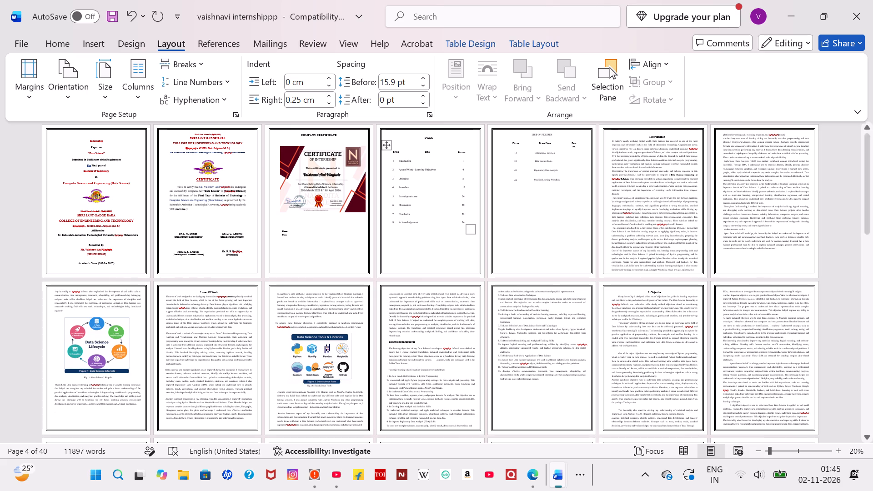
scroll(489, 163, "up", 4, "ctrl")
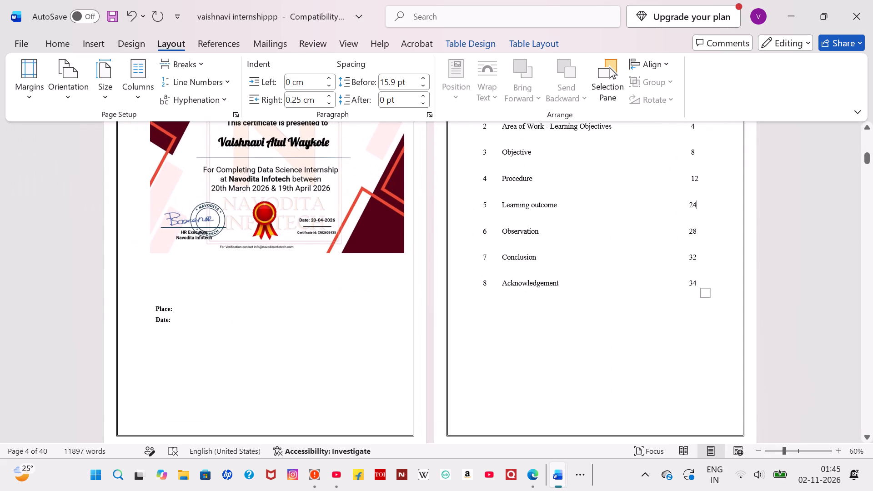
scroll(505, 245, "down", 2)
left_click(371, 264)
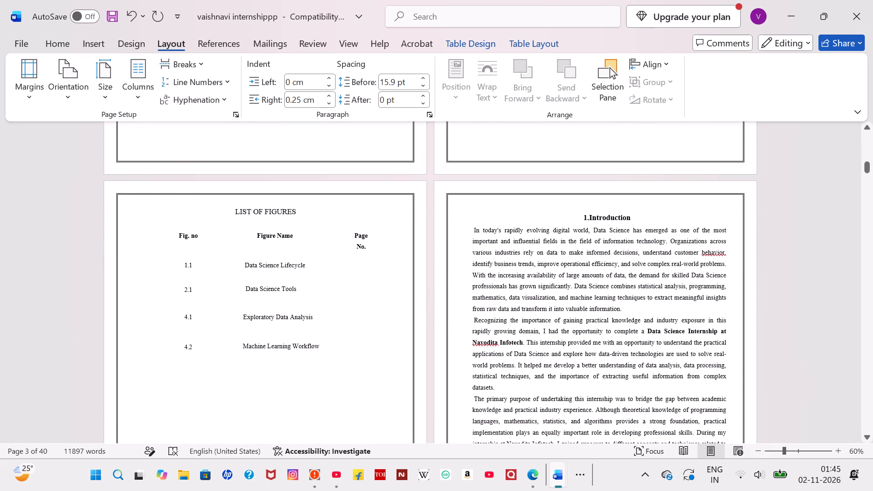
left_click(362, 264)
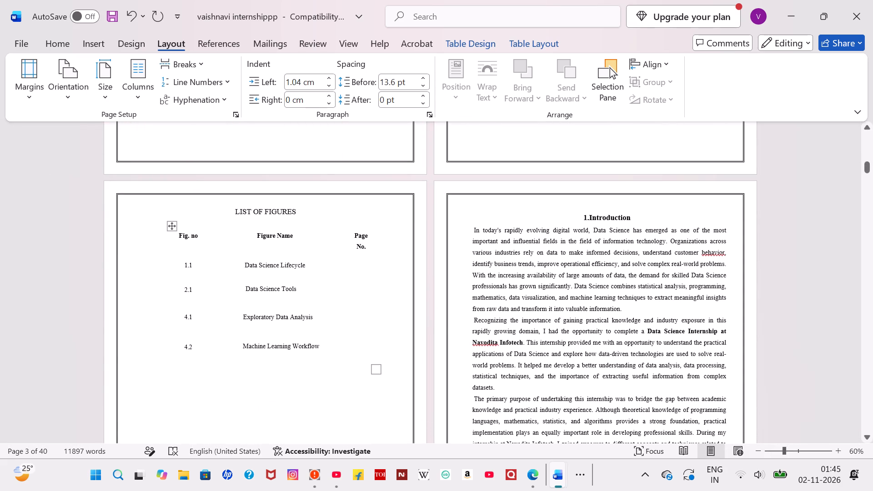
key("3")
left_click(362, 289)
key("5")
In the List of Figures table, enter page number 15 for Exploratory Data Analysis and 16 for Machine Learning Workflow.
scroll(362, 289, "down", 5, "ctrl")
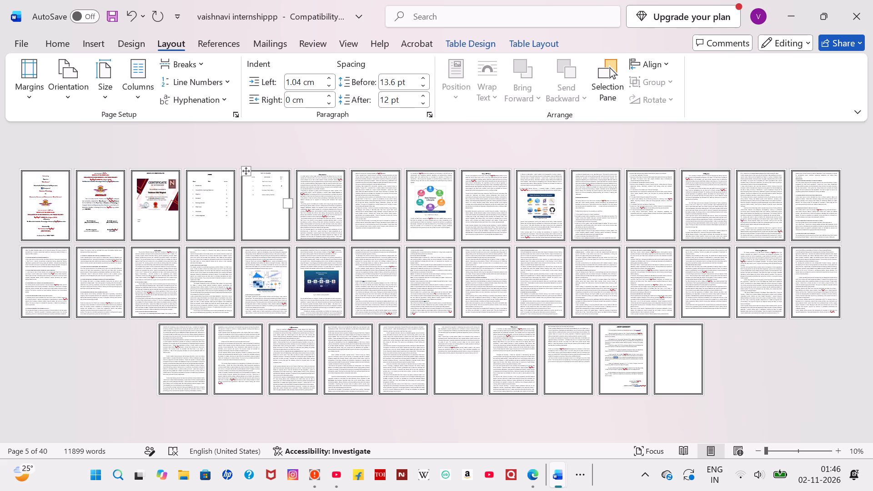
scroll(283, 201, "up", 4, "ctrl")
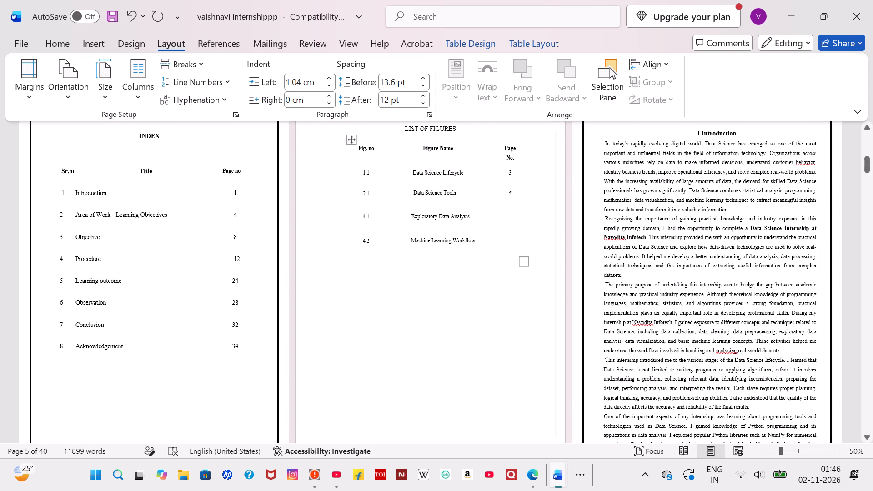
left_click(511, 215)
type("15")
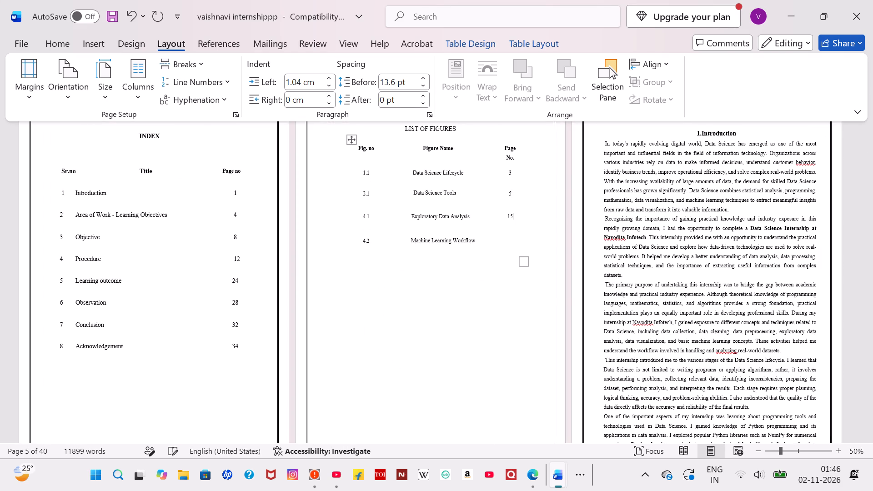
left_click(512, 239)
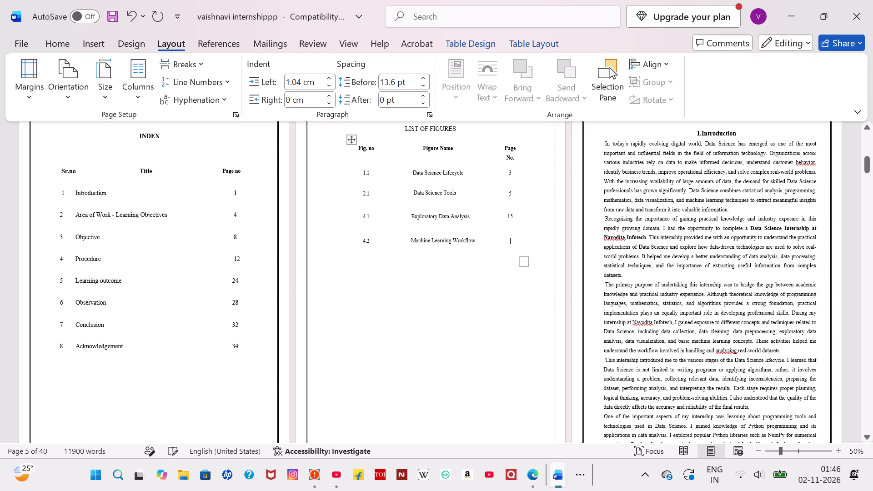
key("1")
key("6")
Save the report document under its existing name.
left_click(50, 45)
left_click(20, 39)
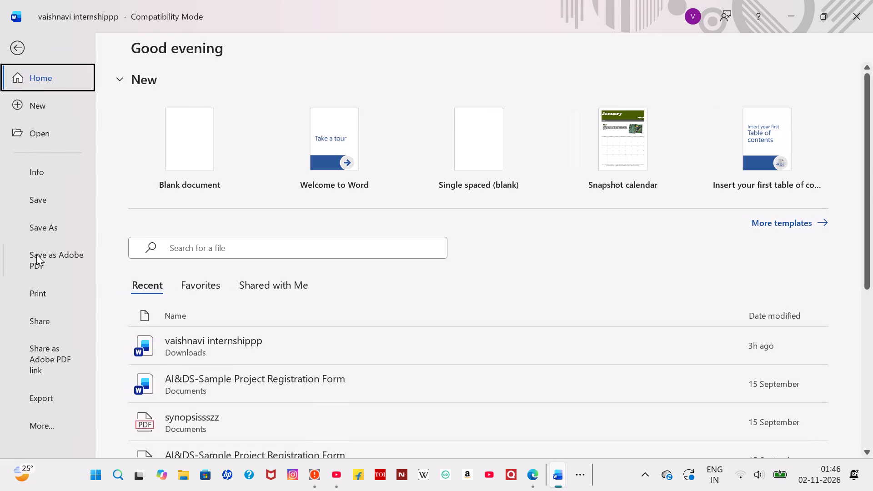
left_click(41, 193)
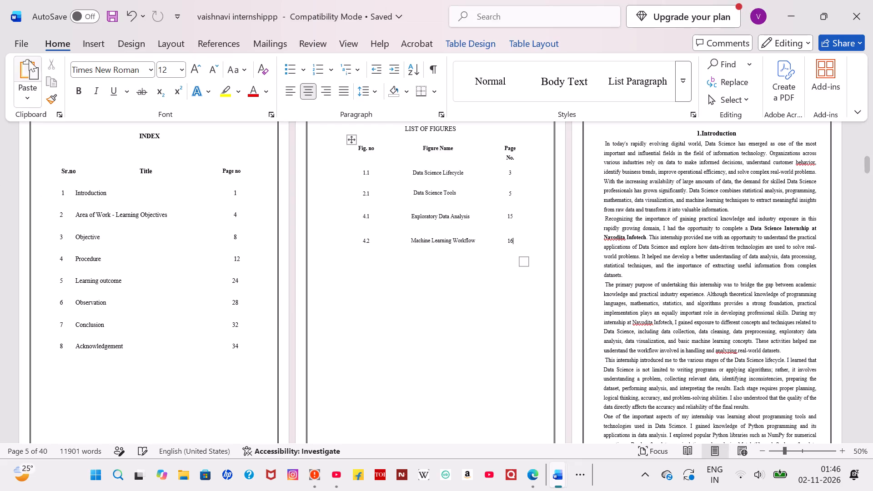
Save a PDF copy of the report in the Documents folder, named "vaishnavi internshippp sem 7th".
left_click(23, 34)
left_click_drag(42, 241, 53, 220)
left_click(53, 220)
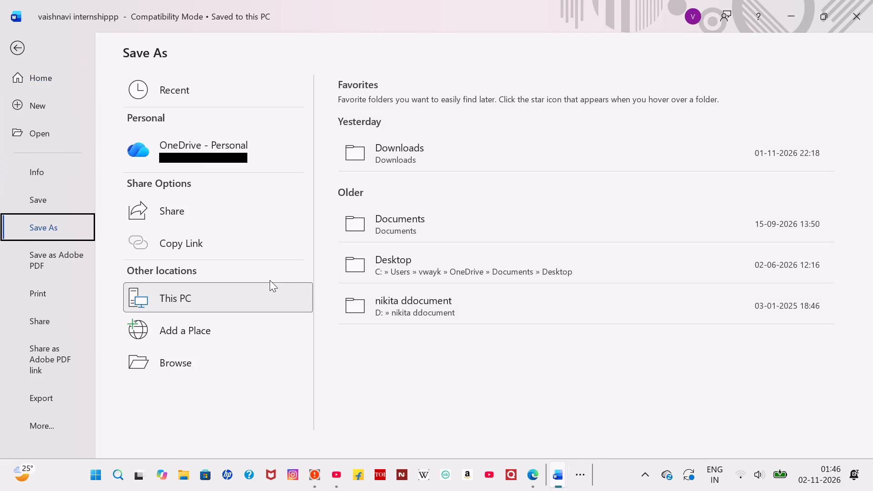
left_click(256, 296)
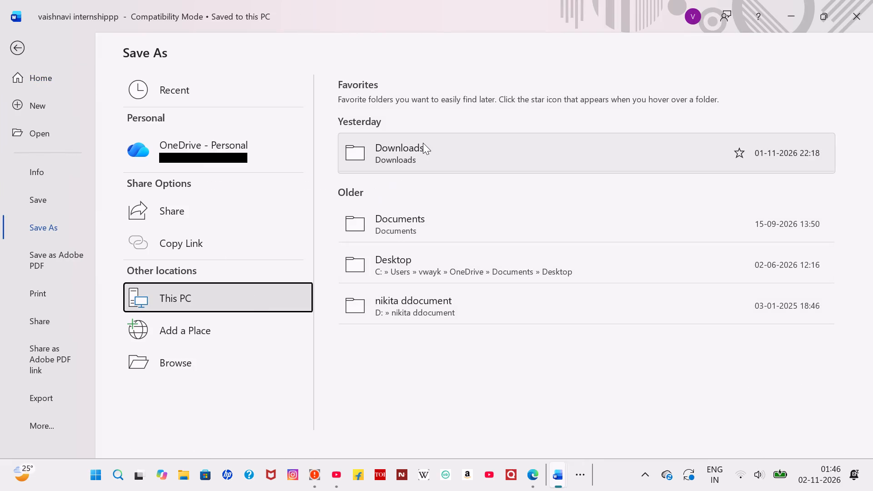
left_click(400, 238)
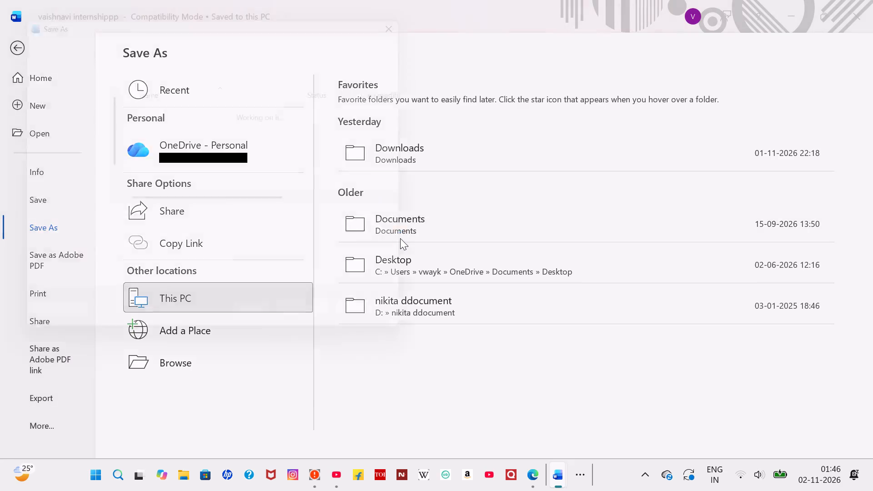
left_click(195, 225)
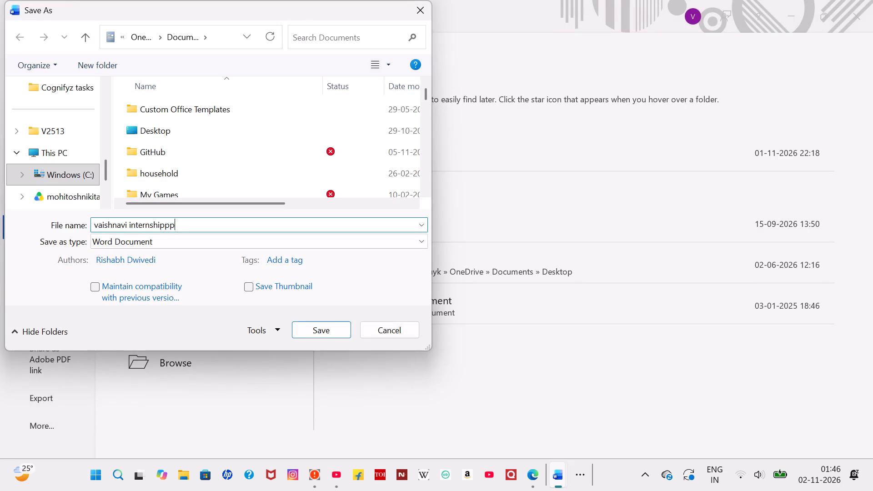
key("space")
type("sem 7th")
left_click(191, 241)
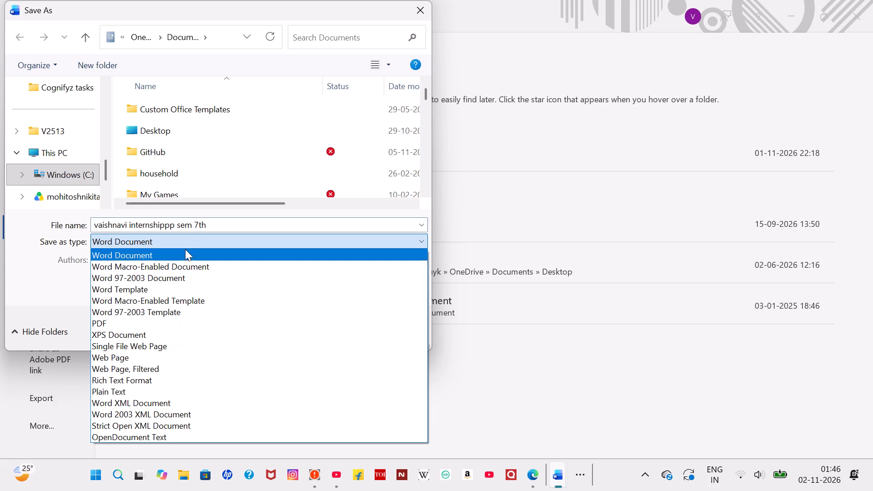
left_click(155, 319)
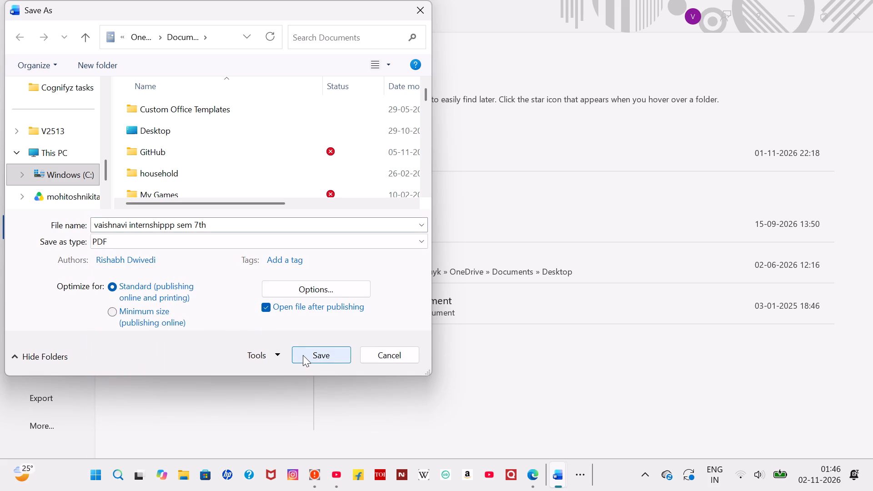
left_click(236, 238)
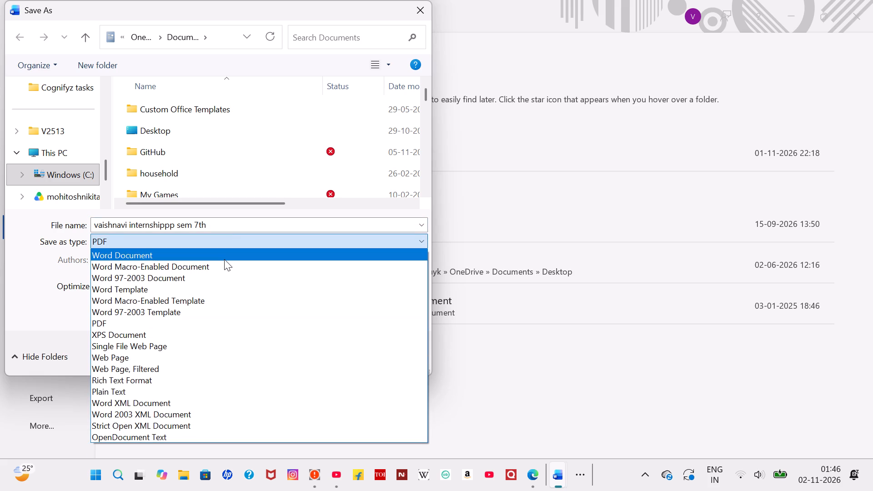
left_click(244, 241)
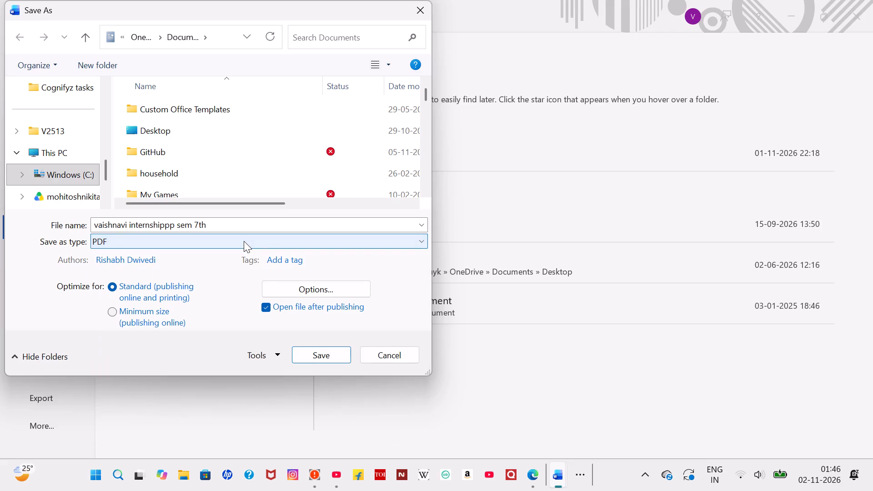
left_click(244, 241)
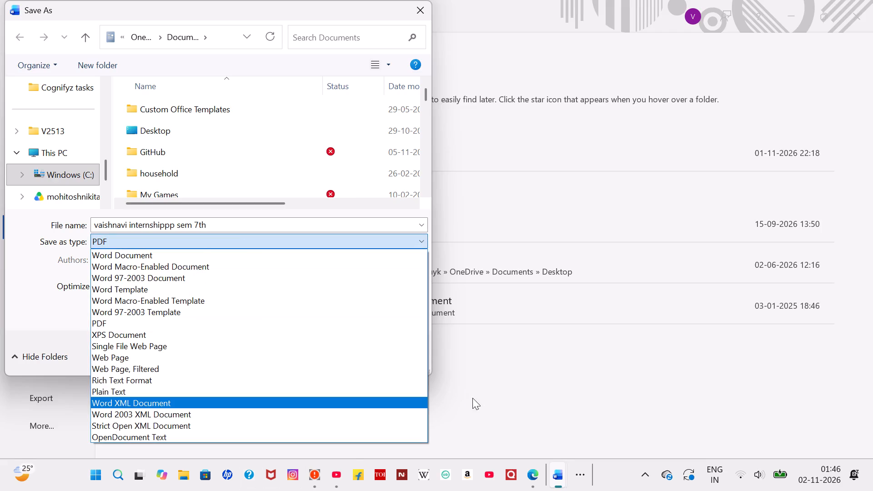
left_click(472, 398)
left_click(314, 362)
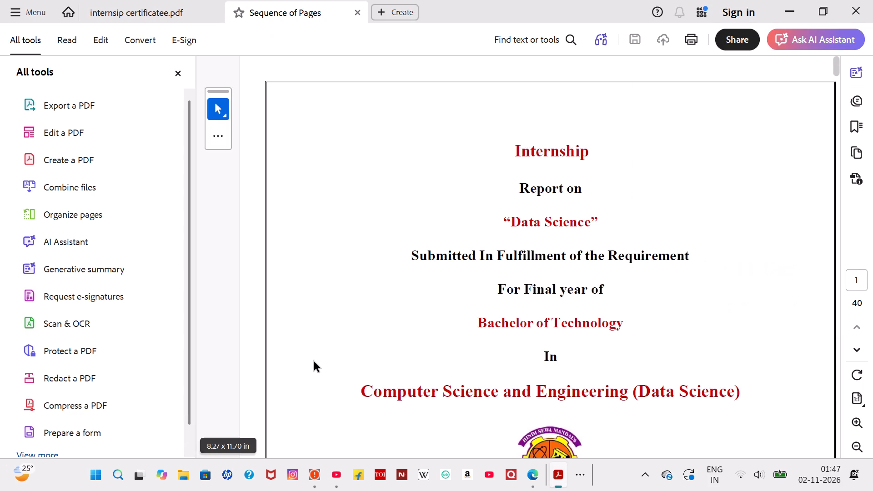
Examine the cover page, certificate, declaration and index in the exported PDF report.
scroll(314, 362, "down", 1)
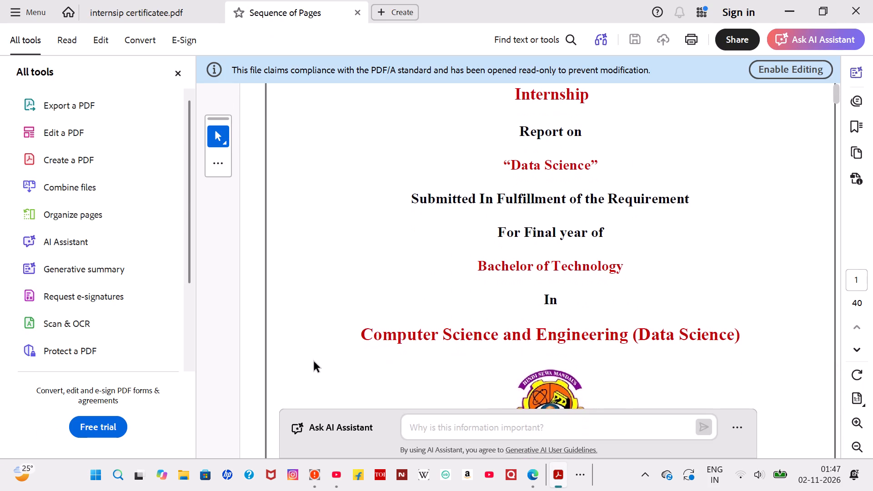
scroll(447, 282, "down", 1)
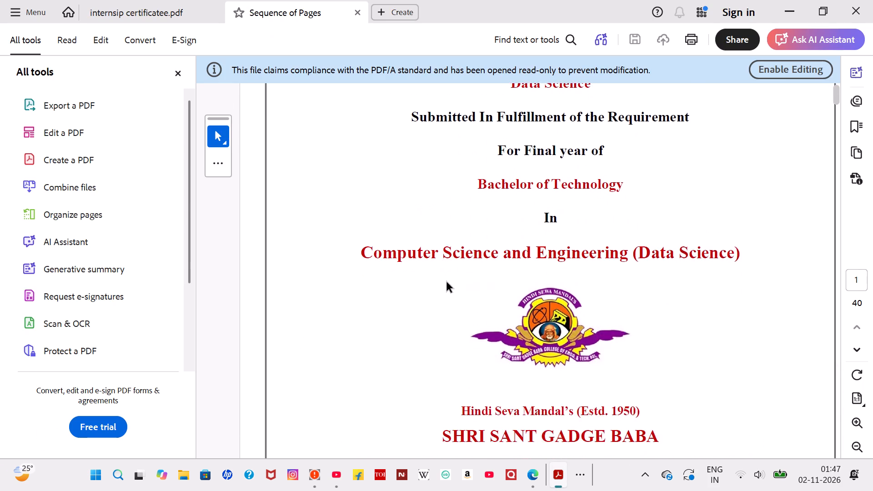
scroll(447, 282, "down", 8)
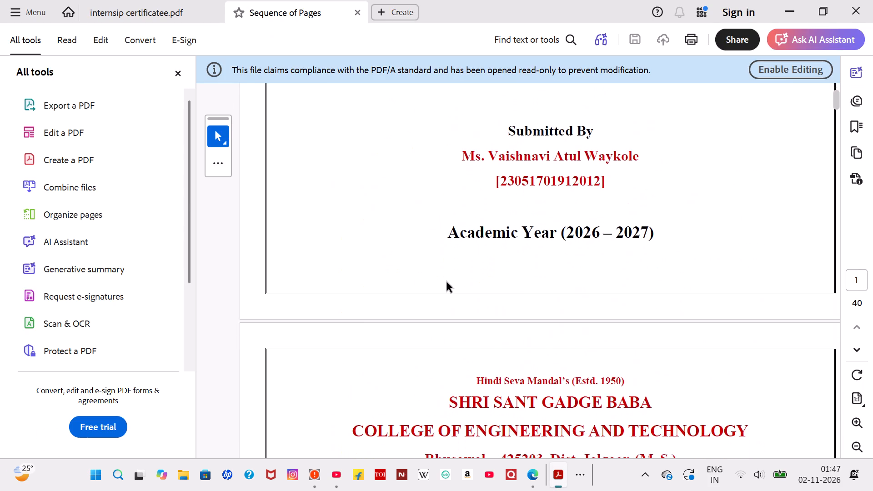
scroll(447, 282, "down", 5)
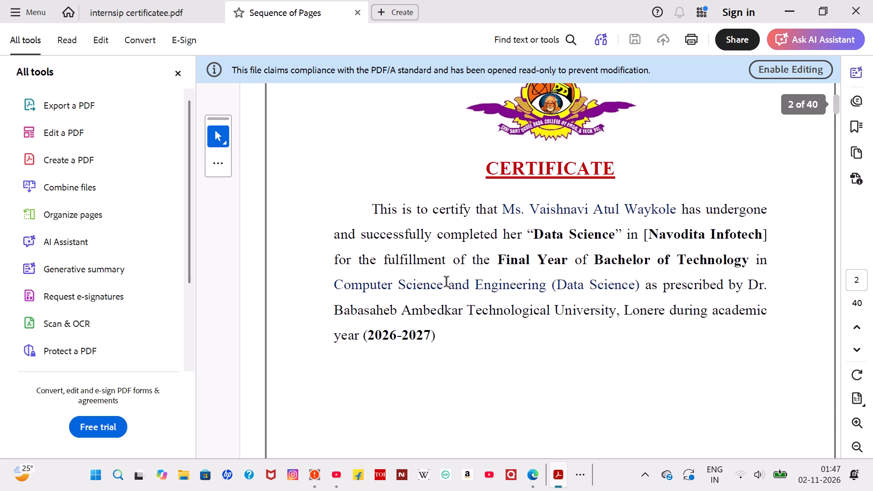
scroll(447, 282, "down", 6)
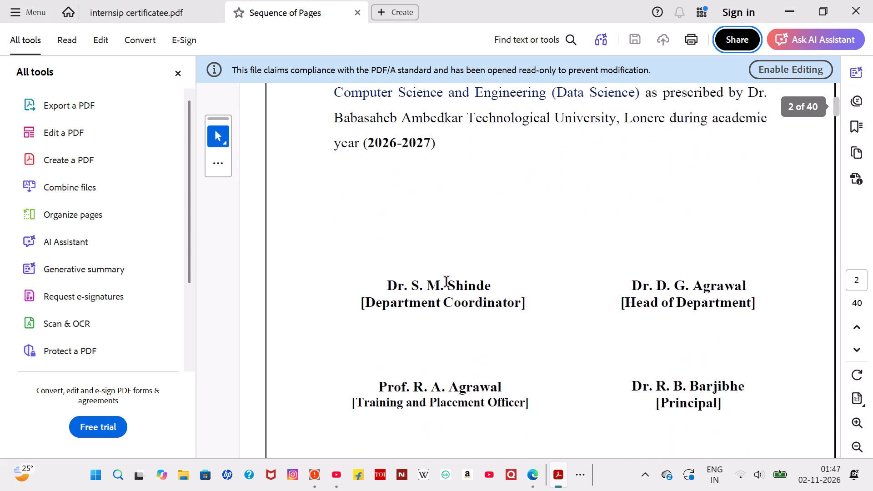
scroll(447, 282, "down", 6)
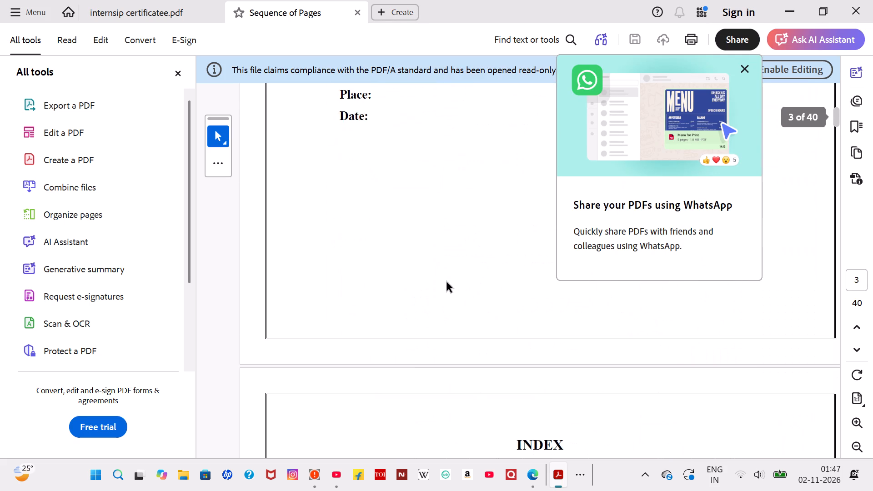
scroll(447, 282, "down", 7)
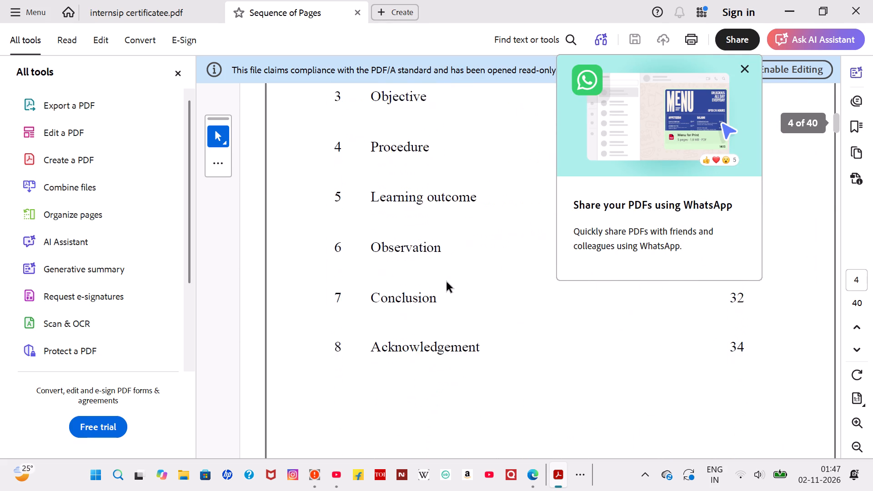
Examine the remaining PDF pages, from the chapters and their figures through to the acknowledgement and final page.
scroll(447, 282, "down", 14)
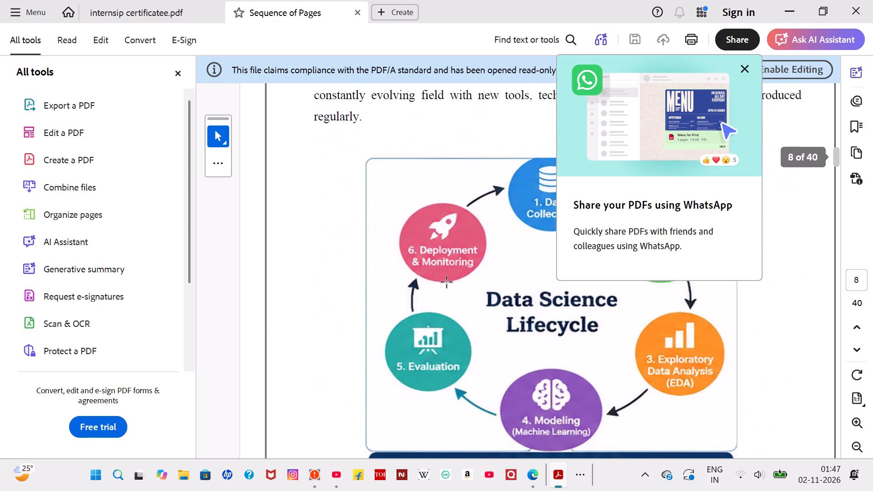
scroll(447, 282, "down", 3)
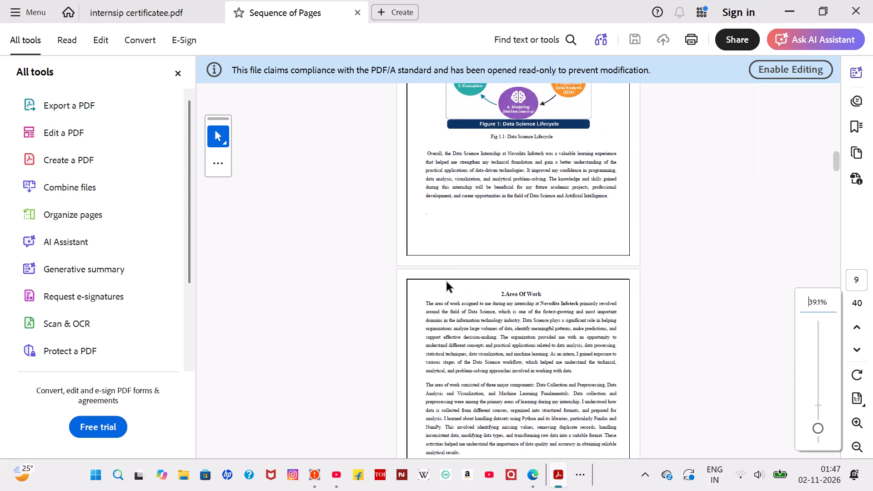
scroll(447, 282, "down", 4)
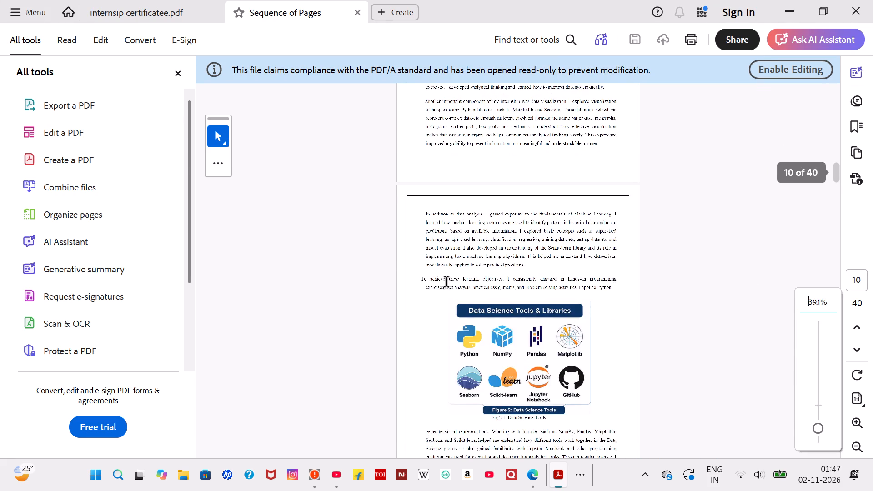
scroll(447, 282, "down", 4)
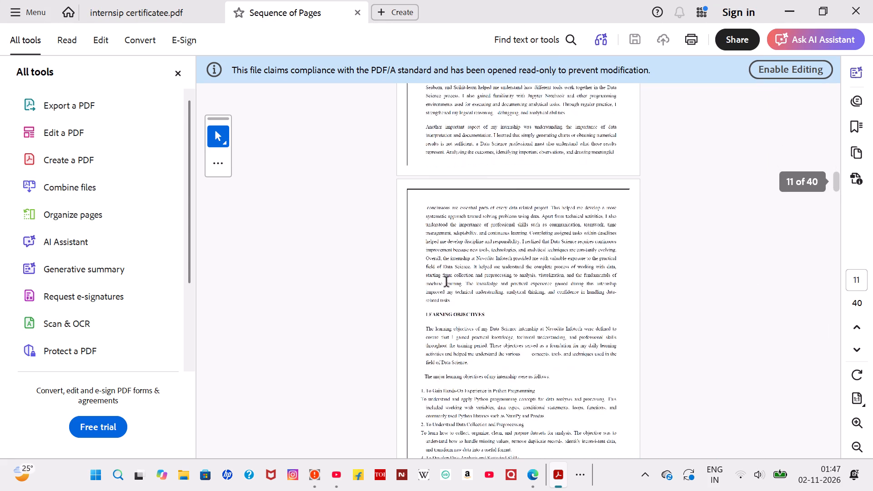
scroll(447, 282, "down", 9)
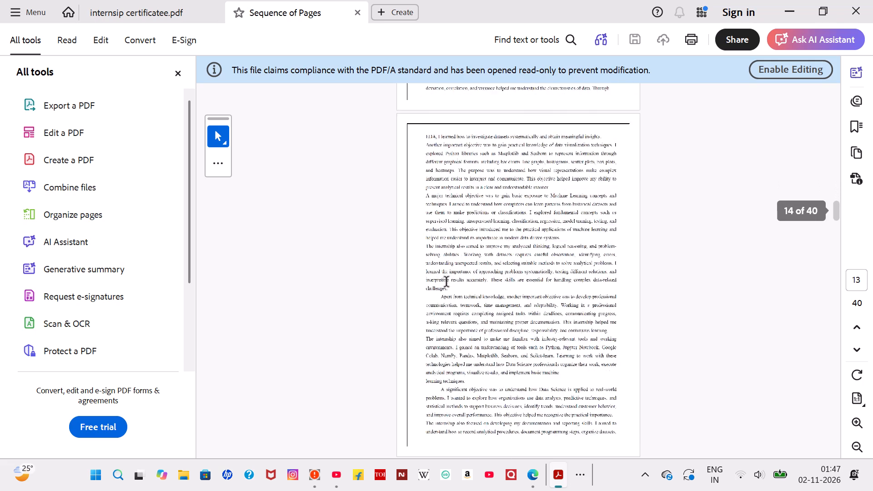
scroll(447, 282, "down", 5)
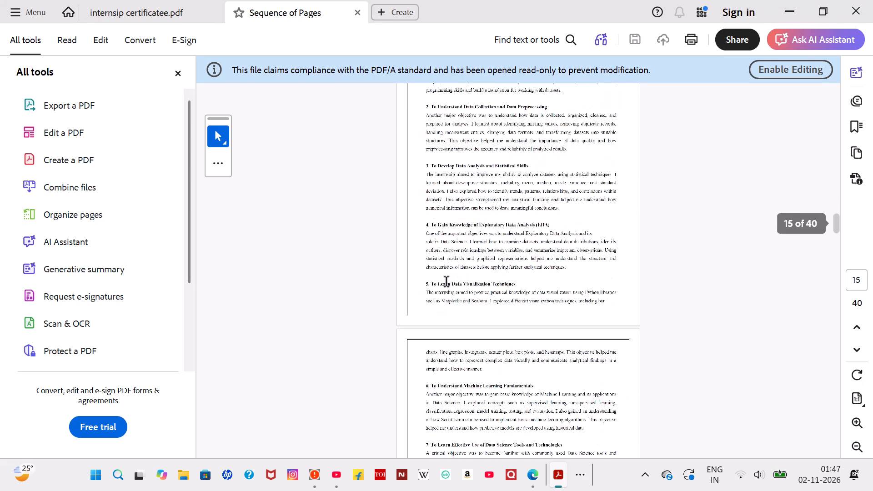
scroll(447, 282, "down", 12)
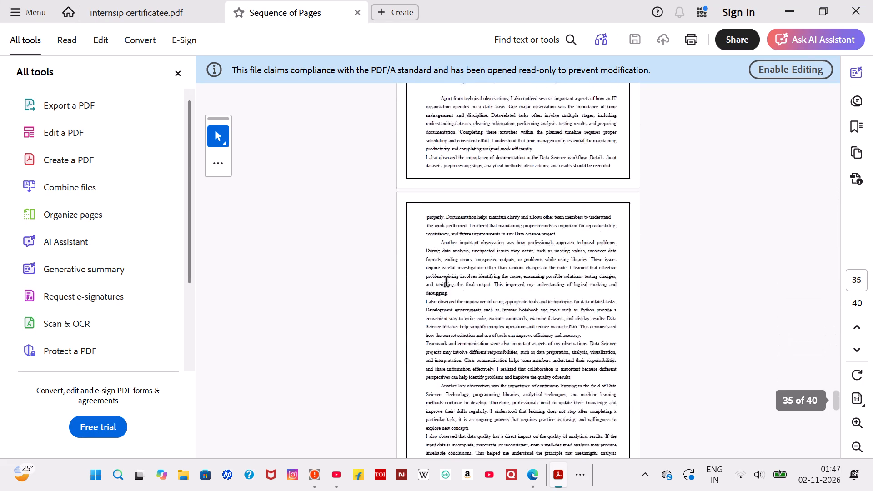
scroll(447, 282, "down", 6)
scroll(447, 282, "up", 3)
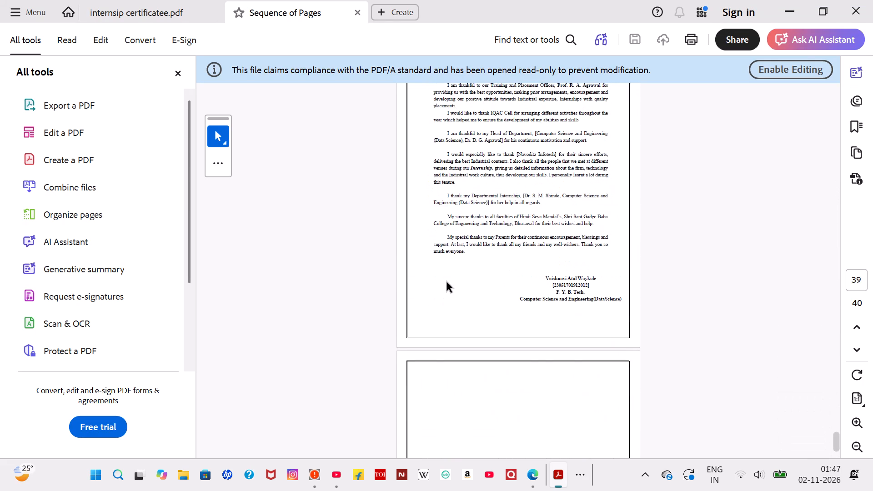
scroll(447, 282, "up", 1)
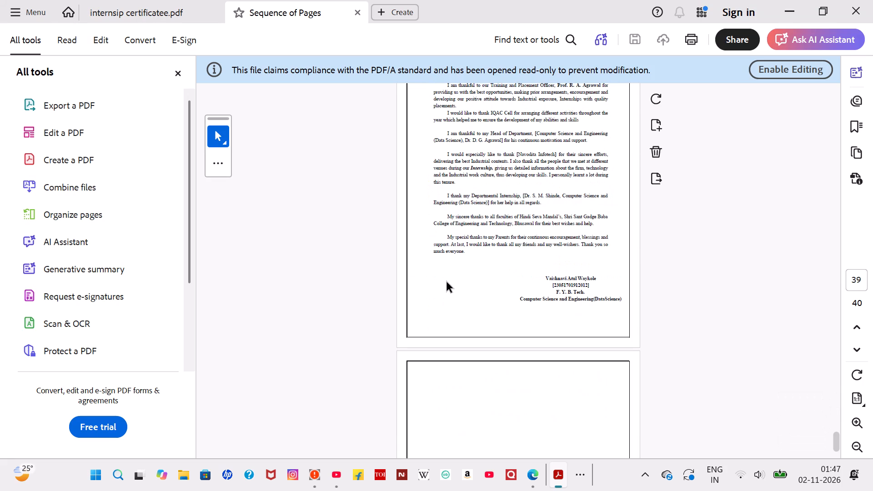
left_click(794, 11)
left_click(794, 11)
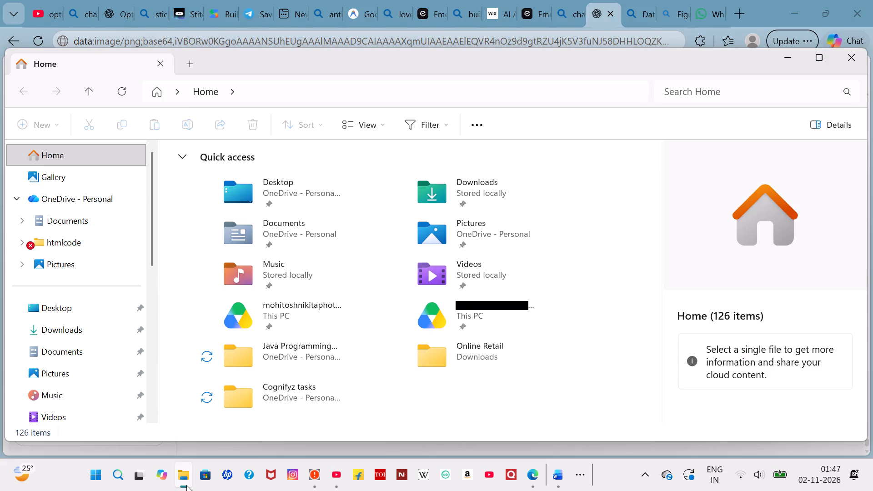
left_click(294, 225)
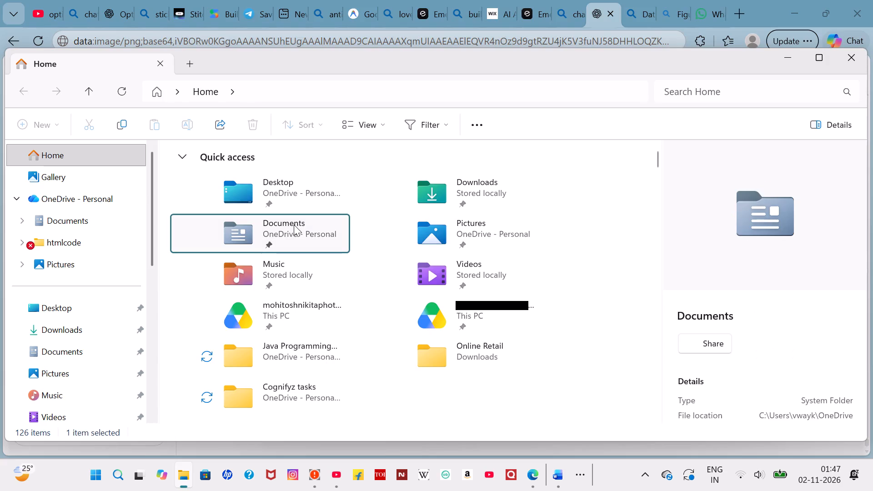
double_click(294, 225)
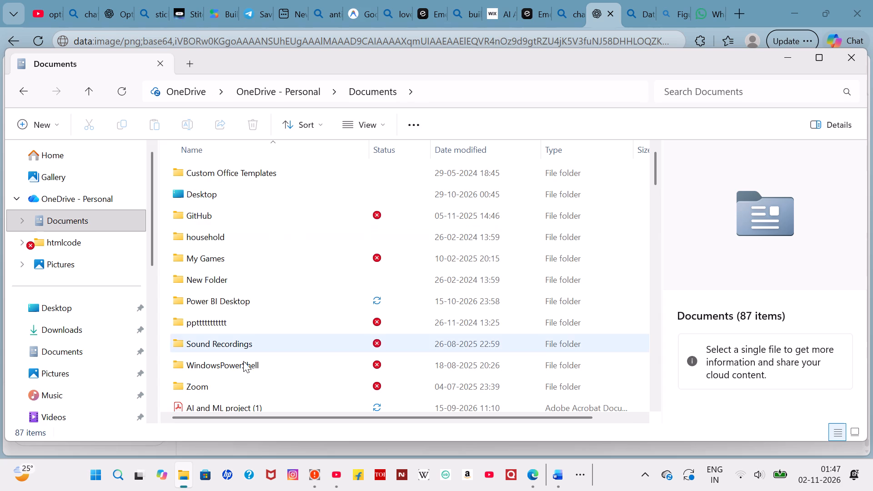
scroll(243, 361, "down", 12)
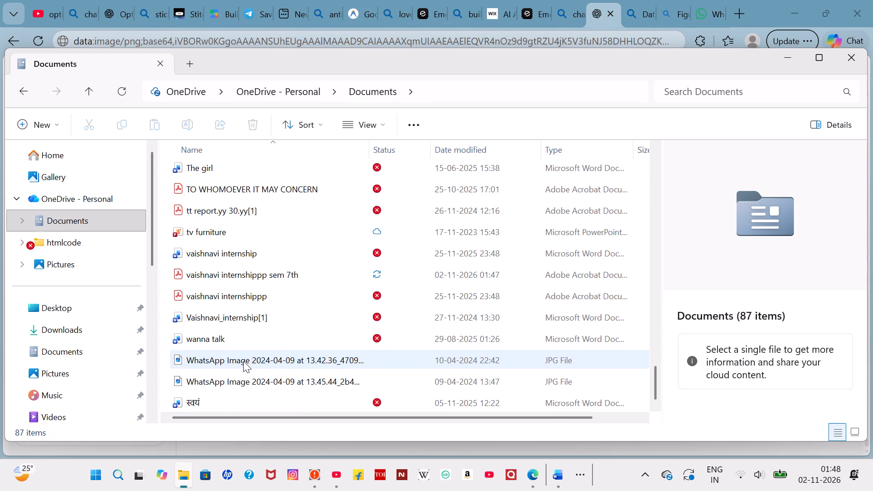
scroll(243, 361, "down", 3)
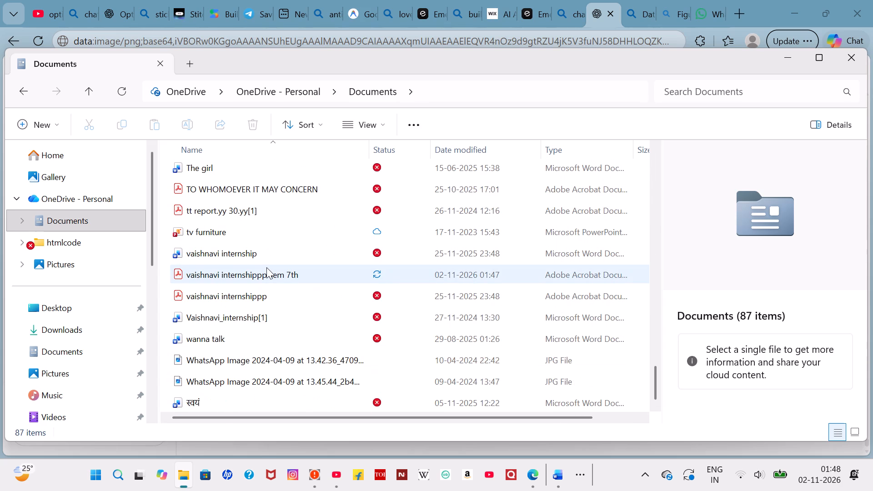
right_click(266, 267)
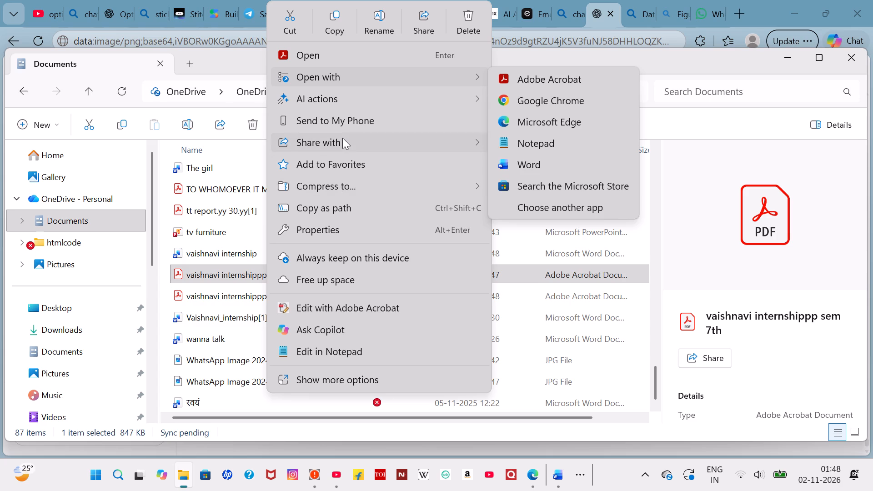
left_click(517, 144)
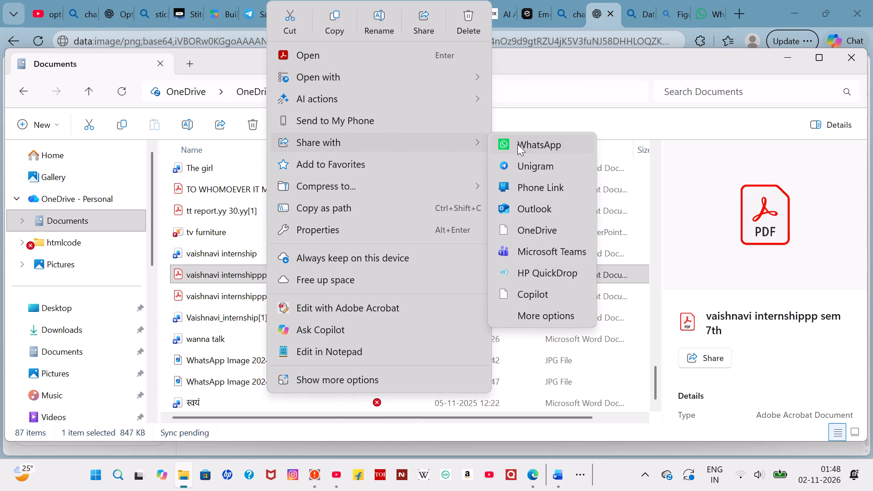
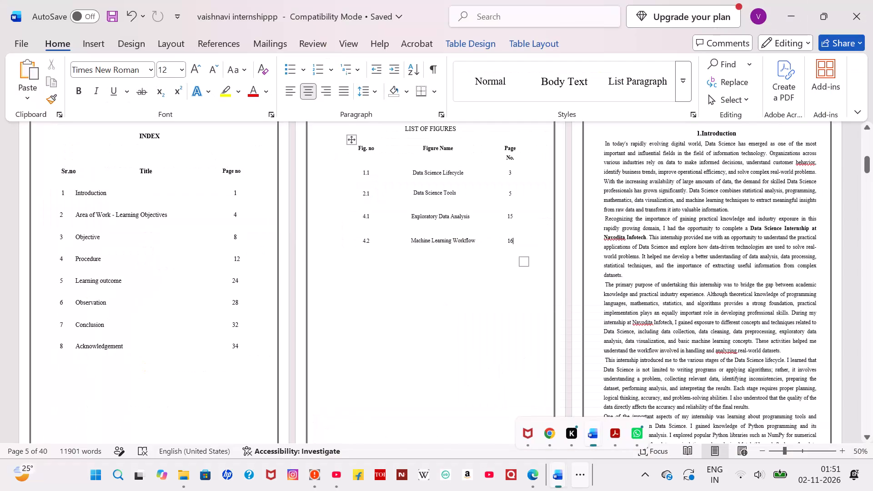
Insert a blank line below the "1.Introduction" heading.
scroll(497, 316, "up", 1)
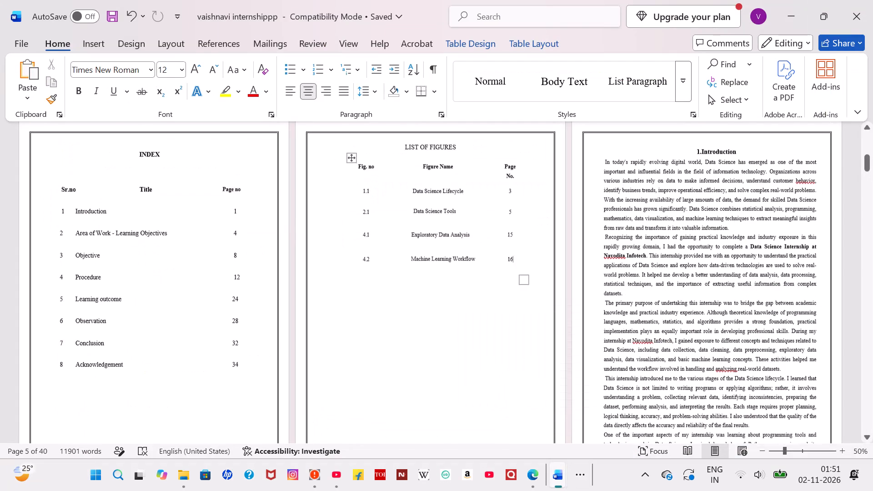
scroll(497, 316, "up", 1)
left_click(744, 170)
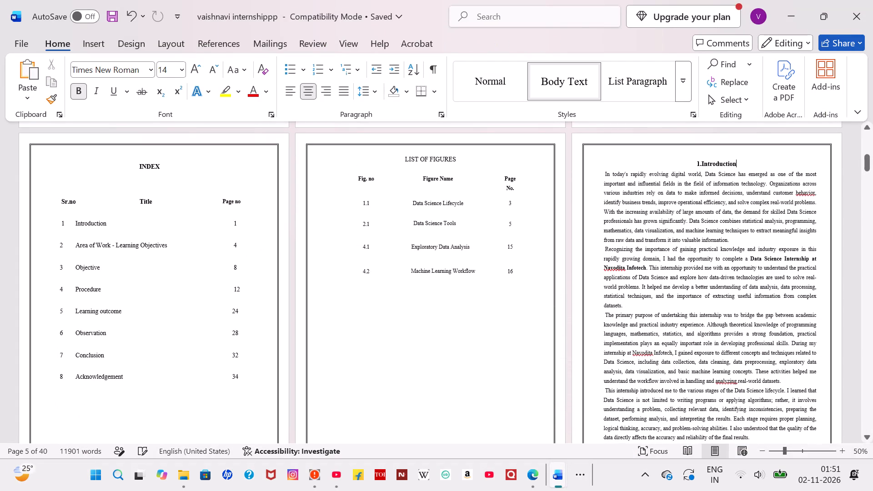
key("Return")
Indent the first lines of the Introduction paragraphs starting "In today's rapidly evolving", "The primary purpose" and "This internship introduced me".
scroll(744, 170, "down", 1)
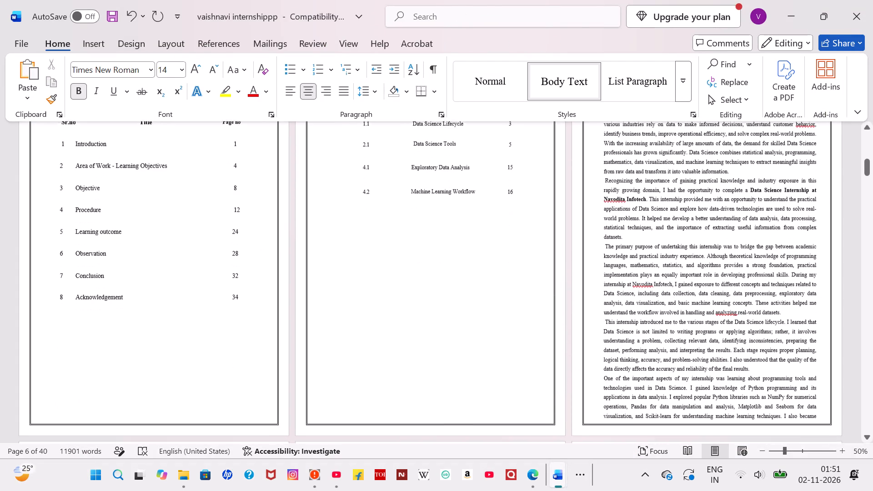
scroll(597, 236, "up", 1)
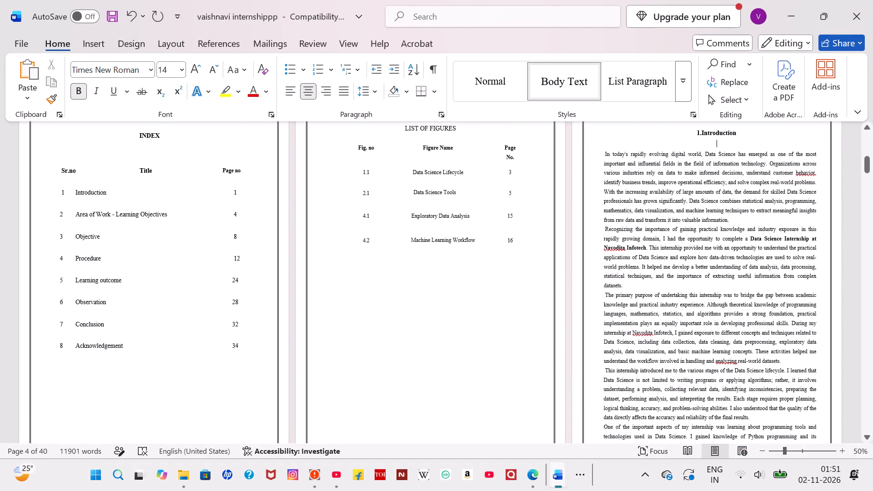
left_click(603, 154)
key("Tab")
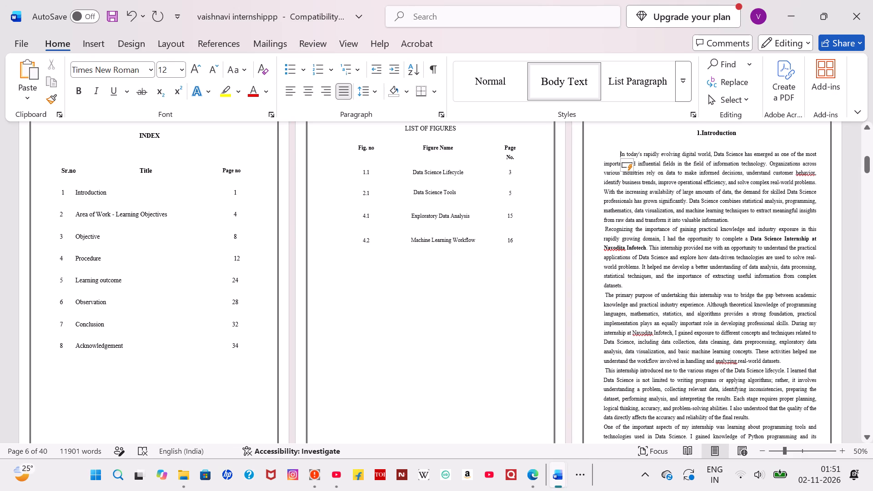
left_click(603, 298)
key("Tab")
scroll(603, 298, "down", 2)
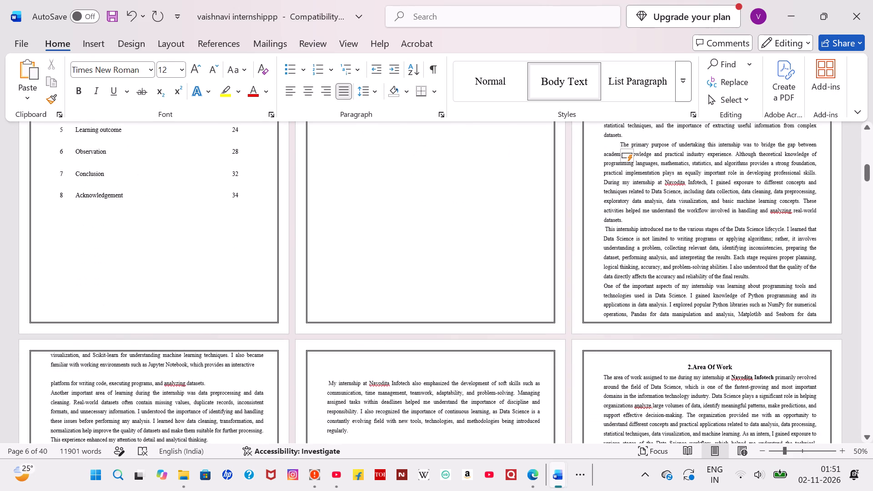
left_click(602, 232)
key("Tab")
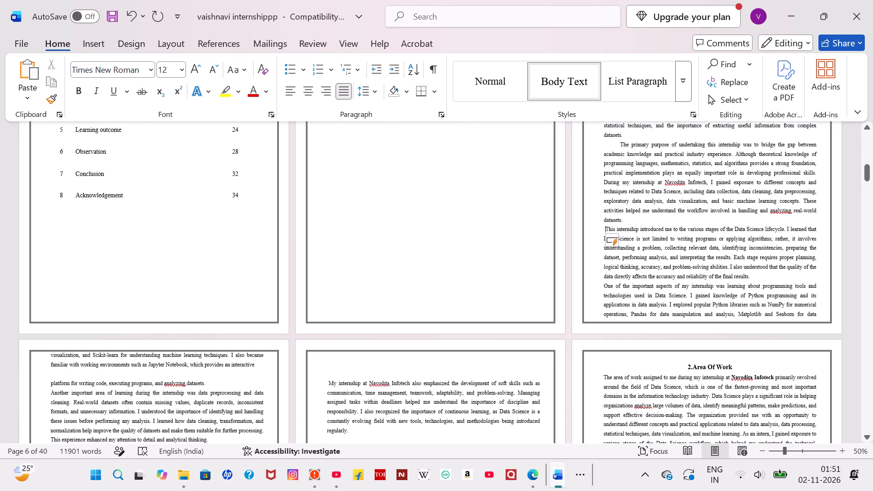
key("Tab")
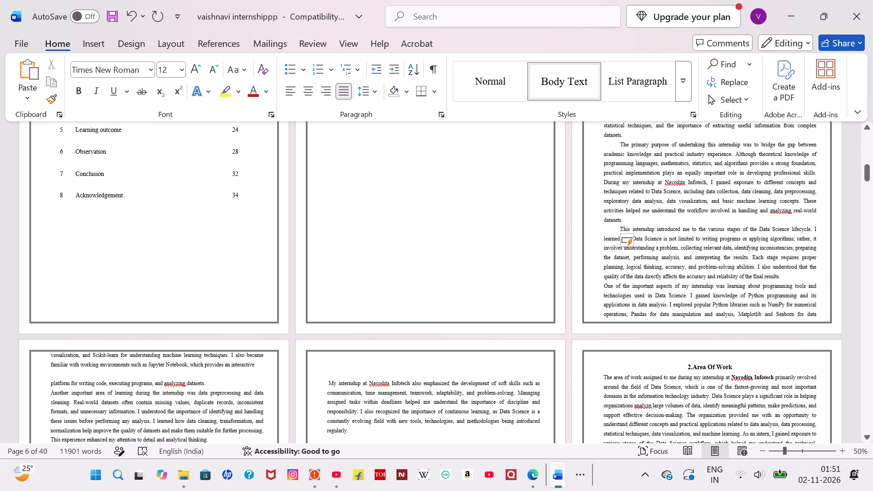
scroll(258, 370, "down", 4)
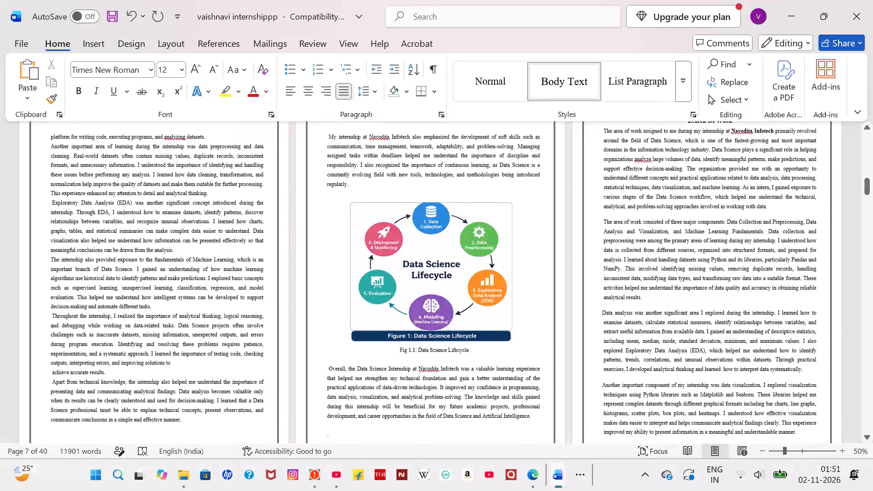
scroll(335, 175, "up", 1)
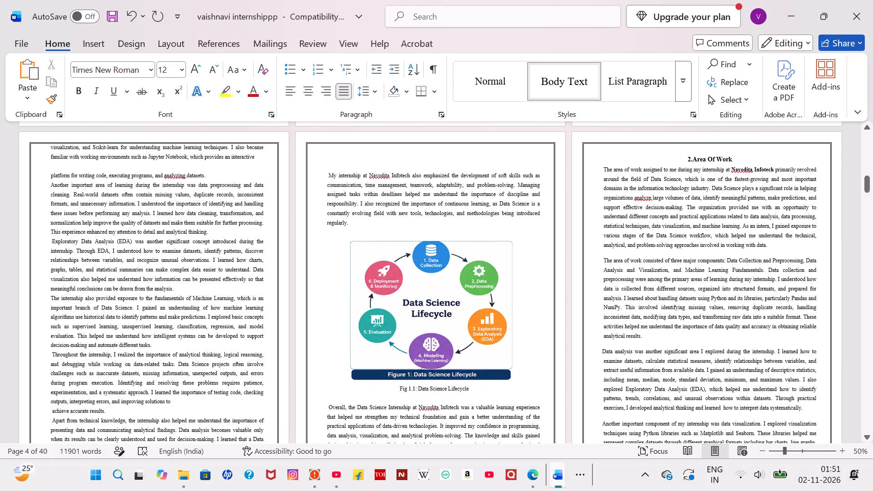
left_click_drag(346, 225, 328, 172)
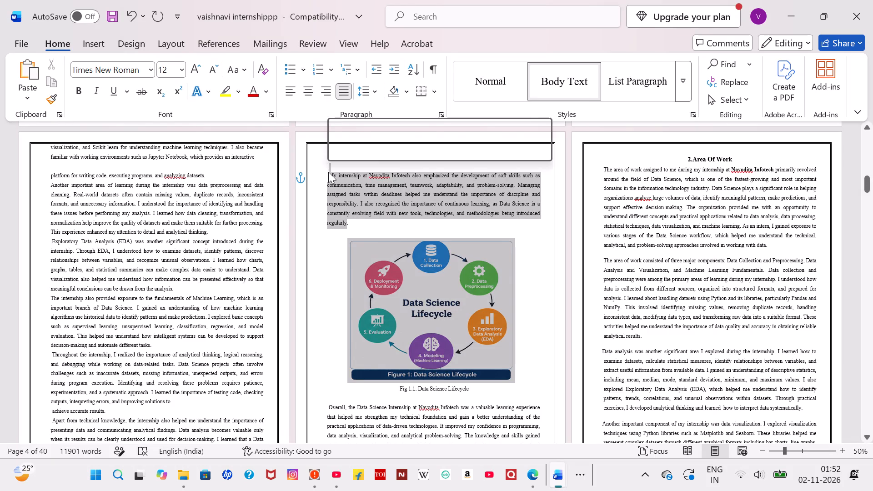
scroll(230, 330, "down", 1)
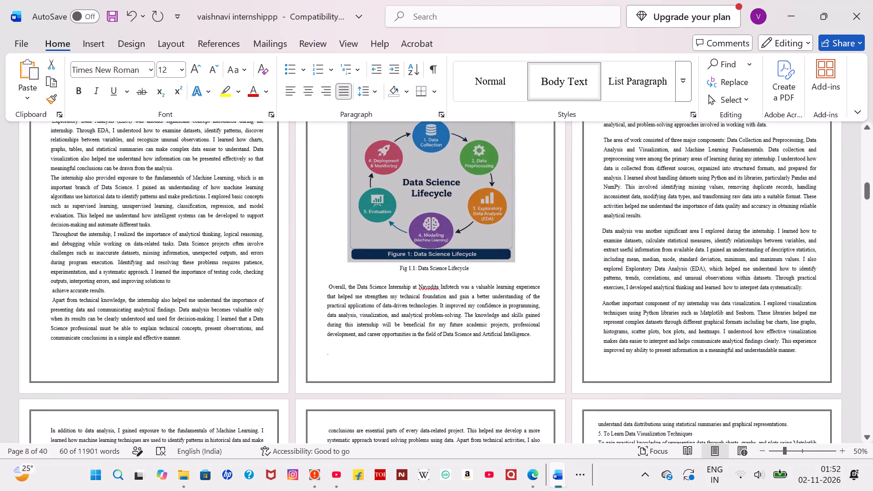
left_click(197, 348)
Remove the space before "My internship at Navodita Infotech also emphasized" and join that paragraph to the end of the previous page's text.
scroll(230, 358, "up", 3)
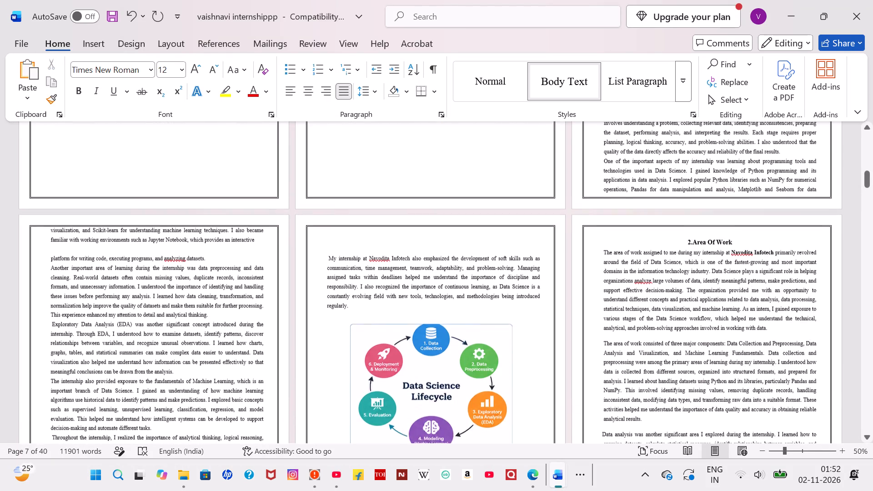
left_click(325, 264)
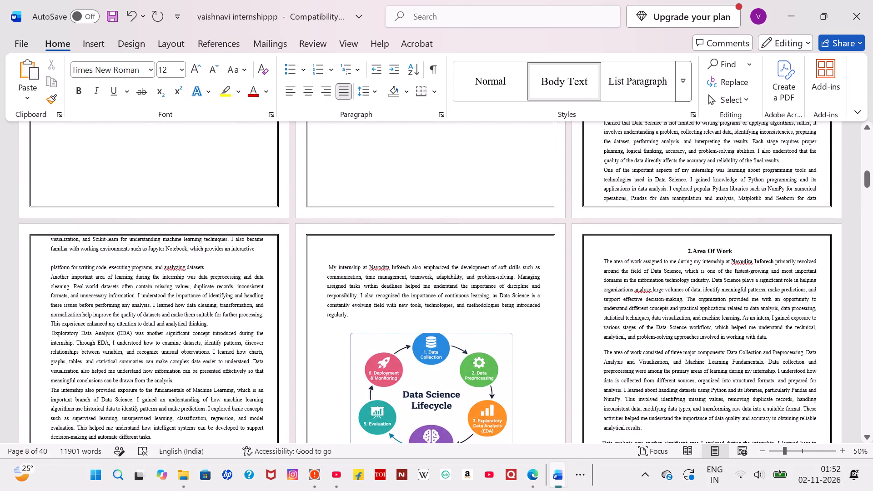
key("BackSpace")
key("BackSpace")
key("BackSpace")
key("BackSpace")
key("BackSpace")
key("BackSpace")
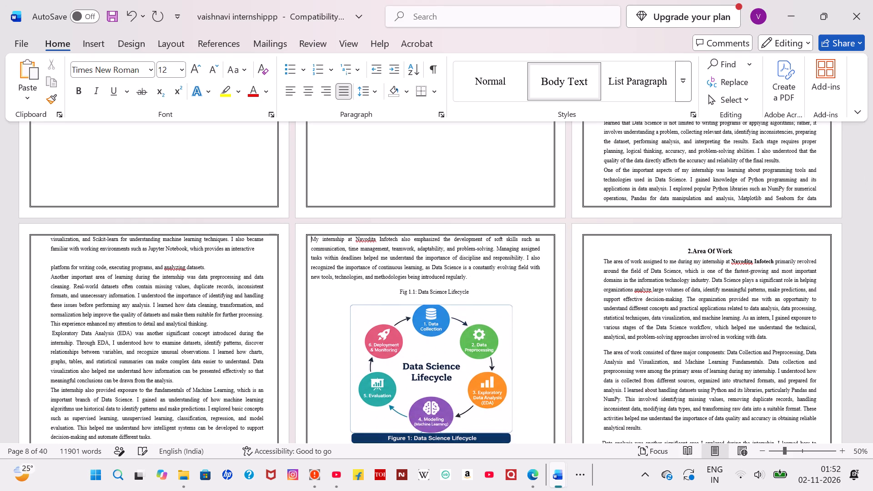
key("BackSpace")
key("BackSpace")
key("BackSpace")
key("BackSpace")
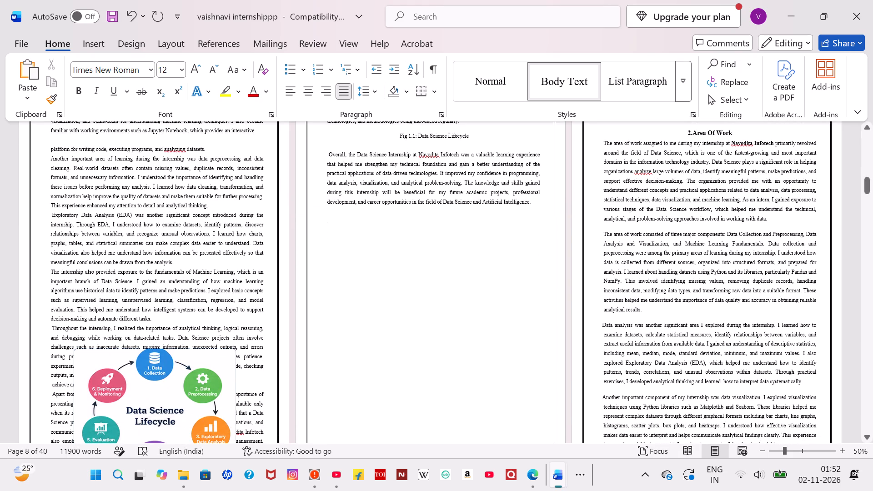
left_click(135, 12)
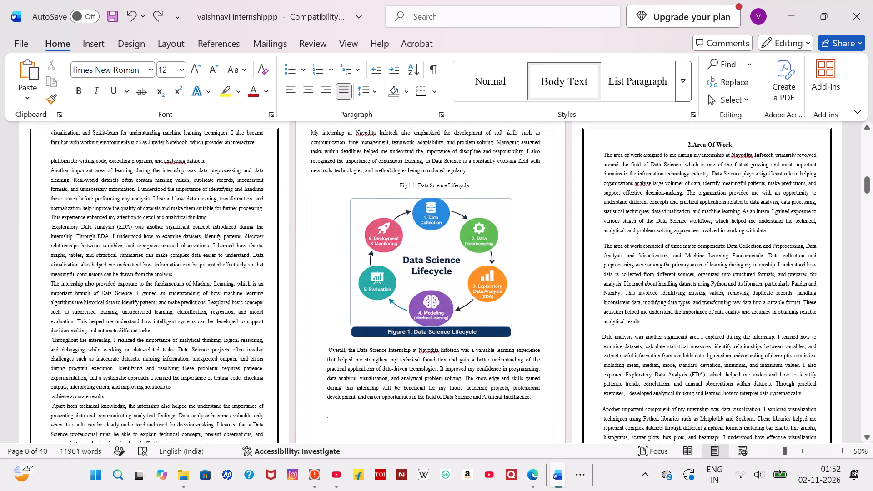
key("BackSpace")
Move the Data Science Lifecycle figure to the following page, below the "Overall, the Data Science Internship" paragraph.
scroll(171, 171, "down", 1)
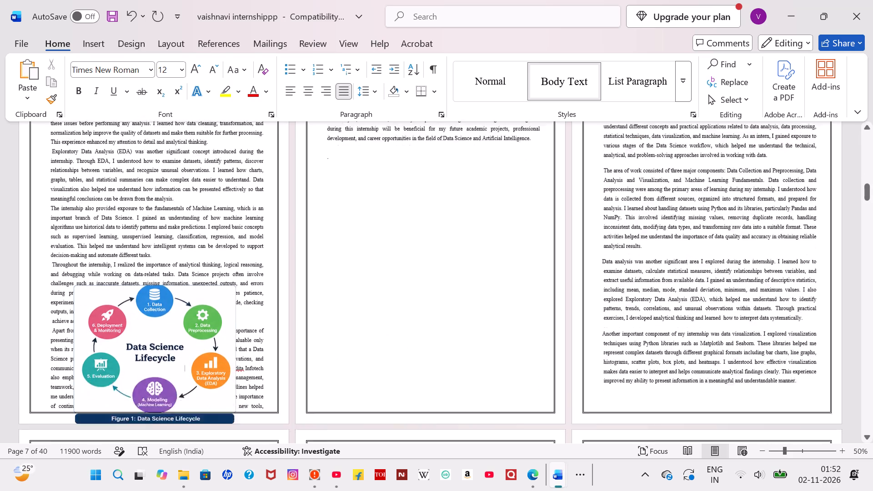
scroll(171, 171, "down", 1)
left_click_drag(149, 292, 422, 202)
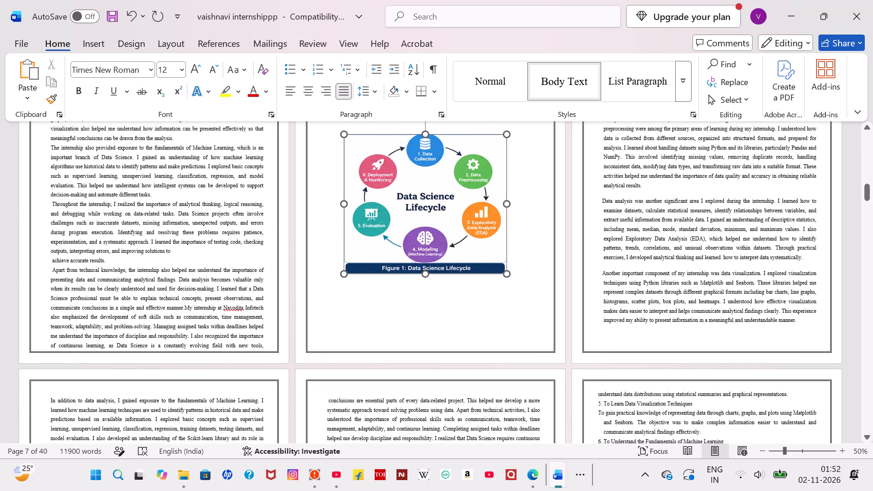
Insert breaks before "visualization, and Scikit-learn" and after "NumPy for numerical", moving the "operations, Pandas" line onto the next page.
scroll(194, 398, "up", 2)
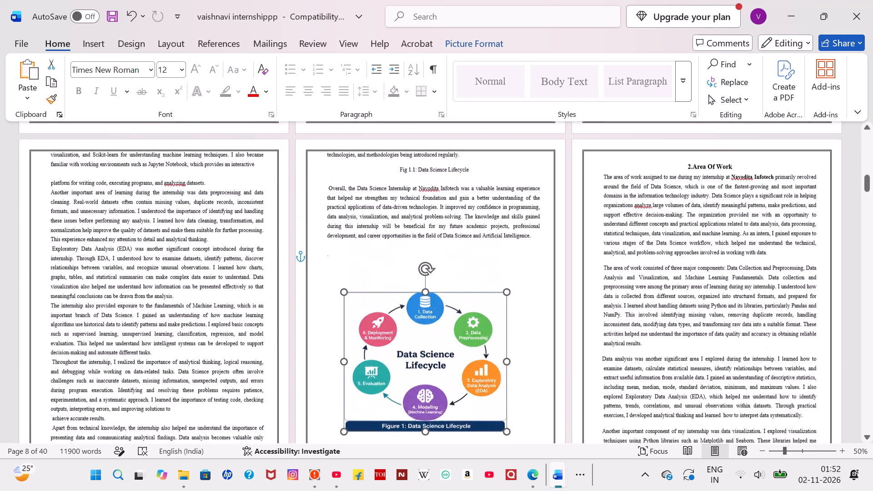
scroll(194, 398, "up", 1)
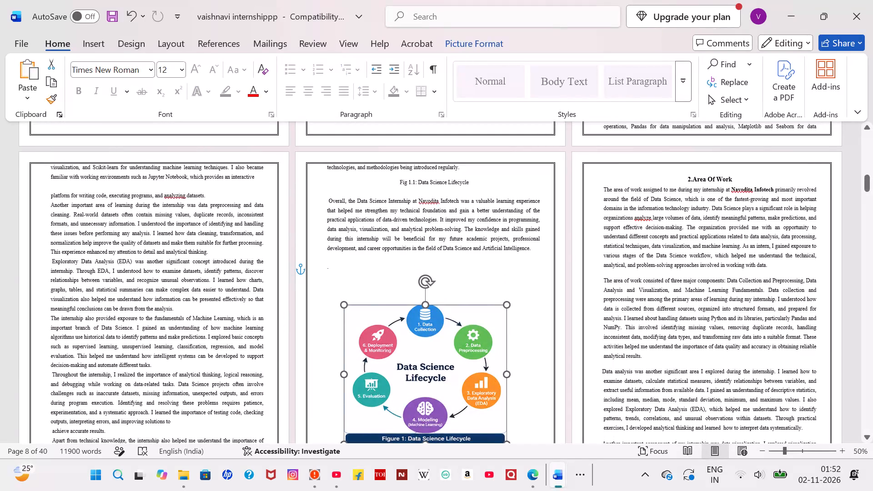
left_click(46, 170)
key("Return")
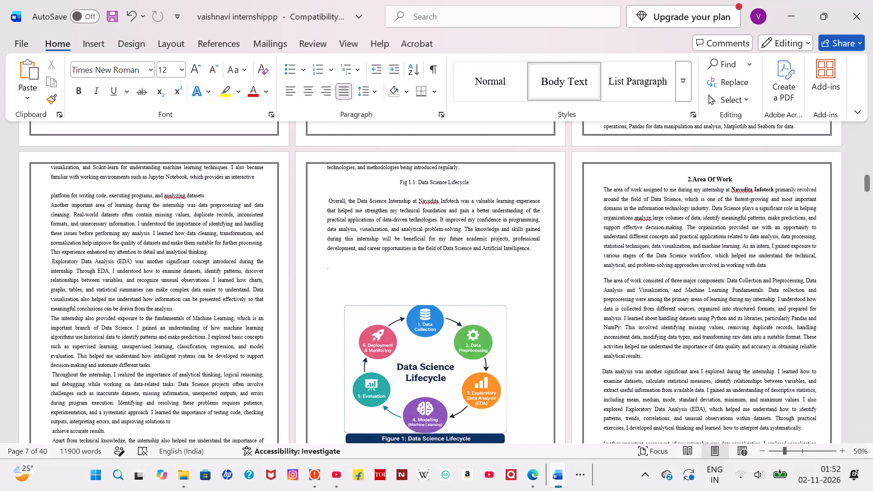
scroll(46, 170, "up", 1)
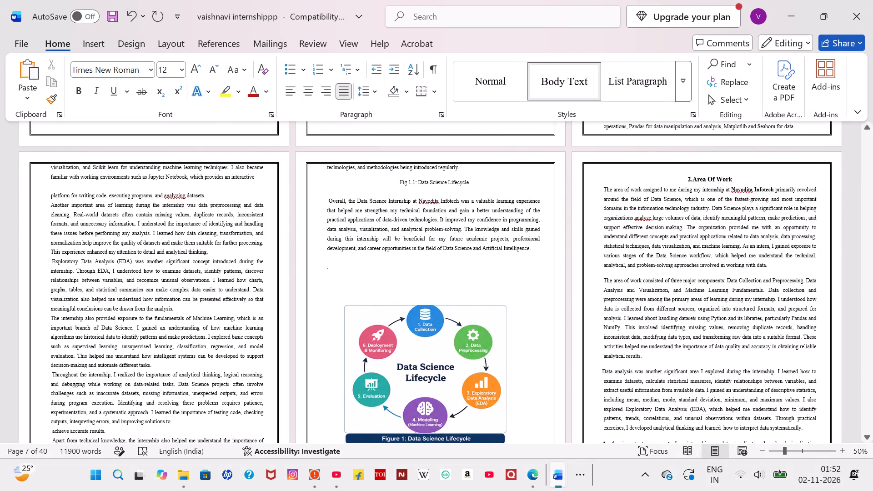
scroll(46, 170, "up", 1)
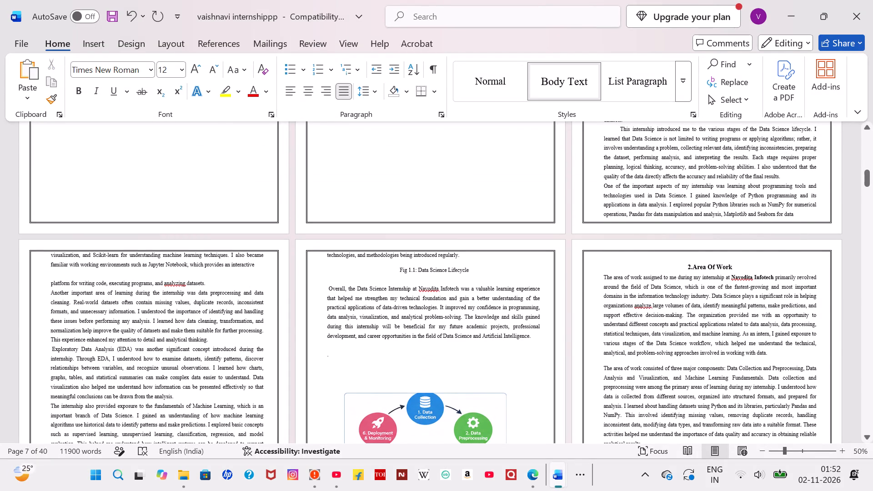
scroll(676, 294, "right", 1)
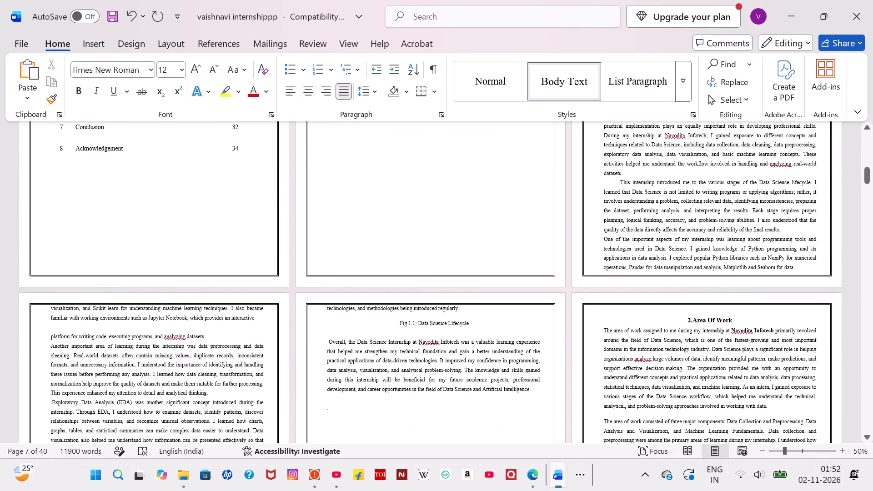
left_click(818, 255)
key("Return")
key("Return")
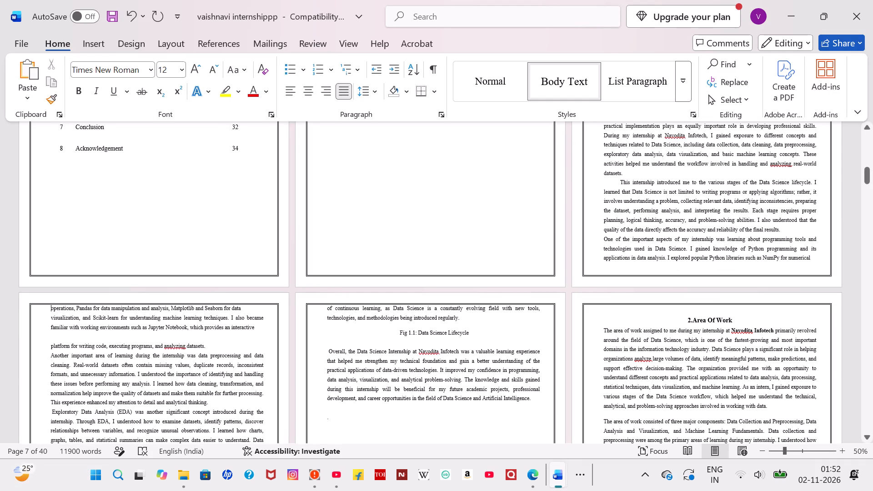
Delete the blank line above "platform for writing code" and insert one above "operations, Pandas" at the top of the page.
left_click_drag(46, 339, 67, 340)
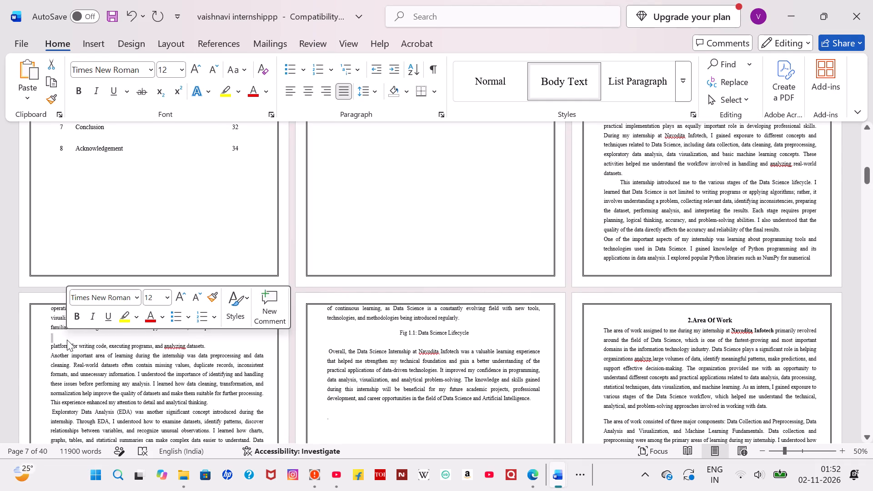
key("BackSpace")
left_click(45, 311)
key("Return")
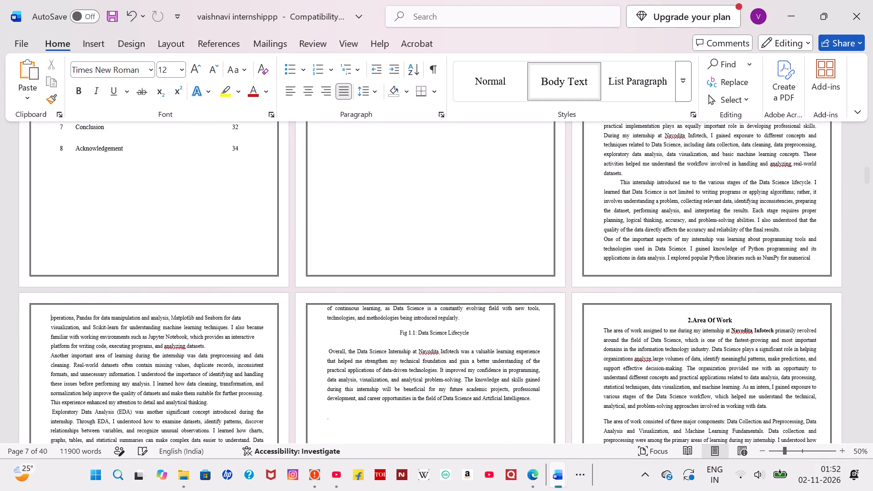
Insert blank lines after the paragraphs ending "can be drawn from the analysis." and "achieve accurate results.".
scroll(45, 311, "down", 2)
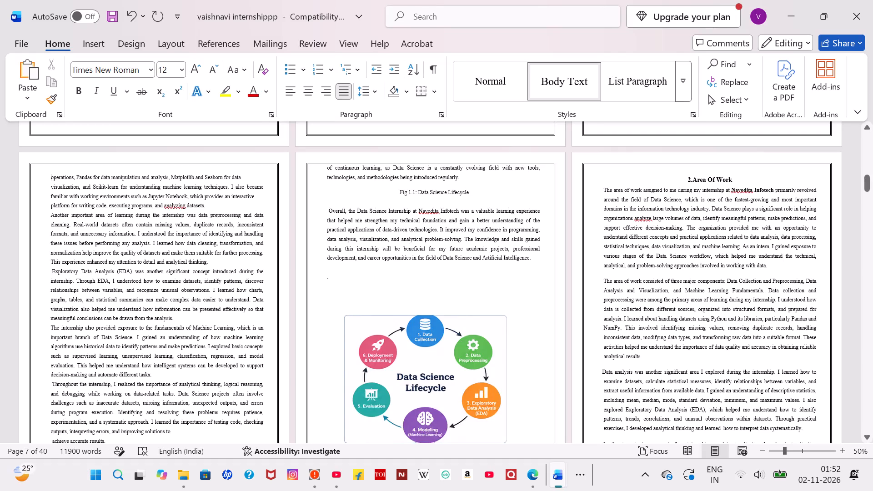
scroll(187, 314, "down", 1)
scroll(151, 316, "up", 1)
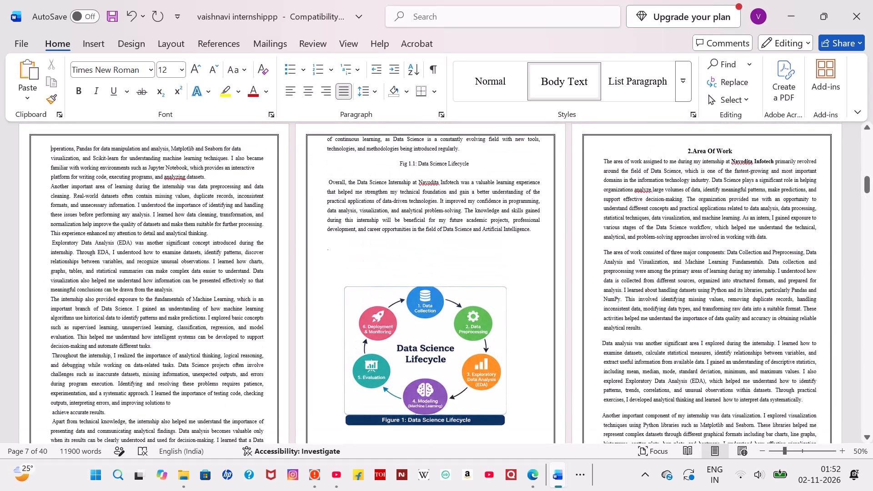
left_click(176, 293)
key("Return")
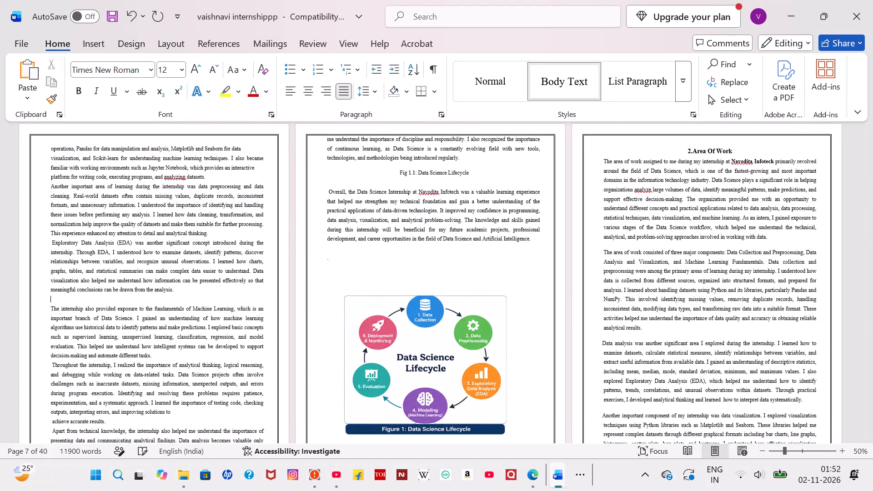
scroll(169, 299, "down", 2)
left_click(112, 255)
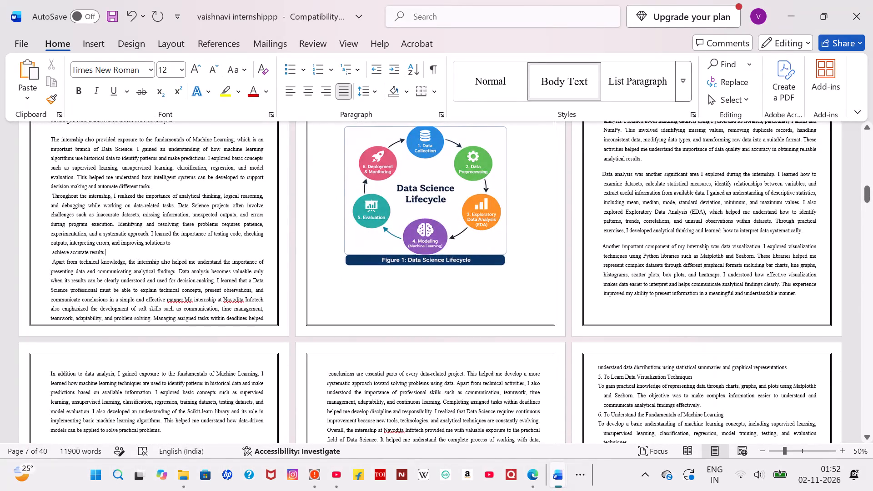
key("Return")
Break the text after "My internship at Navodita Infotech", moving "also emphasized the development" to the next page with a blank line above it.
scroll(112, 255, "up", 1)
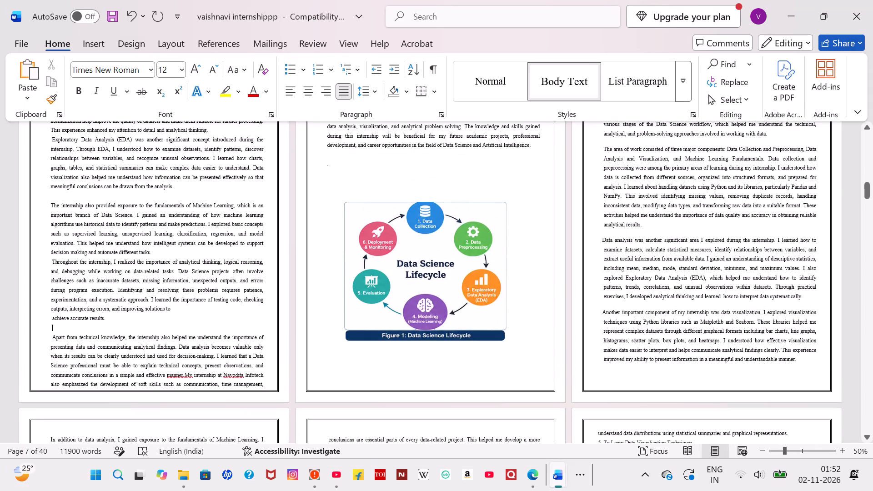
left_click(265, 373)
key("Return")
key("Return")
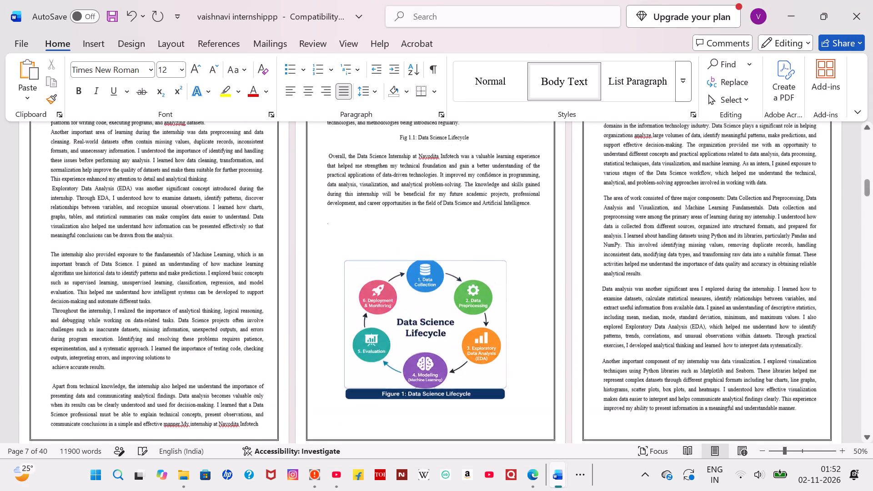
scroll(265, 373, "down", 2)
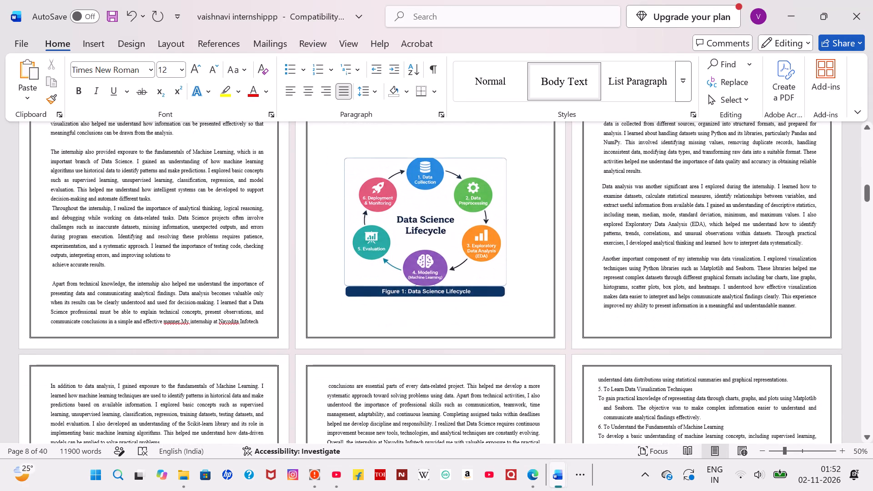
scroll(296, 312, "up", 3)
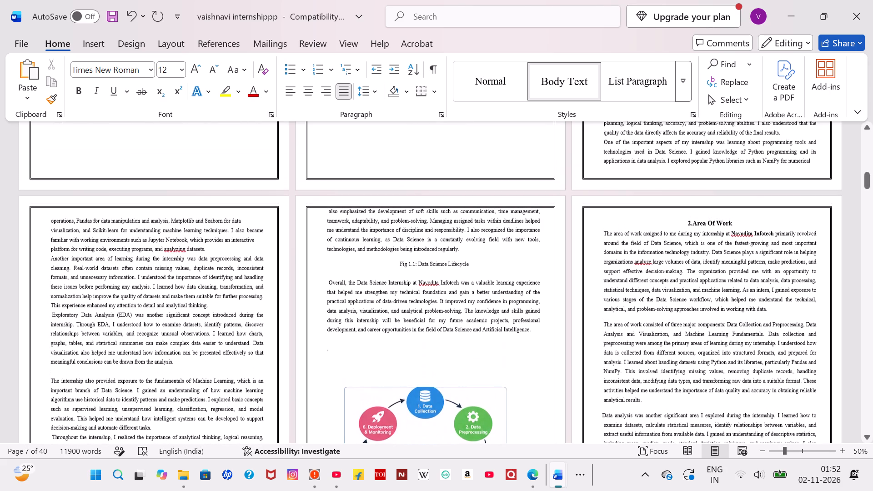
scroll(296, 312, "up", 1)
key("Return")
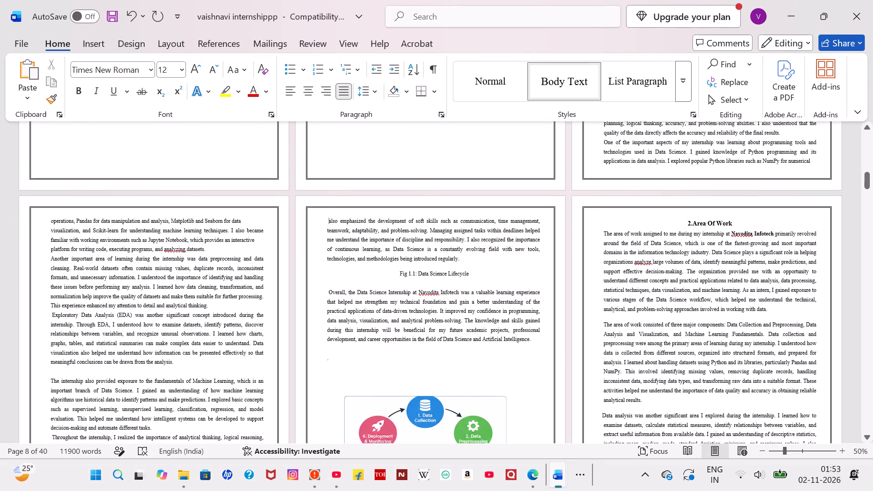
Move the Data Science Lifecycle figure up, between the paragraph ending "being introduced regularly." and the "Fig 1.1" caption.
left_click_drag(416, 418, 406, 267)
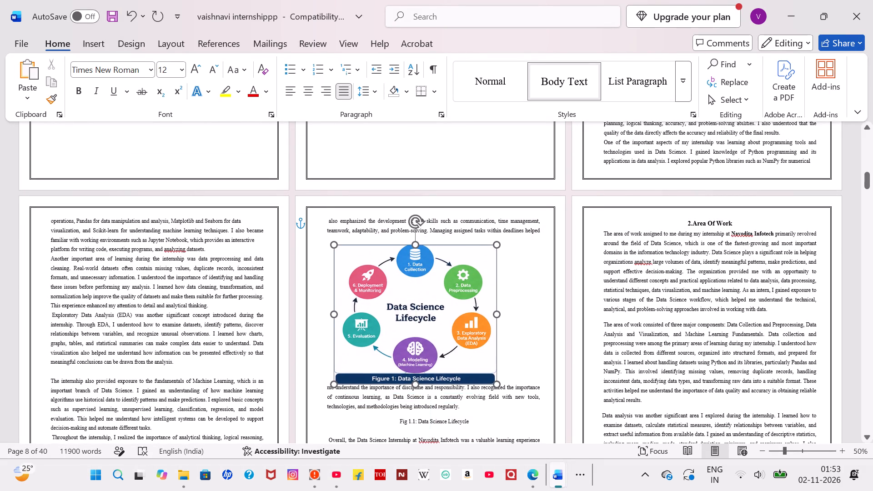
left_click_drag(406, 267, 422, 288)
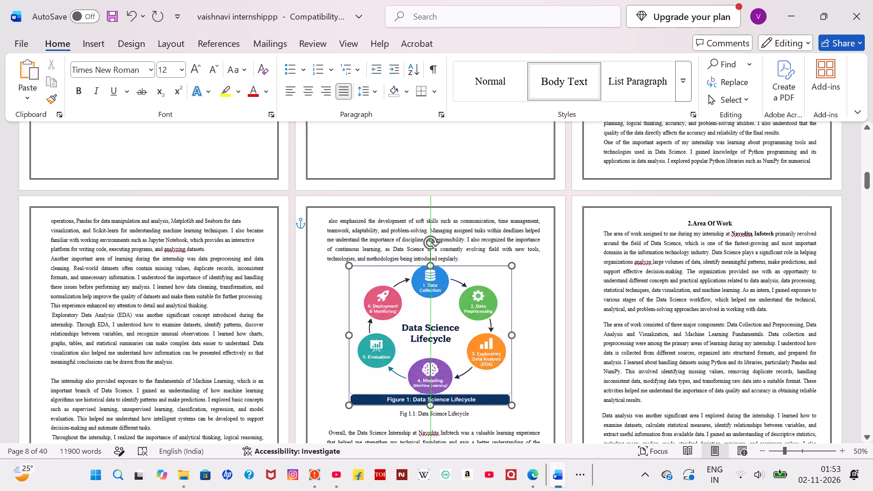
left_click_drag(422, 288, 424, 290)
Indent the first line of the opening paragraph under "2.Area Of Work", which begins "The area of work assigned to me".
scroll(414, 345, "down", 1)
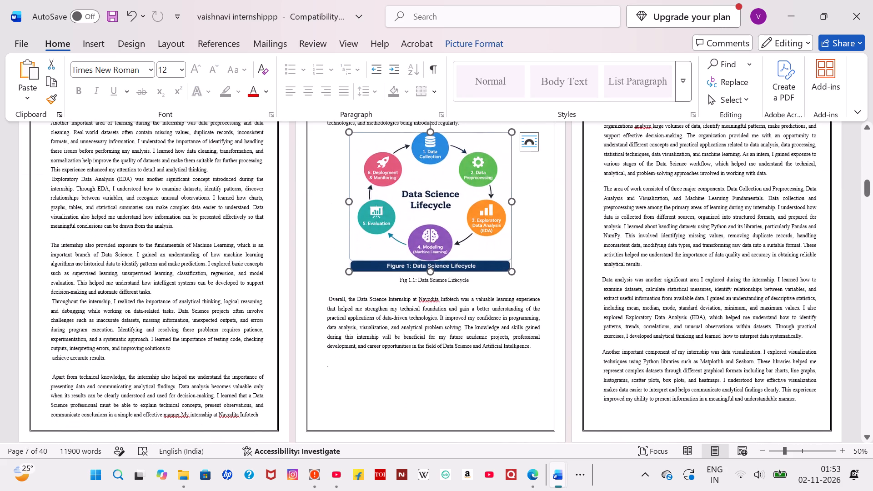
scroll(253, 326, "up", 6)
scroll(253, 326, "down", 1)
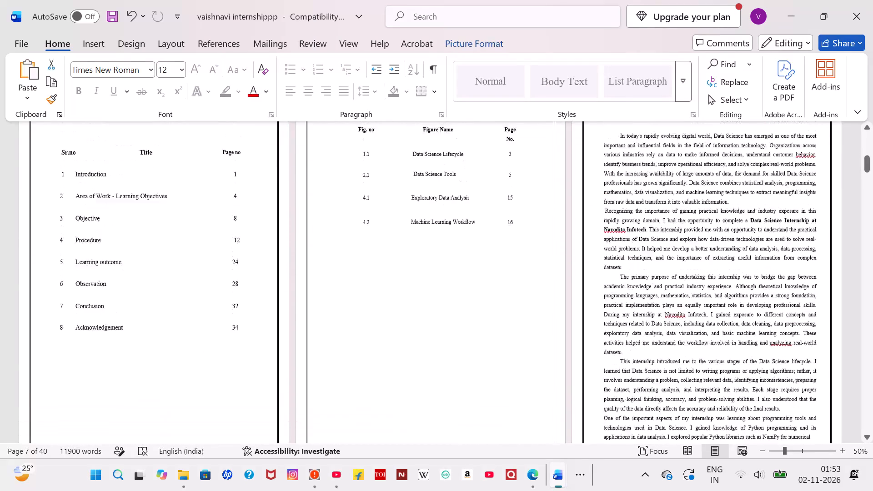
scroll(253, 326, "down", 4)
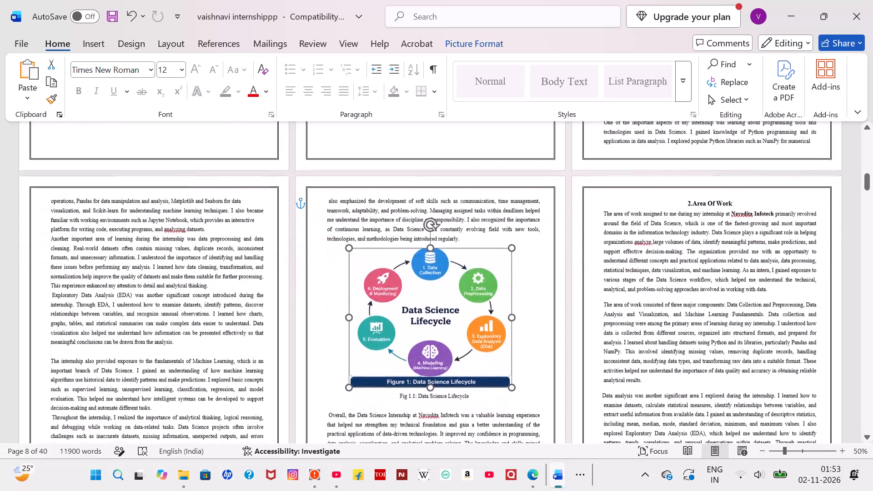
left_click(604, 215)
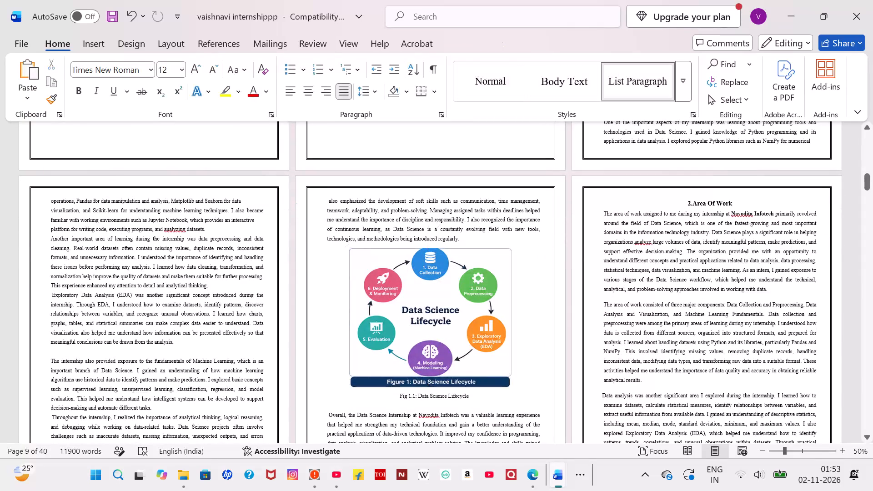
key("Tab")
key("Tab")
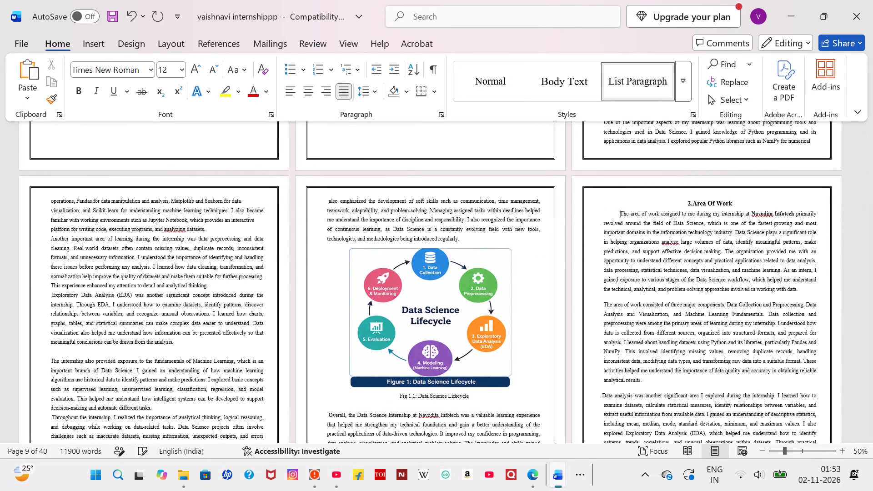
Give the paragraph beginning "The area of work consisted of three major components" a slight first-line indent.
left_click(600, 306)
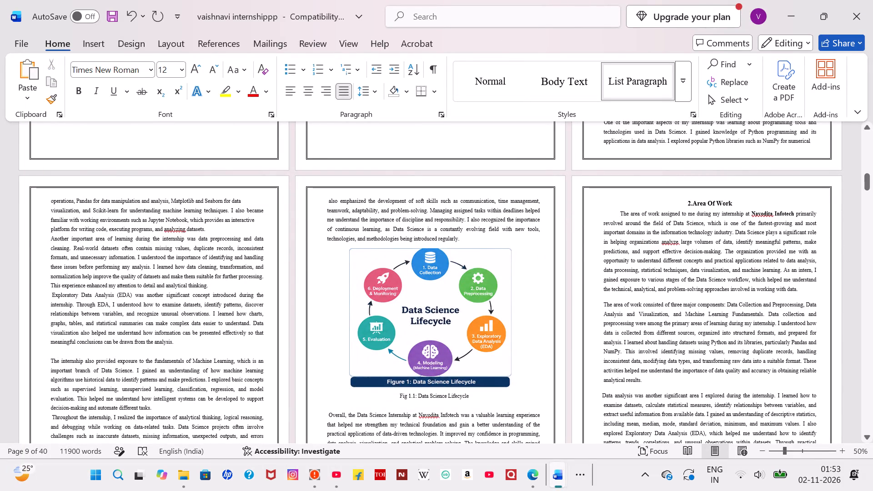
key("Tab")
scroll(600, 306, "down", 1)
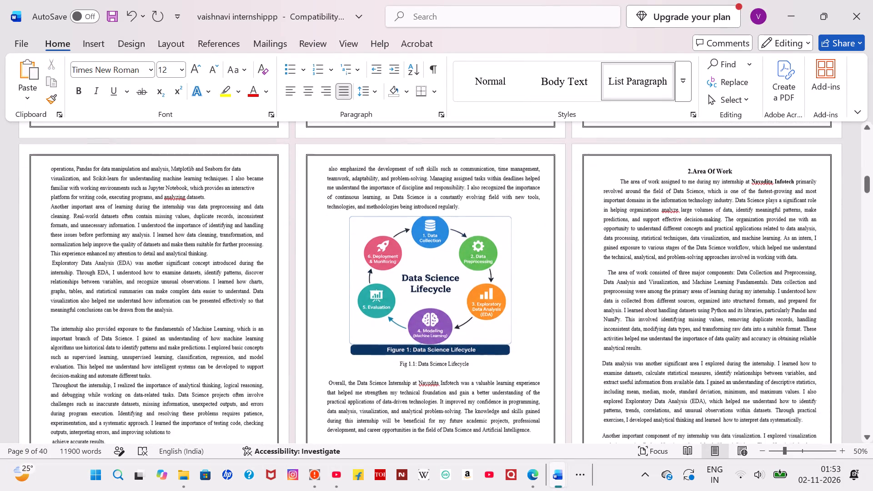
scroll(600, 306, "down", 1)
key("Tab")
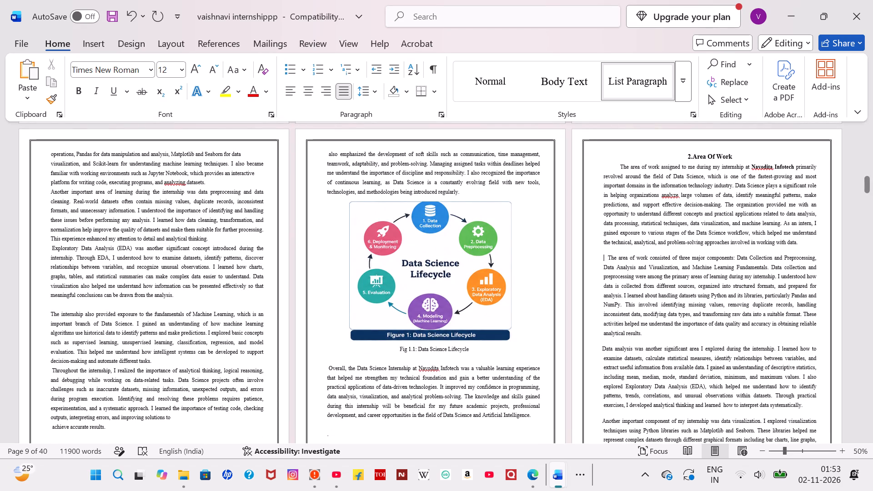
key("Tab")
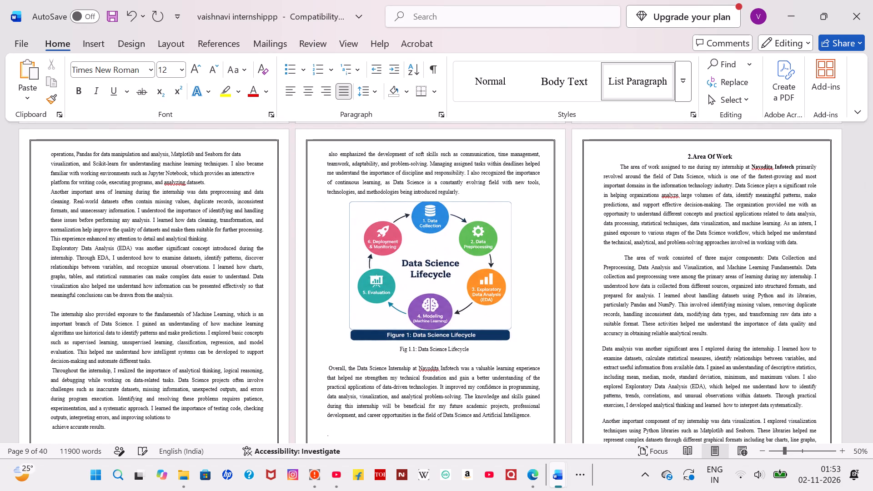
key("BackSpace")
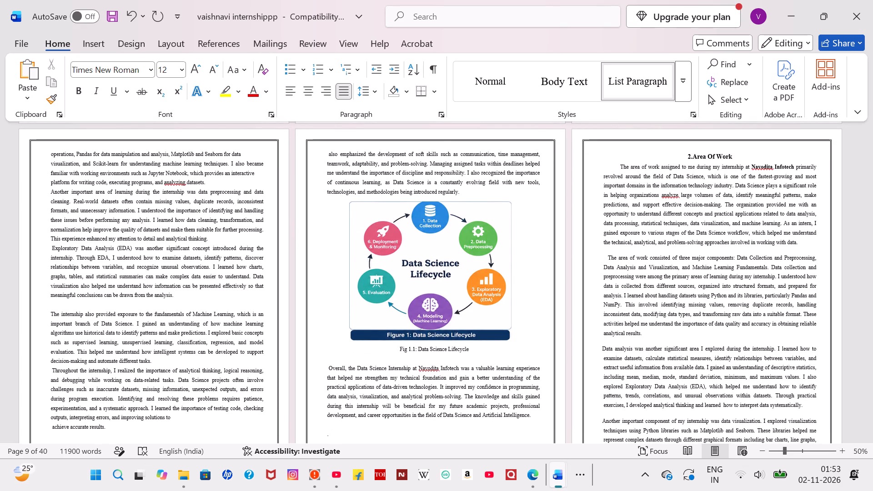
Slightly indent the first lines of the paragraphs beginning "Data analysis was another significant area" and "Another important component of my internship".
scroll(578, 247, "down", 1)
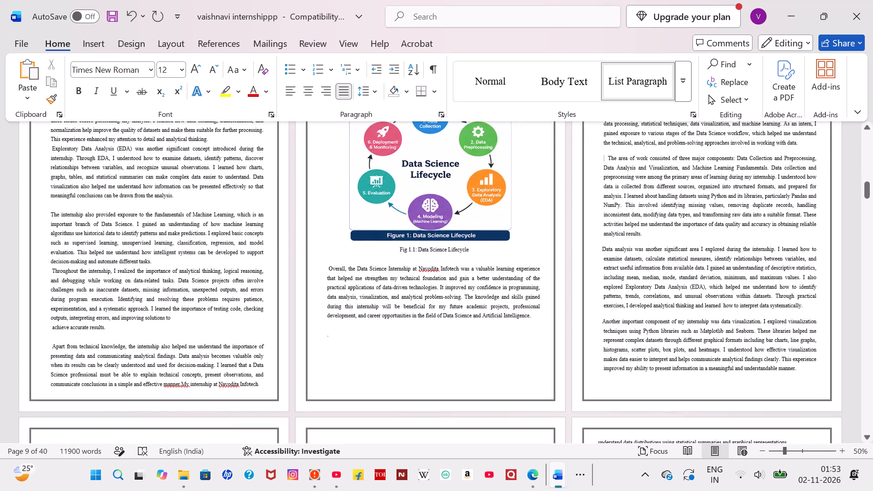
left_click(600, 246)
key("Tab")
key("Tab")
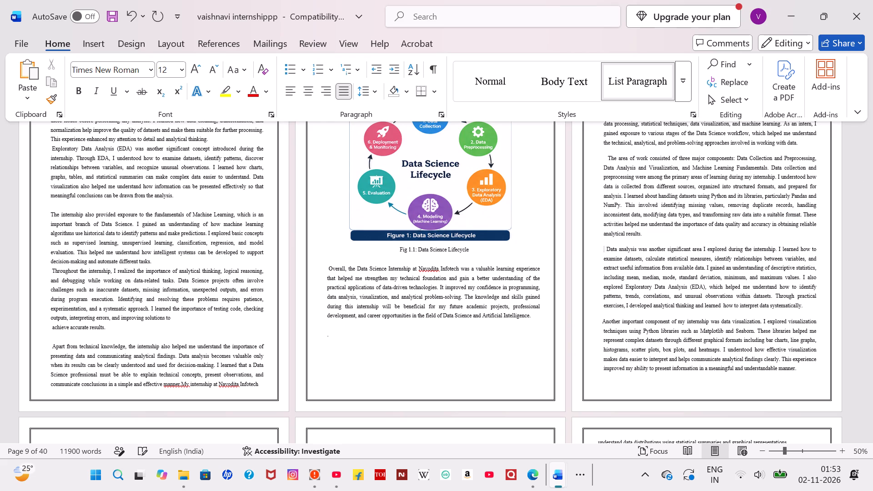
key("Tab")
scroll(600, 246, "up", 1)
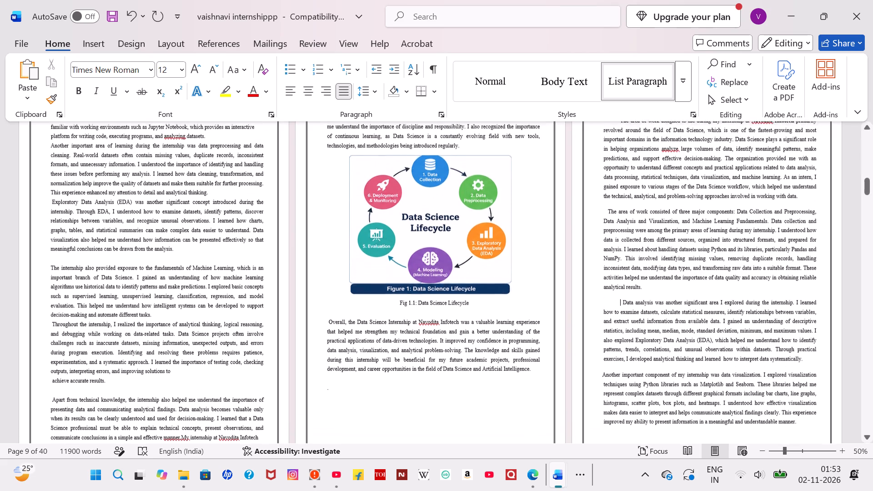
scroll(600, 246, "up", 1)
key("BackSpace")
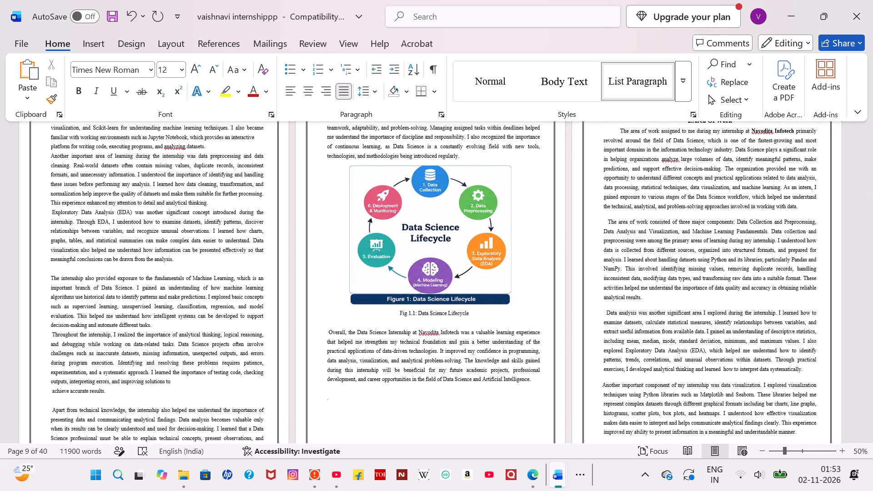
scroll(600, 246, "down", 1)
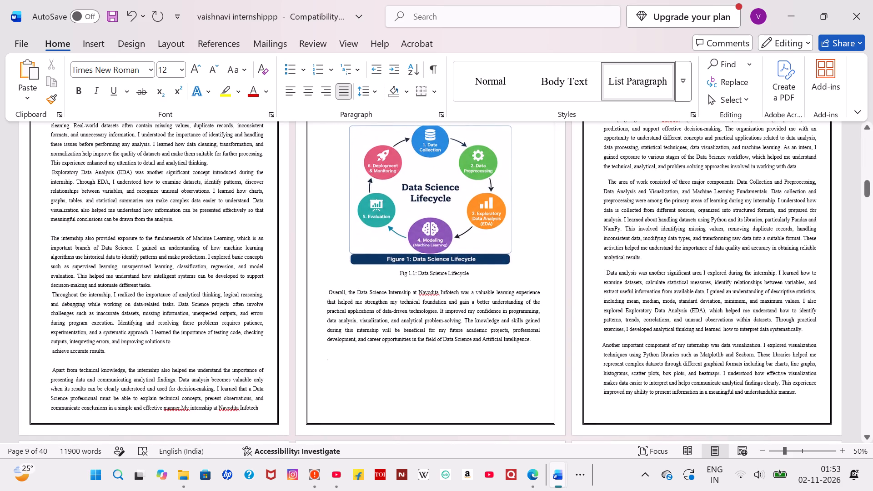
left_click(601, 343)
key("Tab")
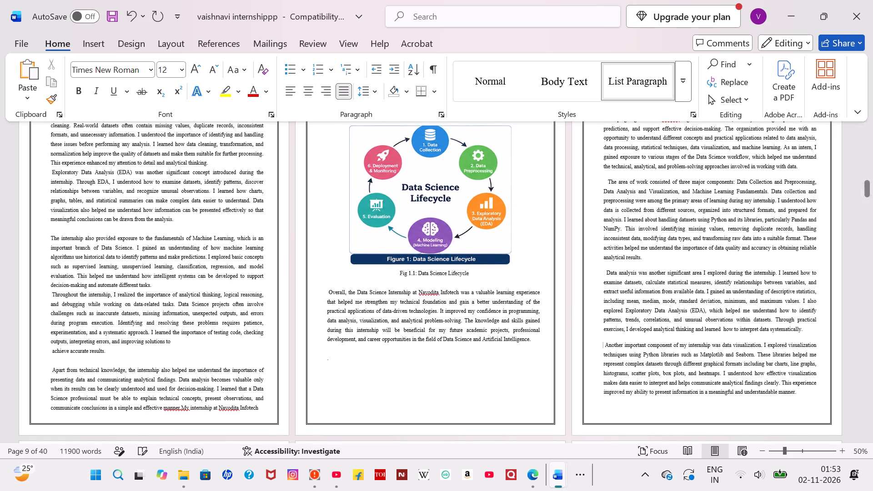
Adjust the indent of the Introduction paragraph beginning "The internship also provided exposure", leaving it only slightly indented.
scroll(239, 316, "up", 1)
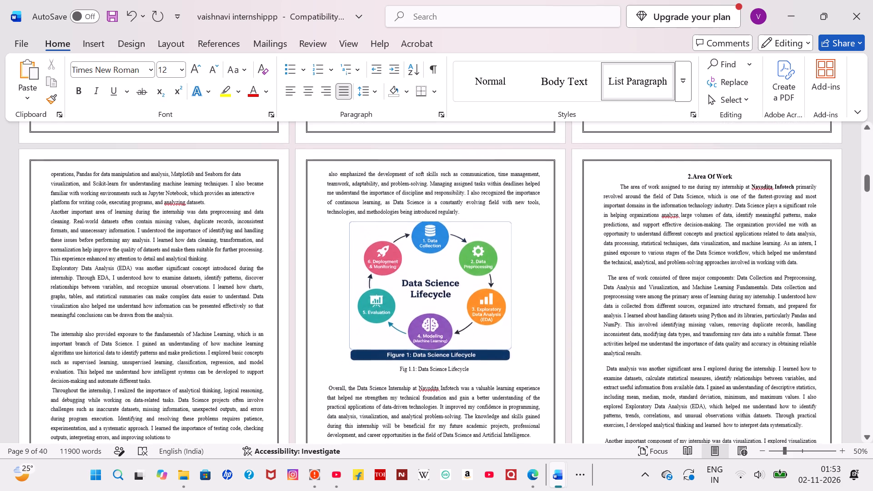
scroll(239, 316, "up", 1)
left_click(48, 338)
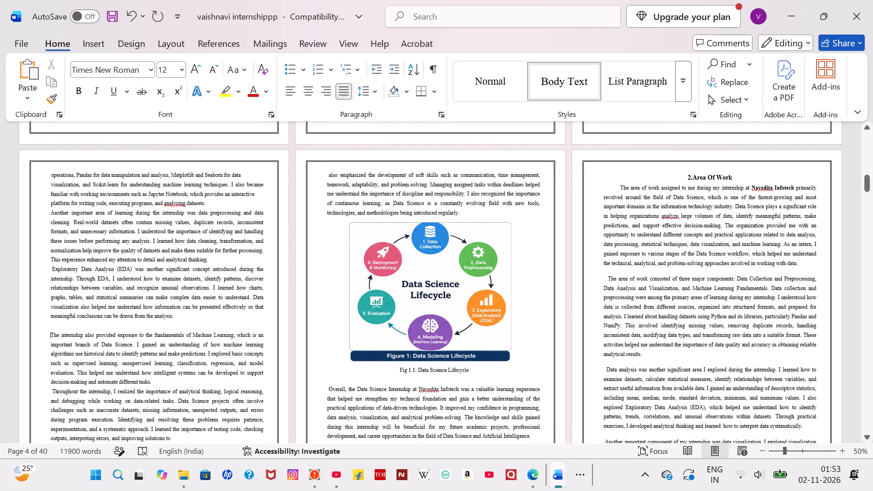
key("Tab")
key("Tab")
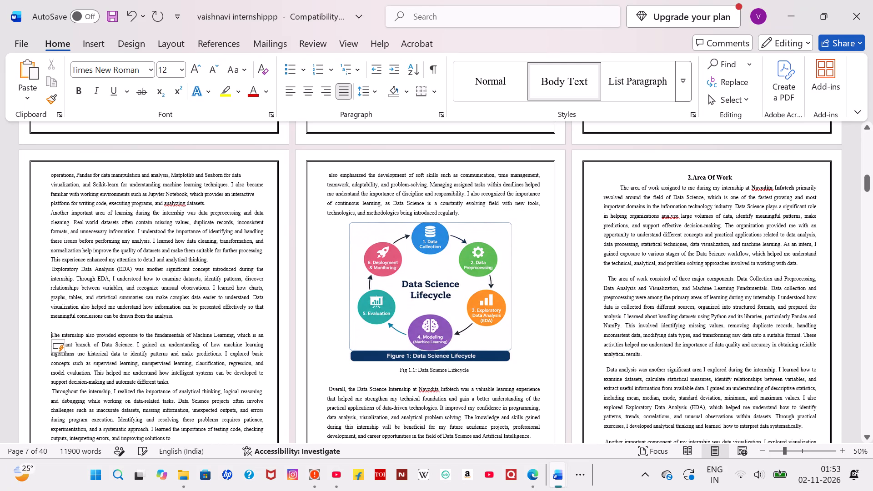
key("Tab")
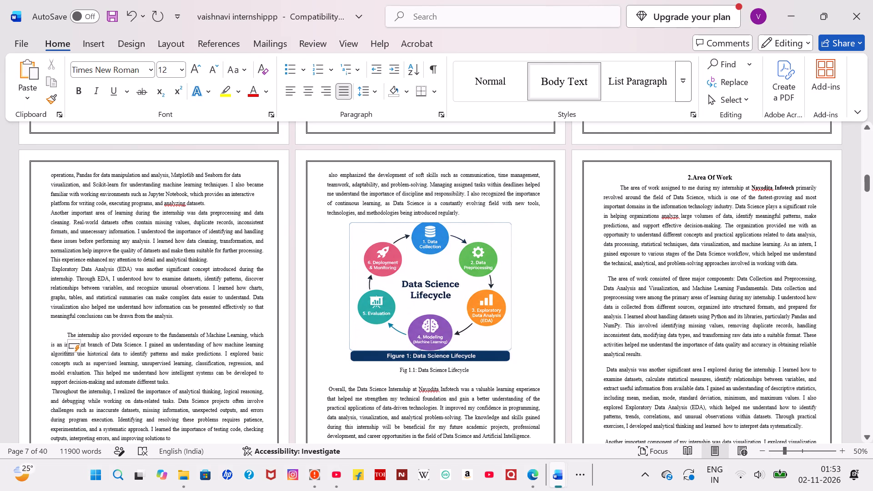
key("BackSpace")
Reduce the line spacing of the blank line above "The internship also provided exposure" to 1.0.
left_click_drag(45, 329, 68, 322)
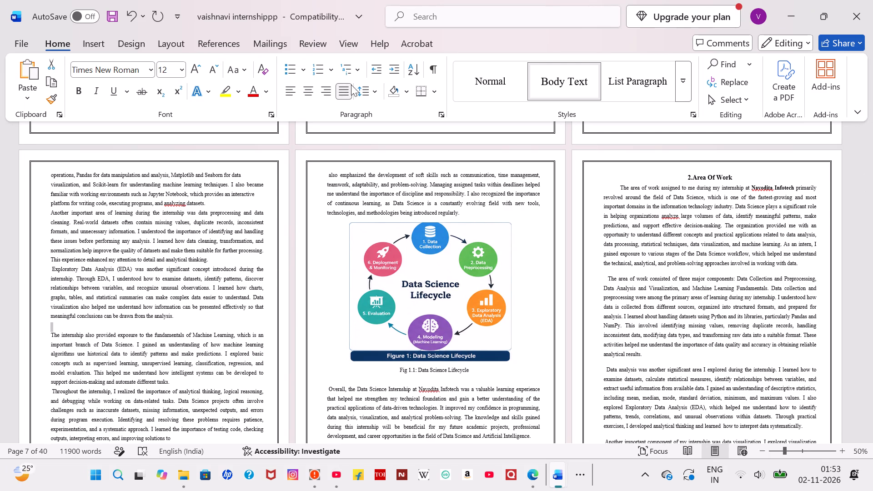
left_click(375, 89)
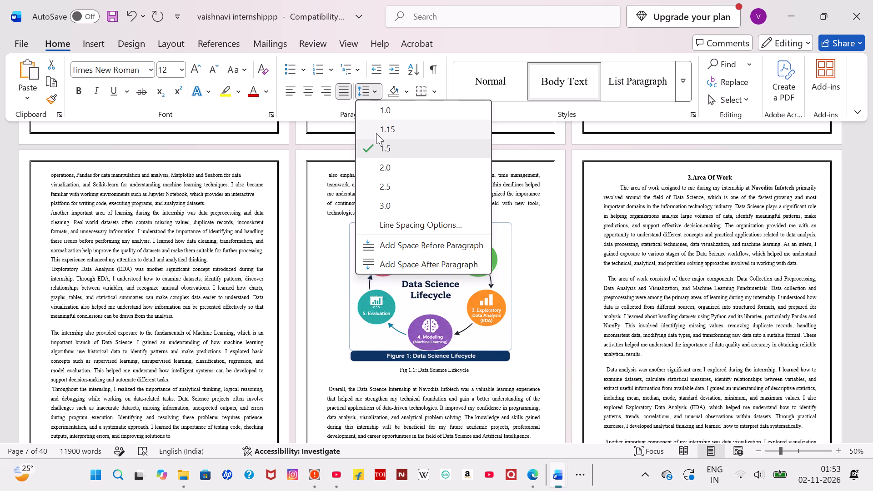
left_click(376, 133)
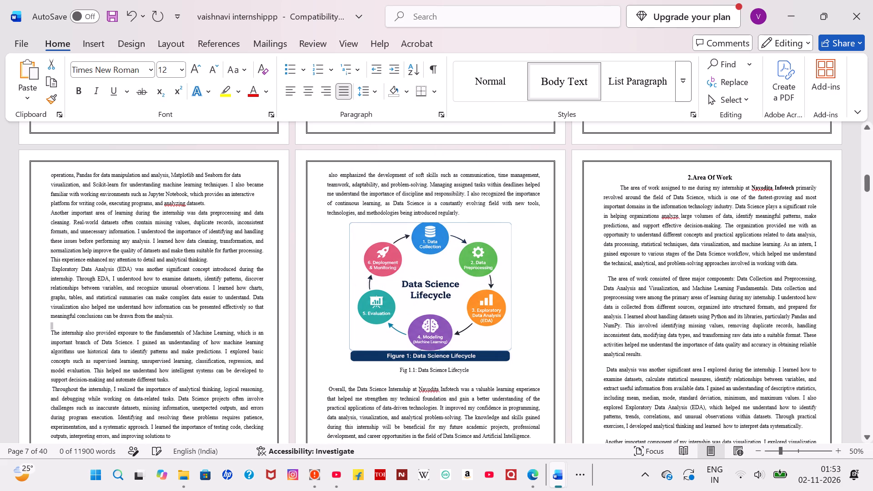
left_click(367, 88)
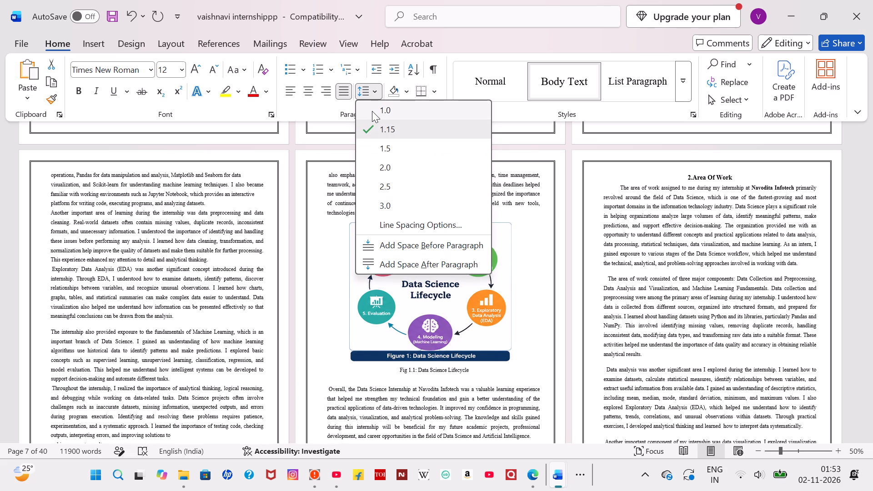
left_click(372, 111)
Set the line spacing of the blank line above the paragraph beginning "Apart from technical knowledge" to 1.0.
scroll(228, 315, "down", 1)
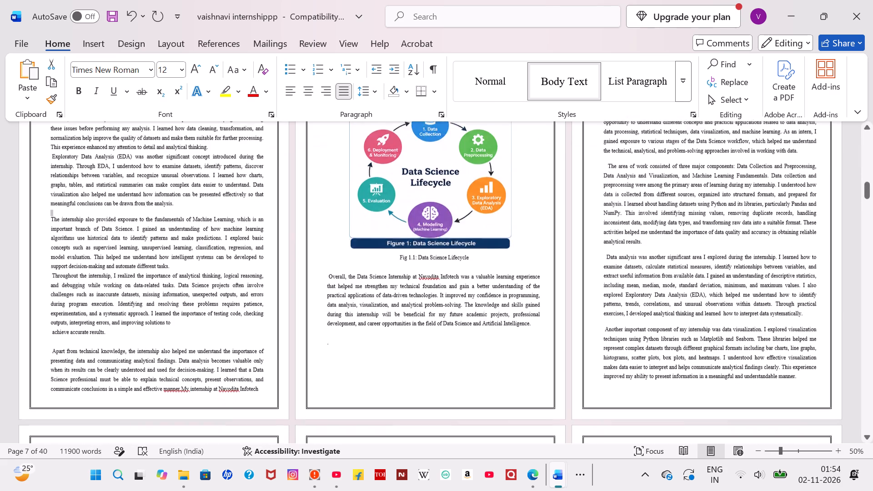
scroll(228, 315, "down", 1)
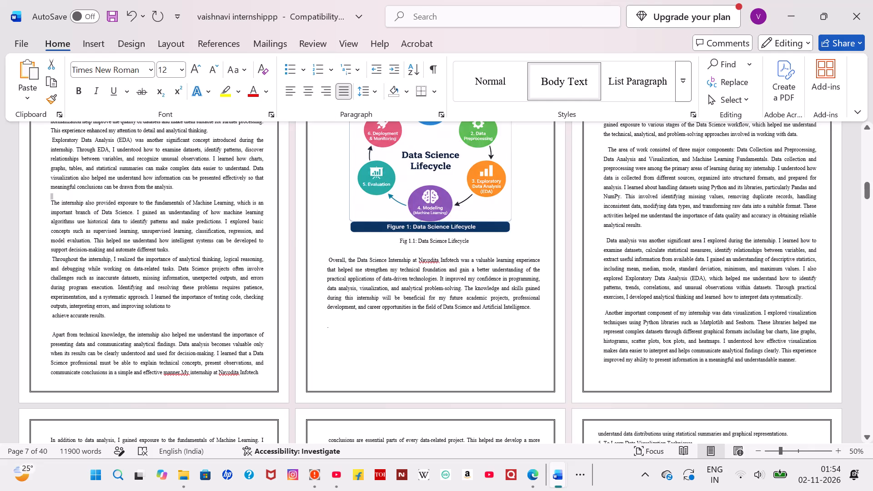
left_click_drag(53, 326, 95, 326)
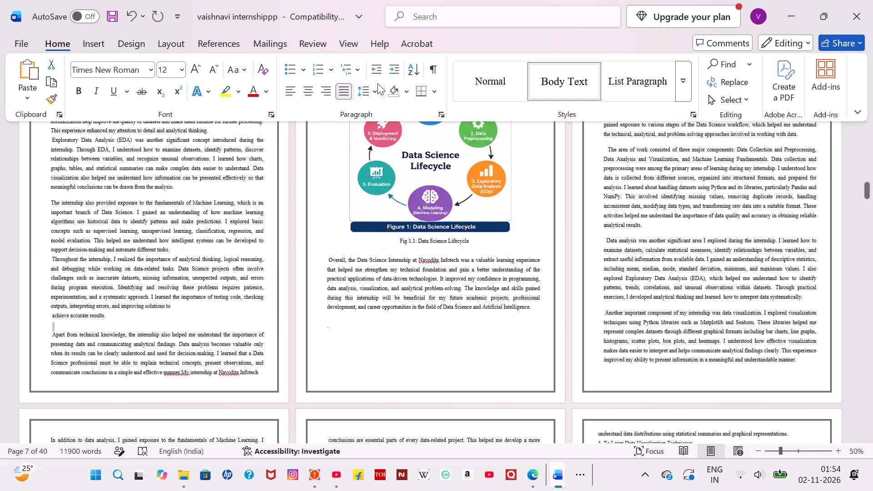
left_click(374, 89)
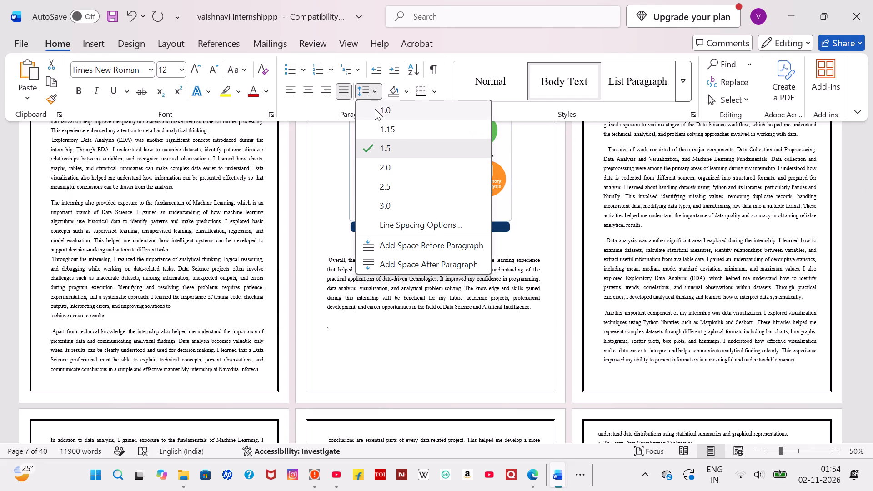
left_click(375, 109)
Set the line spacing of the paragraph under LEARNING OBJECTIVES and the line "The major learning objectives of my internship were as follows:" to 1.0.
scroll(331, 324, "down", 1)
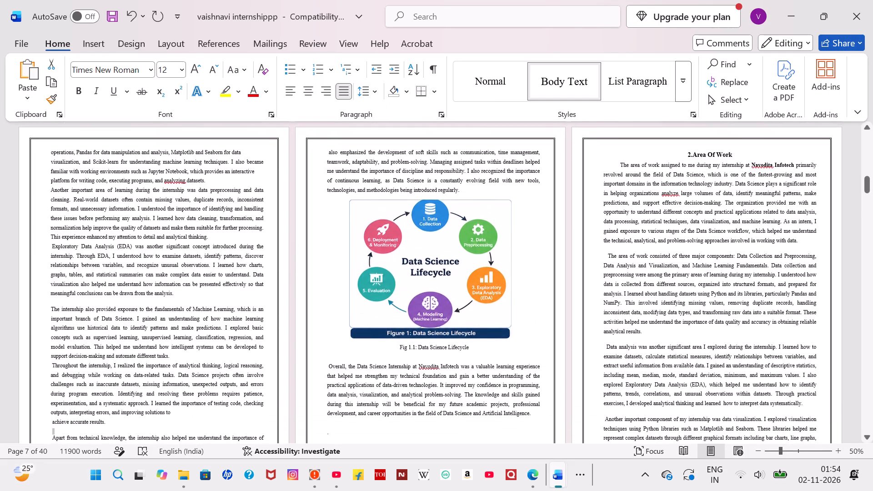
scroll(331, 324, "down", 2)
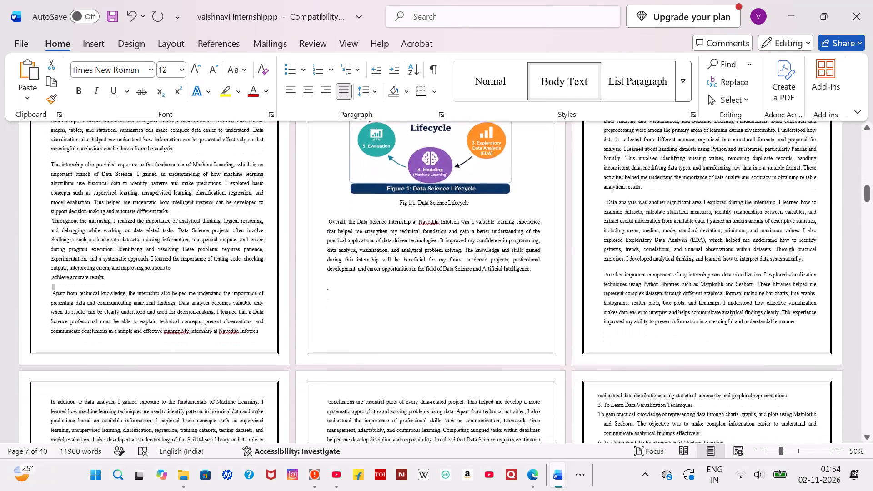
scroll(331, 324, "down", 3)
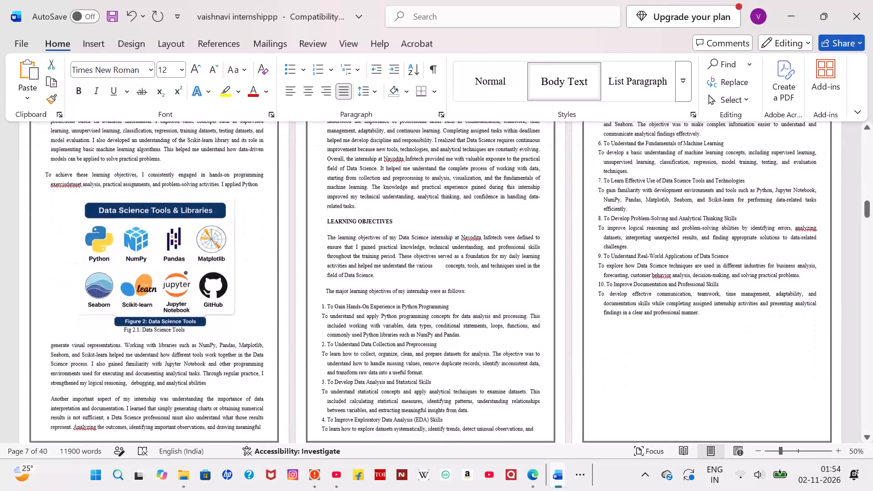
scroll(331, 324, "down", 1)
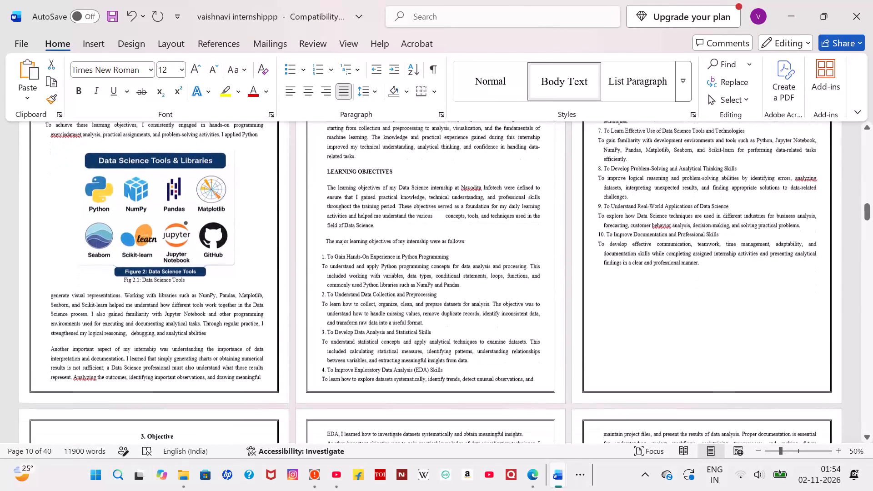
scroll(331, 324, "down", 2)
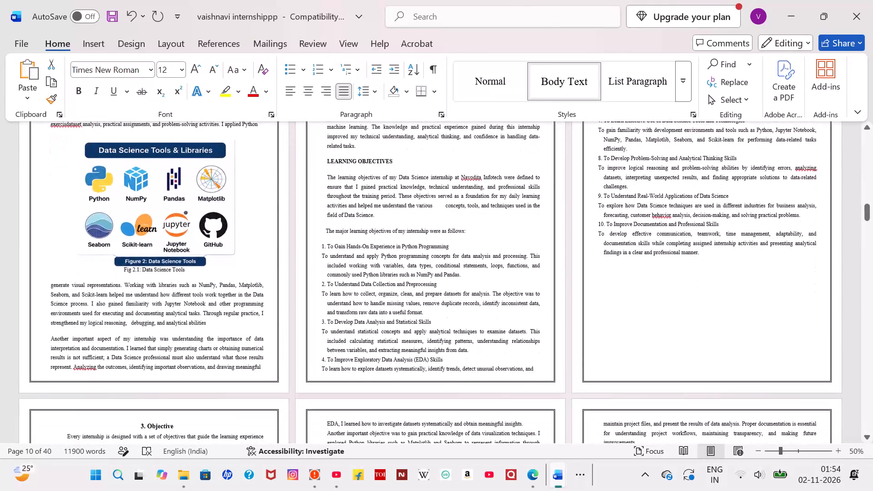
left_click_drag(321, 227, 358, 222)
left_click_drag(324, 222, 338, 221)
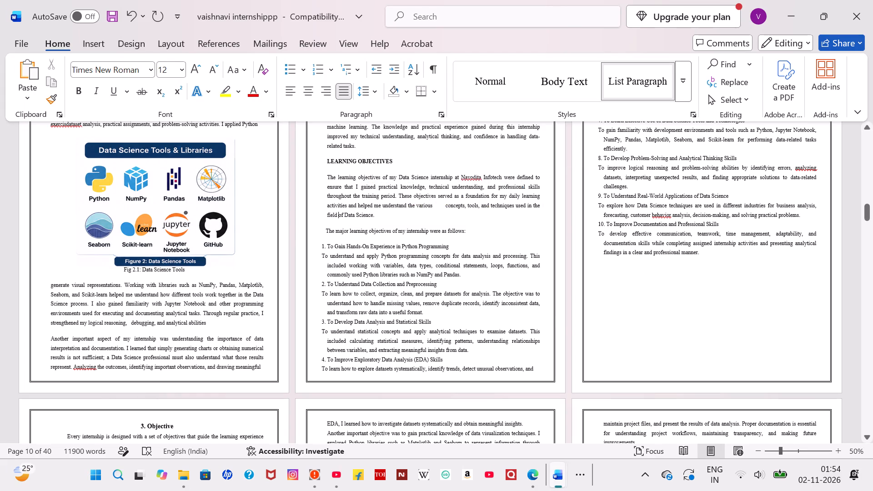
left_click_drag(319, 223, 358, 240)
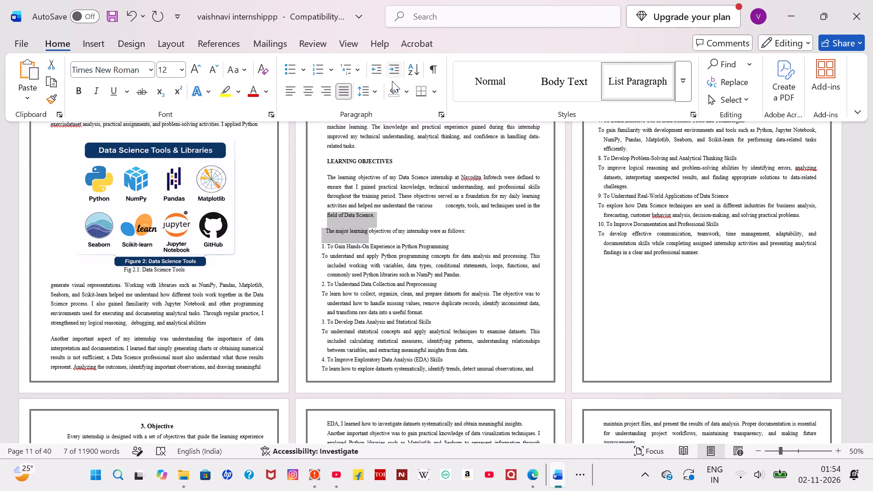
left_click(378, 96)
left_click(379, 108)
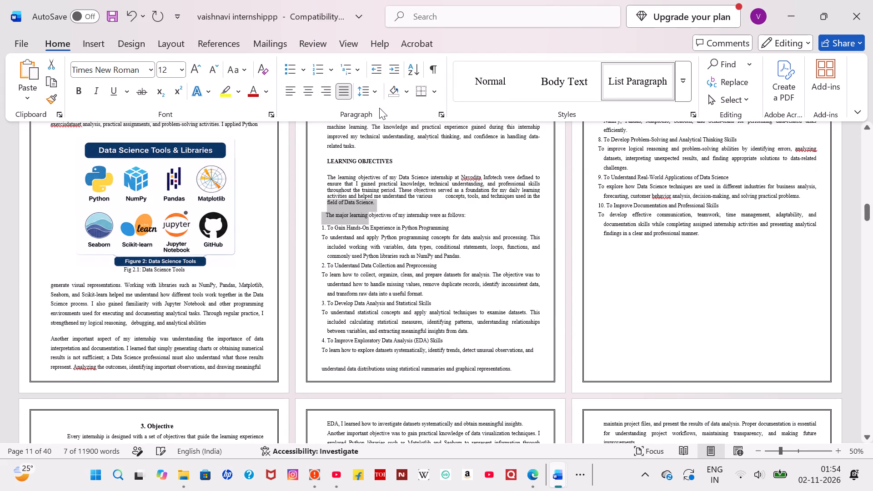
Set the line spacing of the paragraph beginning "The learning objectives of my Data Science internship" to 1.5.
left_click(397, 224)
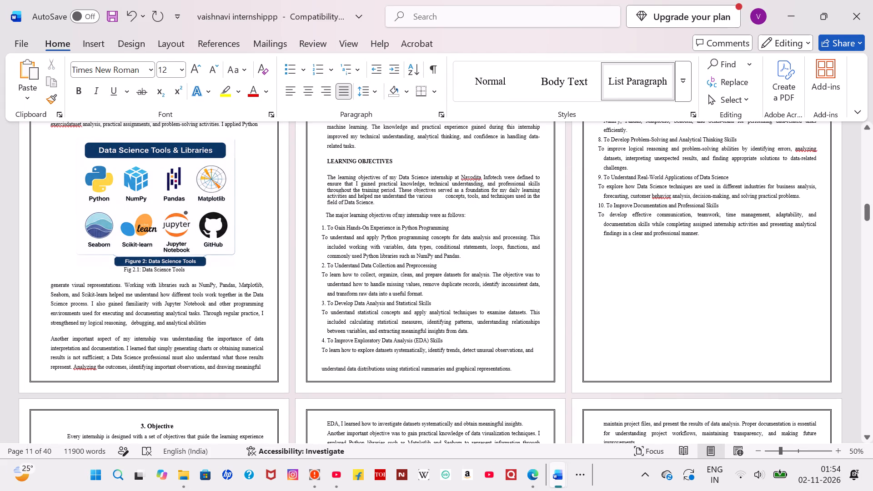
left_click_drag(326, 175, 374, 205)
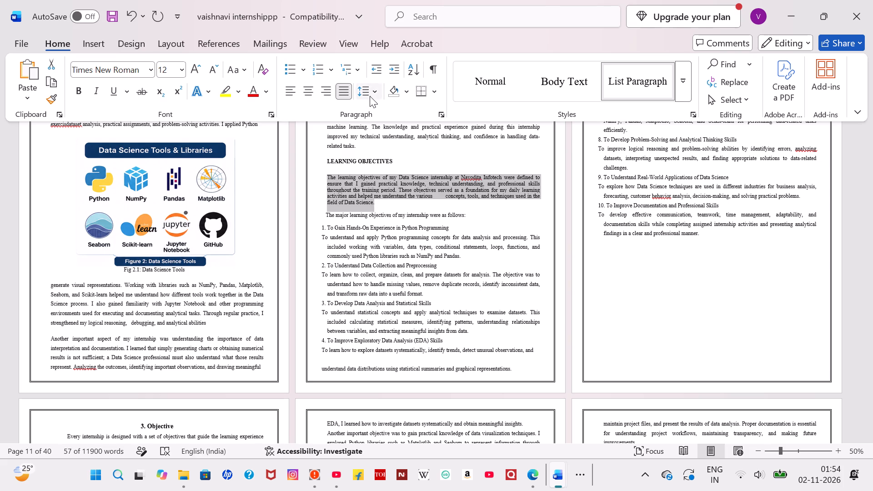
left_click(370, 95)
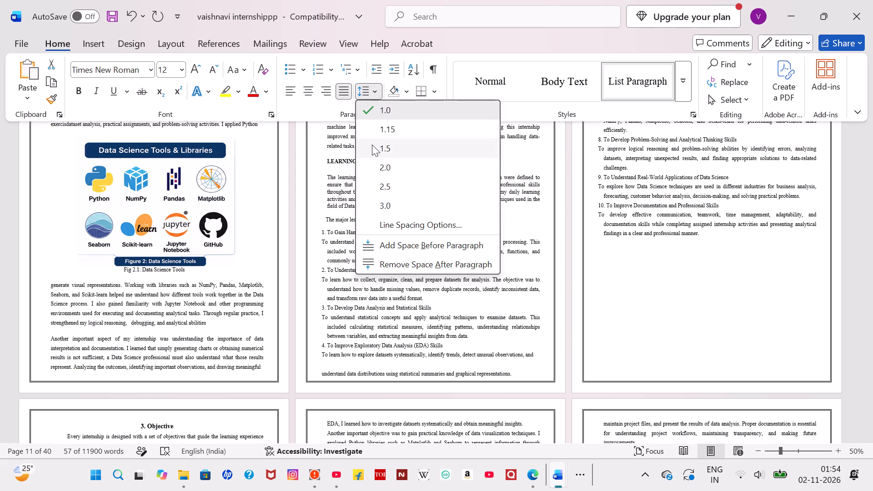
left_click(372, 145)
left_click(380, 211)
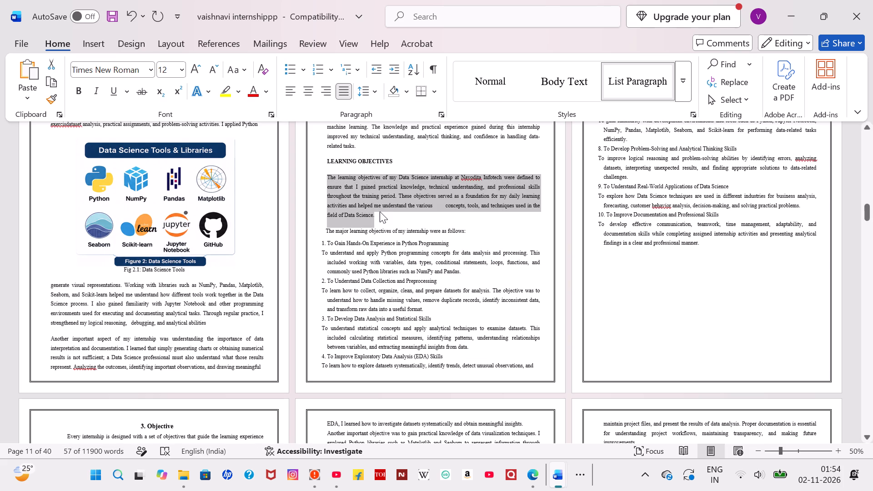
Apply 1.0 line spacing to only the line "The major learning objectives of my internship were as follows:".
left_click(322, 224)
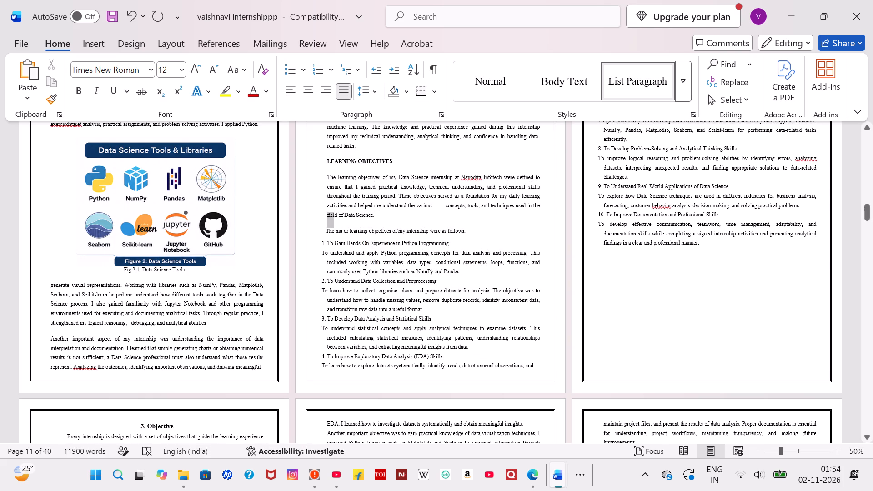
left_click_drag(320, 225, 328, 230)
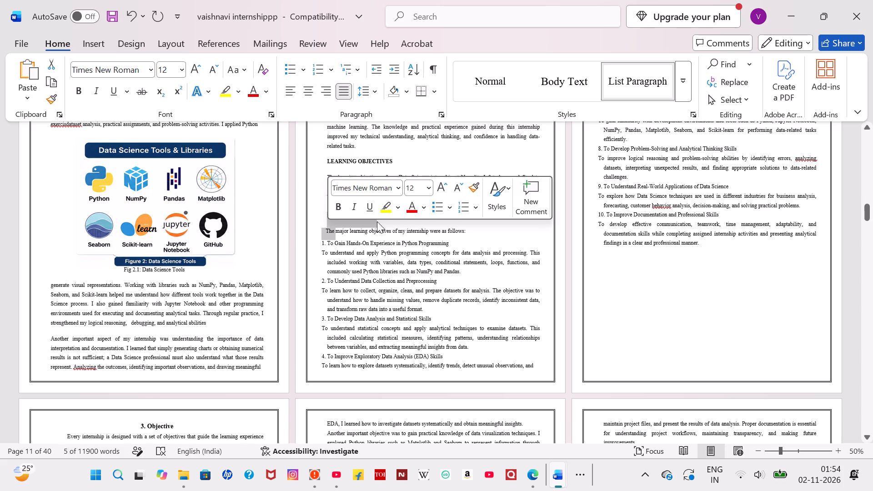
left_click(406, 227)
left_click(467, 233)
left_click_drag(467, 233, 325, 231)
left_click(376, 102)
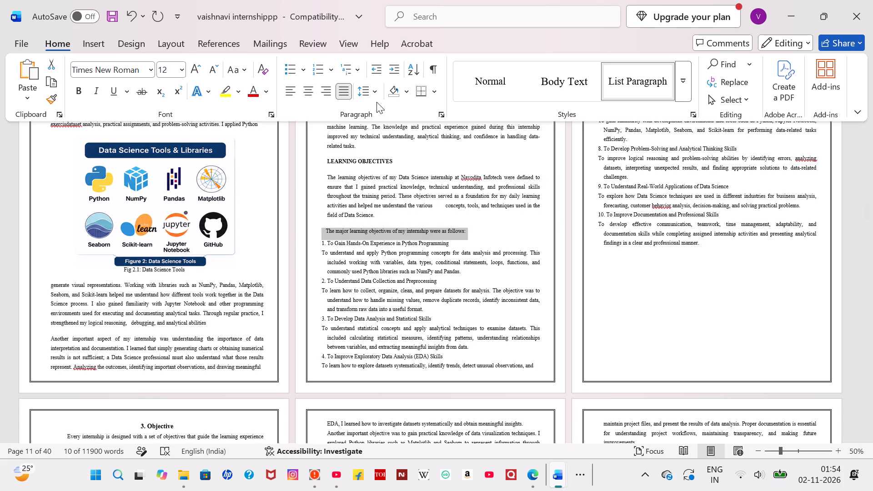
left_click(373, 93)
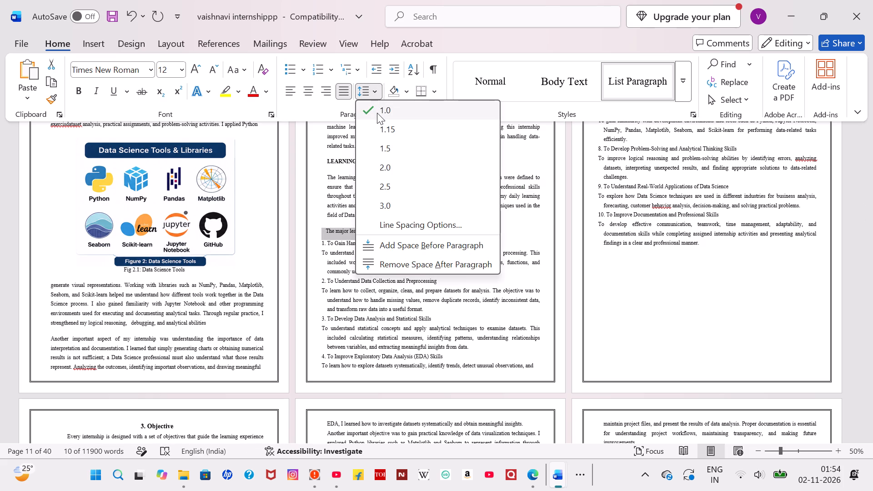
left_click(377, 113)
Add space before the LEARNING OBJECTIVES heading, the paragraph beneath it and the line introducing the major learning objectives.
left_click_drag(326, 172, 451, 234)
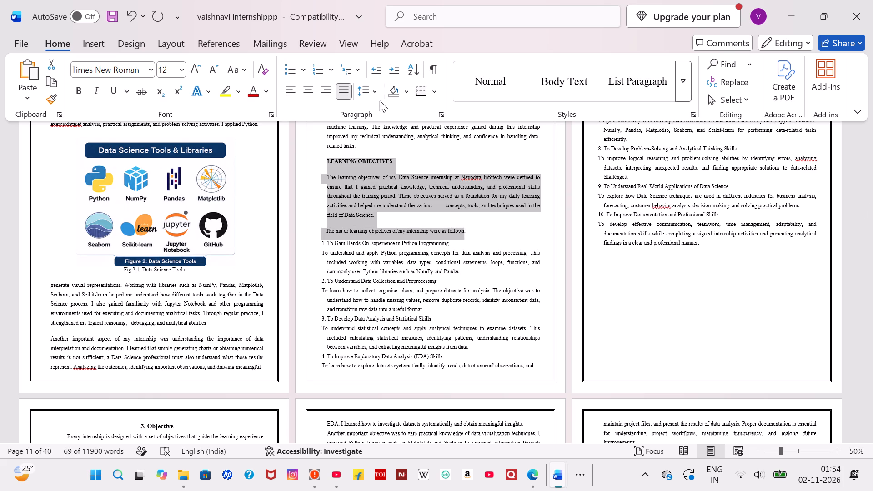
left_click(379, 99)
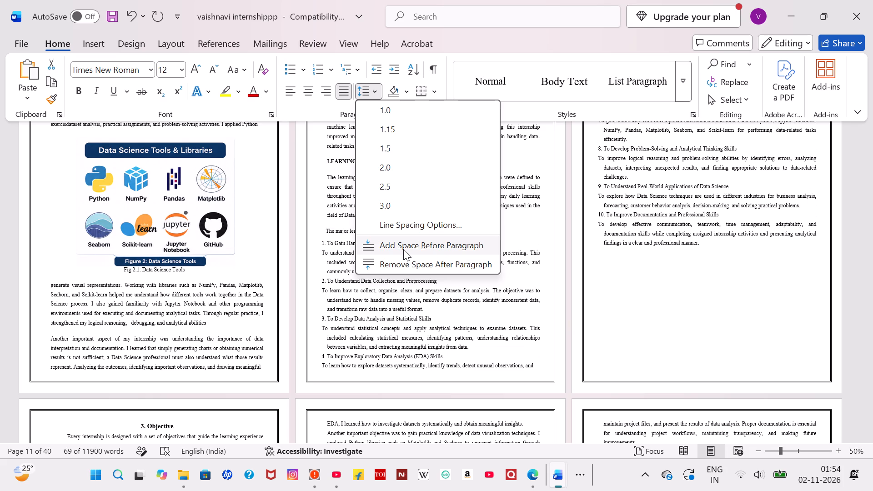
left_click(403, 249)
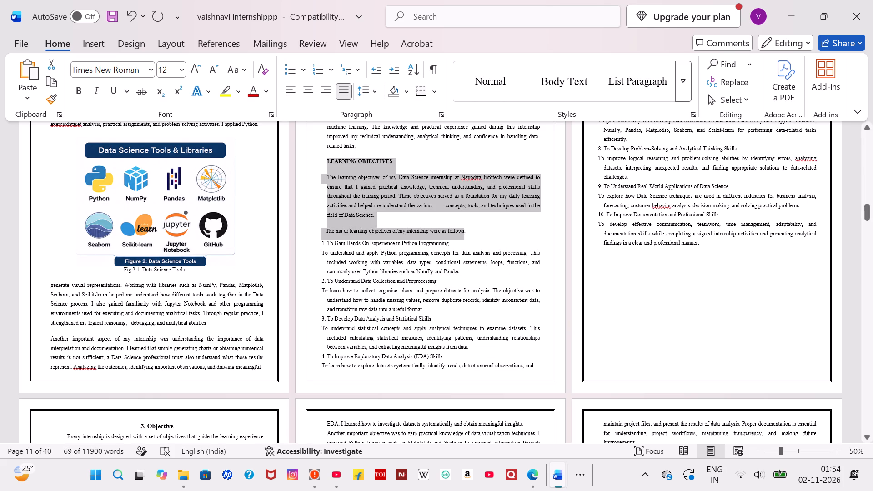
left_click(468, 264)
Remove the space after the LEARNING OBJECTIVES heading.
scroll(341, 191, "up", 1)
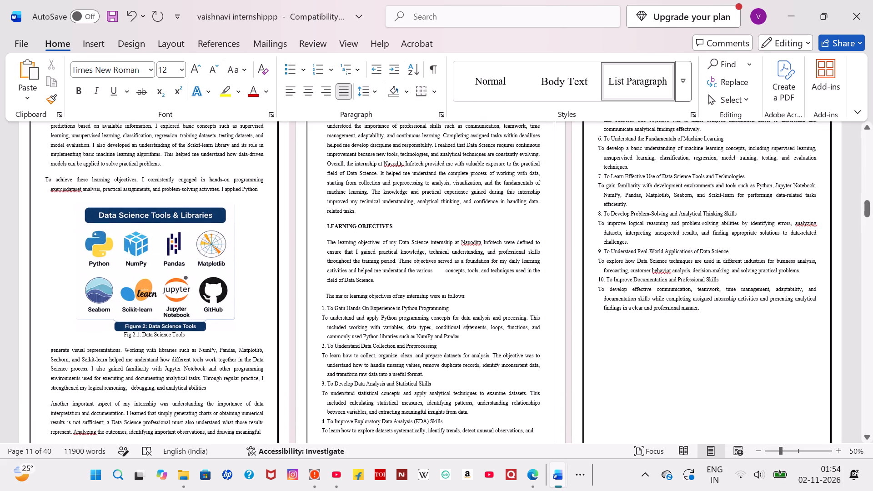
left_click_drag(324, 233, 339, 237)
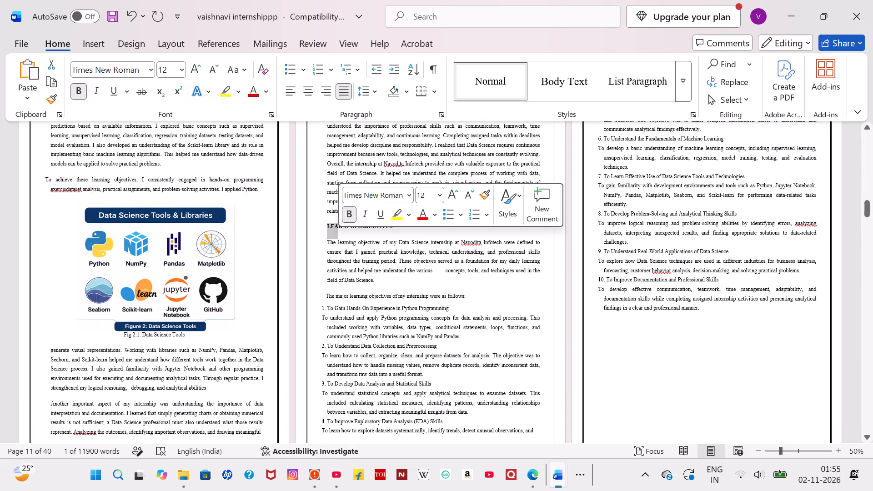
left_click(379, 90)
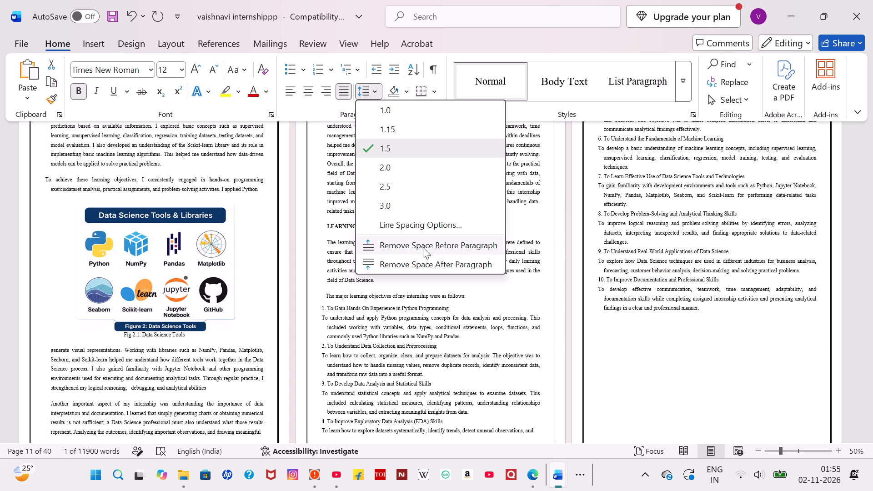
left_click(426, 267)
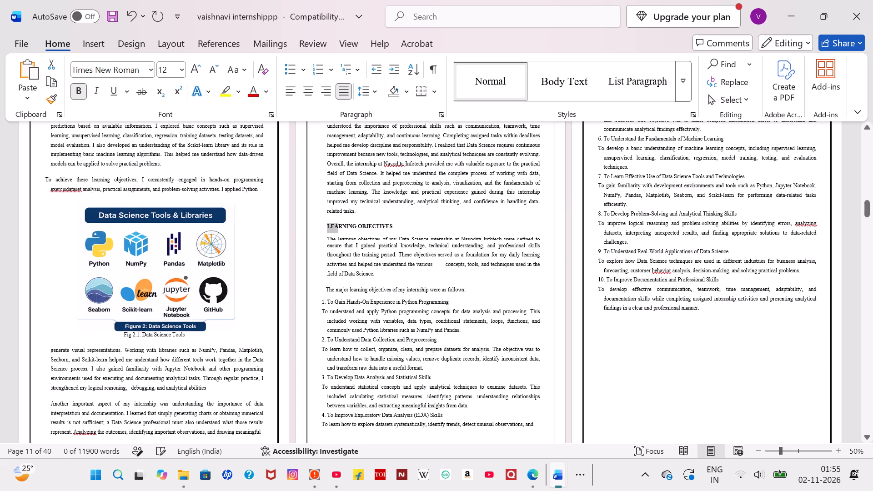
Insert a blank line above "understand data distributions using statistical summaries" at the top of the page continuing the learning objectives list.
scroll(412, 345, "down", 1)
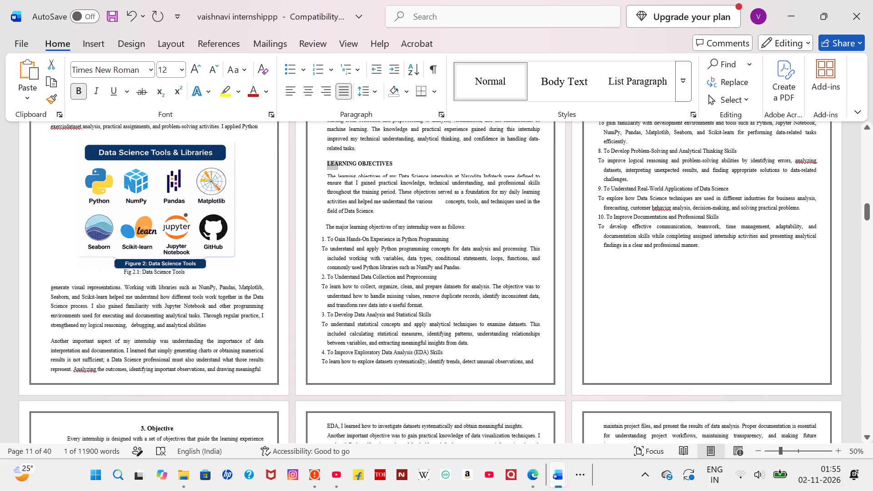
scroll(412, 345, "up", 6)
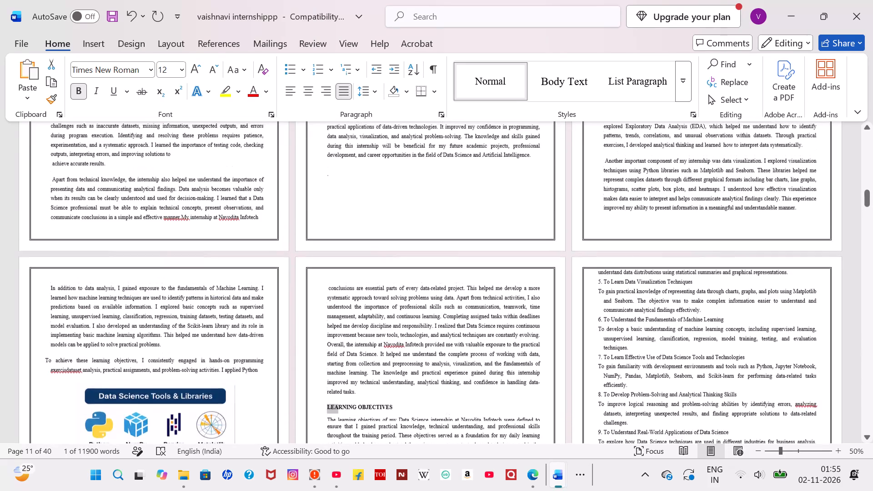
scroll(412, 345, "up", 1)
left_click(597, 275)
key("space")
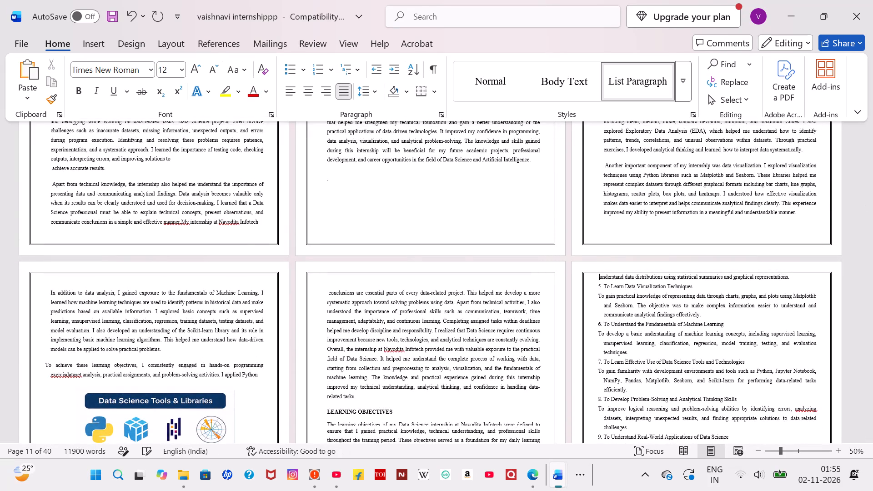
key("Return")
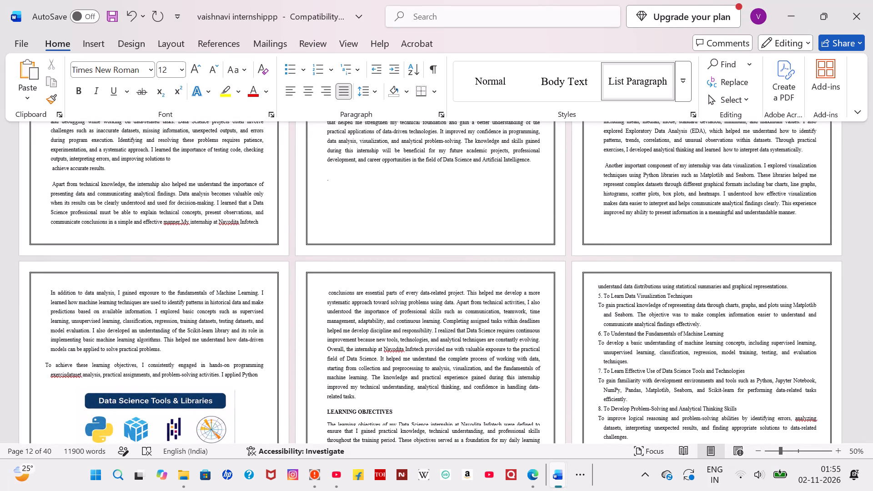
Examine the Learning Objectives pages for remaining spacing and page-break problems.
scroll(597, 275, "down", 4)
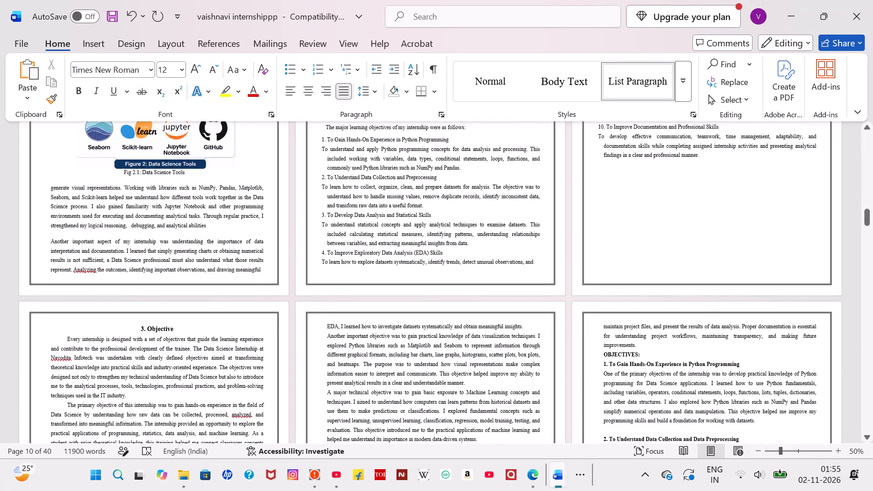
scroll(383, 263, "up", 2)
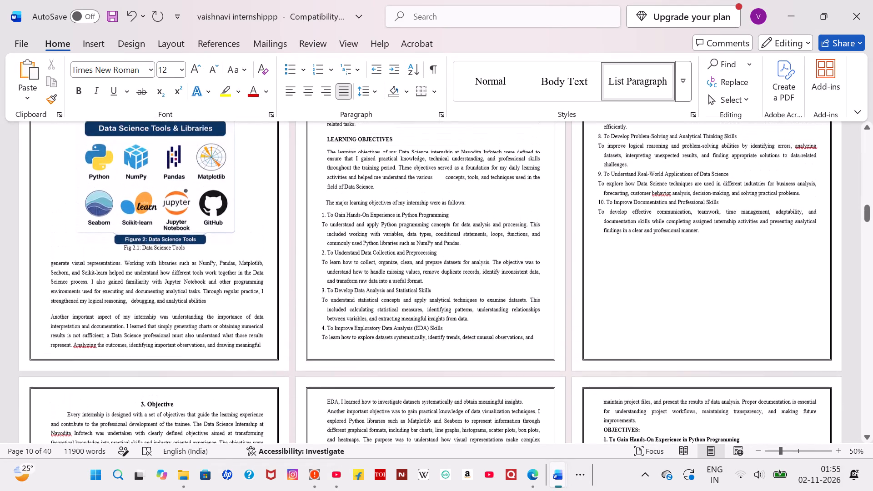
scroll(383, 263, "up", 2)
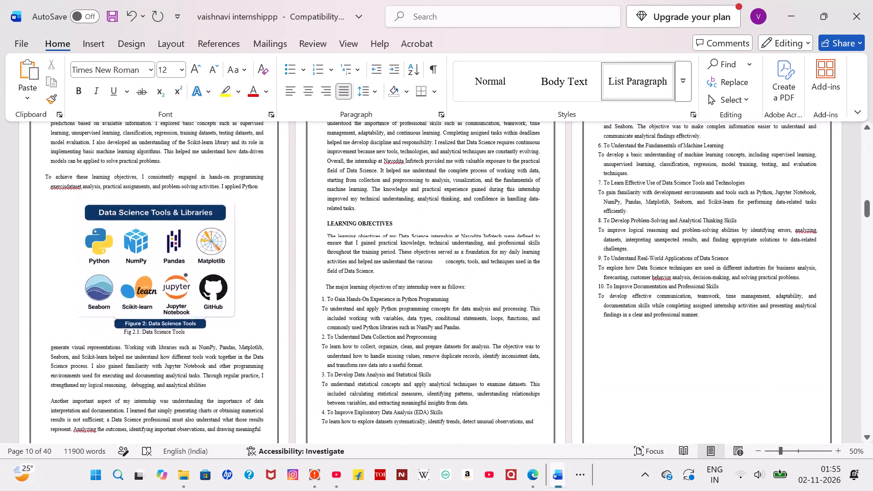
left_click_drag(344, 235, 393, 238)
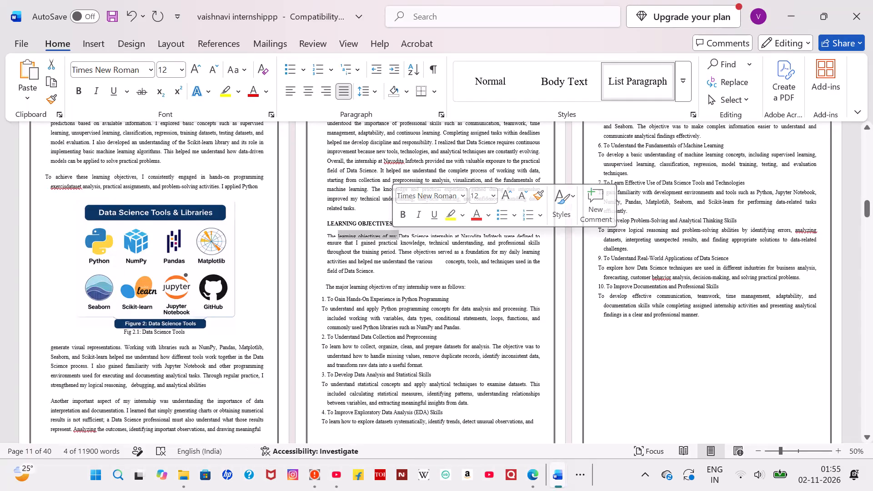
left_click(409, 249)
scroll(409, 249, "up", 3, "ctrl")
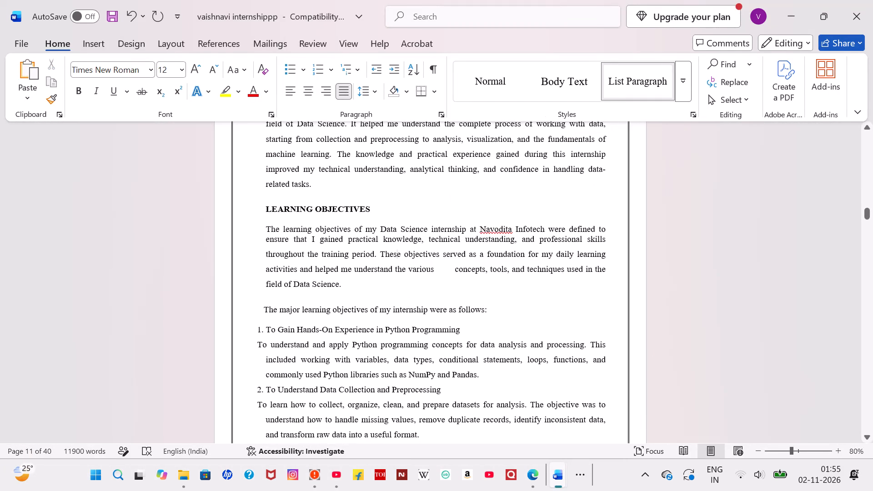
scroll(409, 249, "down", 2)
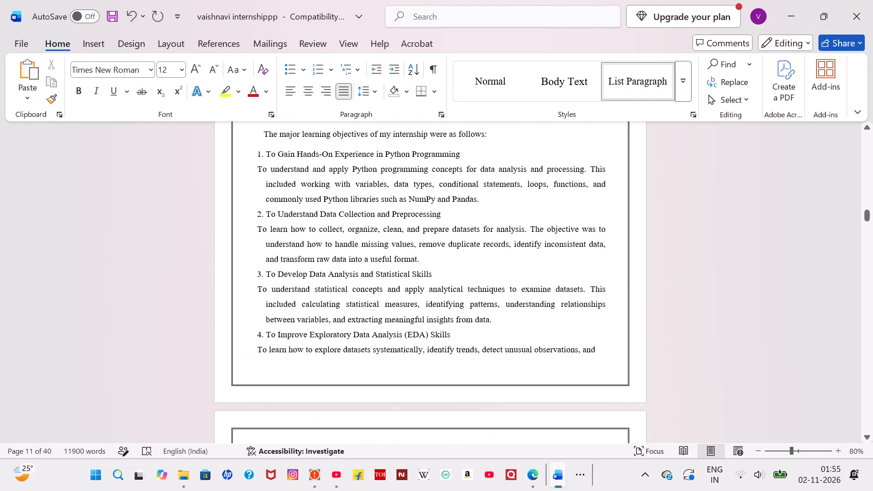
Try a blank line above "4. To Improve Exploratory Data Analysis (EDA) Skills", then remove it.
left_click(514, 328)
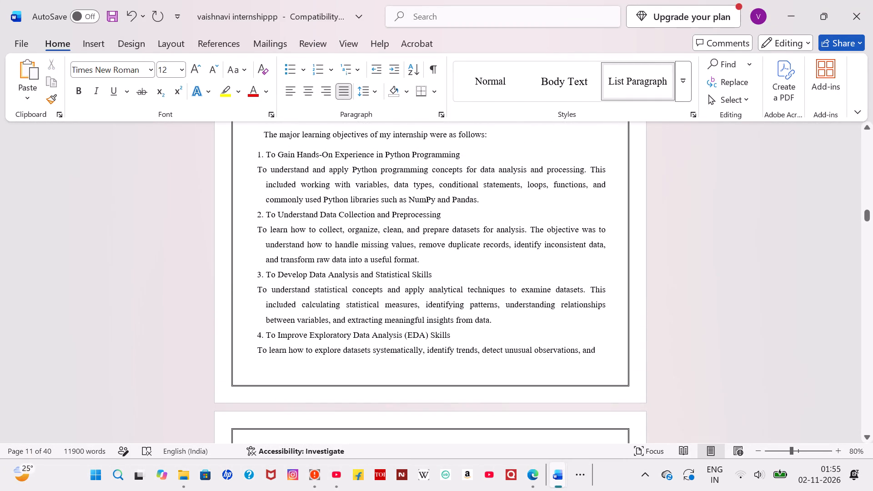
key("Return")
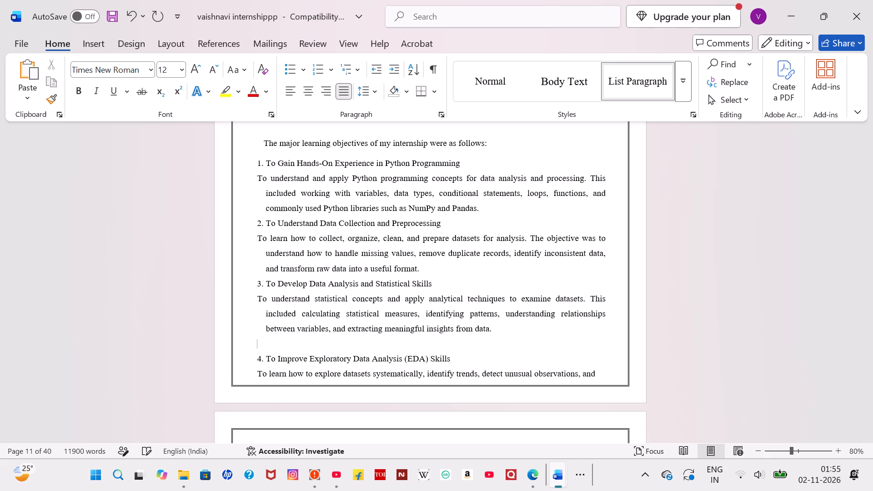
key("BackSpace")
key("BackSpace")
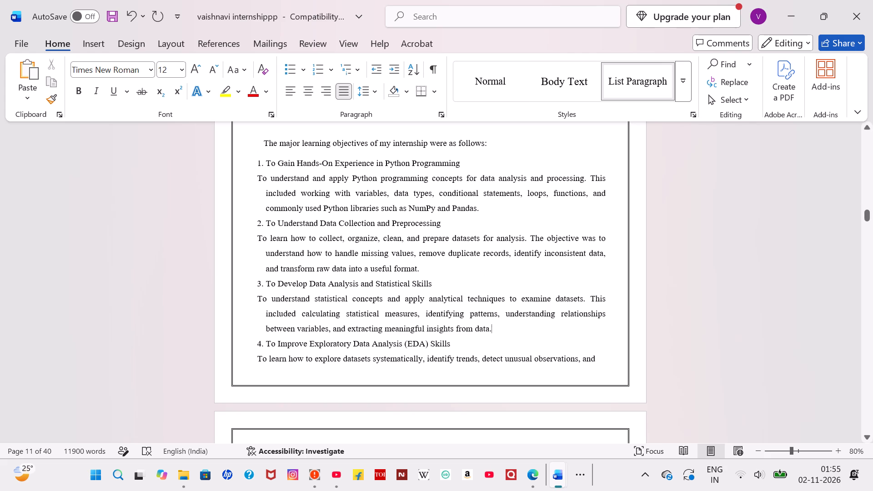
Join "The major learning objectives of my internship were as follows:" onto the paragraph ending "field of Data Science.", separated by one space.
scroll(408, 323, "up", 1)
left_click(259, 247)
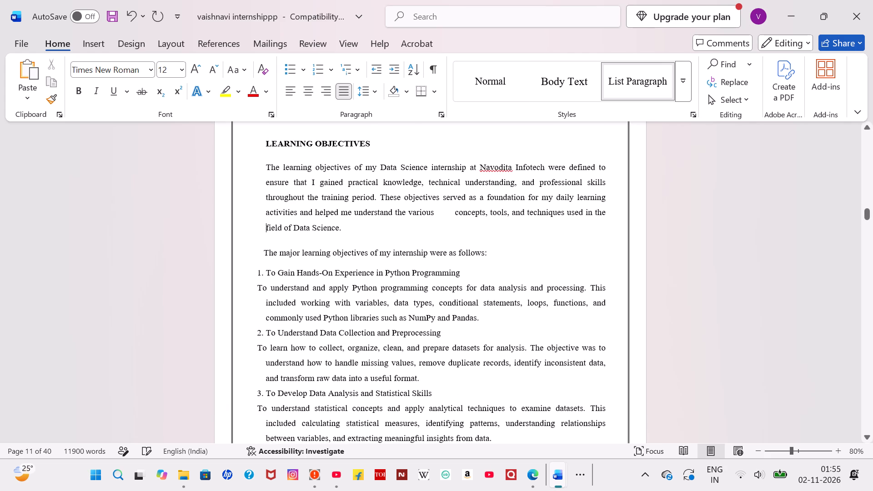
key("Down")
key("BackSpace")
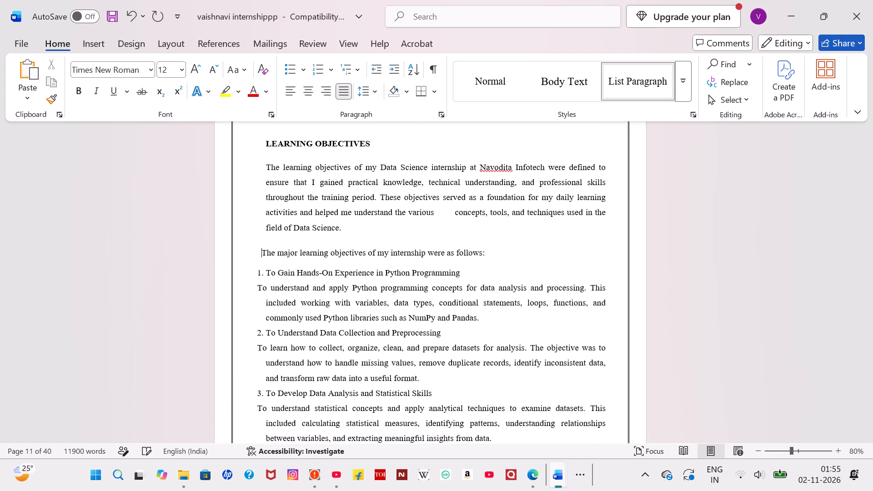
key("BackSpace")
key("BackSpace")
key("BackSpace")
key("BackSpace")
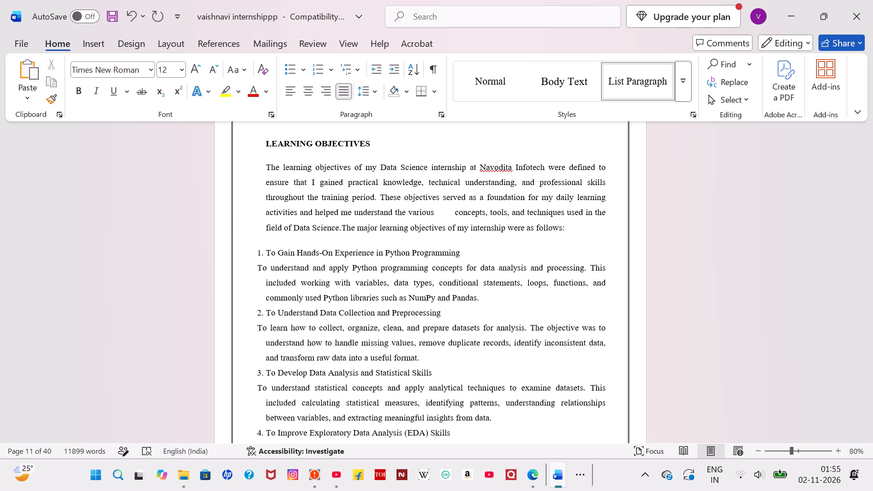
key("space")
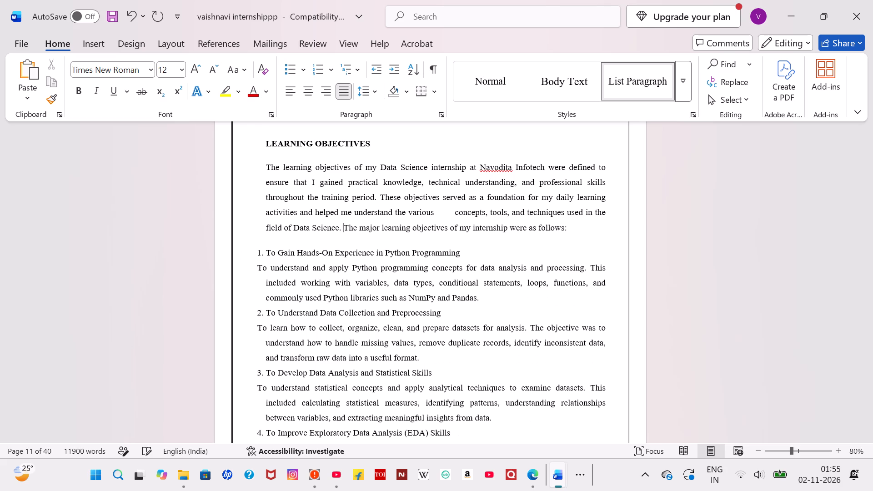
Remove the extra spaces between "various" and "concepts" in the paragraph under the LEARNING OBJECTIVES heading.
scroll(259, 247, "down", 2)
scroll(259, 247, "up", 2)
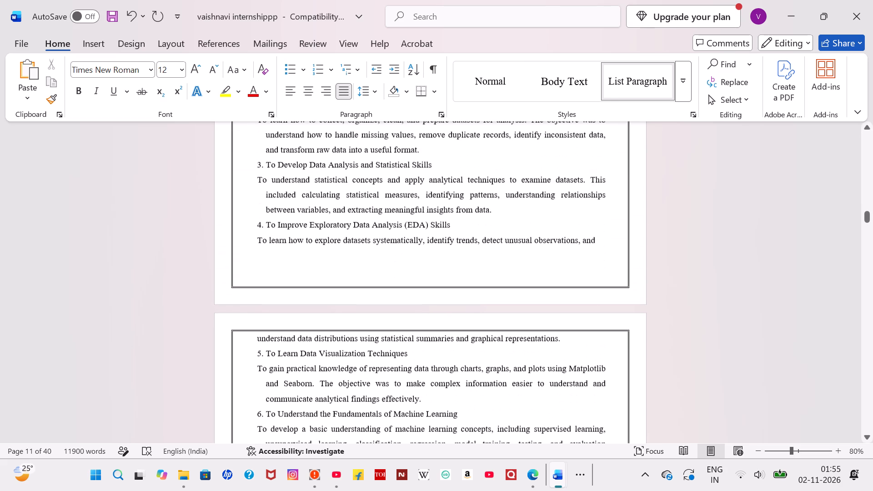
scroll(296, 255, "up", 2)
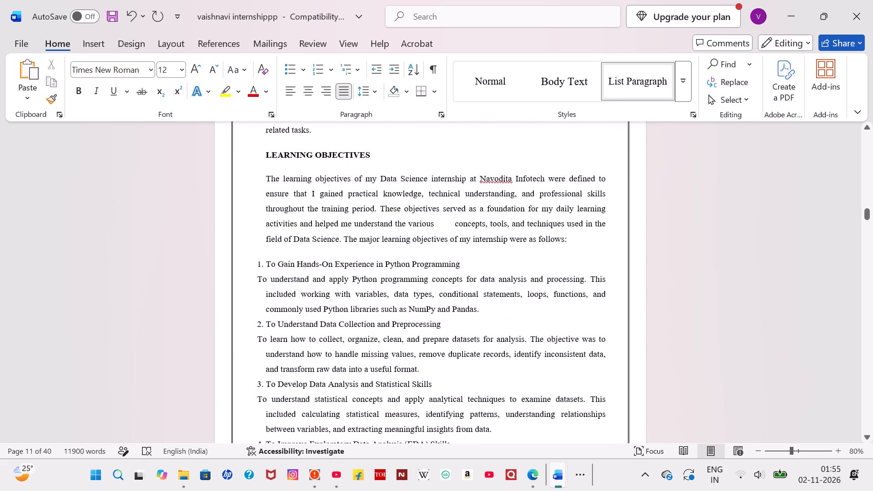
left_click(448, 229)
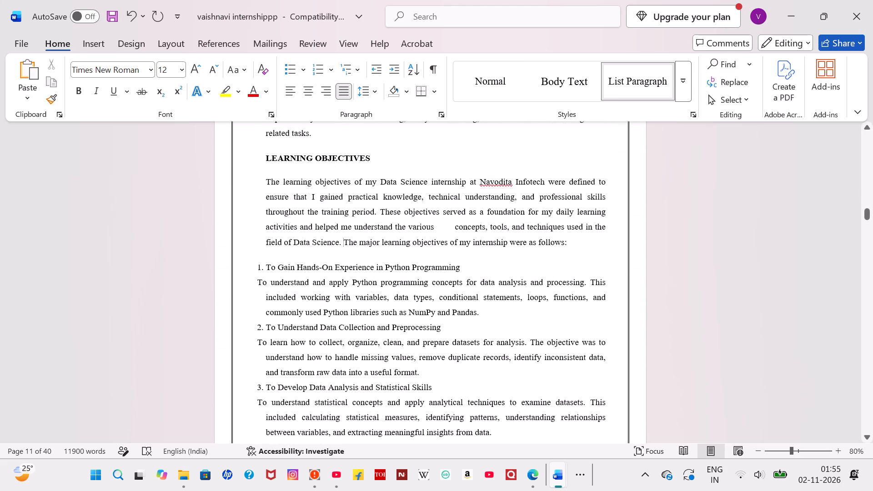
key("BackSpace")
key("BackSpace")
key("BackSpace")
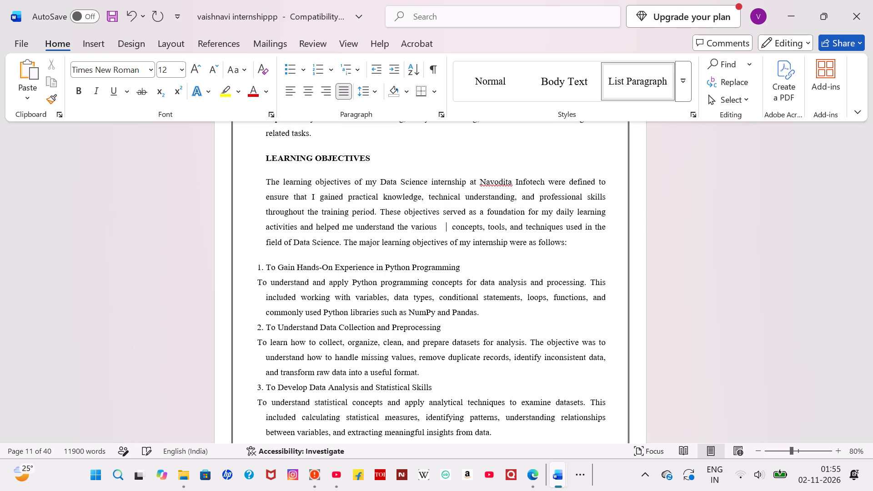
key("BackSpace")
key("BackSpace")
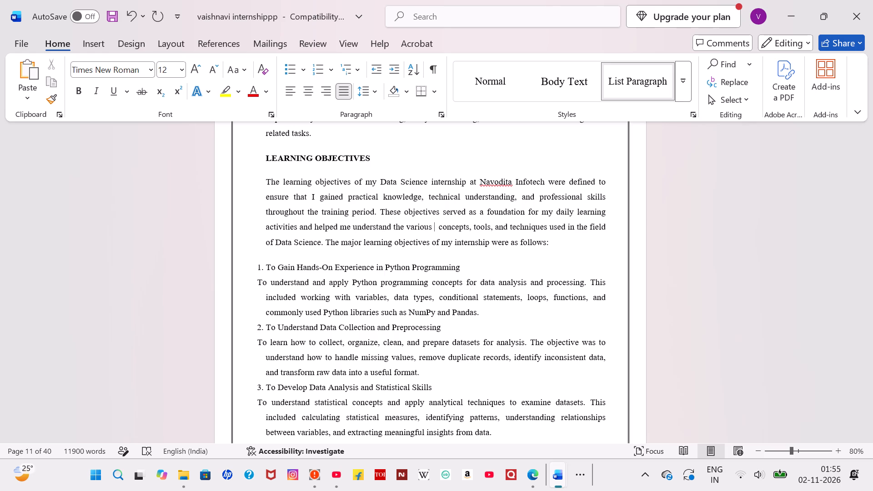
key("Right")
key("BackSpace")
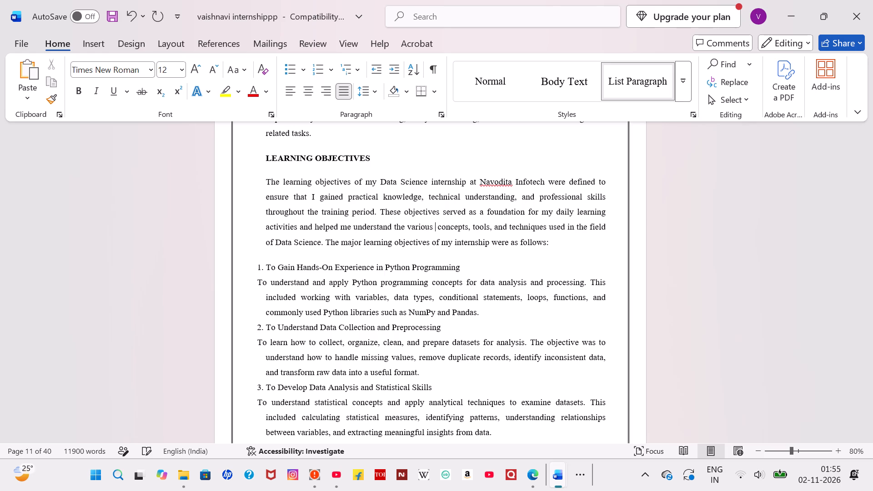
key("BackSpace")
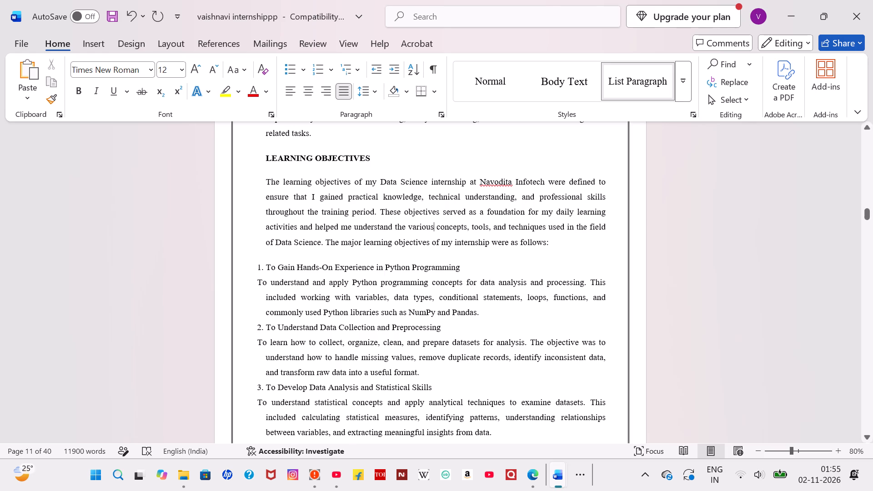
Insert a blank line above "understand data distributions using statistical summaries" at the top of the page continuing the objectives list.
scroll(331, 264, "down", 2)
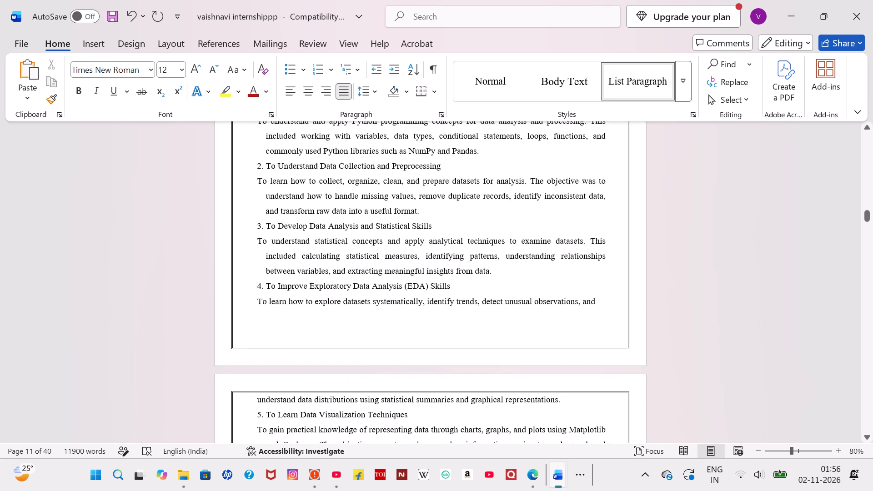
scroll(331, 264, "down", 1)
left_click(254, 214)
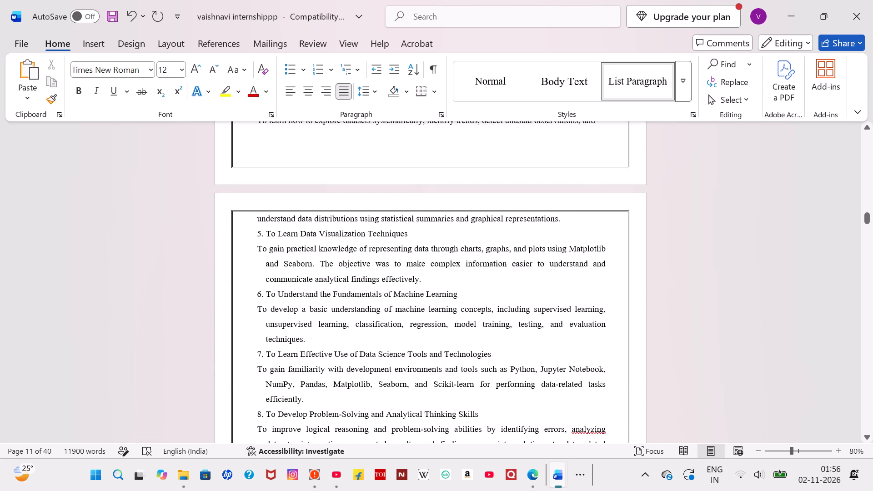
key("space")
key("Return")
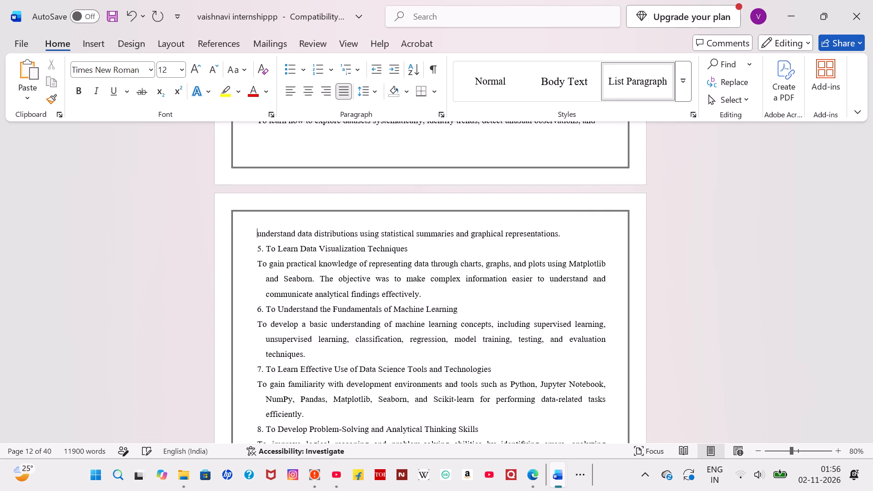
Save the internship report document under its existing name.
scroll(254, 214, "down", 6)
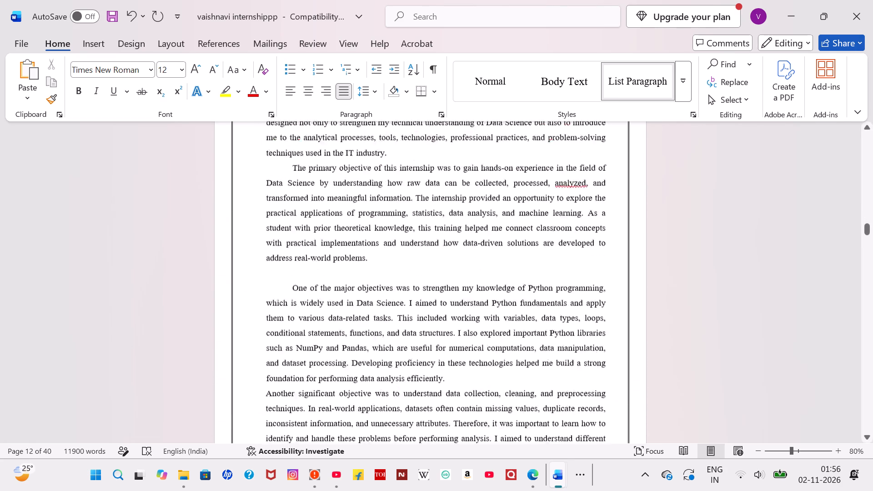
scroll(254, 214, "down", 1)
left_click(24, 35)
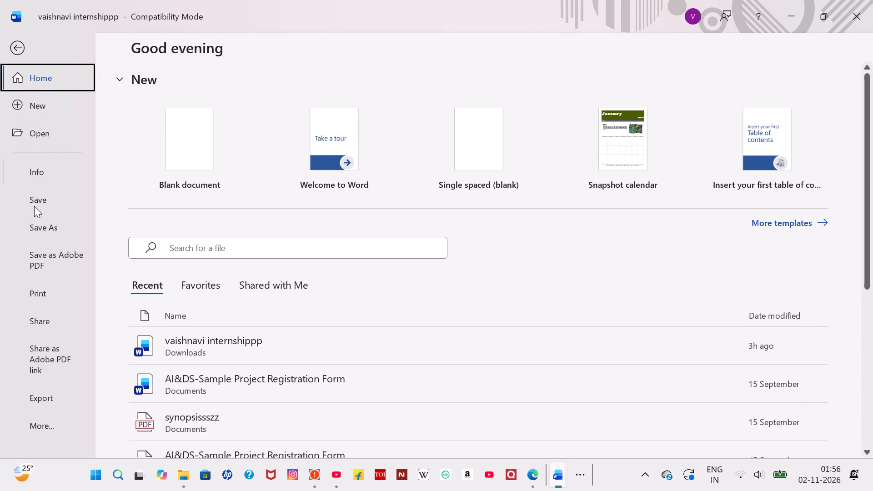
left_click(33, 199)
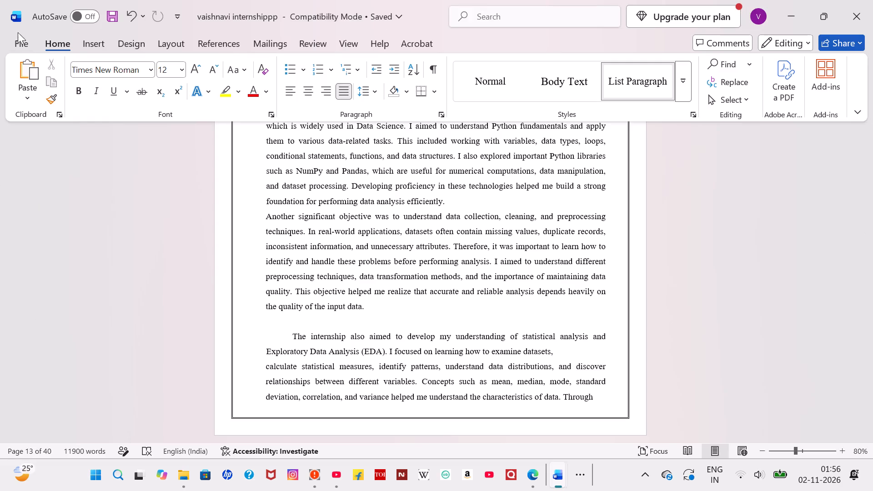
Save a PDF copy of the report as "vaishnavi internshippp" in the Documents folder, replacing the existing file.
left_click(18, 41)
left_click(50, 231)
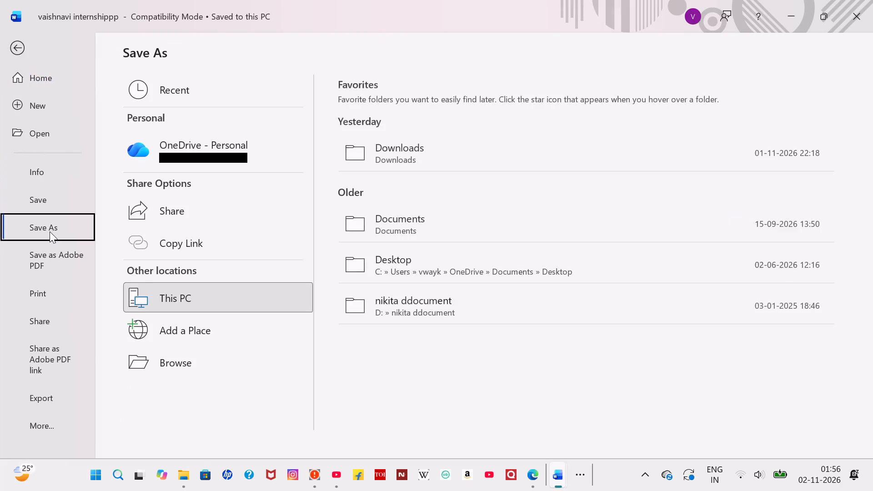
left_click(376, 235)
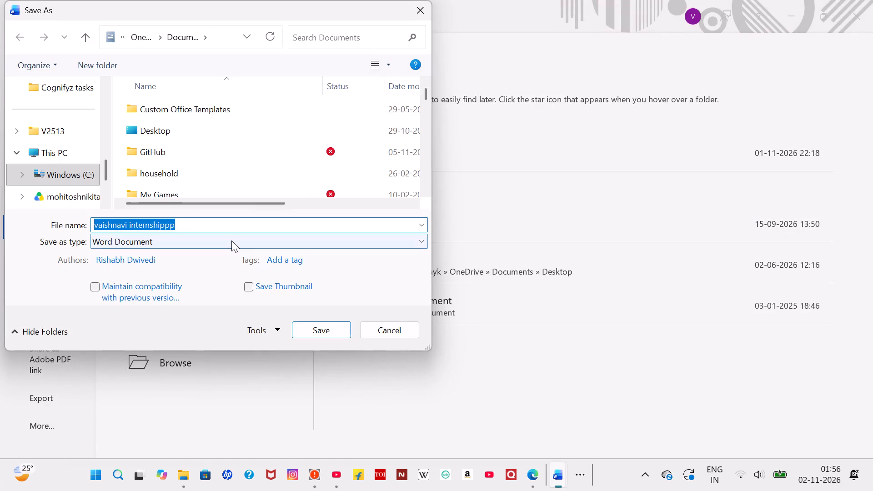
left_click(231, 240)
left_click(190, 319)
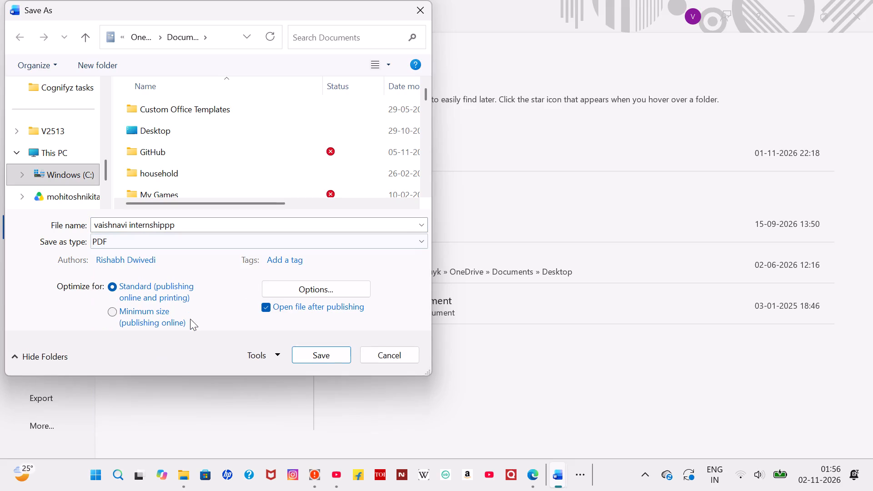
left_click(321, 351)
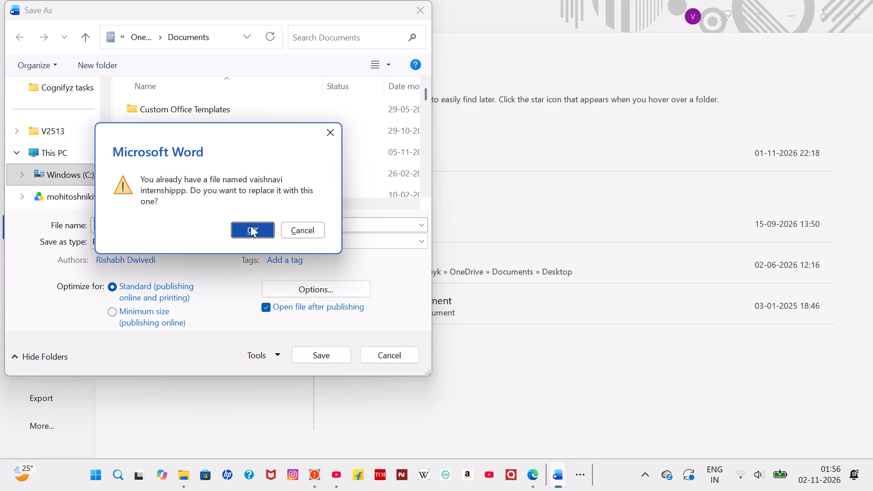
left_click(246, 230)
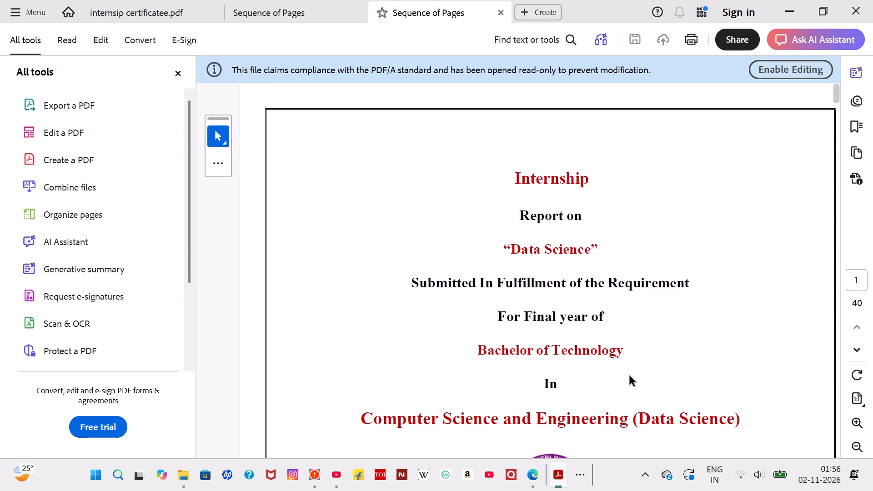
Switch to File Explorer's Documents folder containing the report PDFs.
left_click(187, 479)
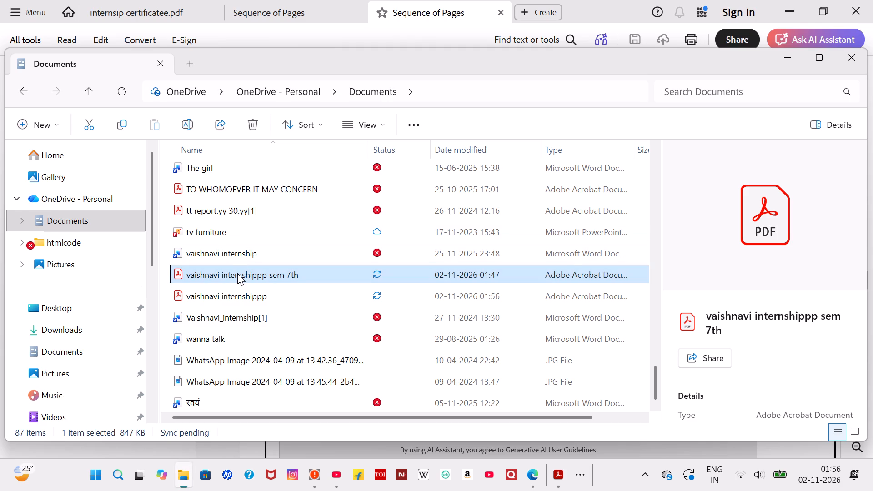
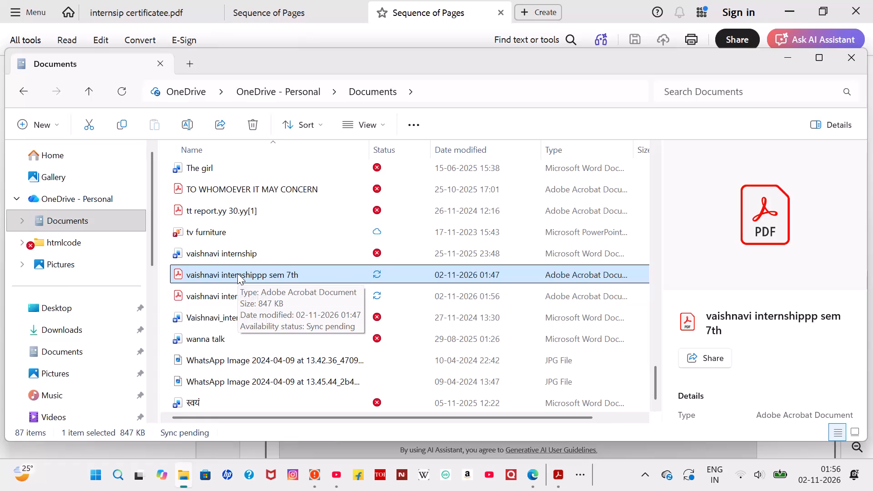
Select the newly exported "vaishnavi internshippp" PDF in the Documents folder and bring up its available file actions.
right_click(225, 296)
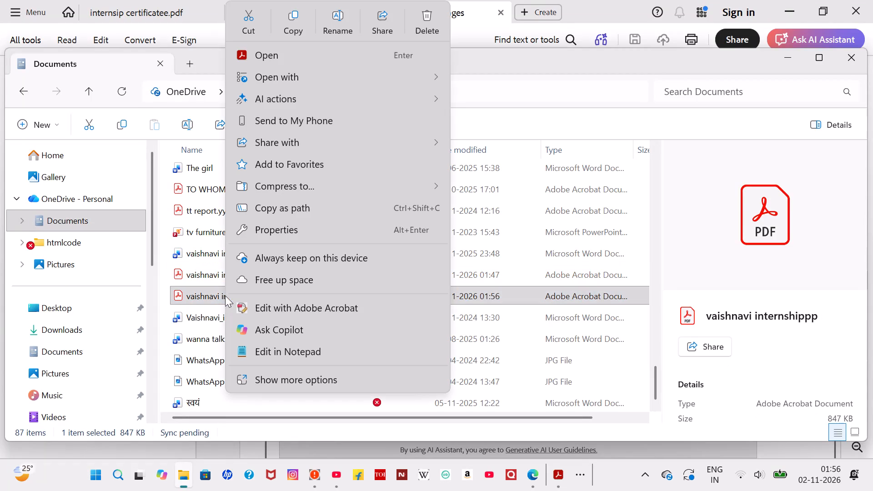
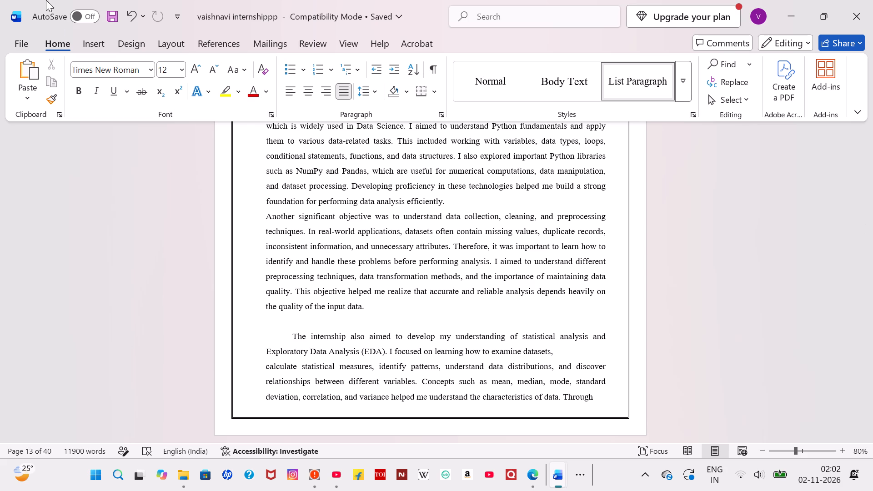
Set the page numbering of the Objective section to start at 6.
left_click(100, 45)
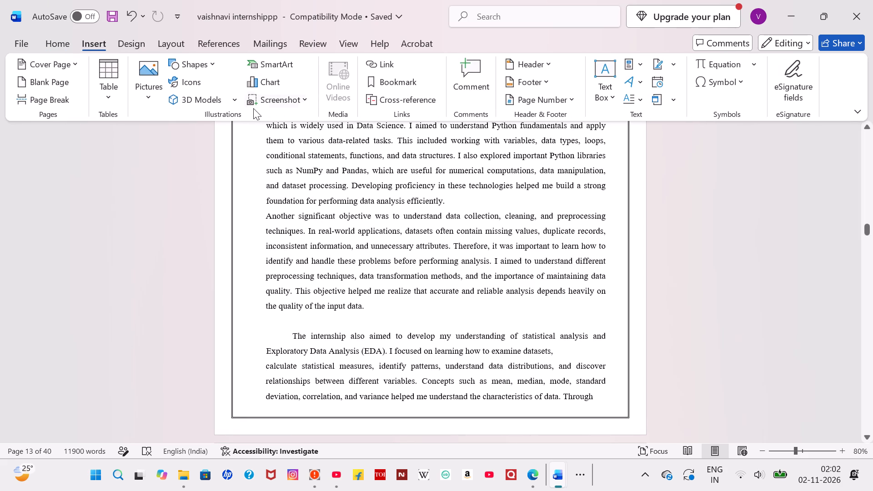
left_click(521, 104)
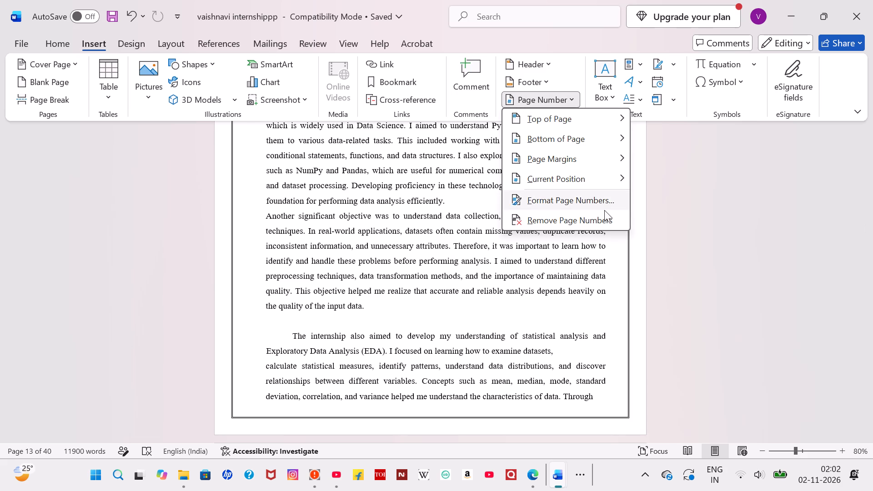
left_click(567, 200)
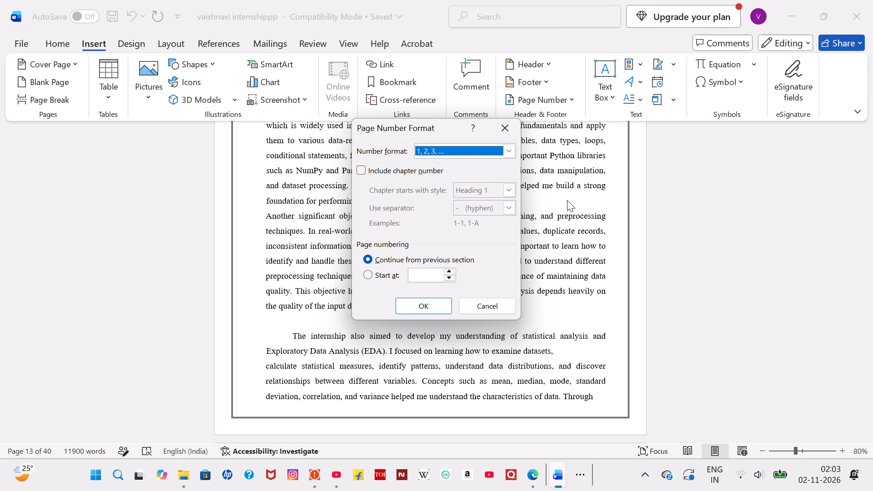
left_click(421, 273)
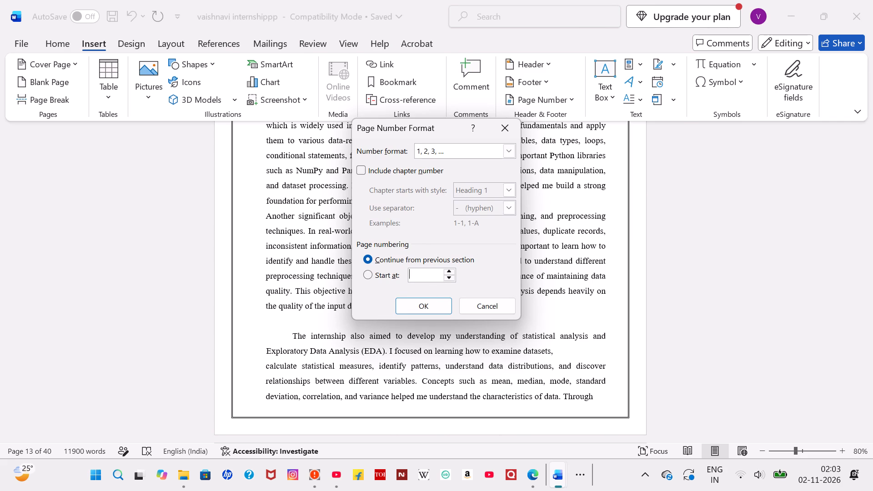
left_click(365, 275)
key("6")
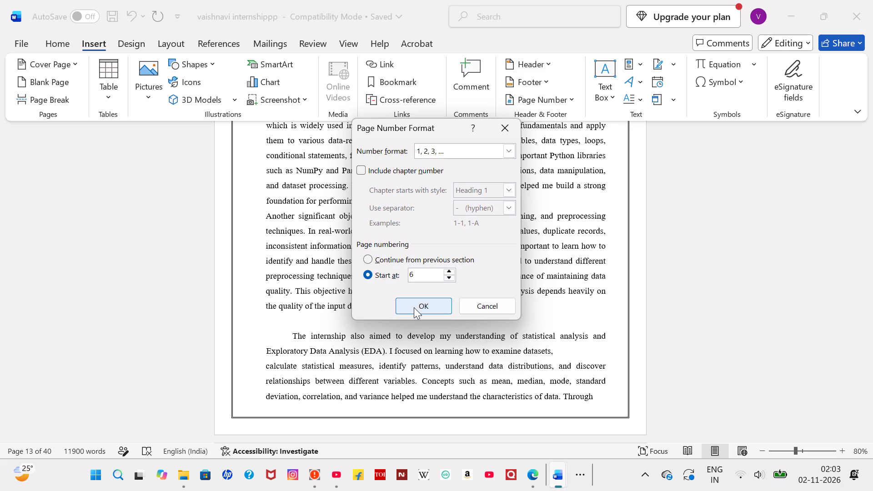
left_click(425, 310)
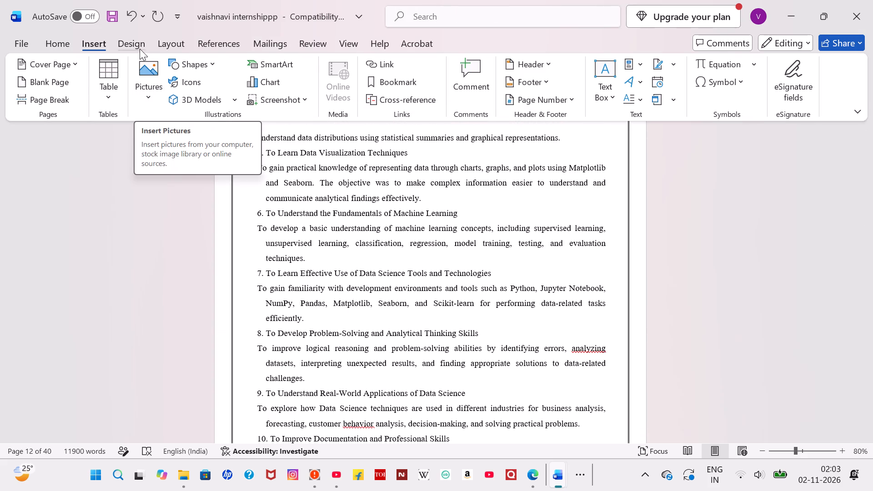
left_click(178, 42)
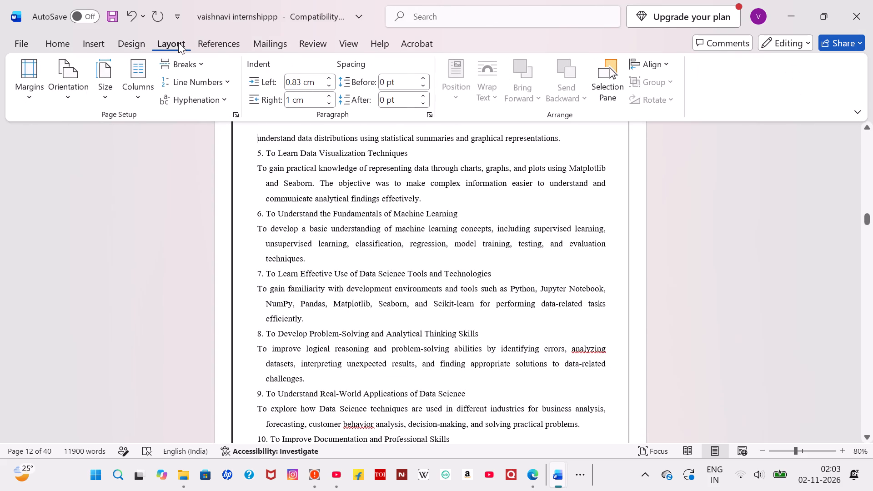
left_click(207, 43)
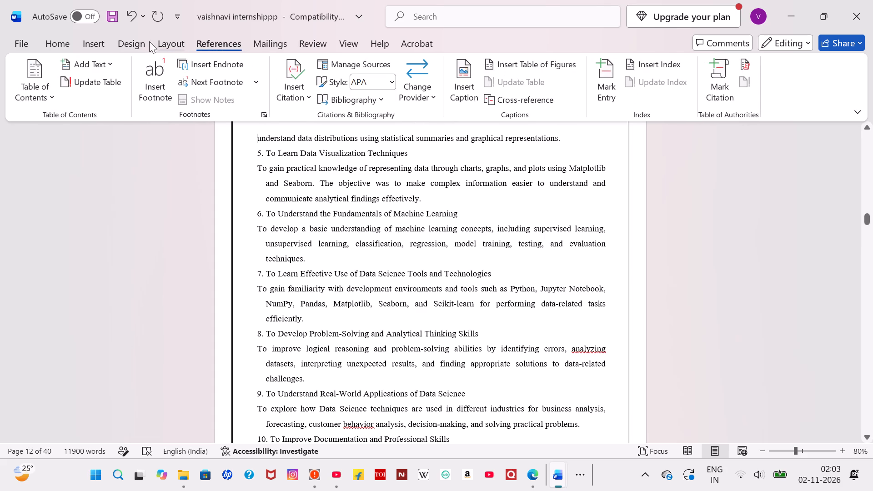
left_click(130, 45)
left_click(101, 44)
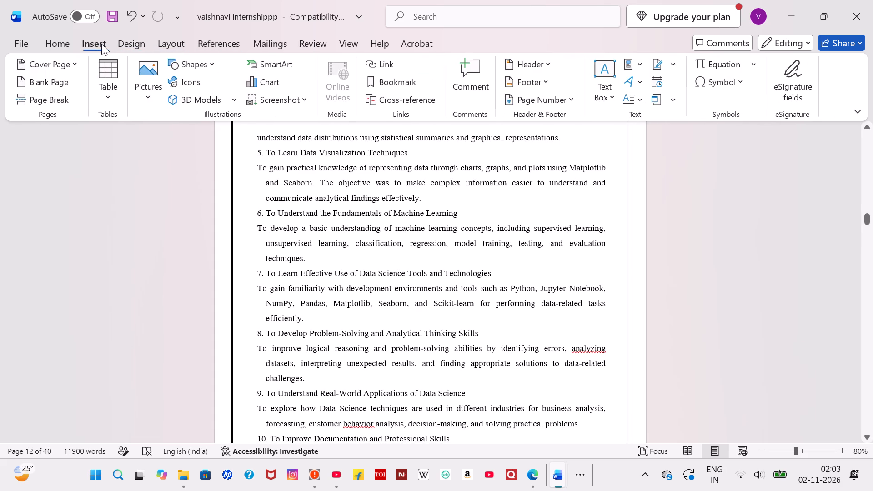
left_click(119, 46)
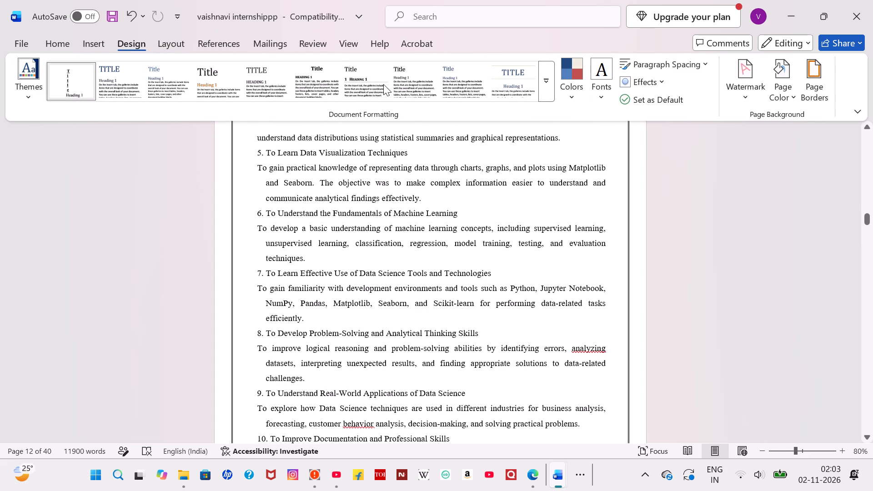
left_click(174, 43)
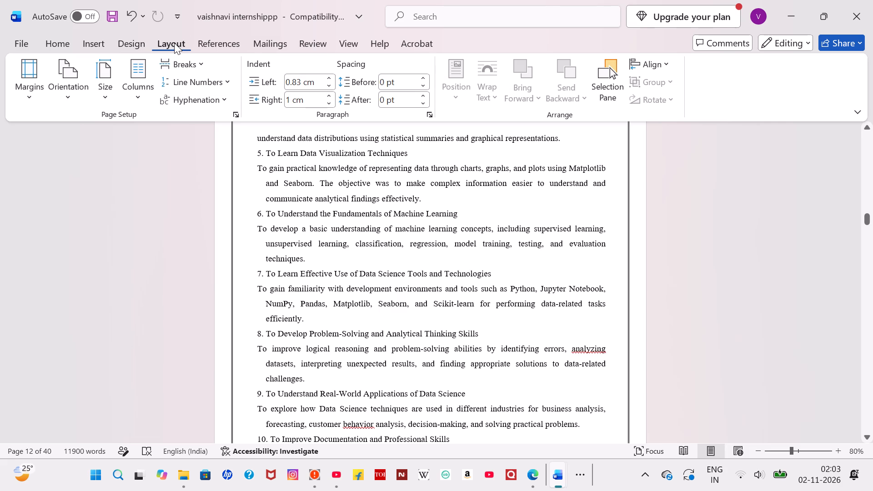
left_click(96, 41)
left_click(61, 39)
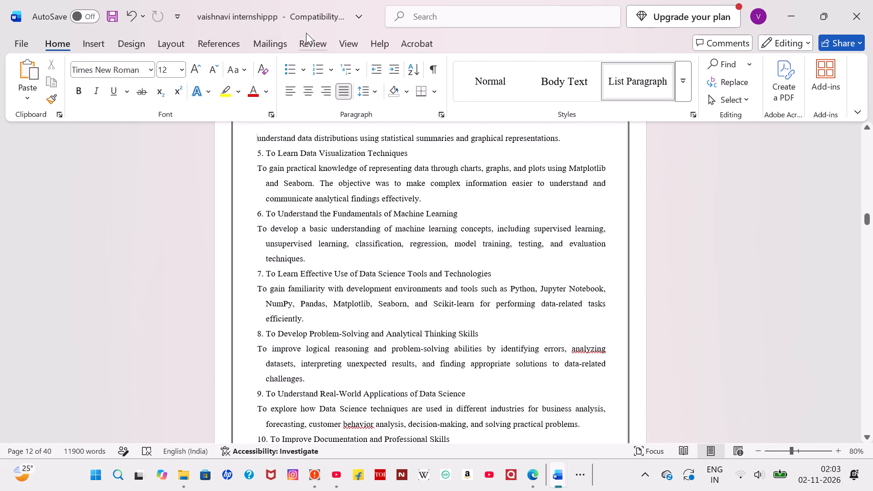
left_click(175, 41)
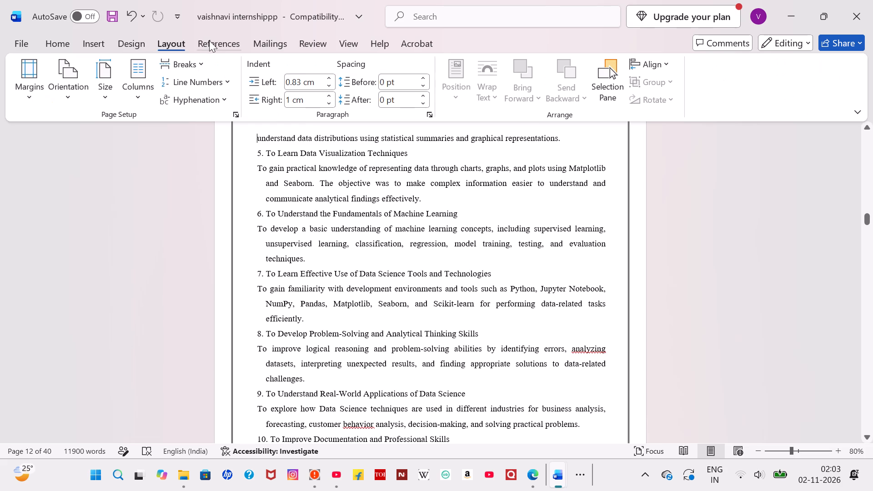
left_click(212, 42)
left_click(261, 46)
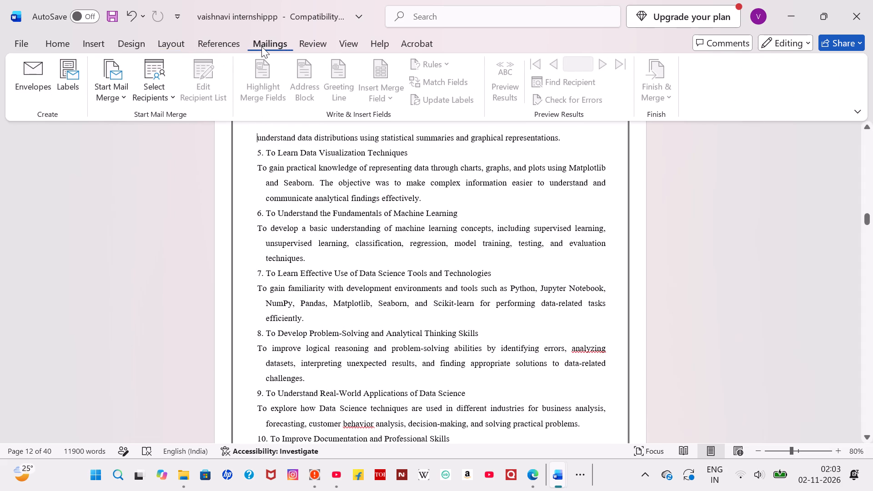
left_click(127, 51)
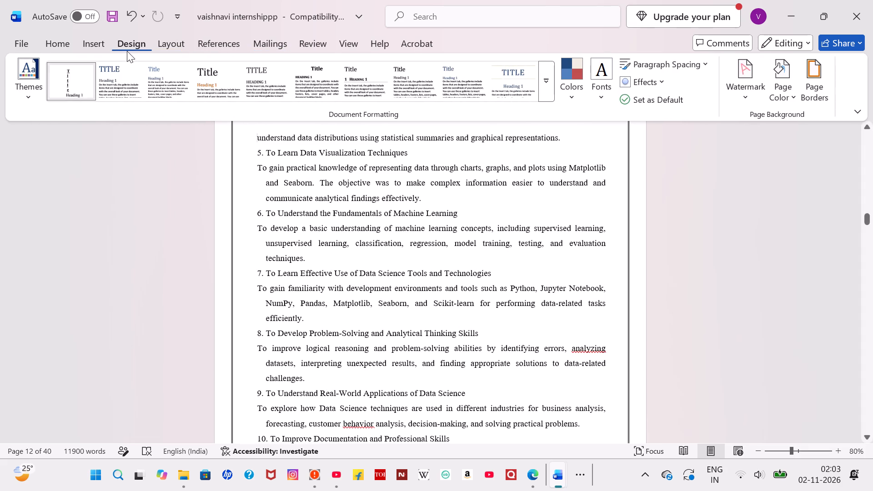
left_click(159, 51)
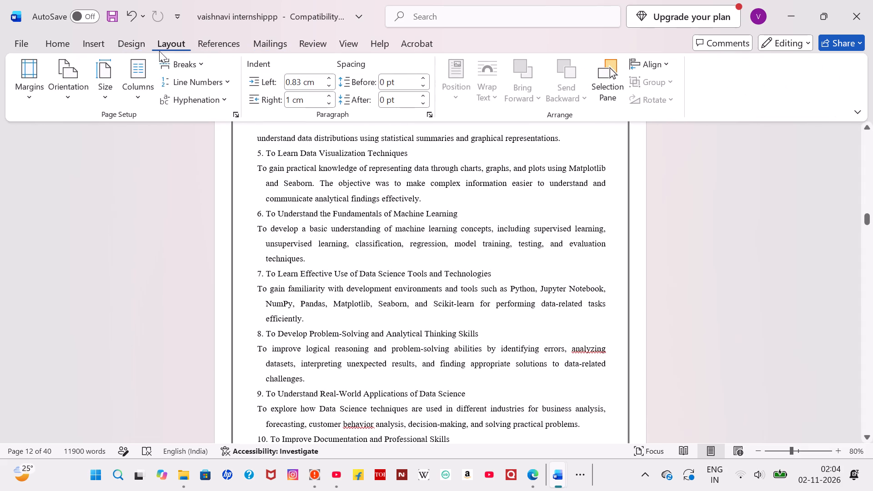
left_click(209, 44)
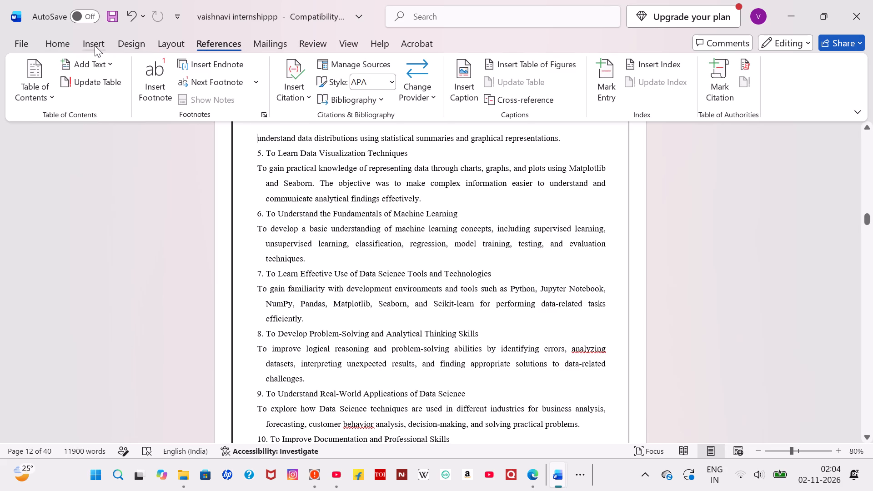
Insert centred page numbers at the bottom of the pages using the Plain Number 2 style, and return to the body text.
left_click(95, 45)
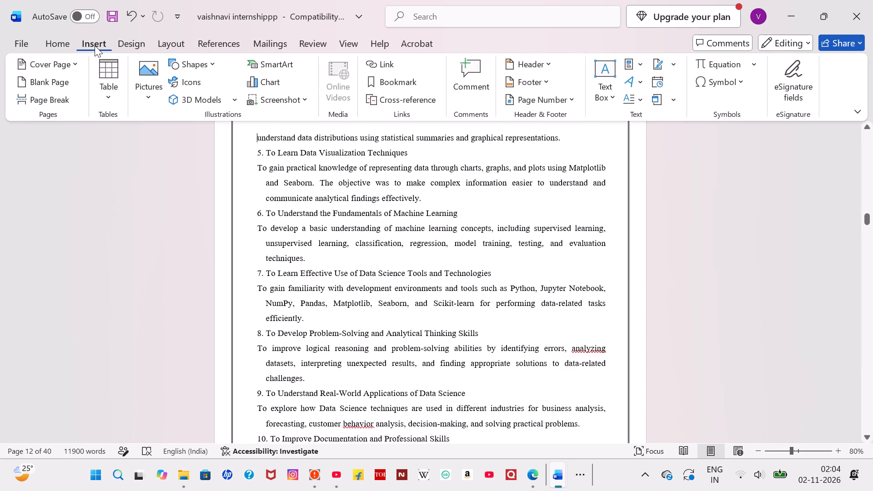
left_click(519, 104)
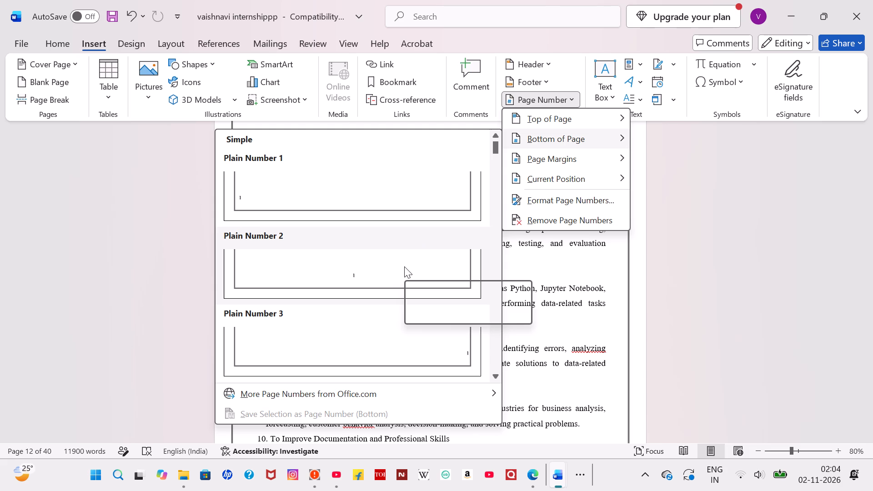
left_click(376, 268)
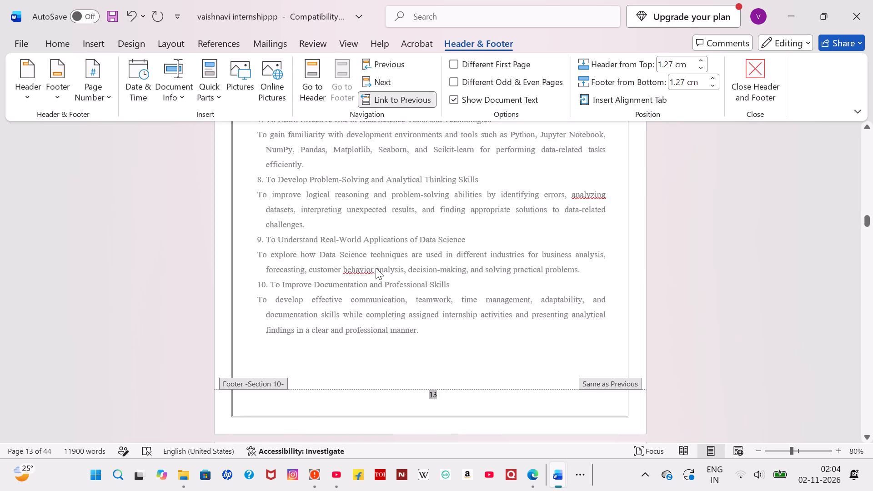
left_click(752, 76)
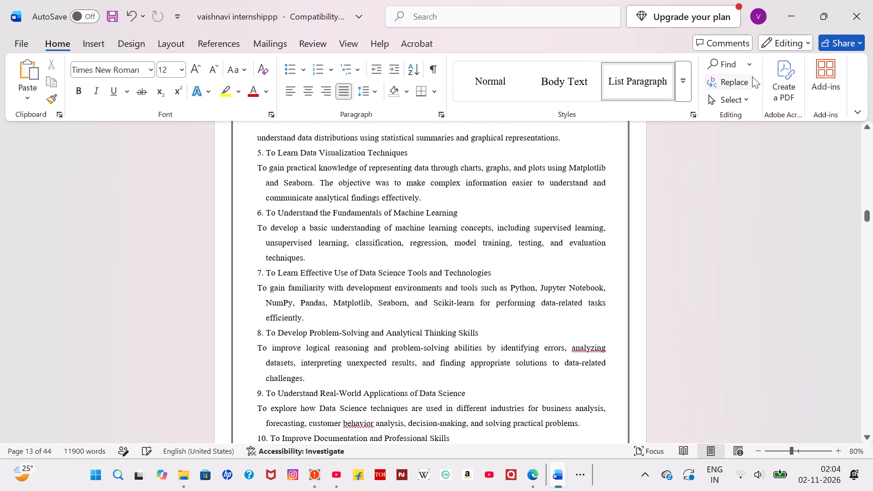
Examine the page numbers in the footers throughout the report, from the cover page to the Procedure chapter, several pages at a time.
scroll(527, 230, "down", 3, "ctrl")
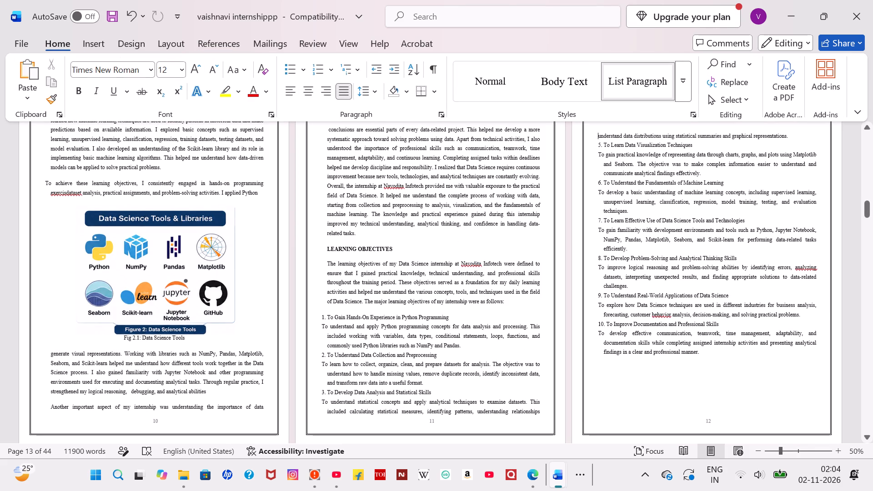
scroll(358, 287, "up", 5)
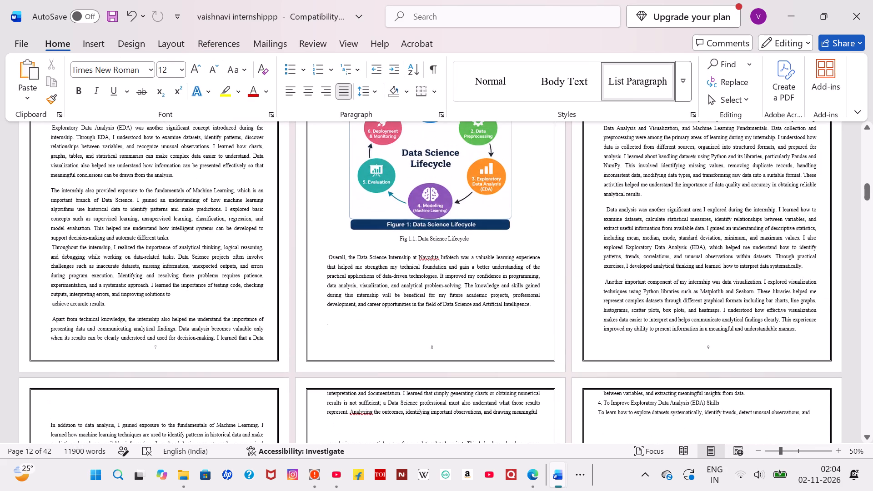
scroll(358, 287, "up", 7)
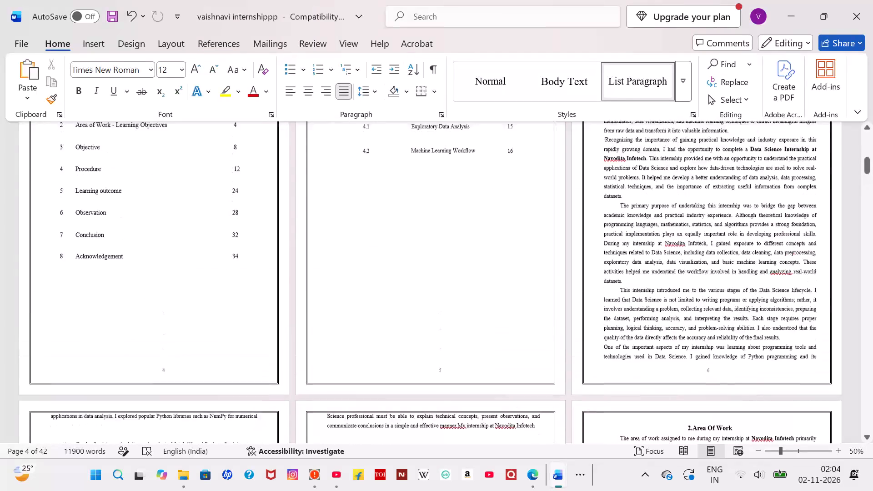
scroll(358, 287, "up", 6)
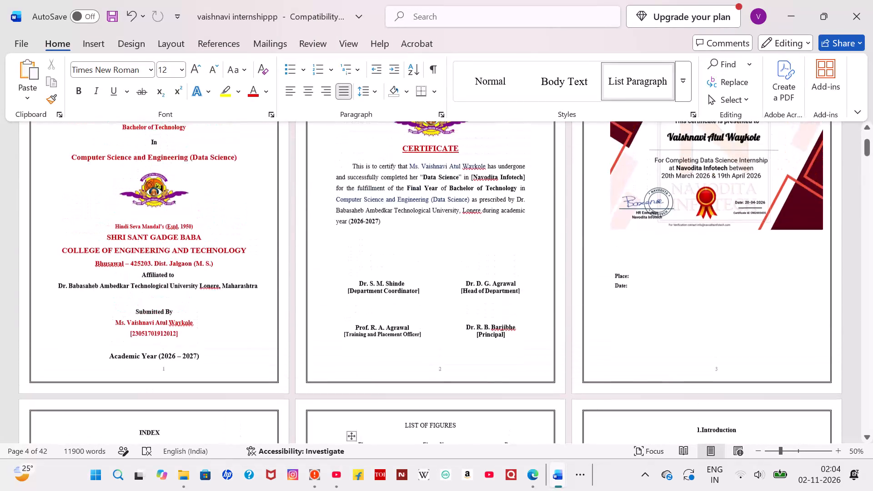
scroll(358, 287, "up", 3)
scroll(358, 287, "down", 1)
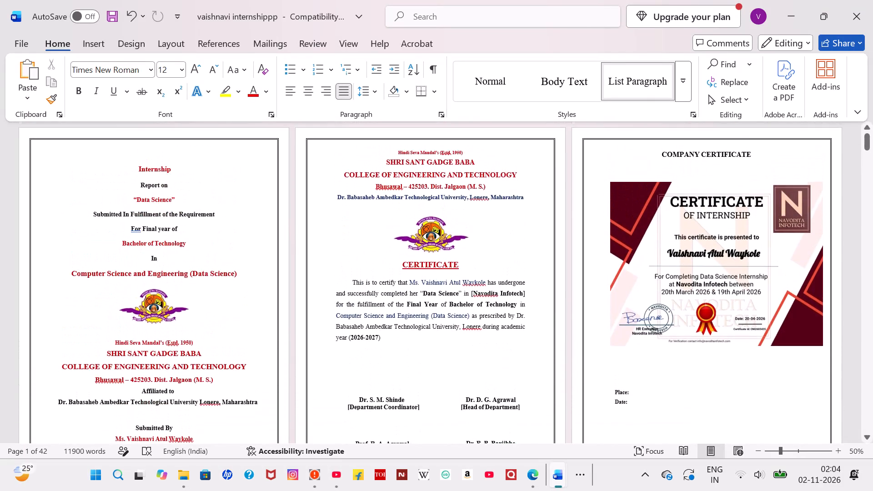
scroll(358, 287, "down", 6)
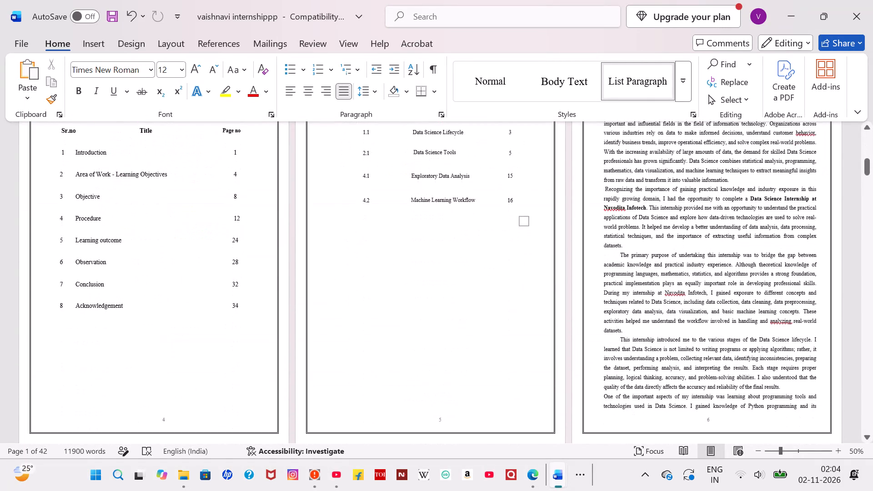
scroll(358, 287, "down", 4)
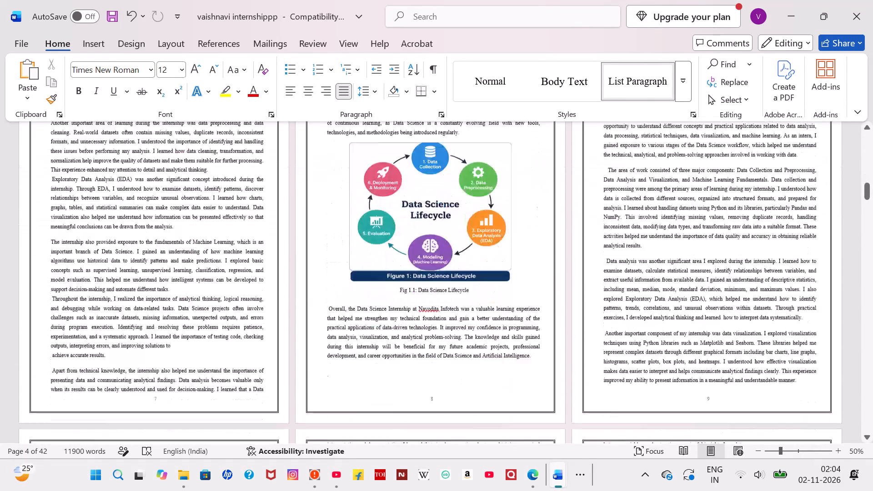
scroll(358, 287, "down", 8)
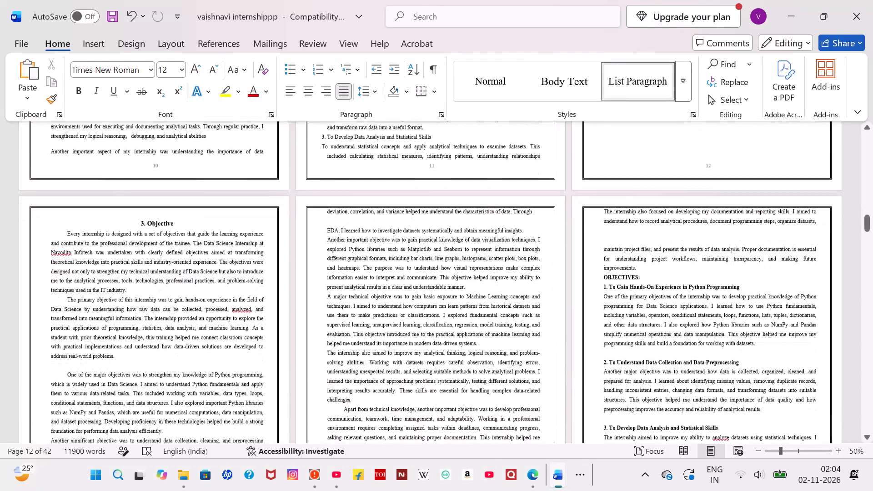
scroll(358, 287, "down", 6)
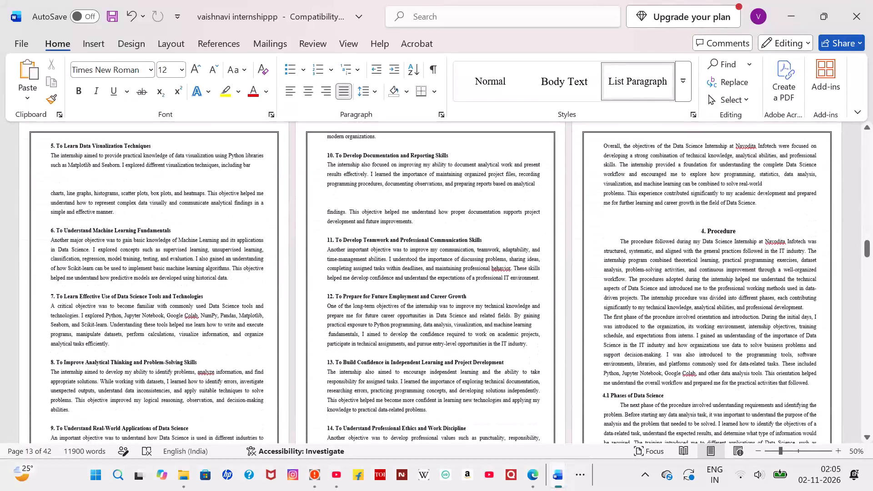
scroll(358, 287, "down", 6)
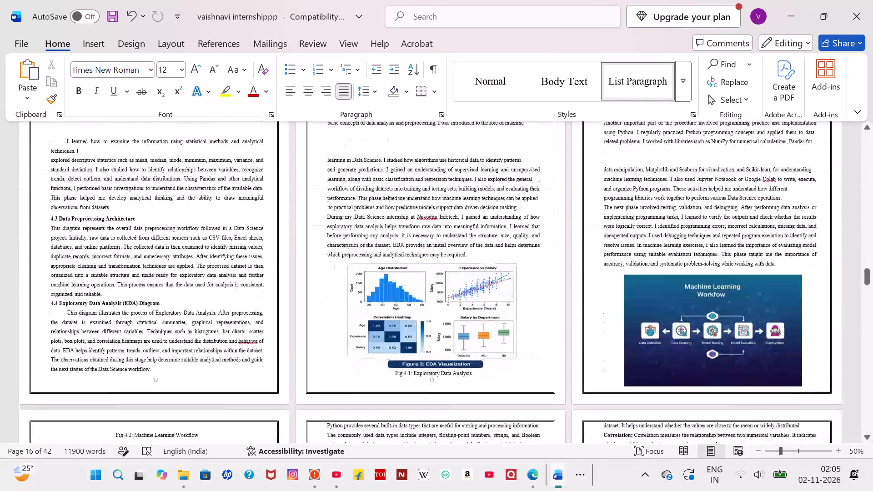
scroll(358, 287, "down", 3)
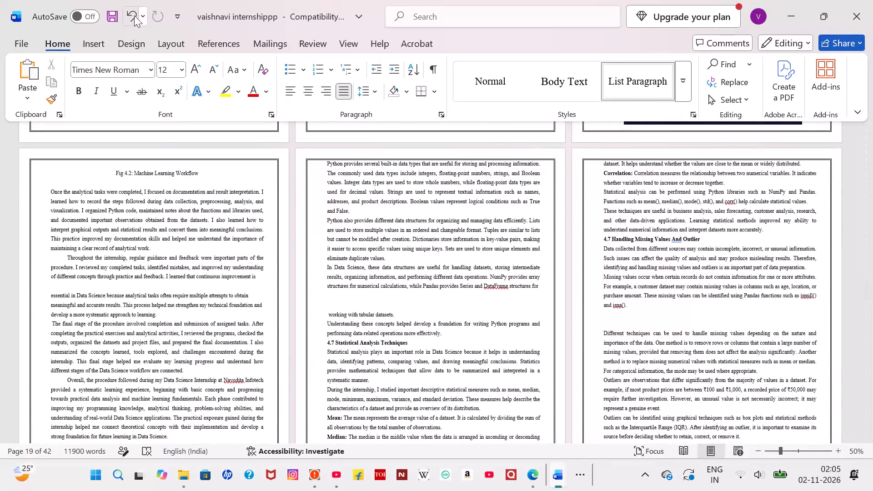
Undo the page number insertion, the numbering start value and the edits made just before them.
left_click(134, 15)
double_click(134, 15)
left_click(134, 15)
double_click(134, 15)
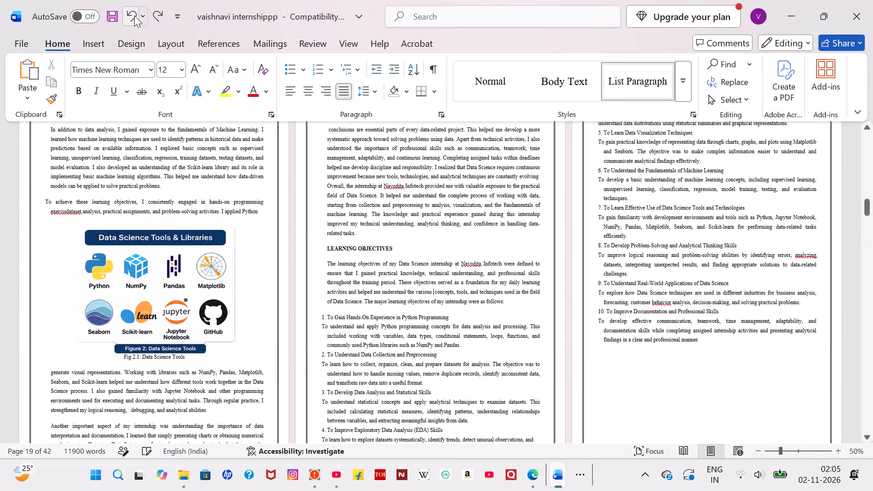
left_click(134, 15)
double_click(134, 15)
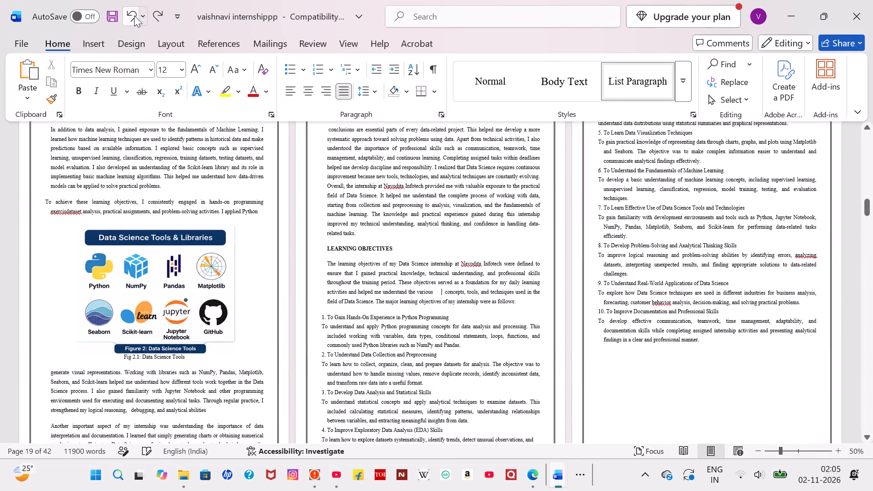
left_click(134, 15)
Examine the footers from the cover to the Objective section, ending with the blank area below the List of Figures table.
scroll(191, 242, "down", 3)
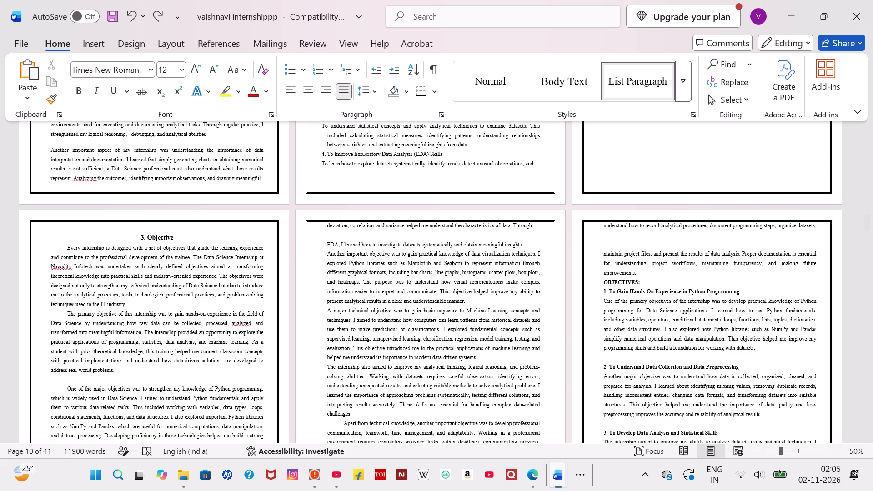
scroll(191, 242, "up", 19)
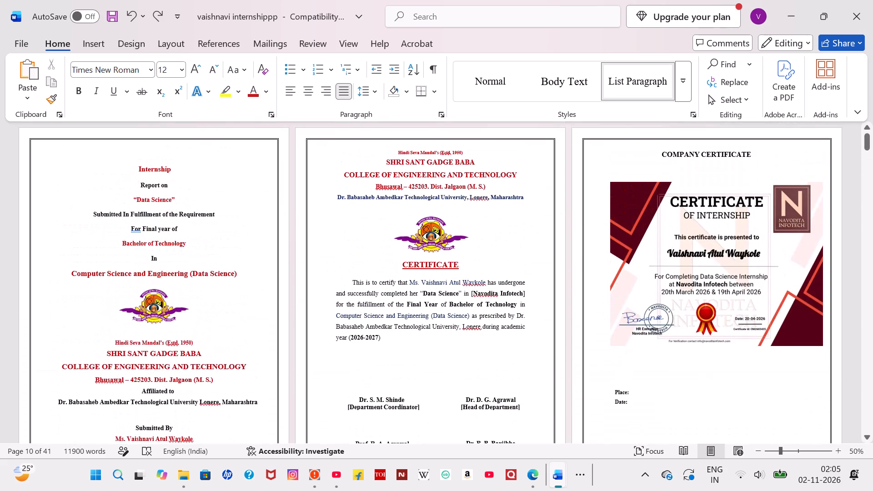
scroll(409, 242, "down", 6)
left_click(409, 242)
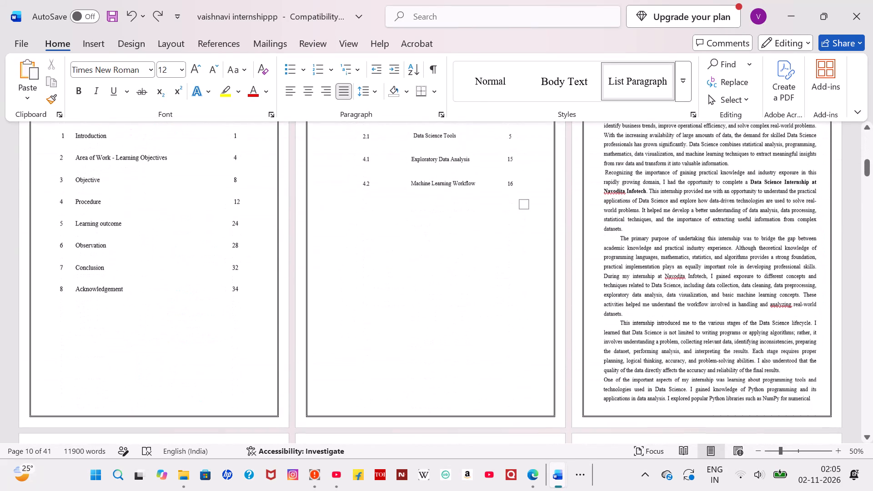
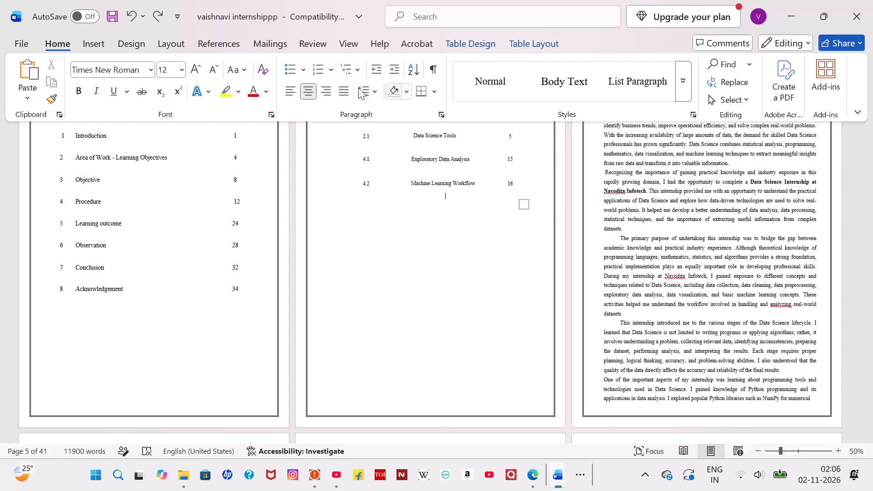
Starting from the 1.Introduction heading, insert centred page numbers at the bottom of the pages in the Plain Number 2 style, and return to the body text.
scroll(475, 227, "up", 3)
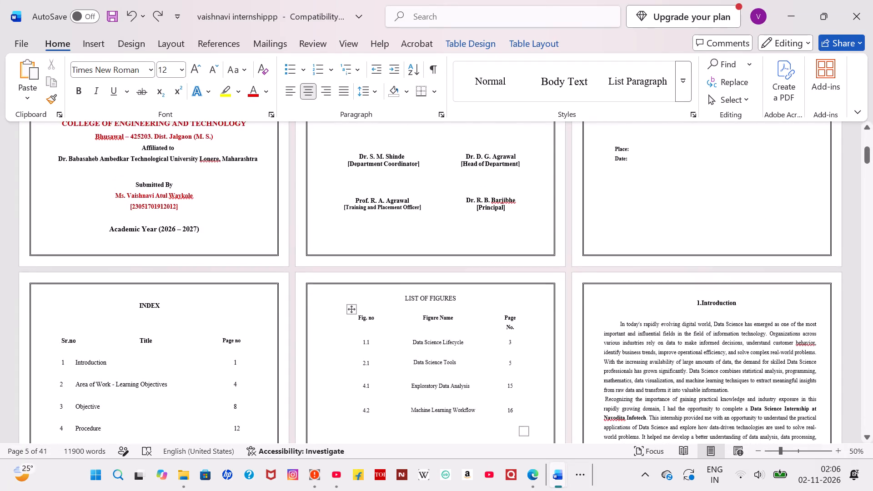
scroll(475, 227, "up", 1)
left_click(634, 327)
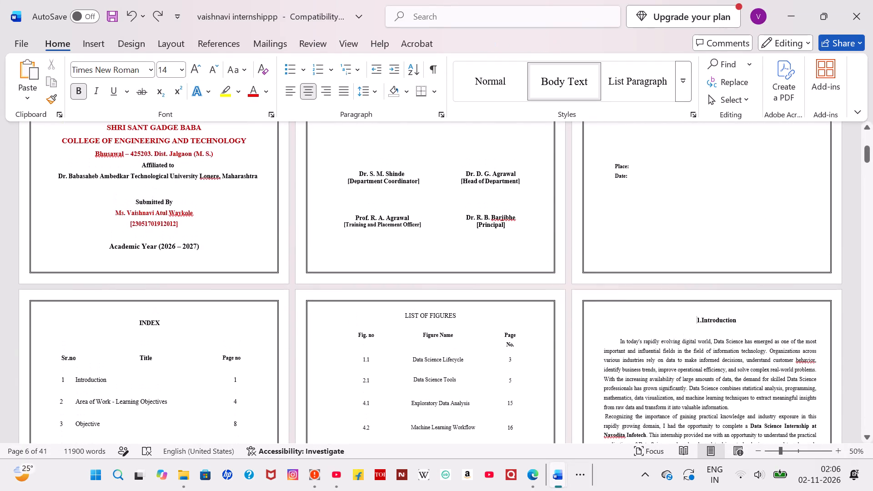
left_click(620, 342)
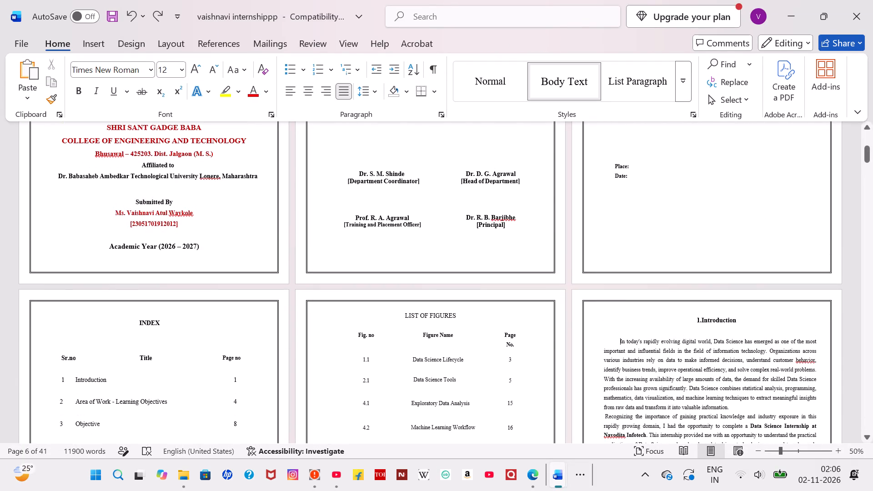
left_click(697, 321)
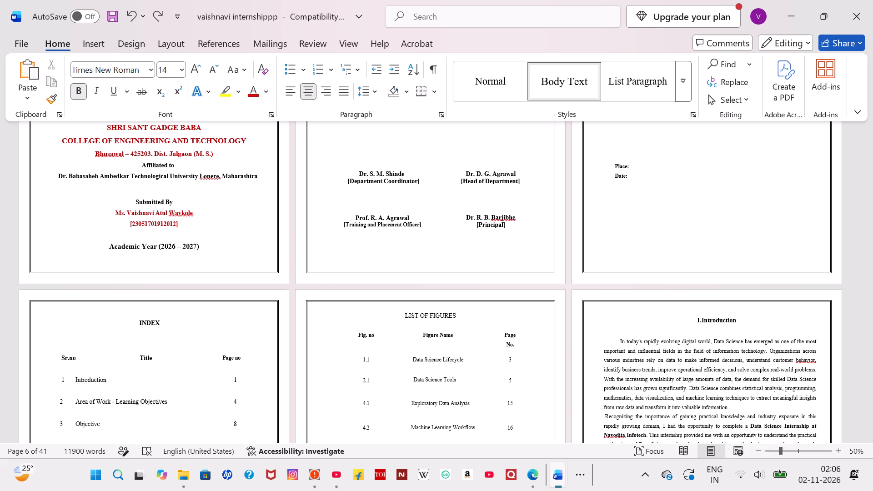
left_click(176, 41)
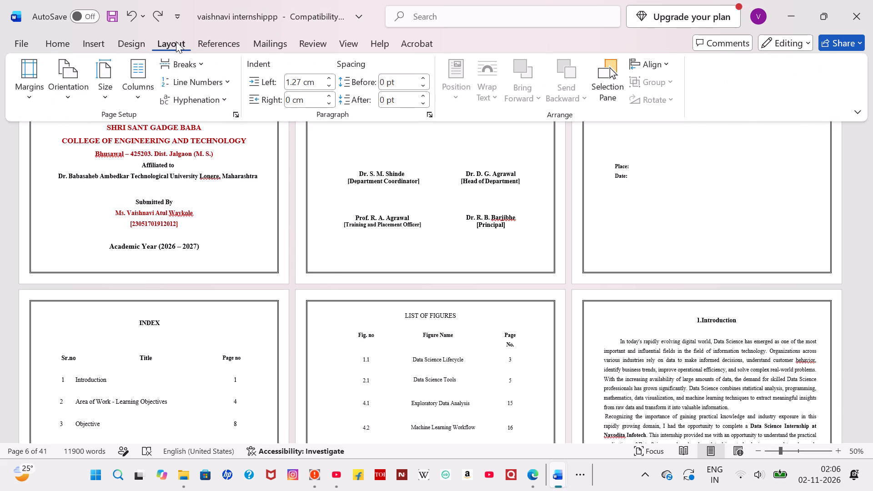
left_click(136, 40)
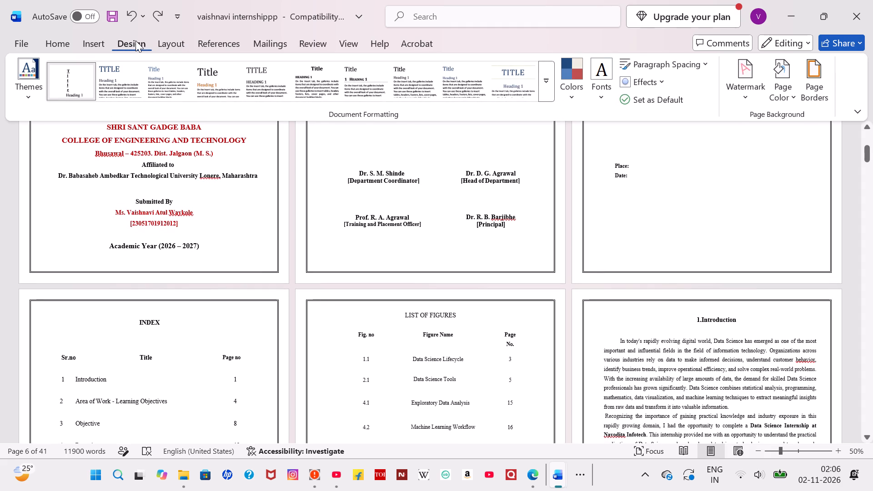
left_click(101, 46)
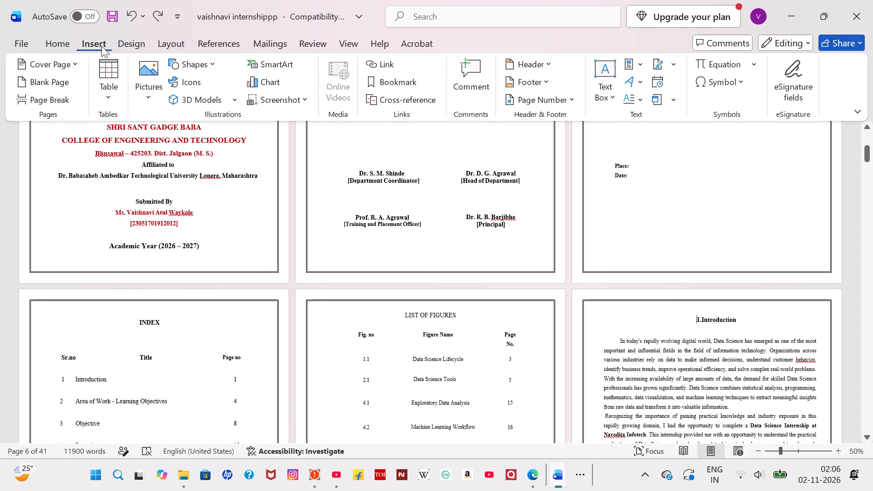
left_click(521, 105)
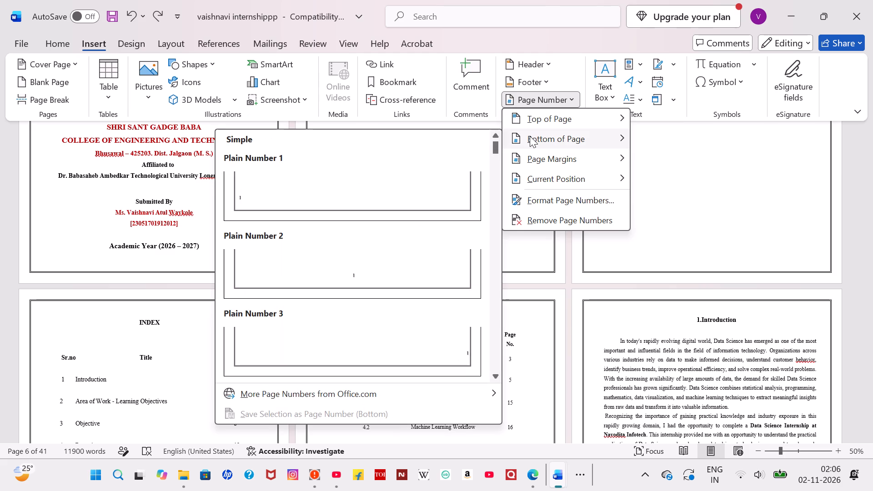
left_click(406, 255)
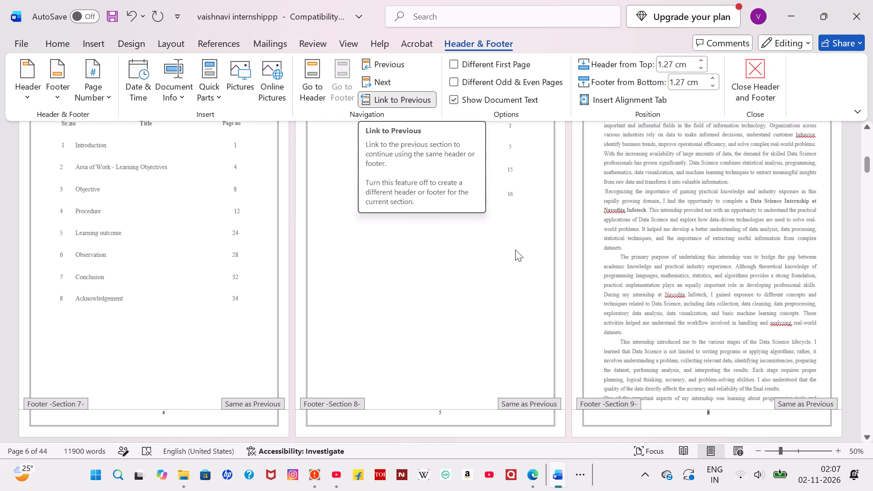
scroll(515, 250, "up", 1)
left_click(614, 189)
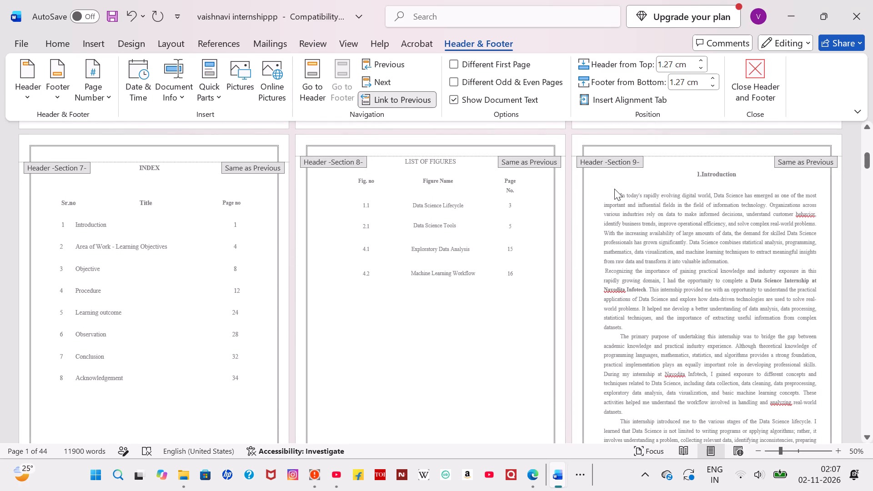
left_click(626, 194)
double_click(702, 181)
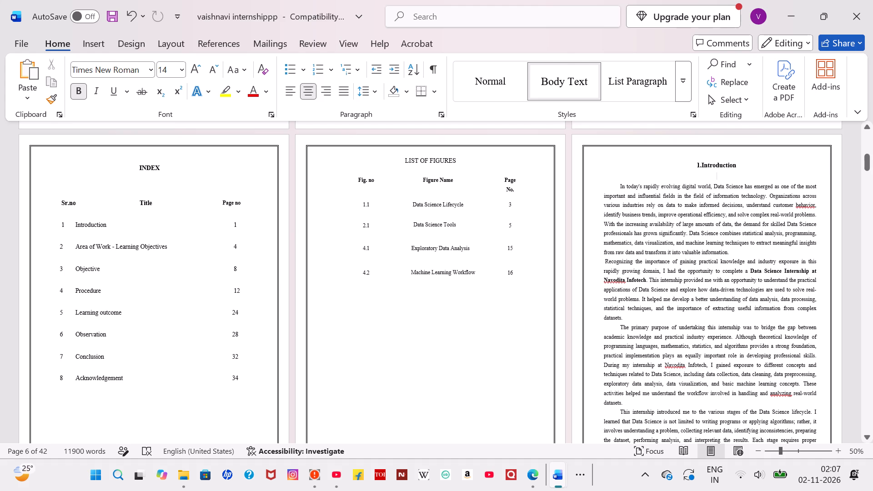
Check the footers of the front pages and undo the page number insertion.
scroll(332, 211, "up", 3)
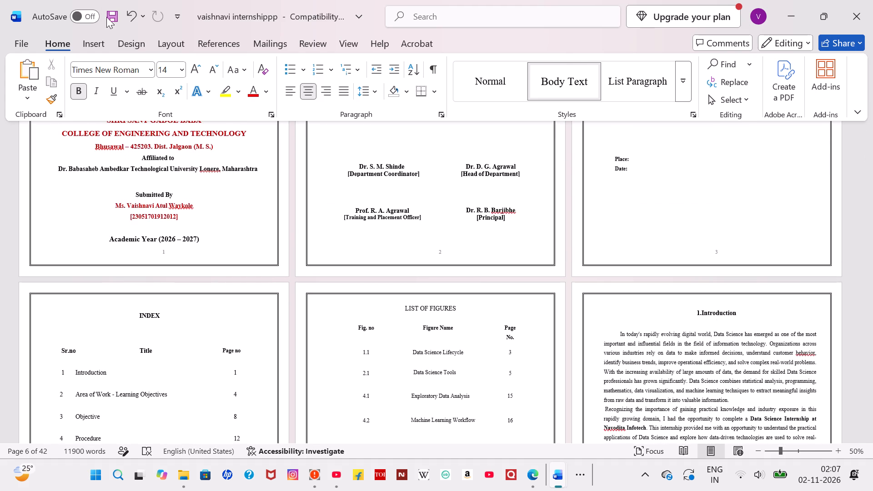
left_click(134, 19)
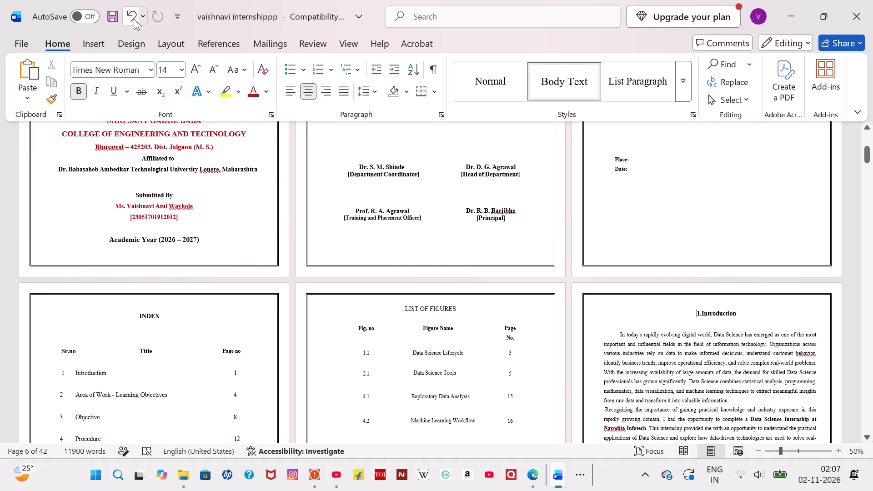
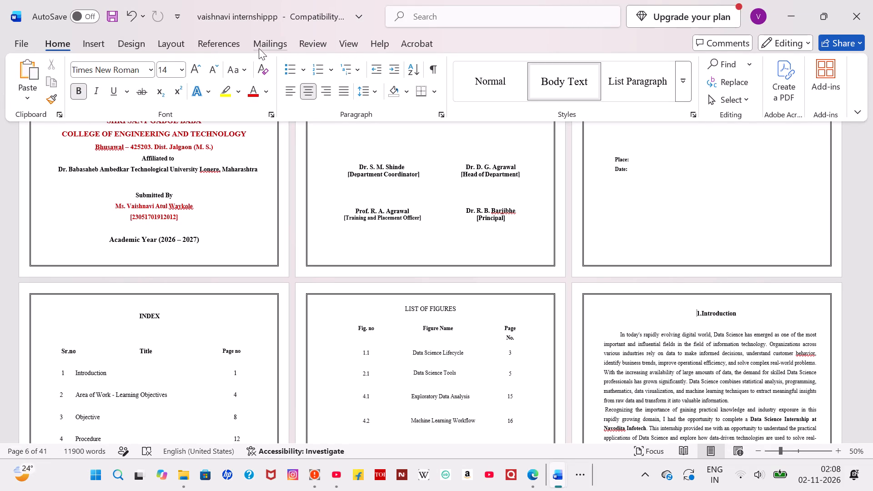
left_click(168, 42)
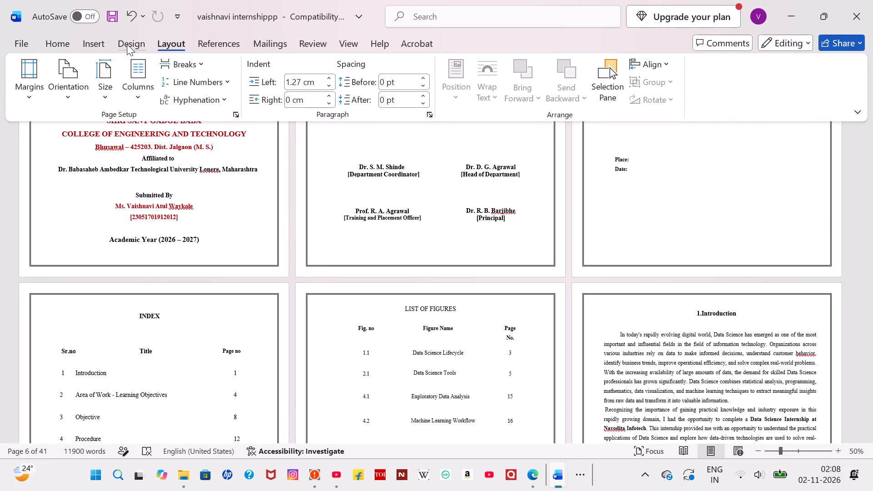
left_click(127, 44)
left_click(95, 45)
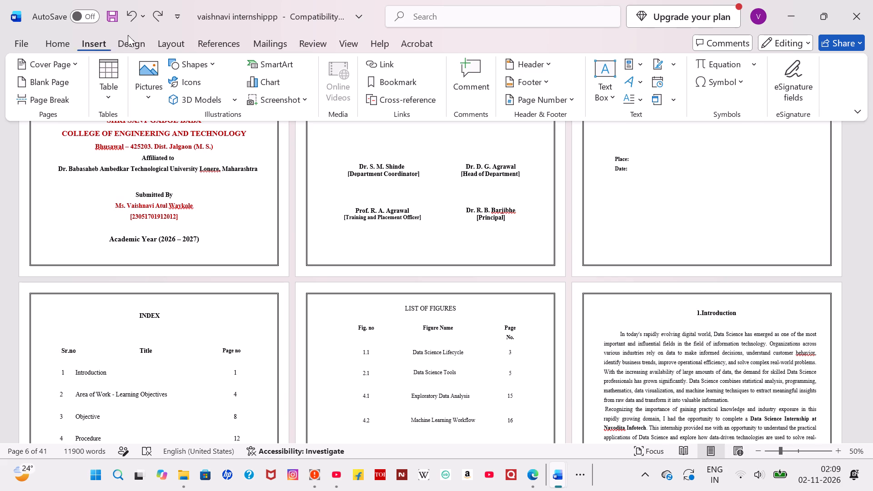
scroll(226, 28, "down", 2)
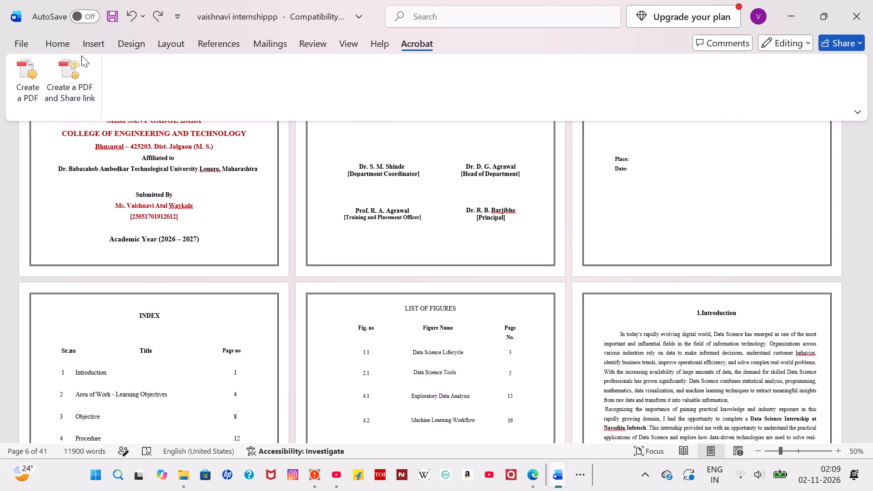
Place the cursor below the Machine Learning Workflow entry in the List of Figures and show the formatting marks.
left_click(66, 47)
scroll(293, 233, "down", 1)
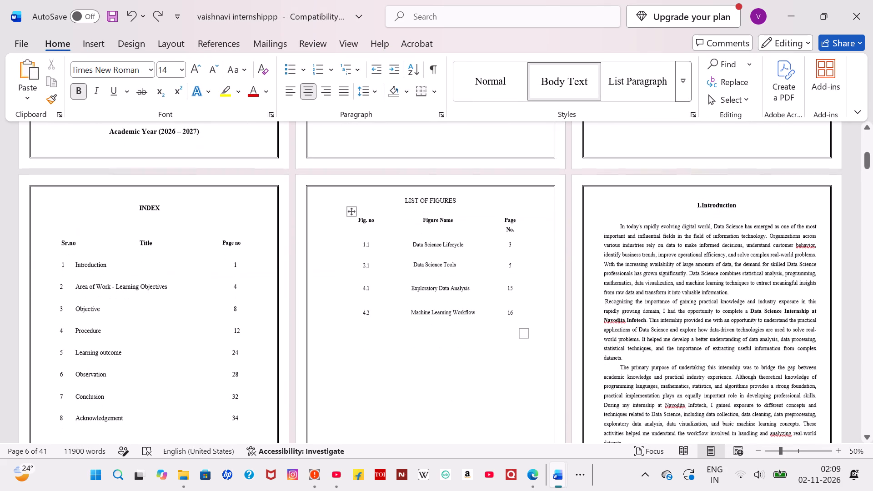
left_click(417, 342)
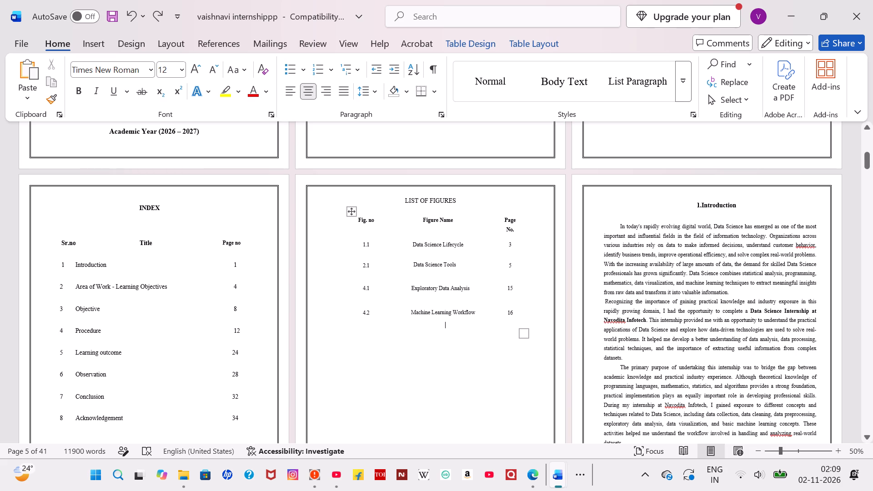
left_click(434, 73)
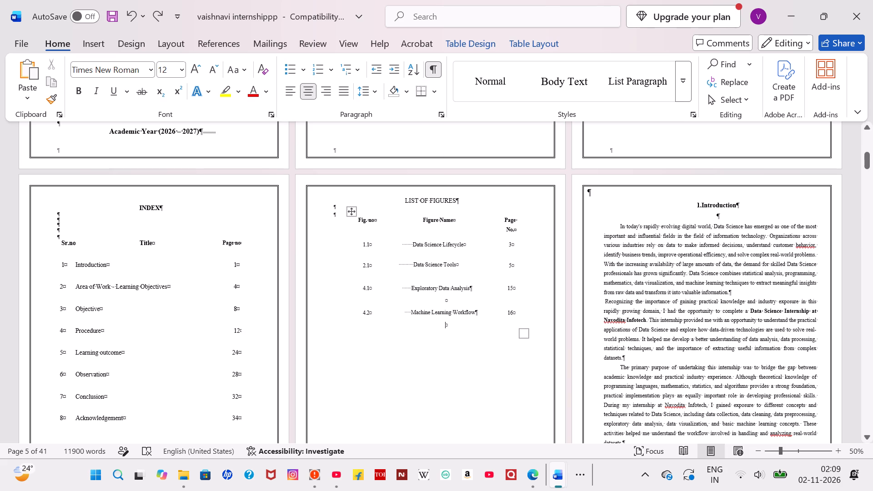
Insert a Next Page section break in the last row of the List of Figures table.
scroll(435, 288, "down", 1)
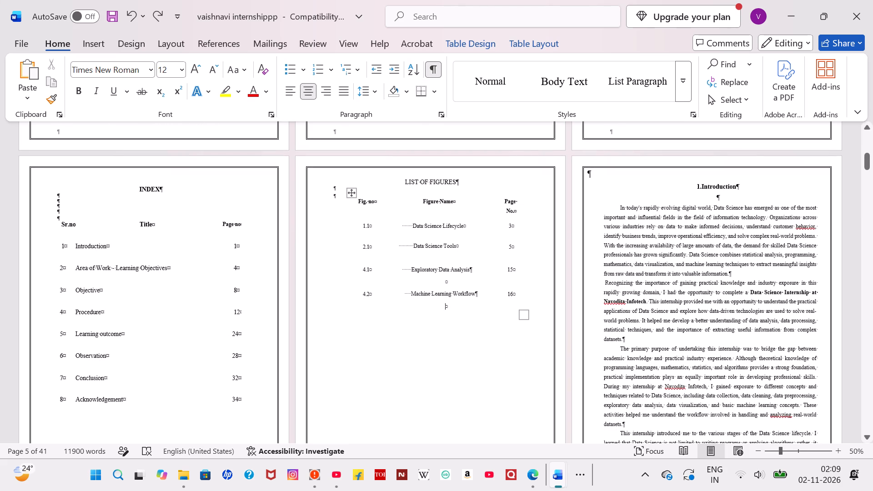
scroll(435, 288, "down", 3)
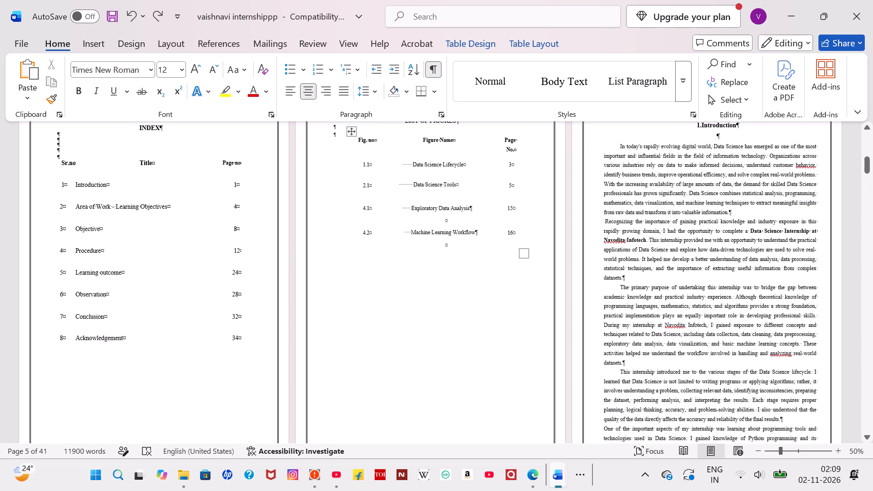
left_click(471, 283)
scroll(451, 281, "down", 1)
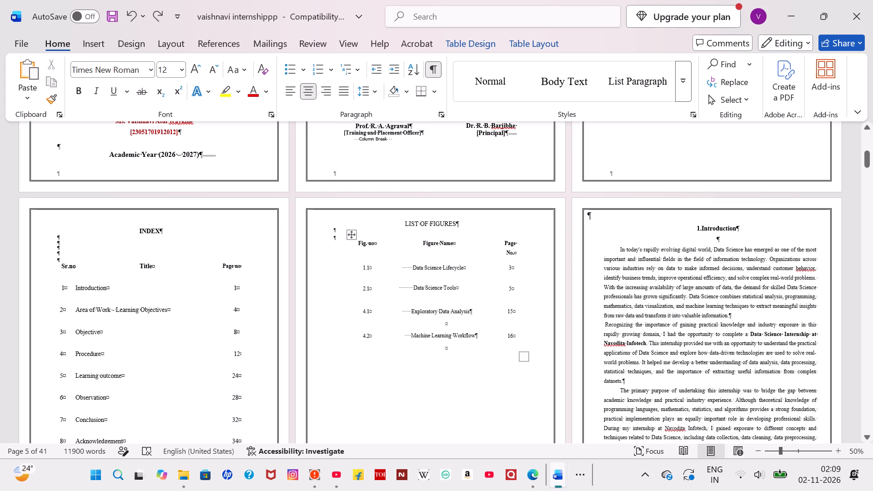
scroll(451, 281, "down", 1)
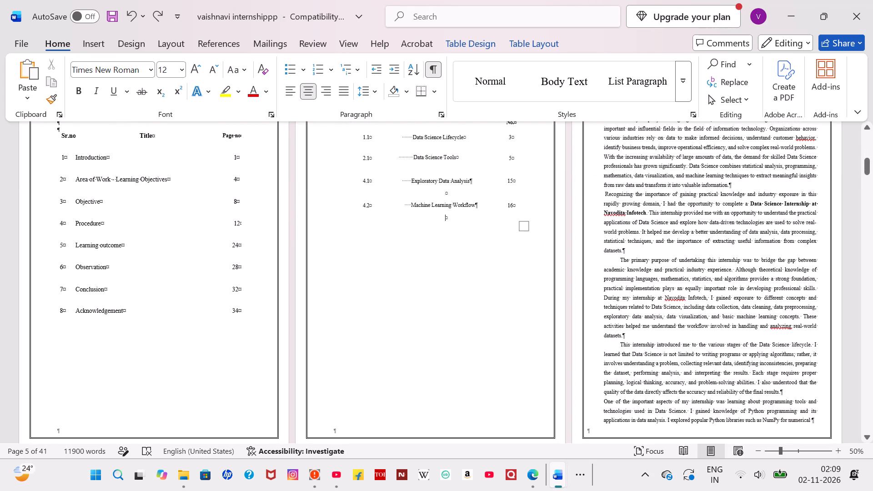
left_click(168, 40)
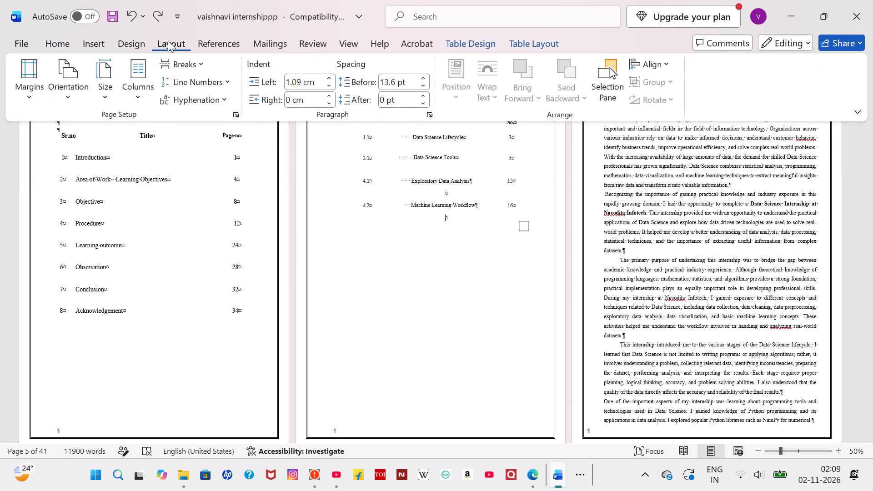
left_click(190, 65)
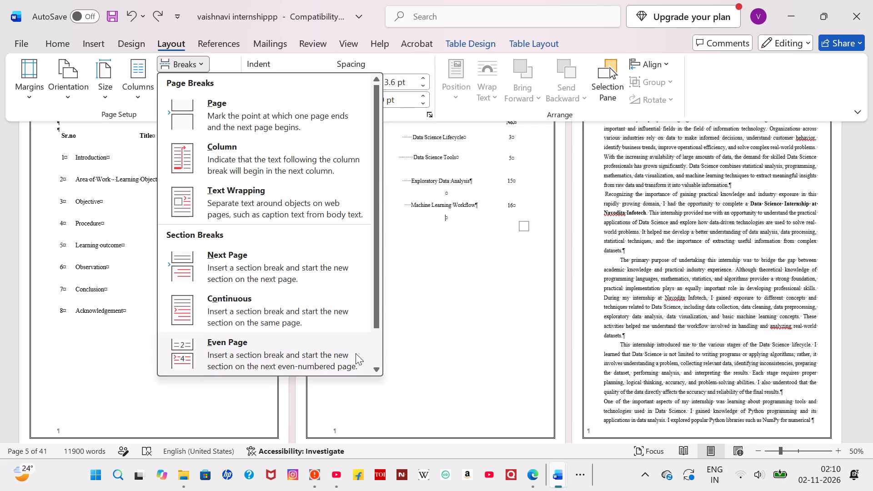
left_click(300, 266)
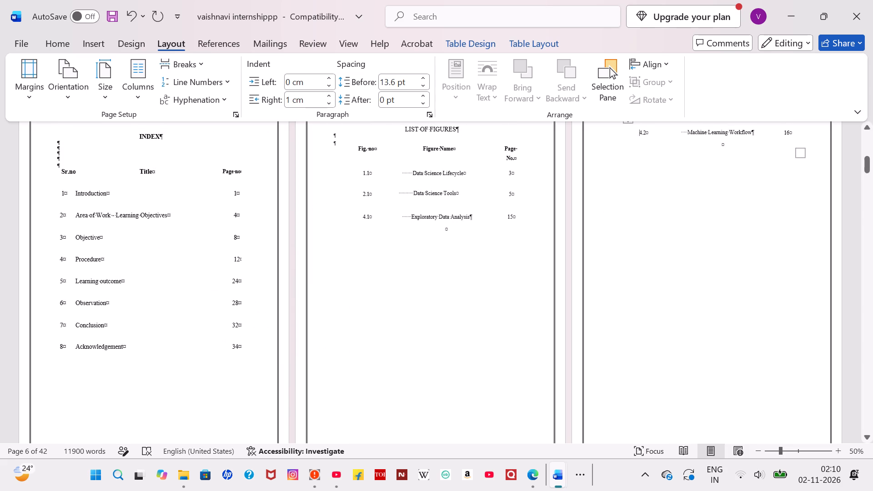
Examine how the section break affects the List of Figures table, the Introduction and the Area Of Work pages.
scroll(300, 266, "down", 2)
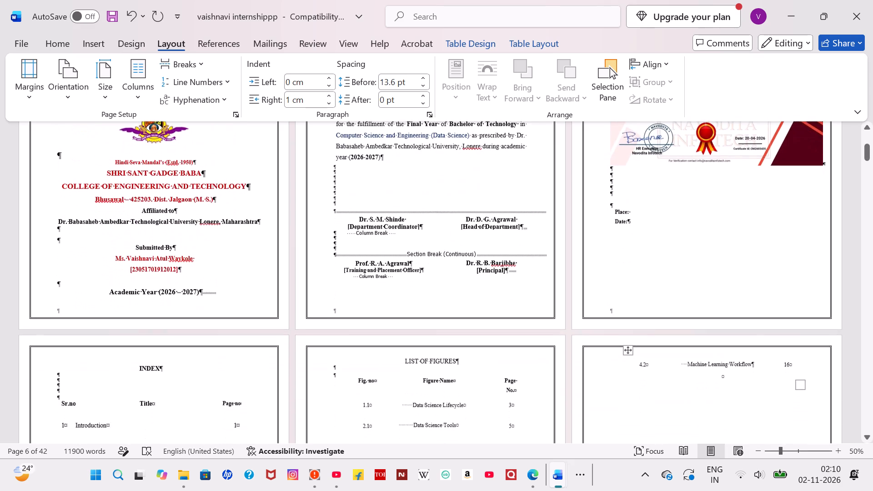
scroll(300, 266, "down", 4)
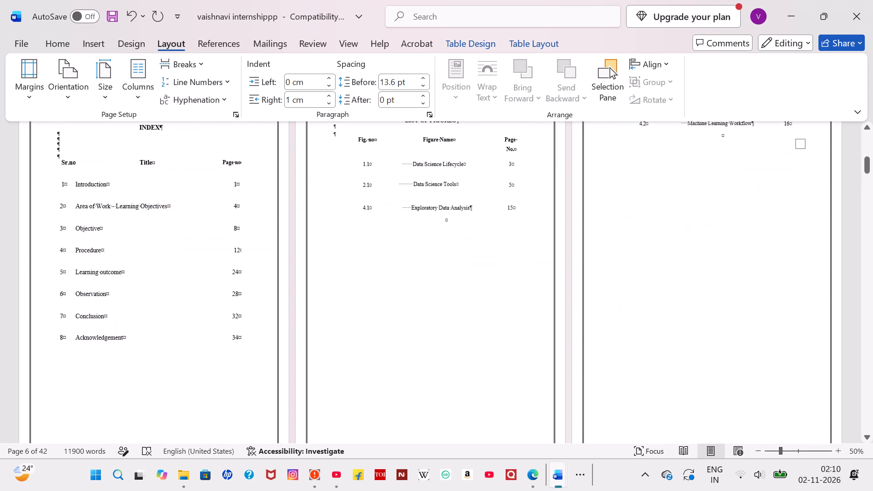
scroll(300, 266, "down", 4)
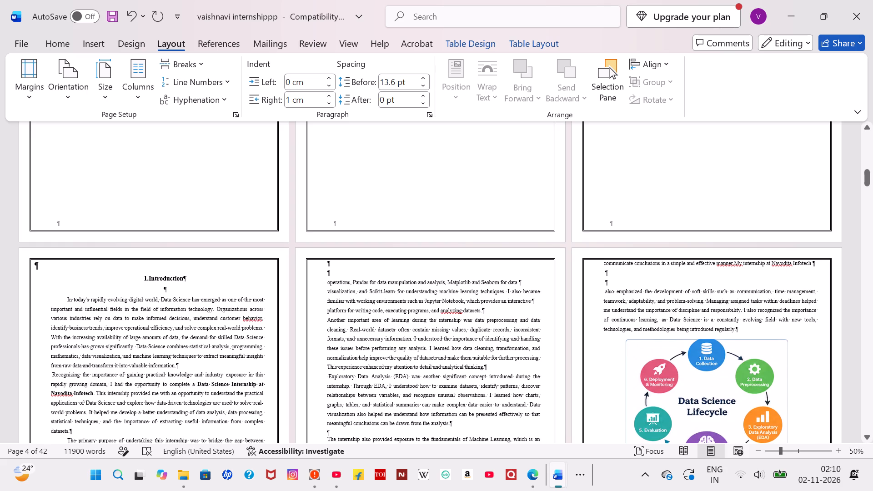
scroll(393, 207, "up", 2)
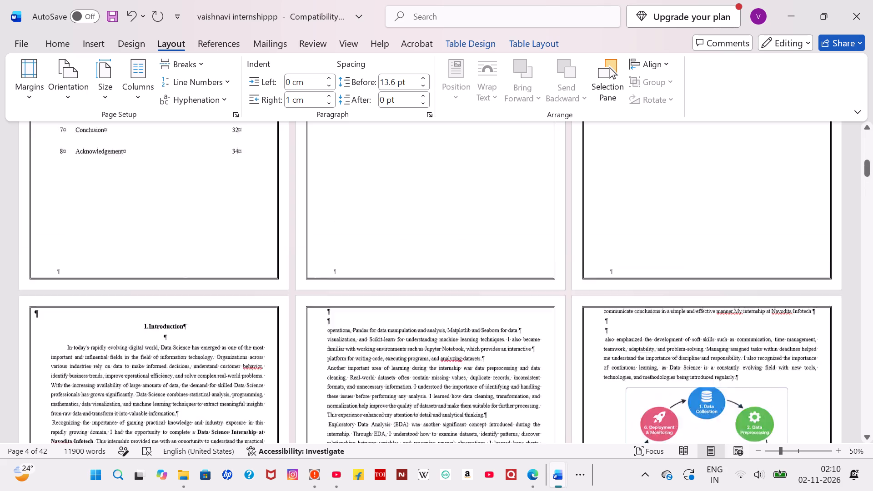
scroll(393, 207, "up", 3)
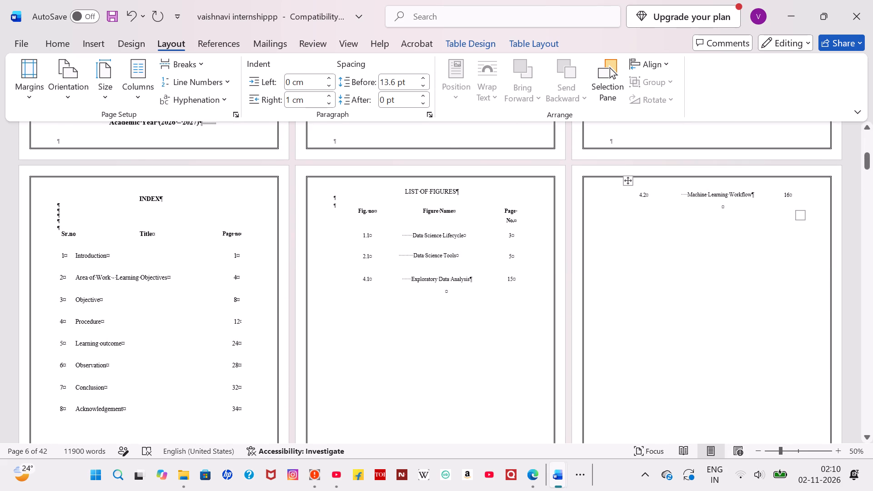
scroll(420, 290, "down", 3)
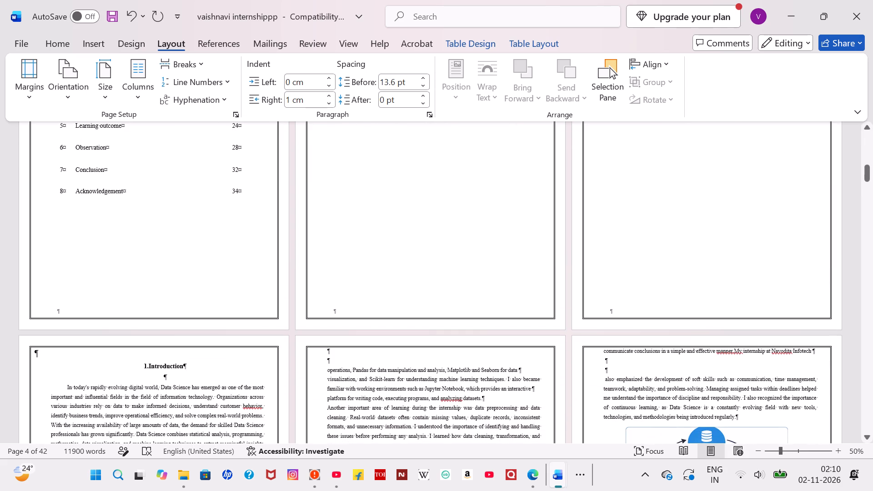
scroll(373, 327, "up", 4)
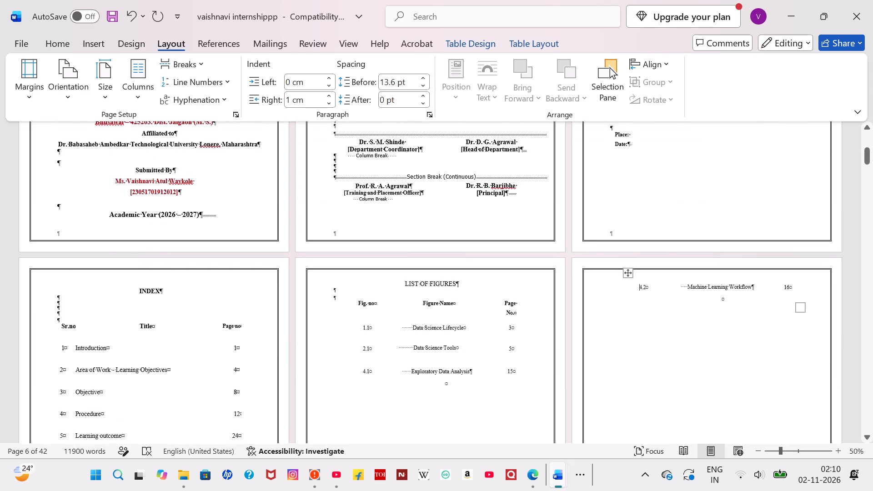
left_click_drag(675, 289, 688, 285)
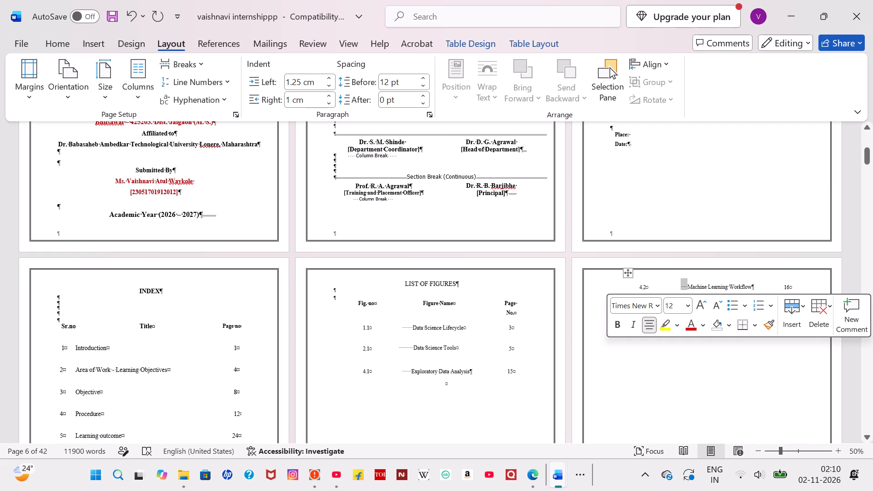
scroll(397, 377, "down", 2)
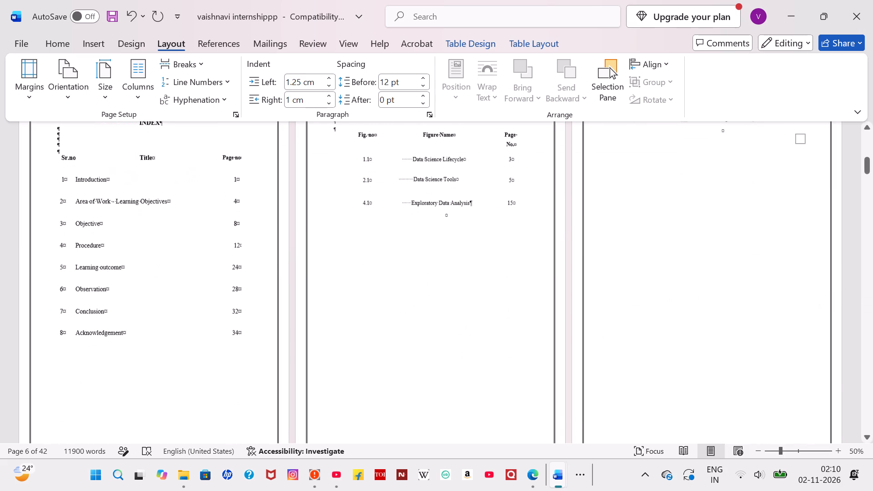
scroll(397, 377, "up", 2)
scroll(397, 377, "down", 3)
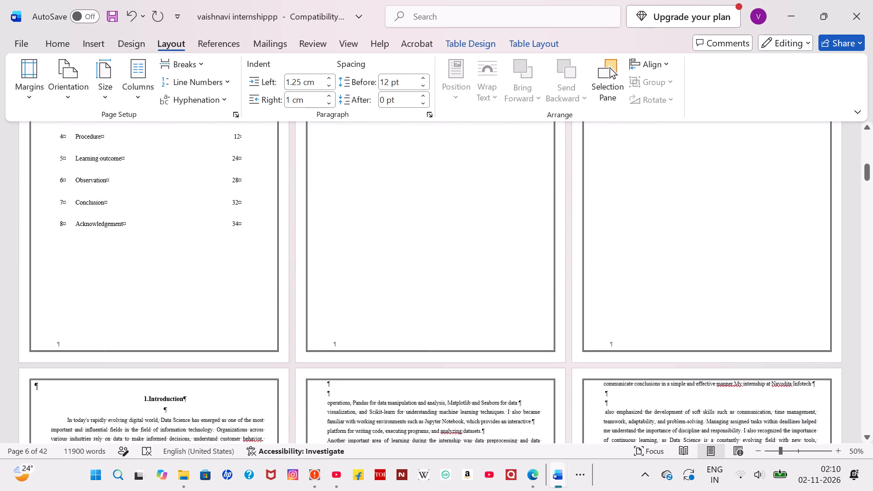
scroll(397, 377, "down", 2)
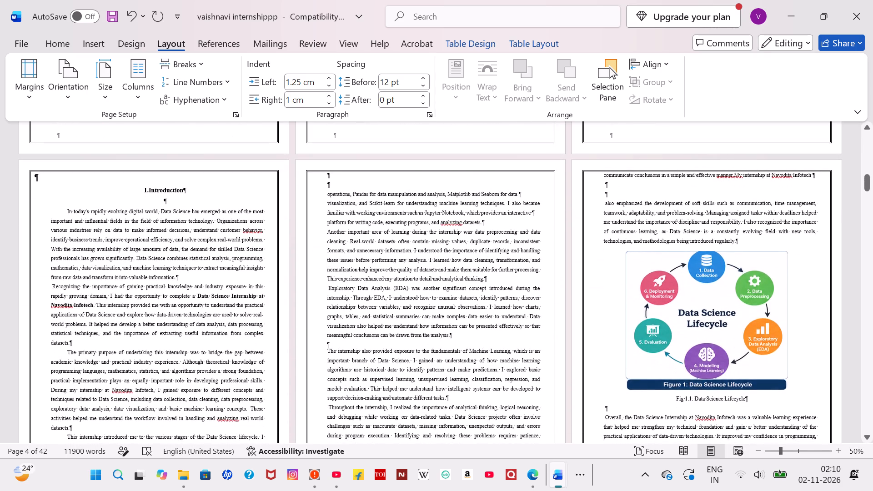
scroll(397, 377, "down", 4)
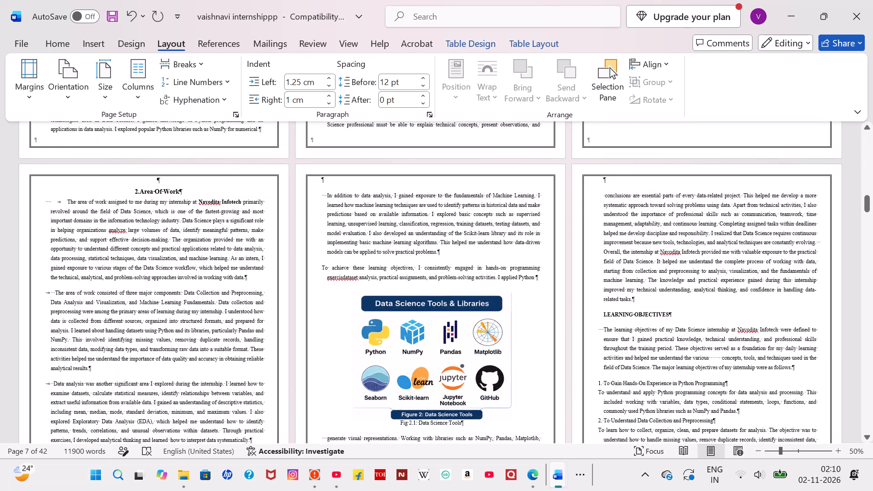
scroll(397, 377, "up", 2)
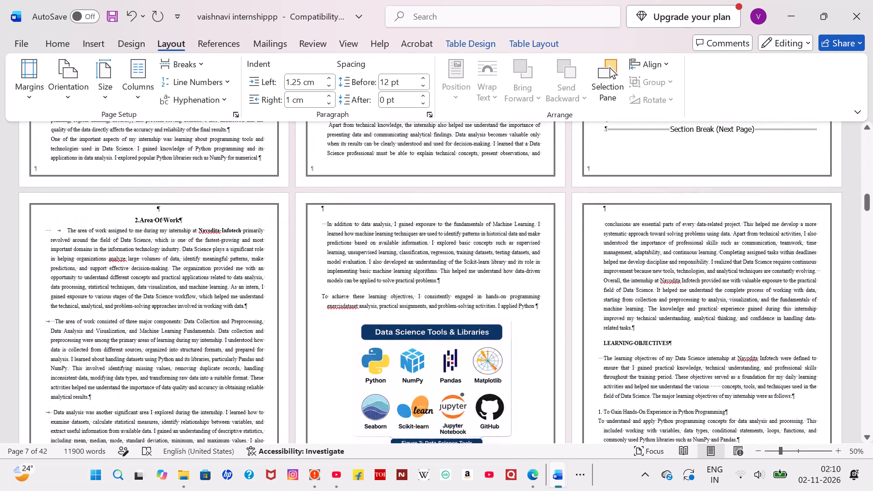
scroll(397, 377, "up", 7)
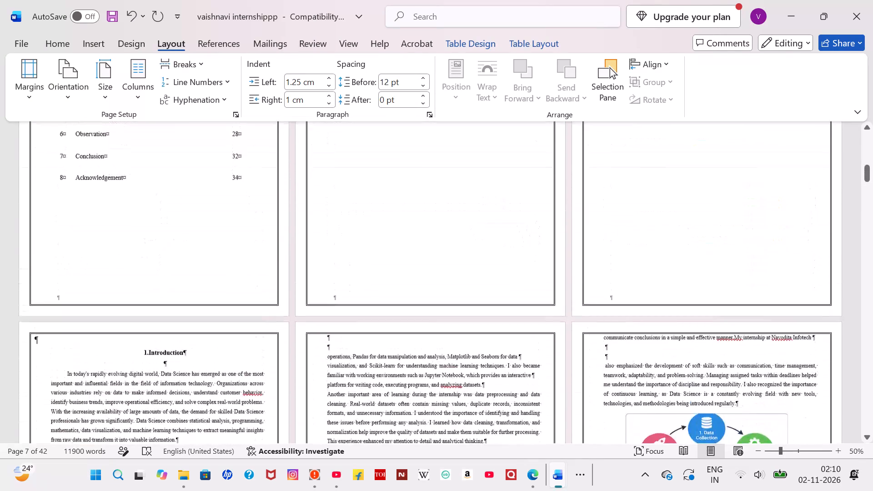
left_click_drag(397, 377, 311, 349)
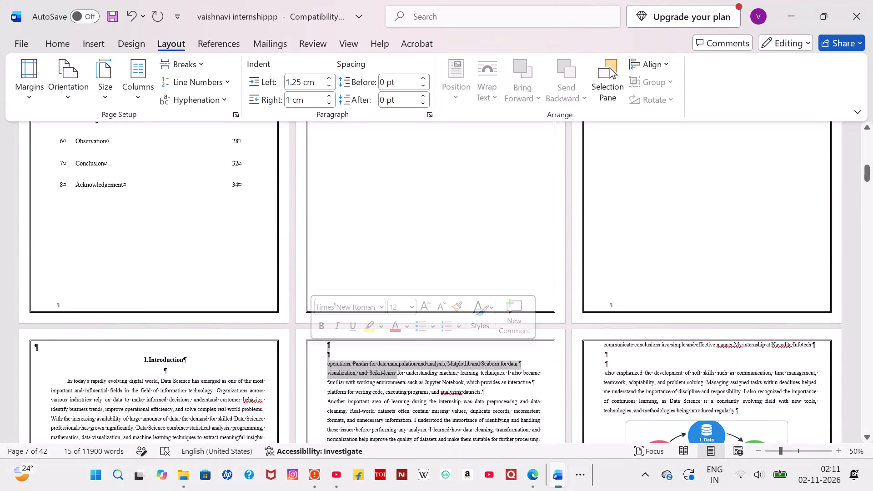
left_click(383, 257)
scroll(383, 257, "up", 1)
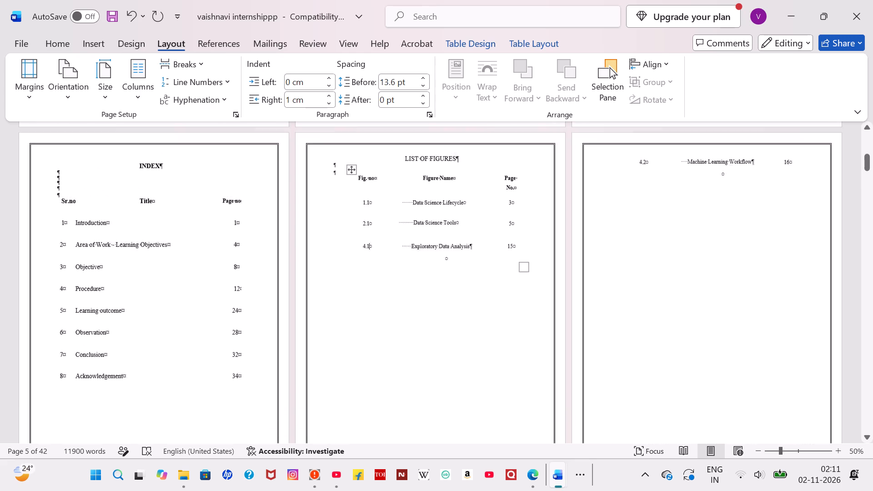
scroll(383, 257, "up", 1)
left_click_drag(681, 173, 686, 174)
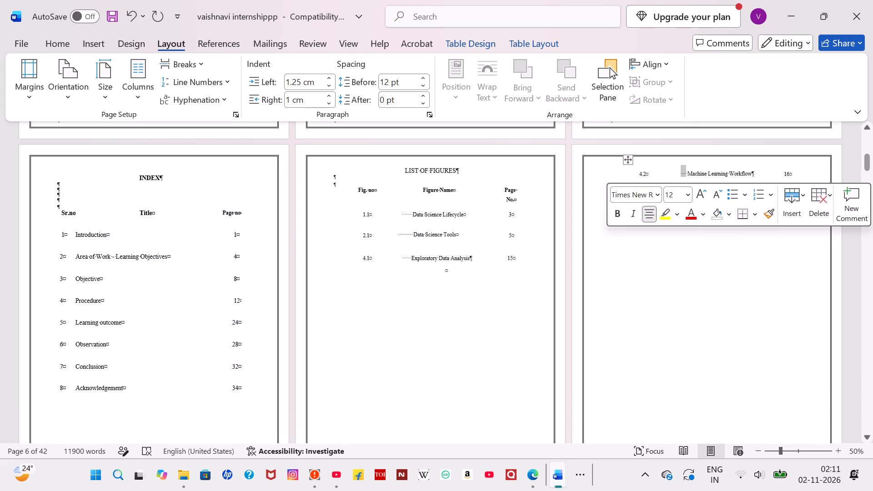
Undo the section break together with a run of earlier edits, including those in the Learning Objectives text.
triple_click(127, 10)
double_click(127, 10)
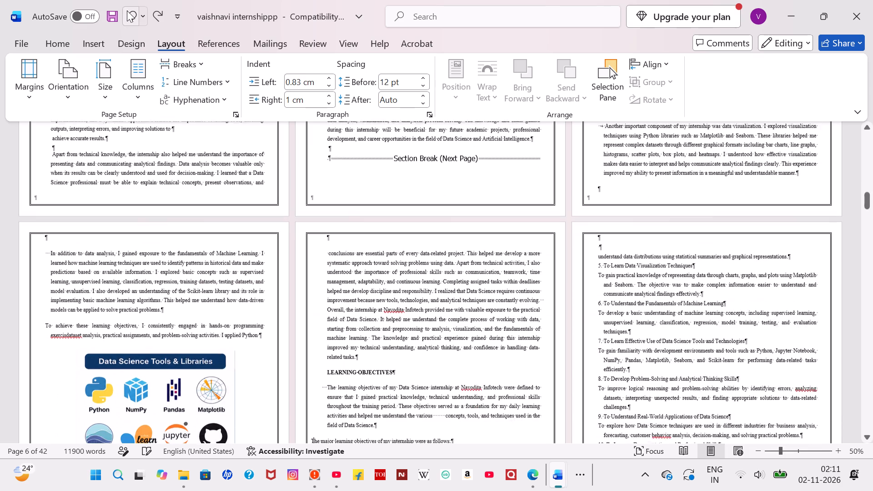
double_click(127, 10)
double_click(127, 10)
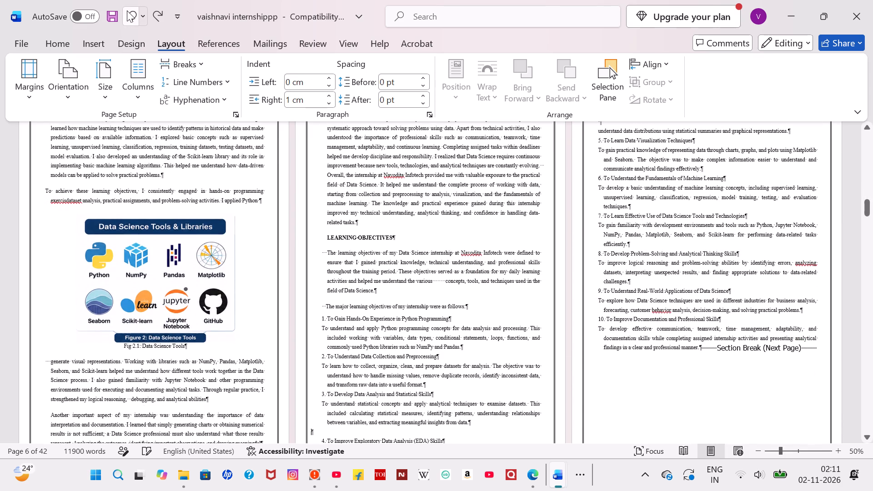
double_click(127, 10)
triple_click(127, 10)
triple_click(127, 10)
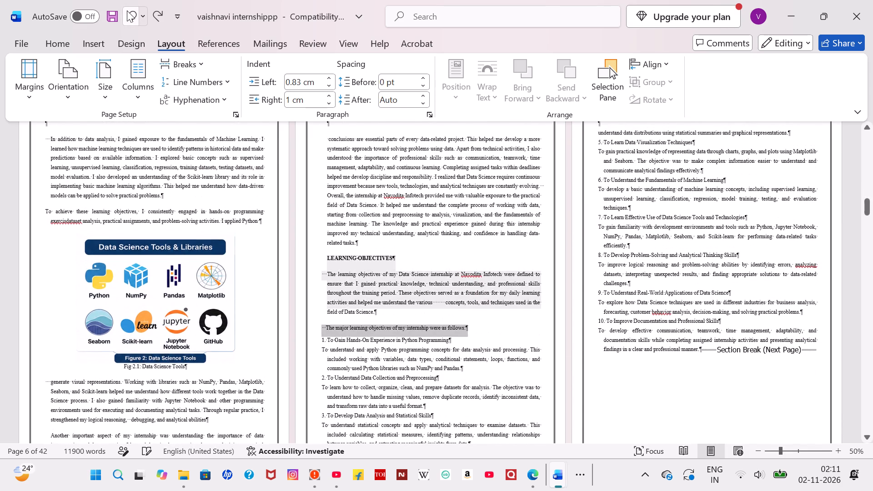
left_click(127, 10)
triple_click(127, 10)
triple_click(127, 10)
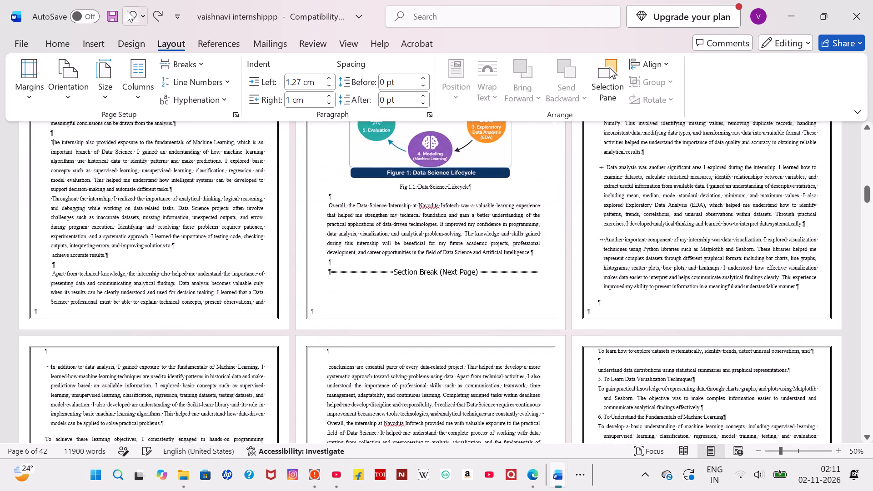
left_click(127, 10)
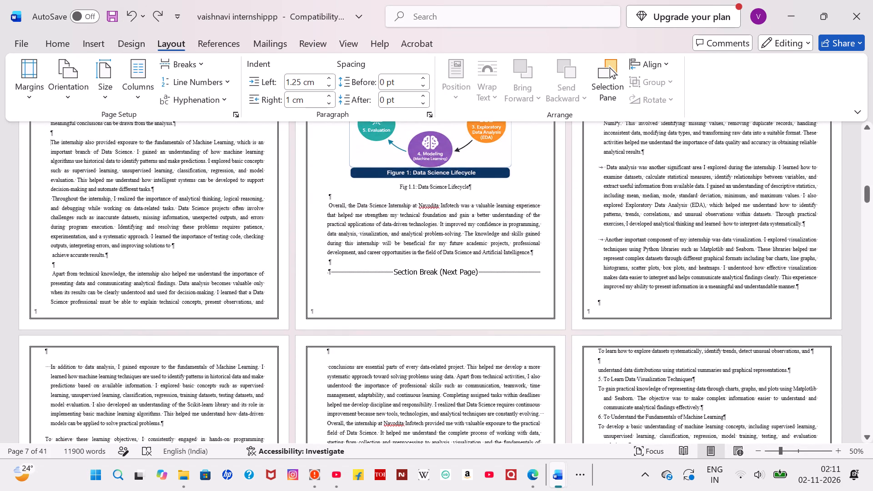
Recheck the List of Figures page and undo further earlier edits, including the tab indents of the Area Of Work paragraphs.
left_click(349, 274)
scroll(368, 272, "up", 7)
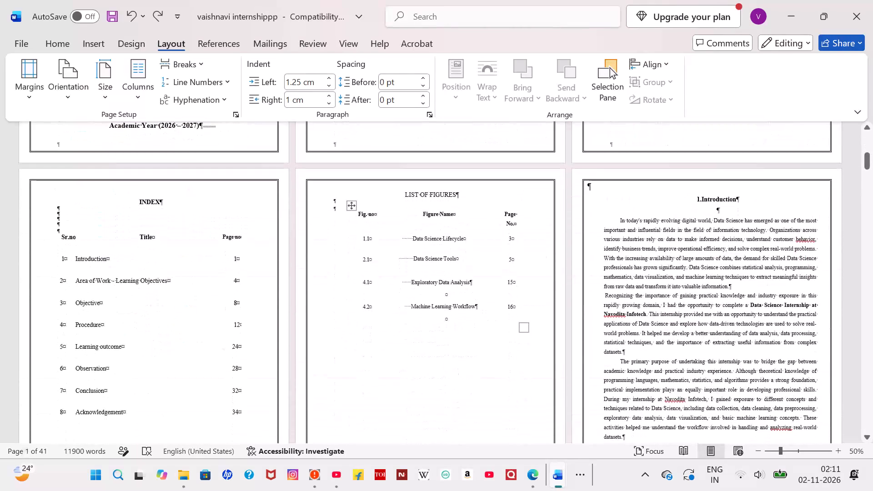
triple_click(130, 15)
left_click(130, 15)
double_click(130, 15)
triple_click(130, 15)
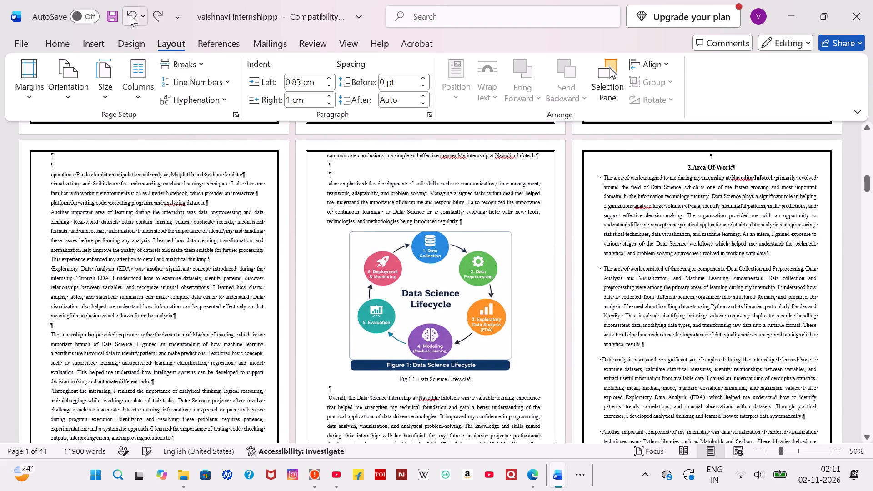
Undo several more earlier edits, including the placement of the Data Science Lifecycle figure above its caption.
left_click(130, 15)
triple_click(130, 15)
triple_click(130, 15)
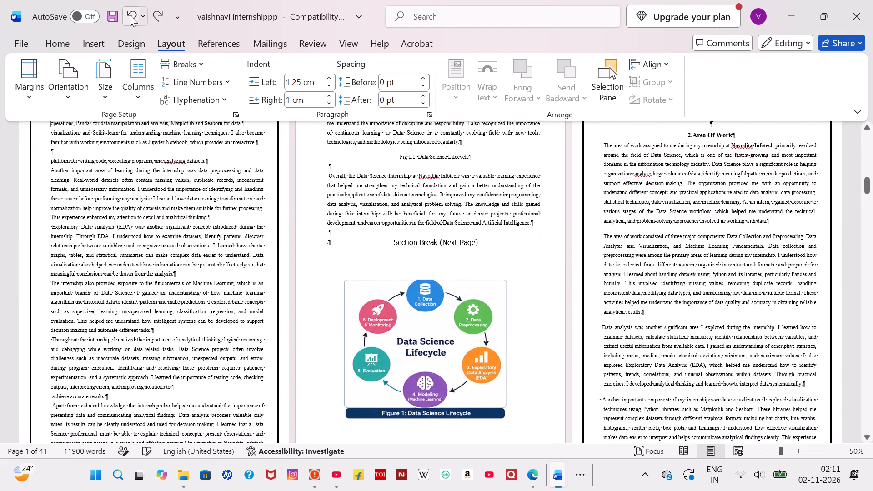
Redo the undone edits up to the tab indent of the first Area Of Work paragraph, including the Data Science Lifecycle figure's placement.
triple_click(154, 20)
left_click(154, 20)
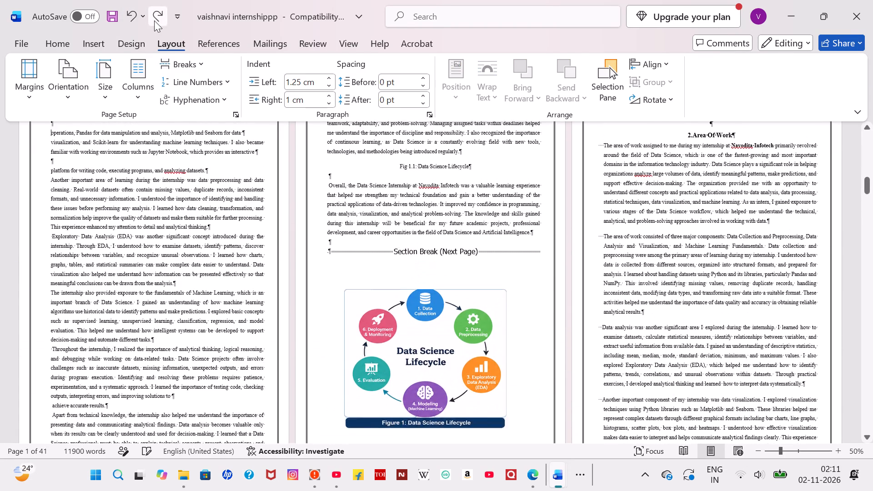
triple_click(154, 20)
triple_click(154, 20)
double_click(154, 20)
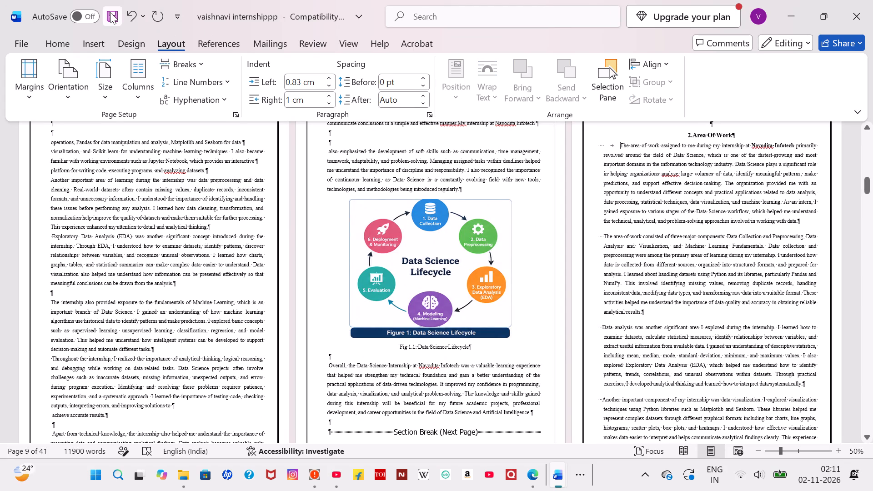
left_click(152, 23)
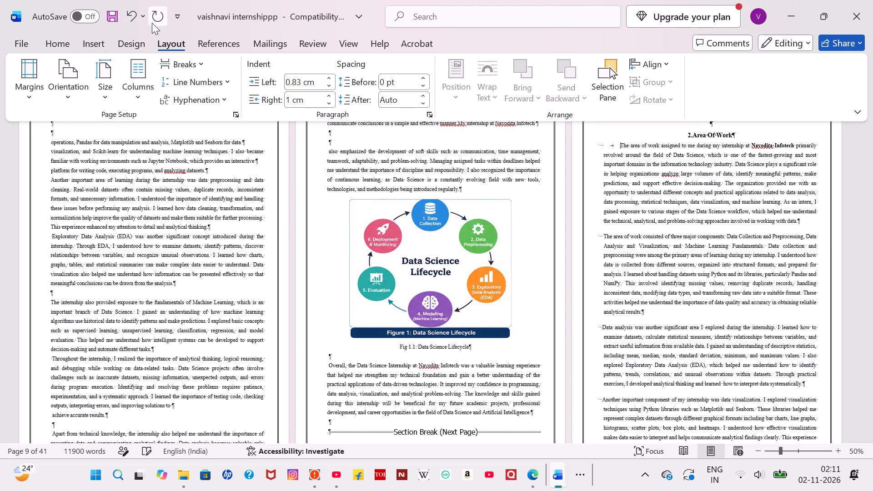
left_click(152, 23)
Hide the paragraph marks and other formatting symbols throughout the report.
scroll(258, 166, "up", 1)
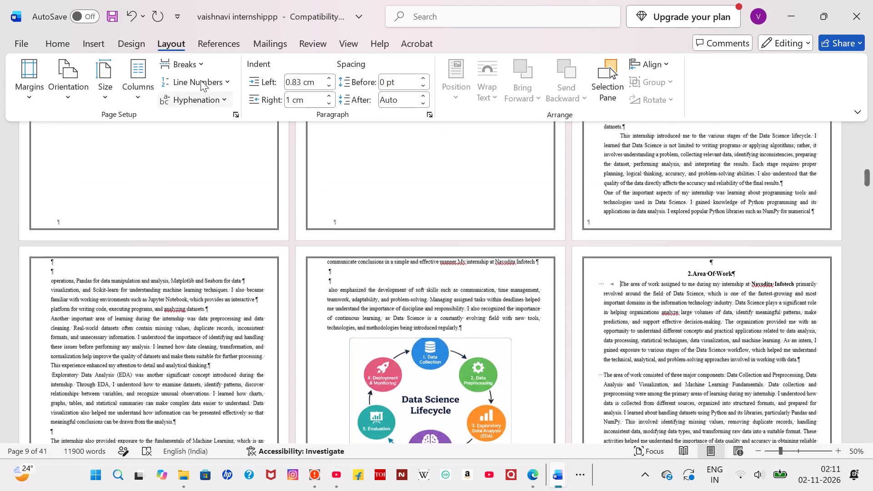
left_click(146, 44)
left_click(100, 42)
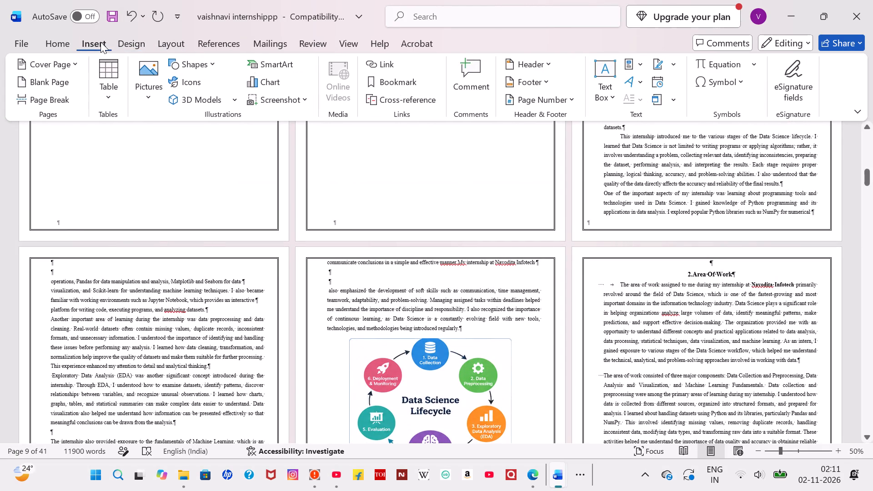
left_click(64, 40)
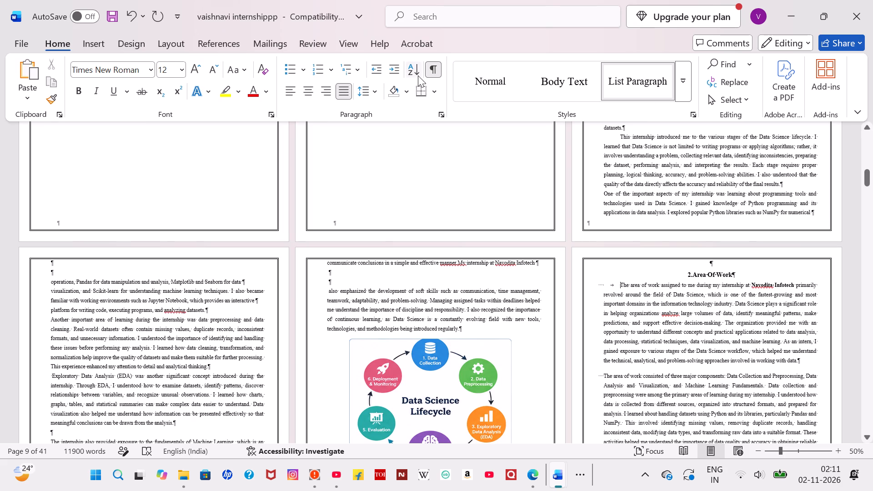
left_click(431, 72)
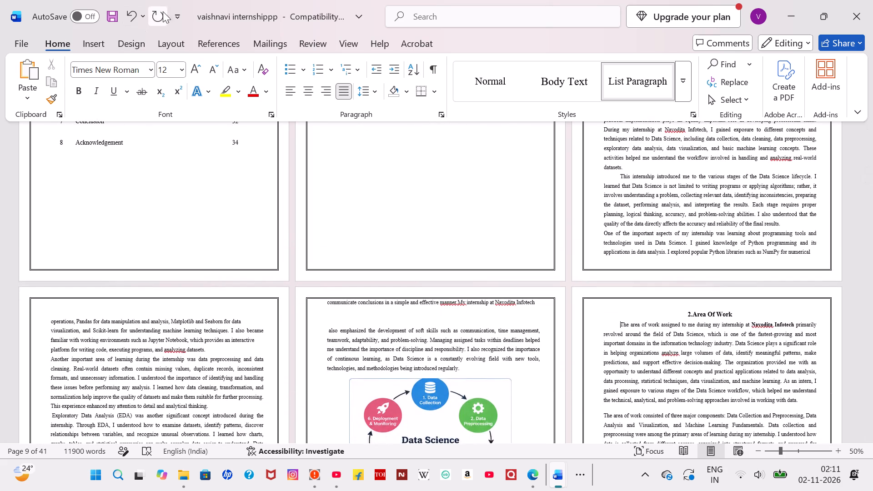
Remove the Undo command from the Quick Access Toolbar.
left_click(158, 17)
left_click(178, 18)
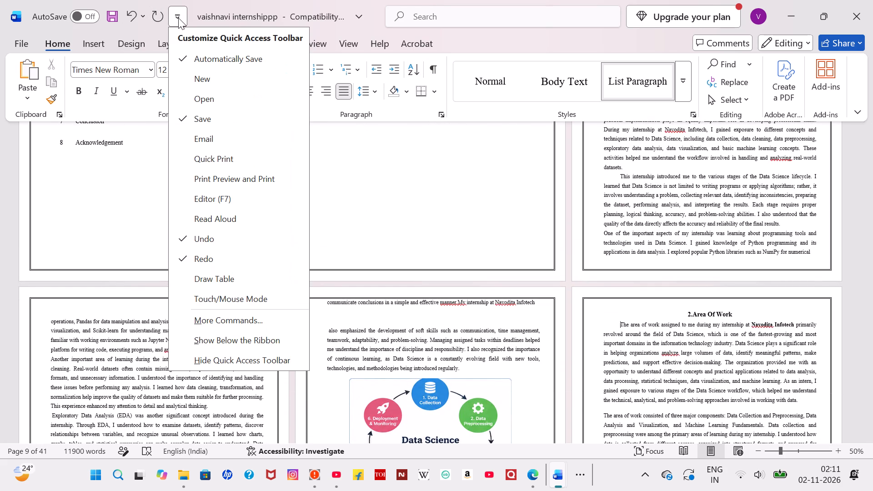
left_click(219, 247)
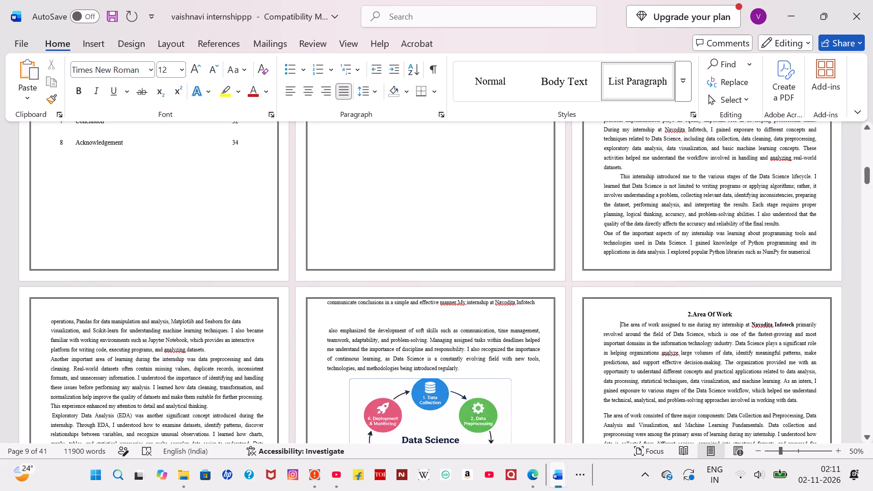
Close the internship report document.
scroll(219, 247, "right", 2)
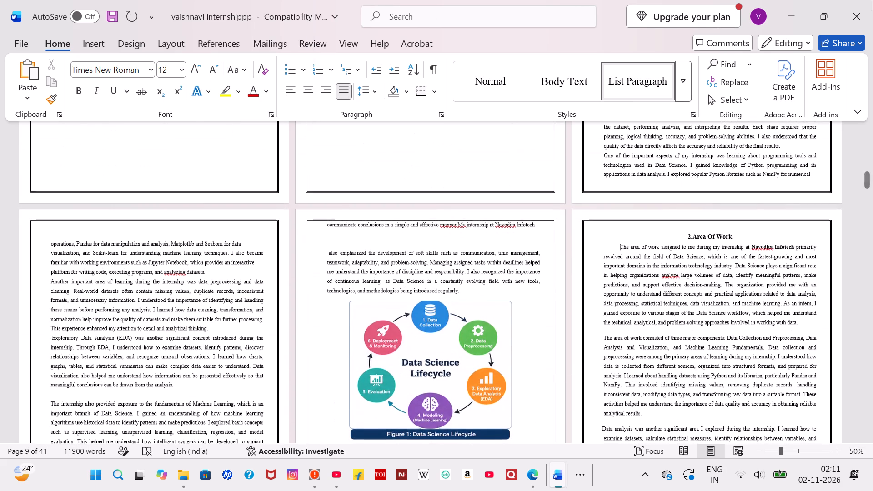
left_click(872, 0)
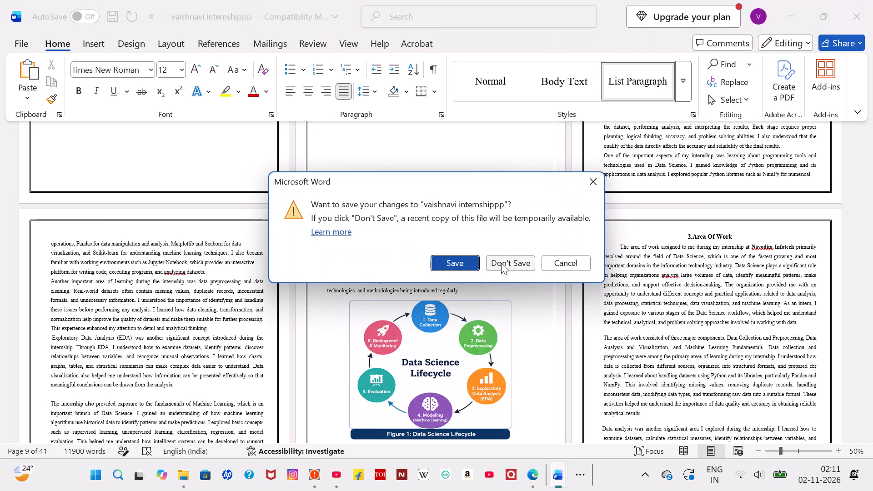